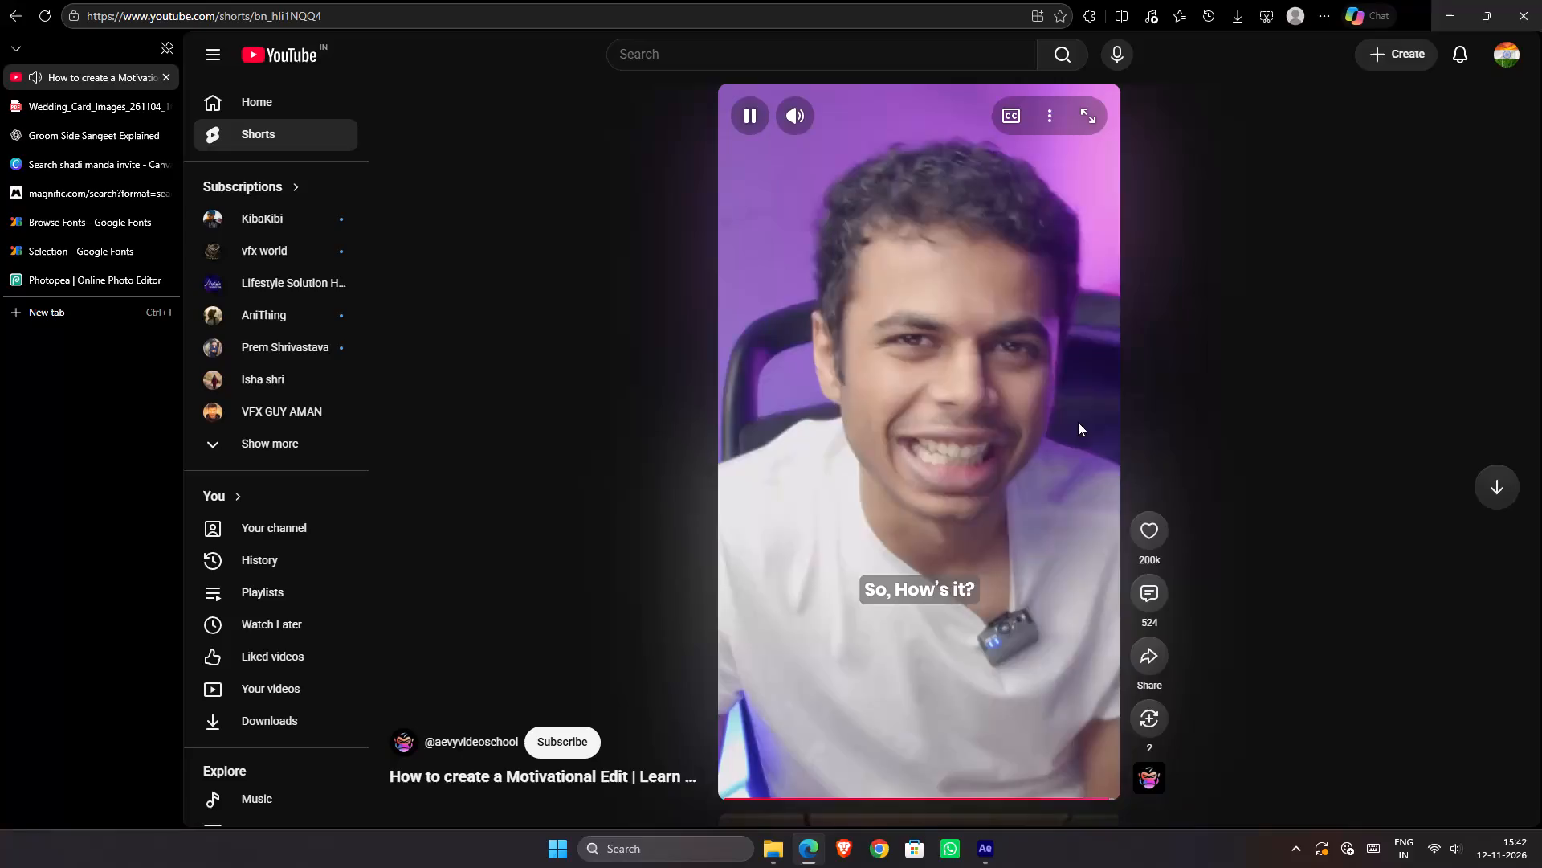
Leave the current Short and switch YouTube to the SV07 account.
right_drag(1098, 209, 1071, 230)
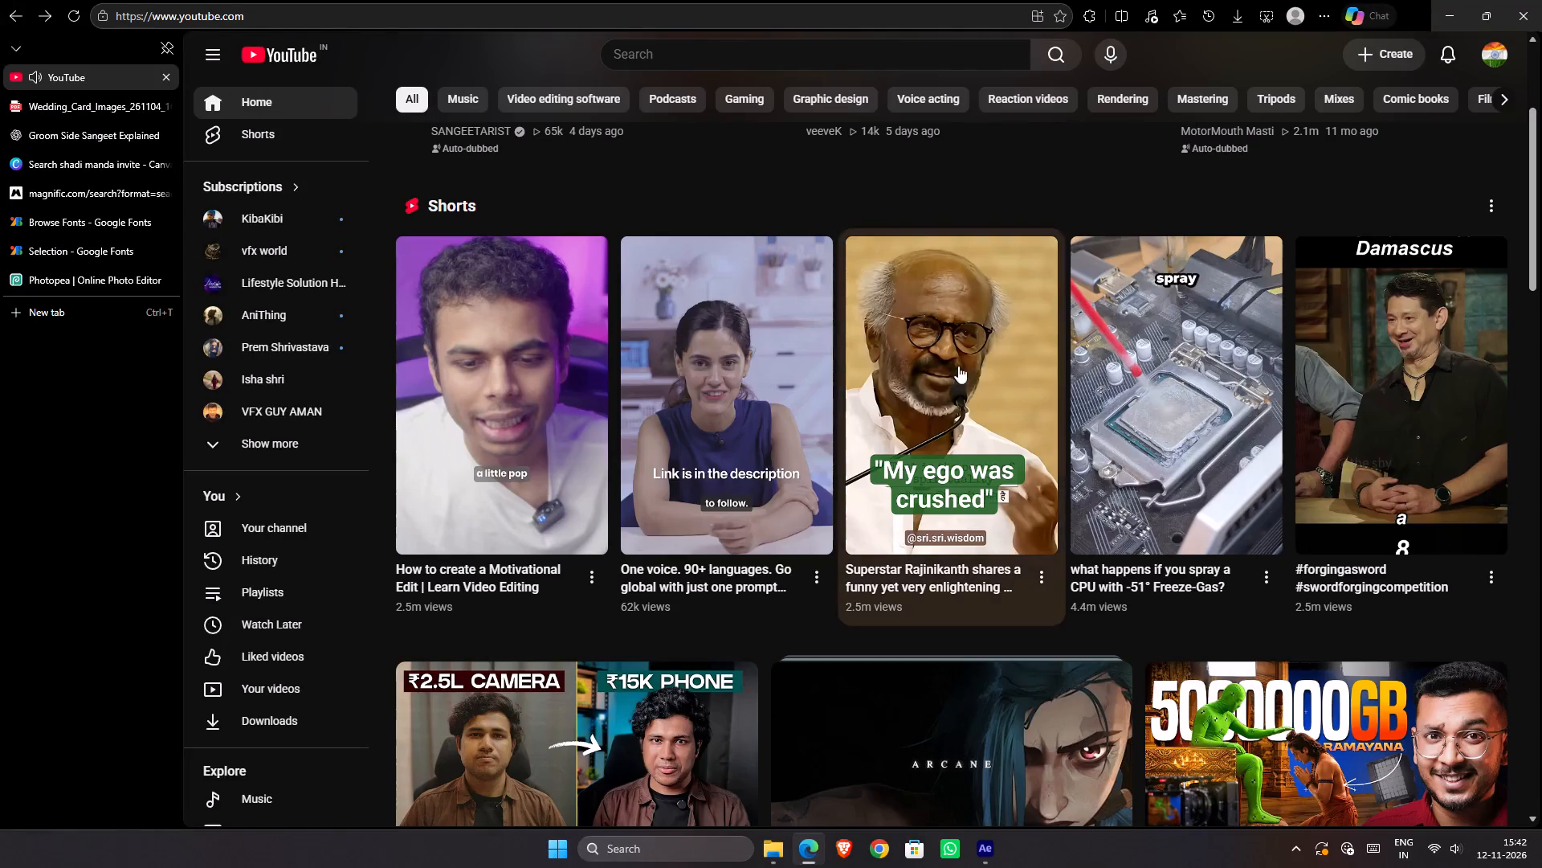
click(1494, 63)
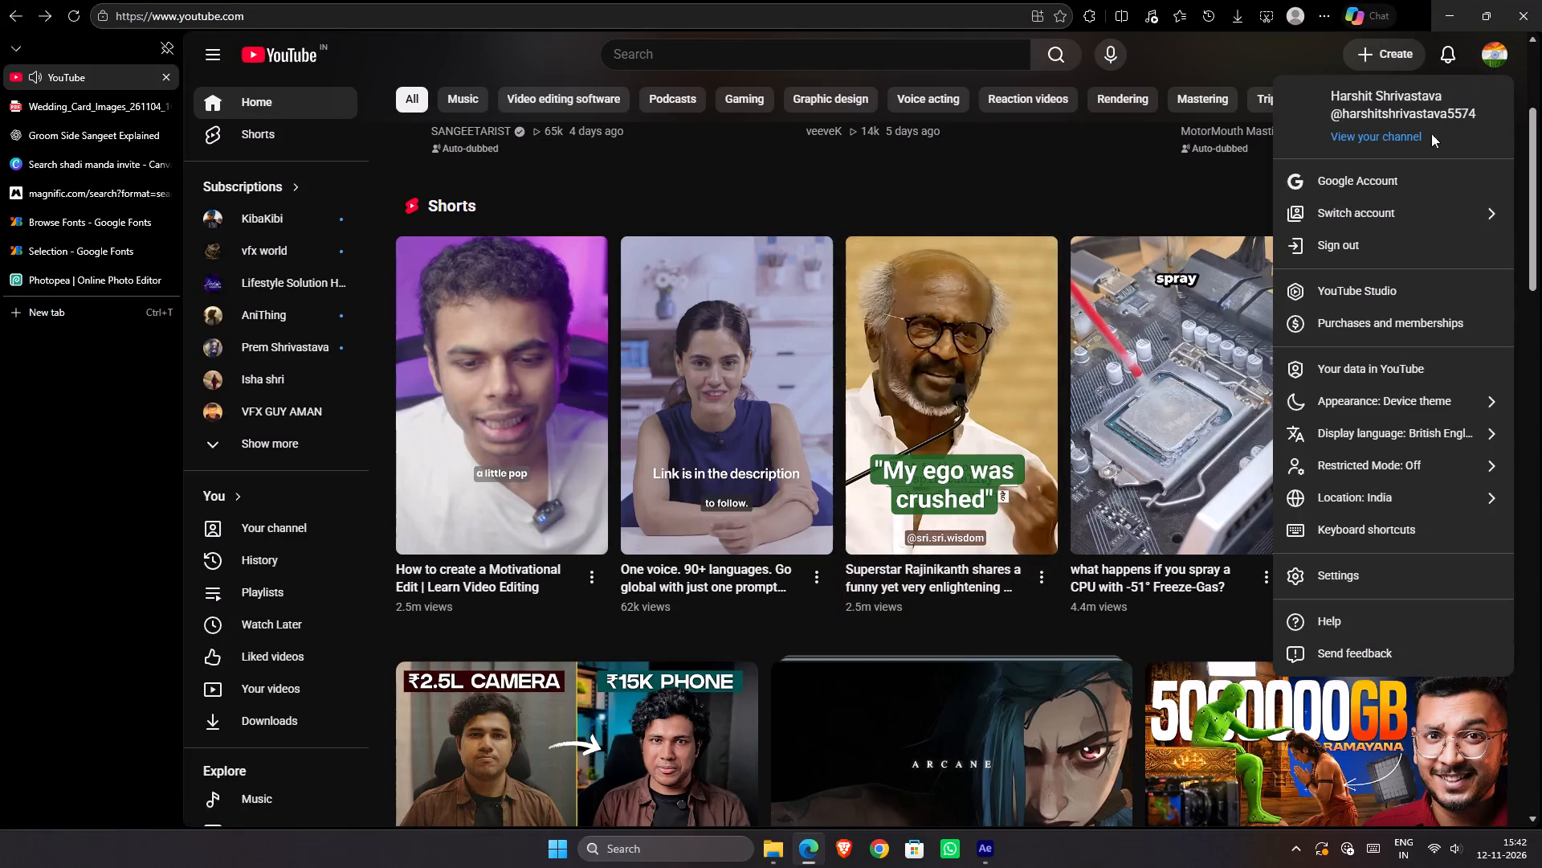
click(1383, 209)
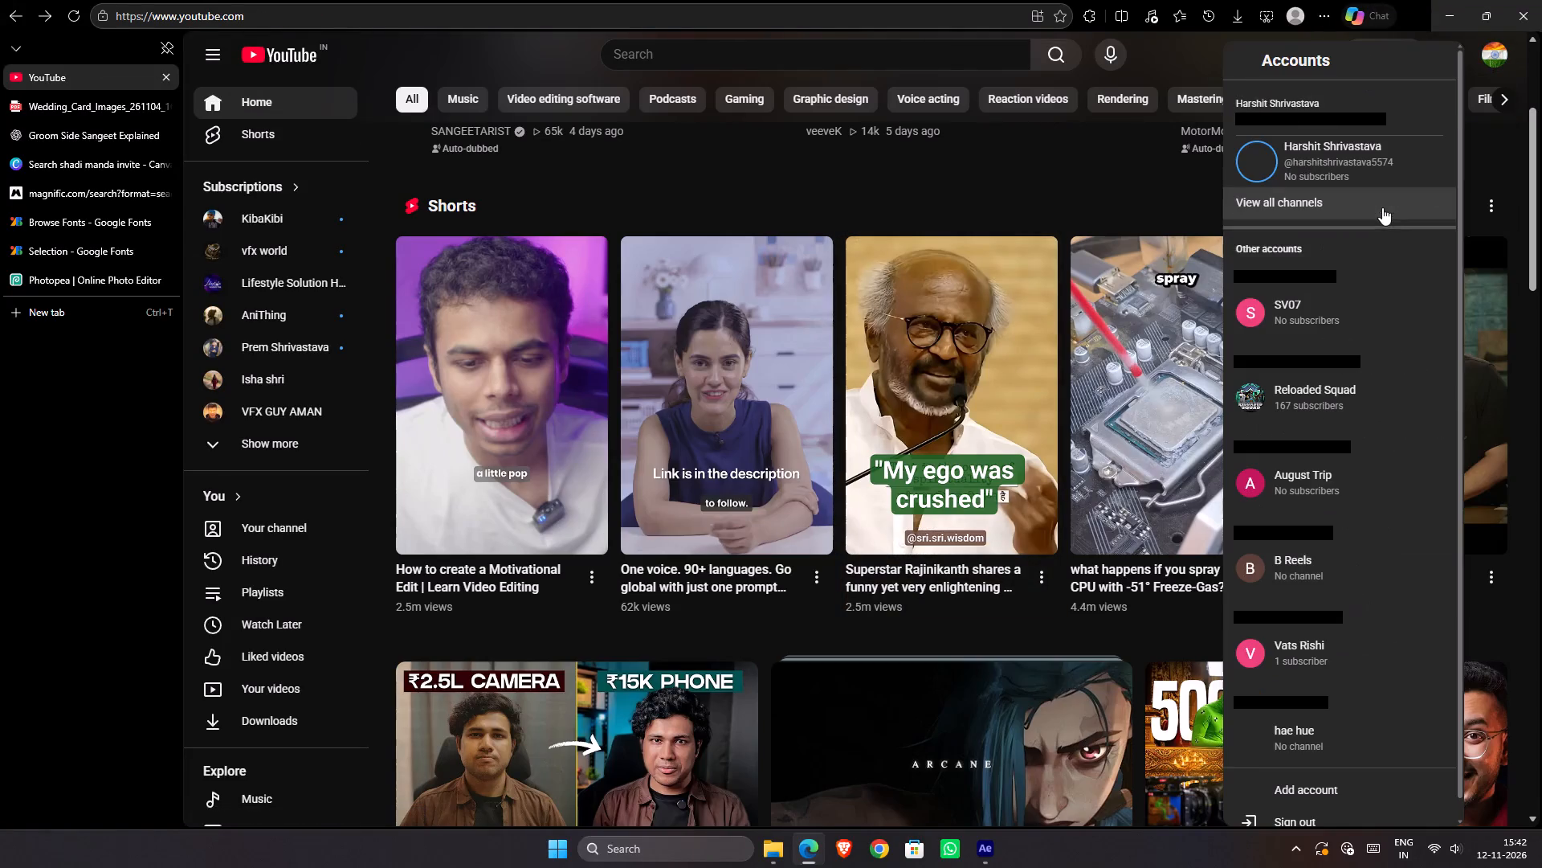
click(1346, 325)
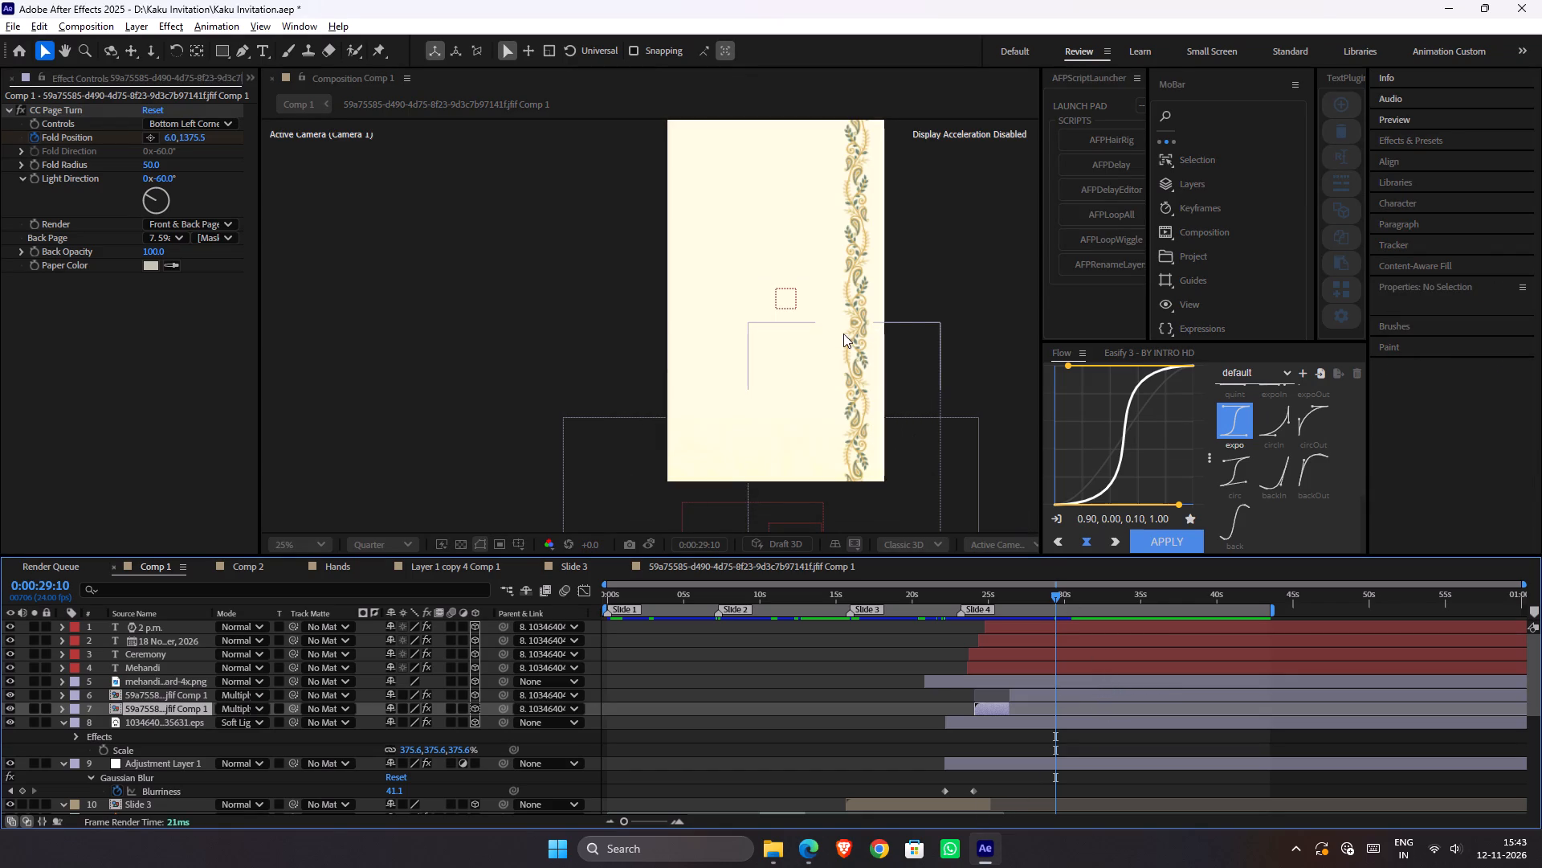
scroll(1000, 725, up, 5)
click(781, 857)
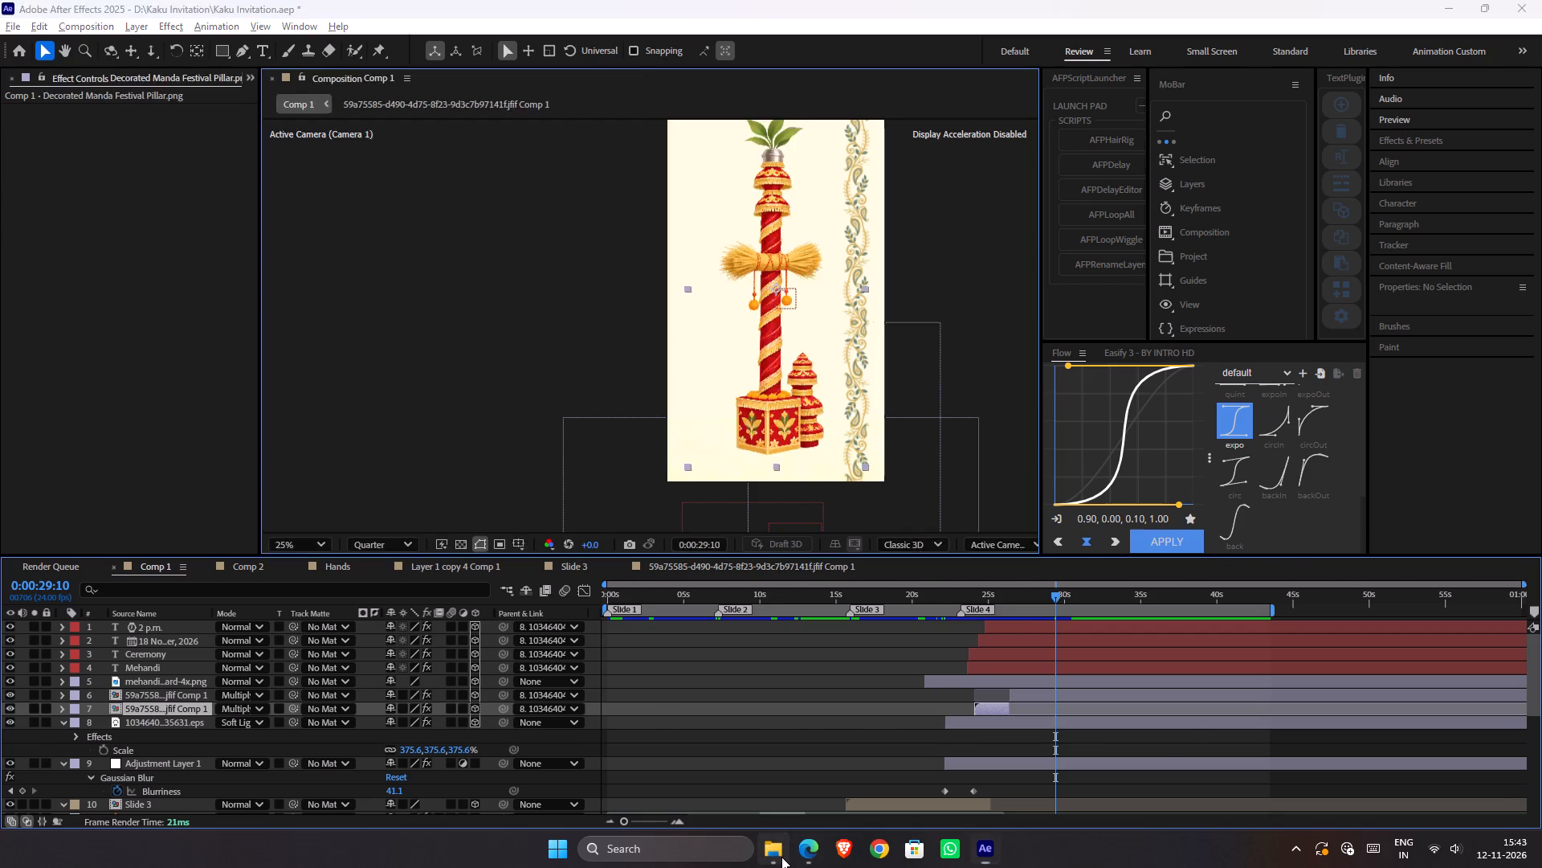
click(981, 854)
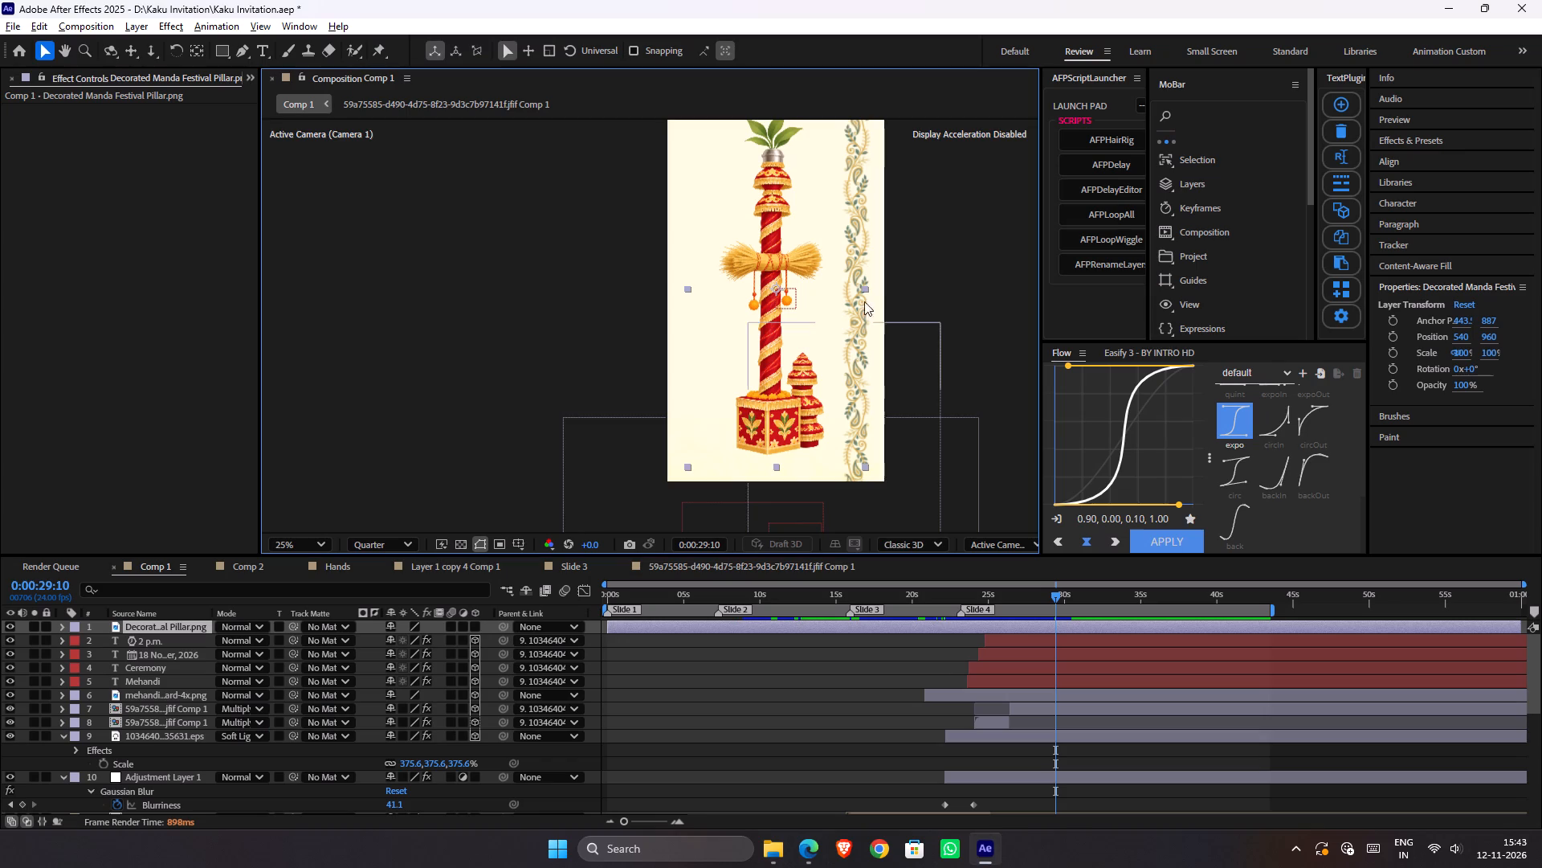
Scale the pillar down to about 69% and place it at the lower left of the composition frame.
drag(867, 290, 827, 290)
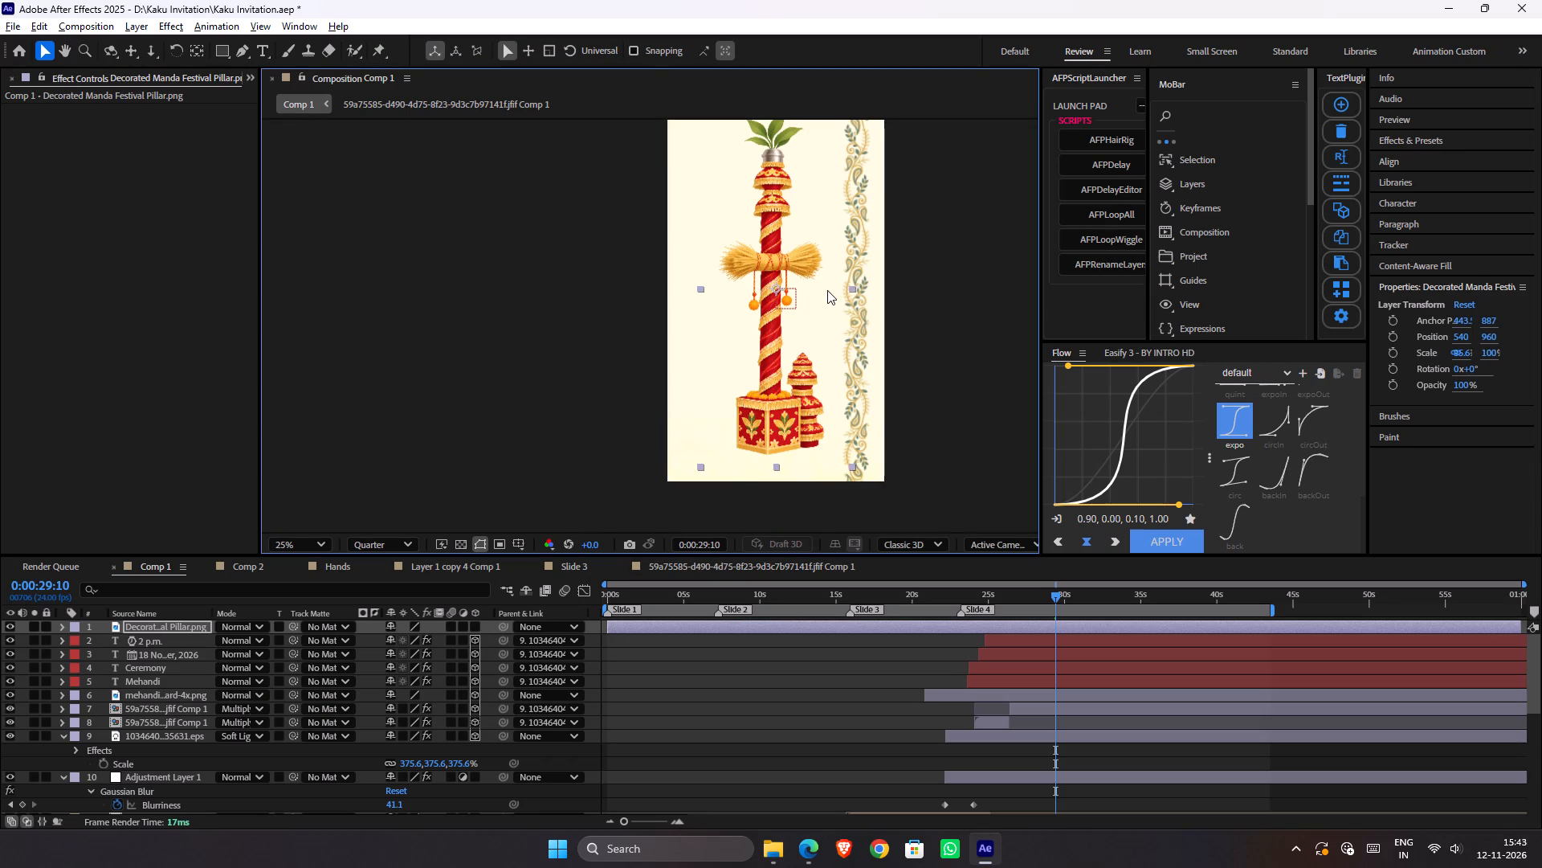
drag(827, 290, 840, 290)
drag(795, 335, 863, 397)
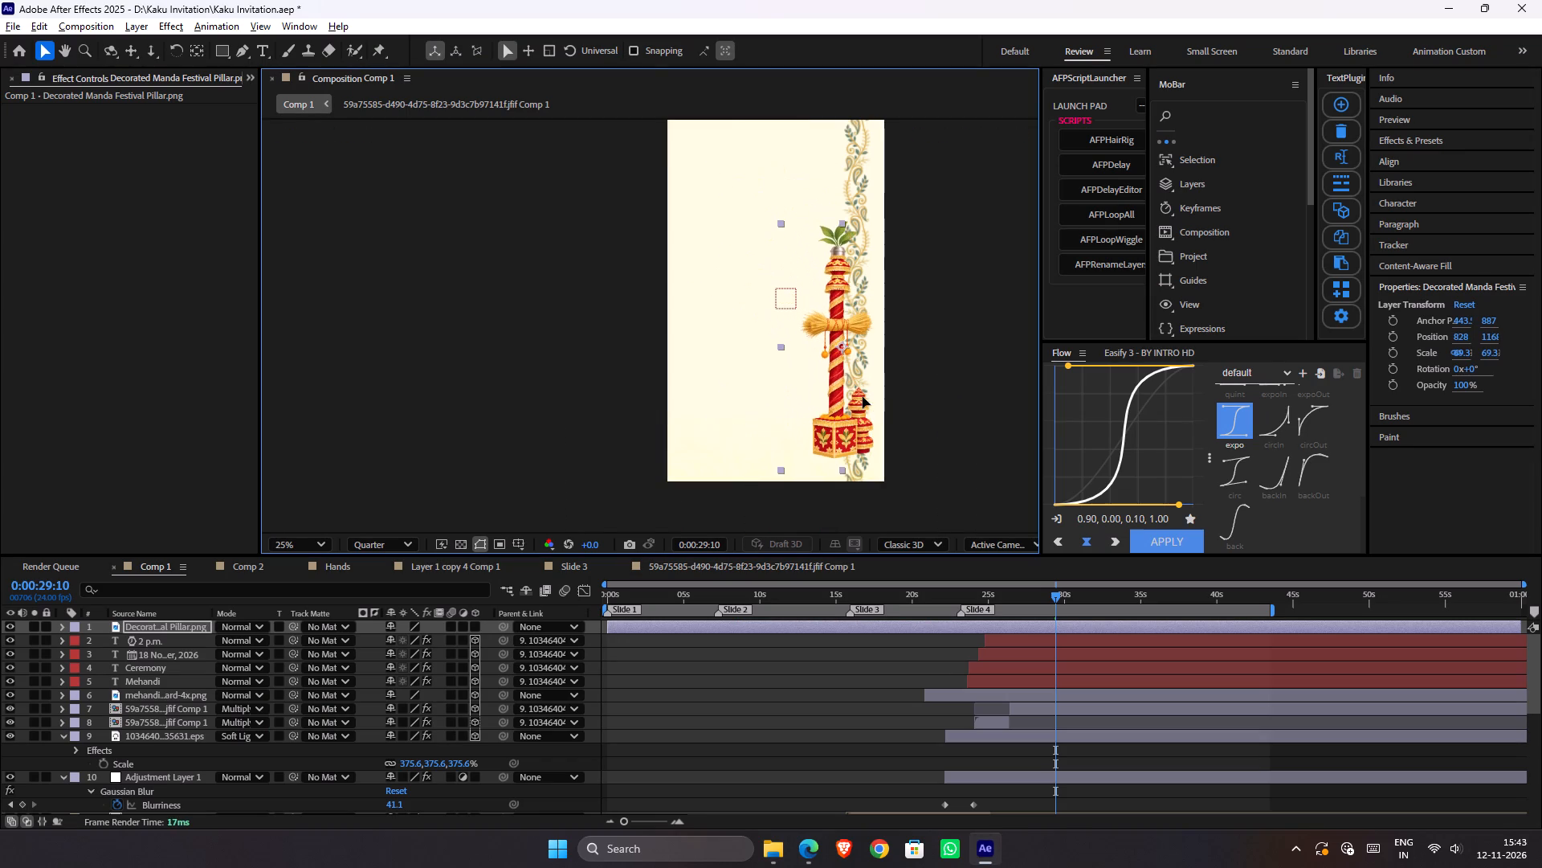
drag(863, 397, 860, 415)
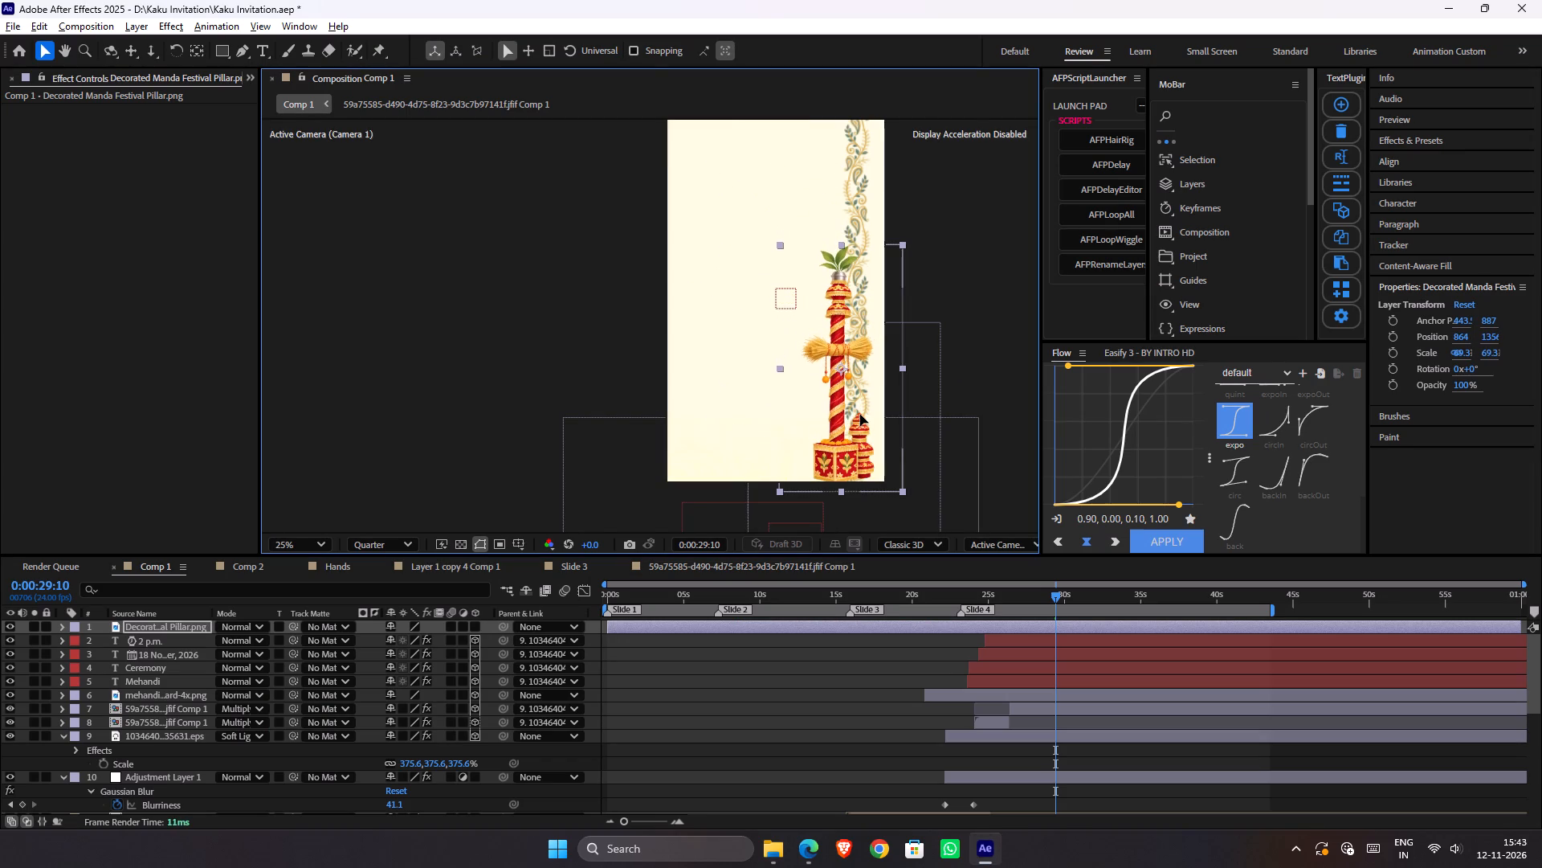
drag(860, 415, 736, 423)
Shift the pillar layer in time to start at about 28 s, shortly before the playhead, and save the project.
scroll(778, 351, down, 1)
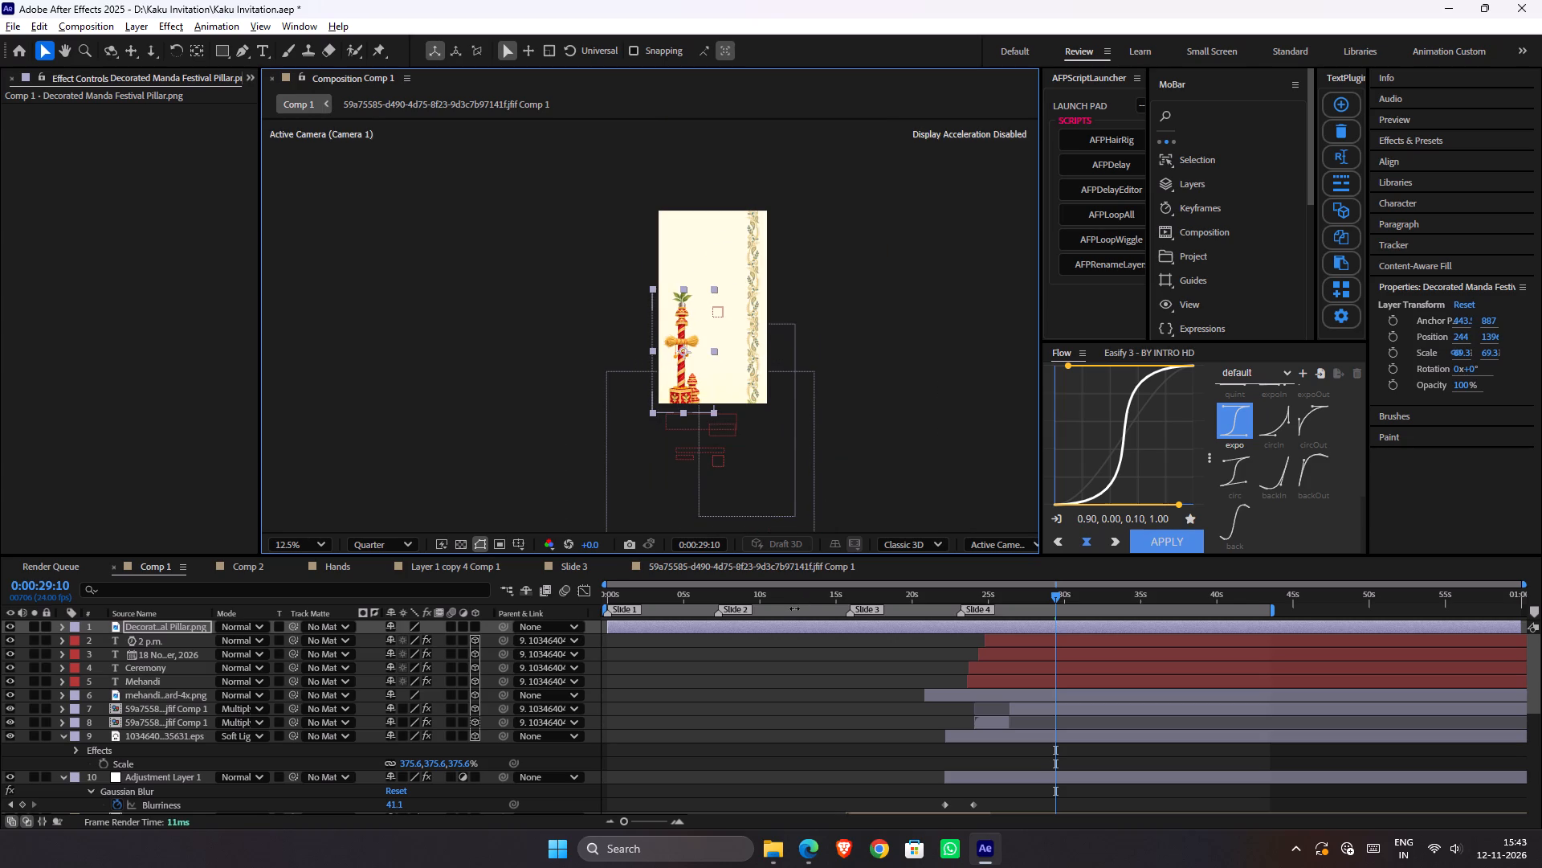
drag(730, 628, 1133, 642)
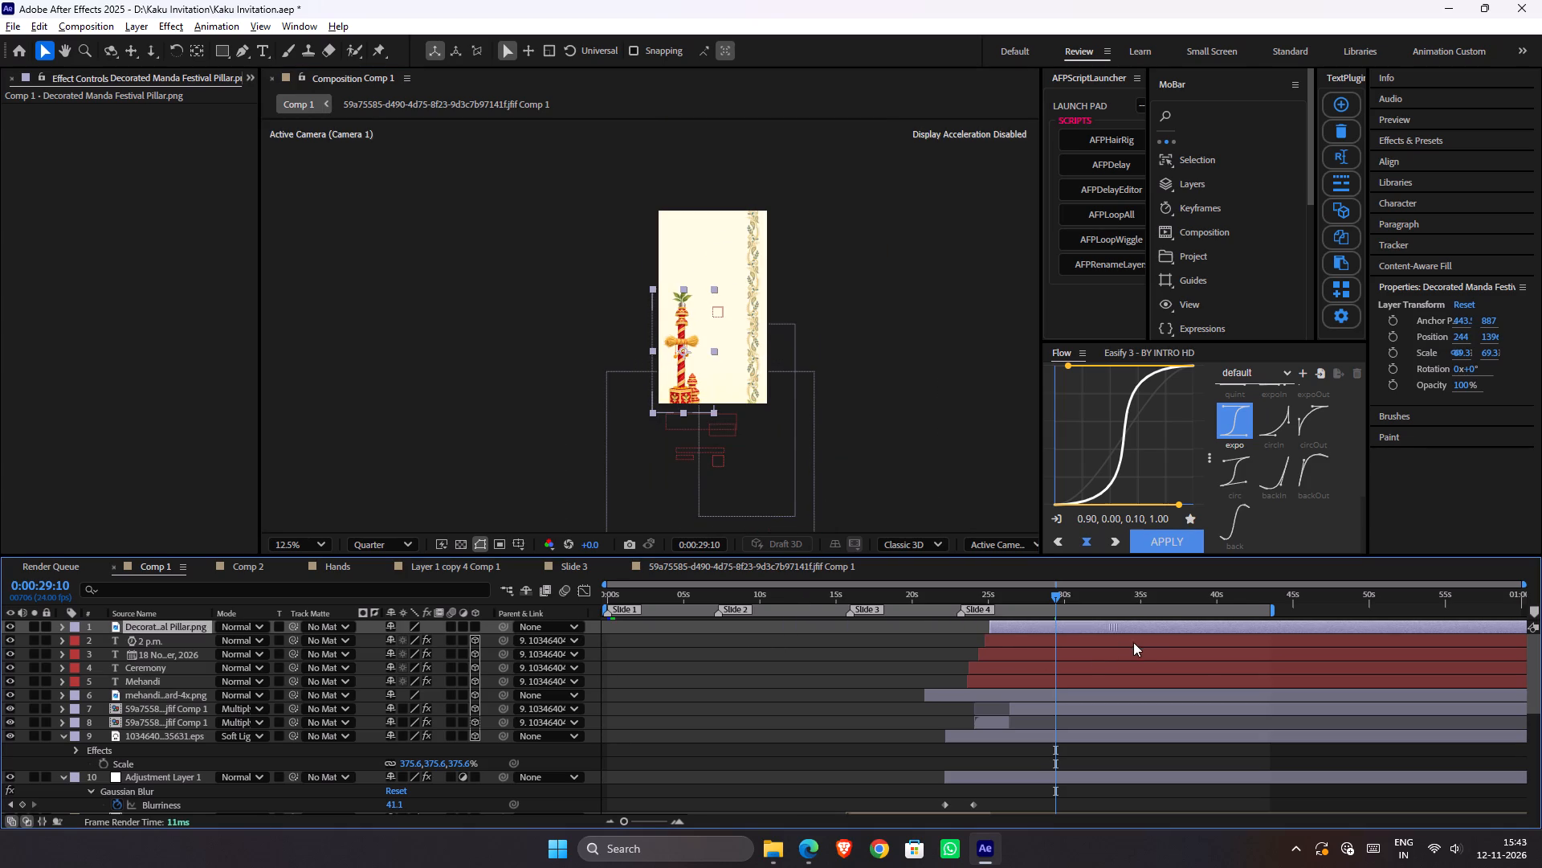
drag(1133, 642, 1155, 639)
scroll(679, 392, up, 1)
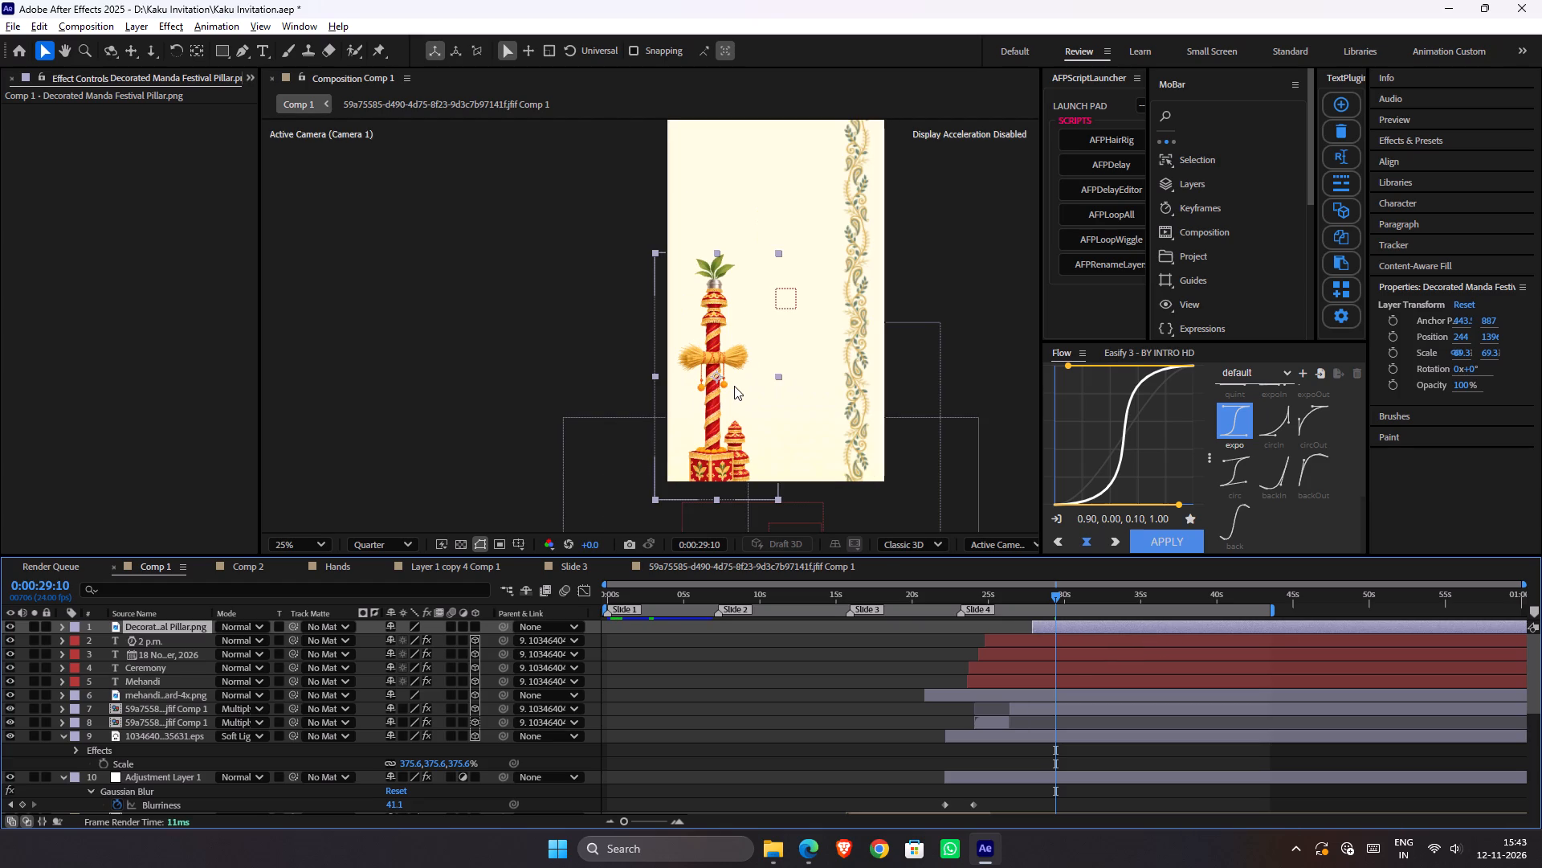
key(ctrl+s)
Nudge the pillar up and left to about 196, 1344 and enlarge it to about 92%.
drag(725, 406, 716, 395)
drag(769, 367, 836, 368)
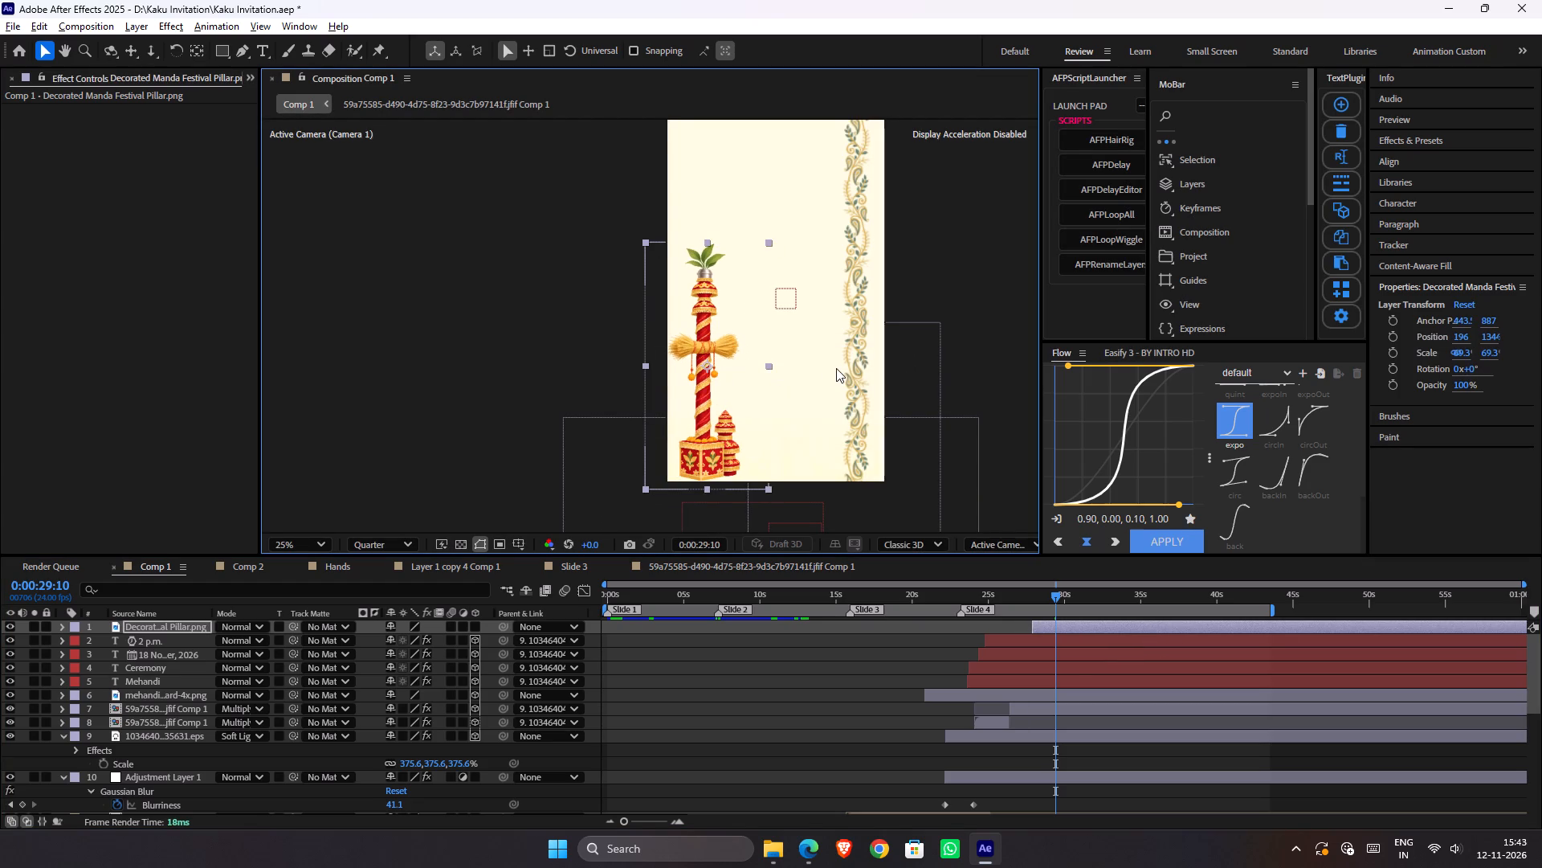
drag(836, 368, 789, 376)
Reposition the enlarged pillar to about X 252 and Y 1180, with its base inside the frame's lower left corner.
key(space)
key(space)
key(space)
key(space)
key(space)
key(space)
key(space)
key(space)
key(space)
key(space)
key(space)
key(space)
drag(790, 322, 747, 374)
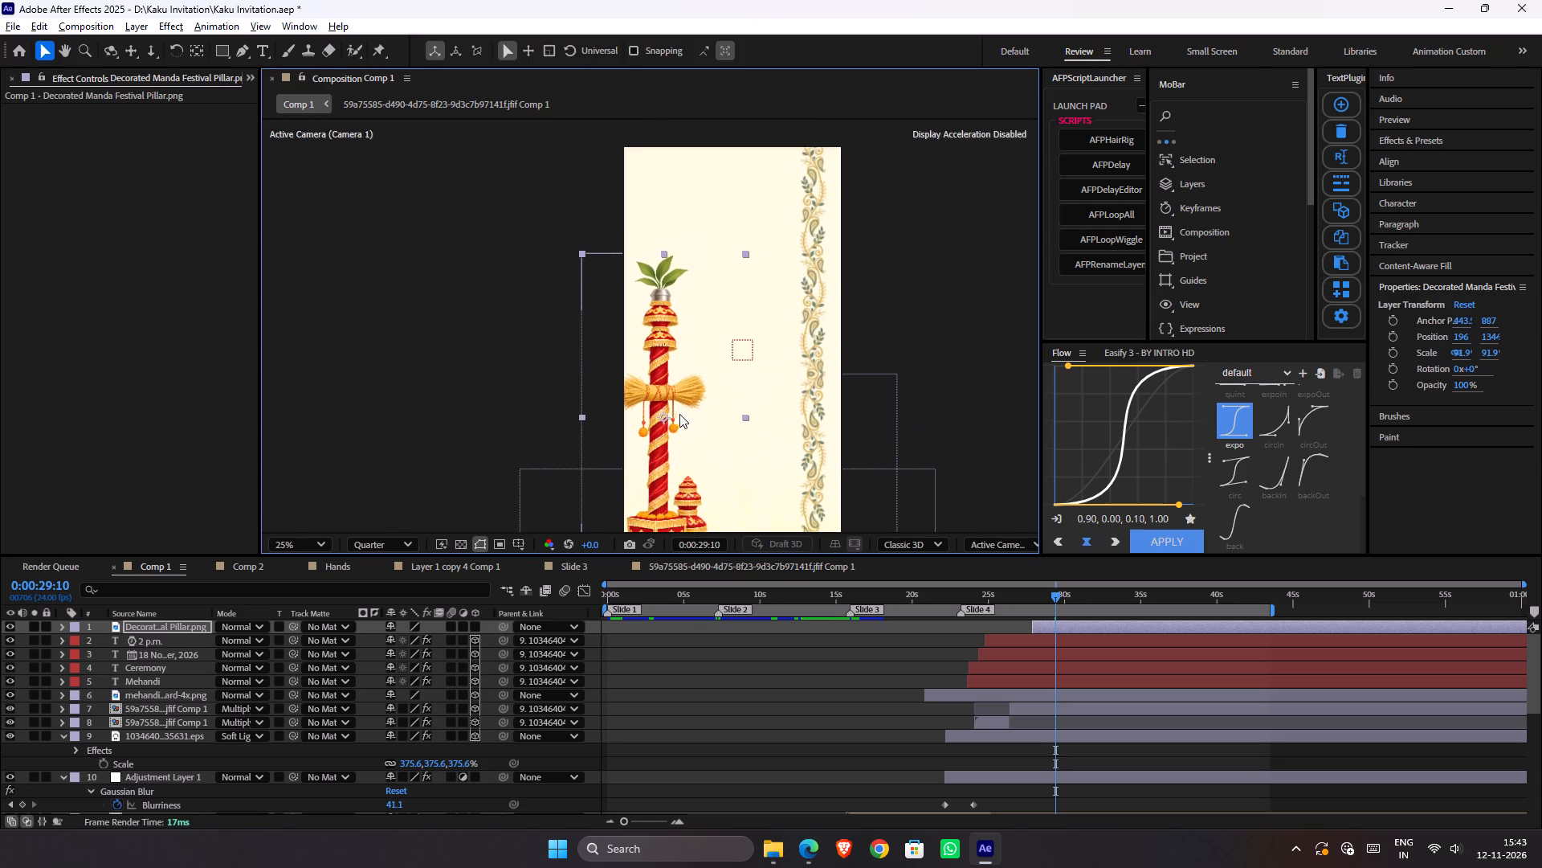
drag(678, 418, 681, 379)
key(space)
key(space)
key(space)
key(space)
key(space)
key(space)
drag(687, 399, 683, 338)
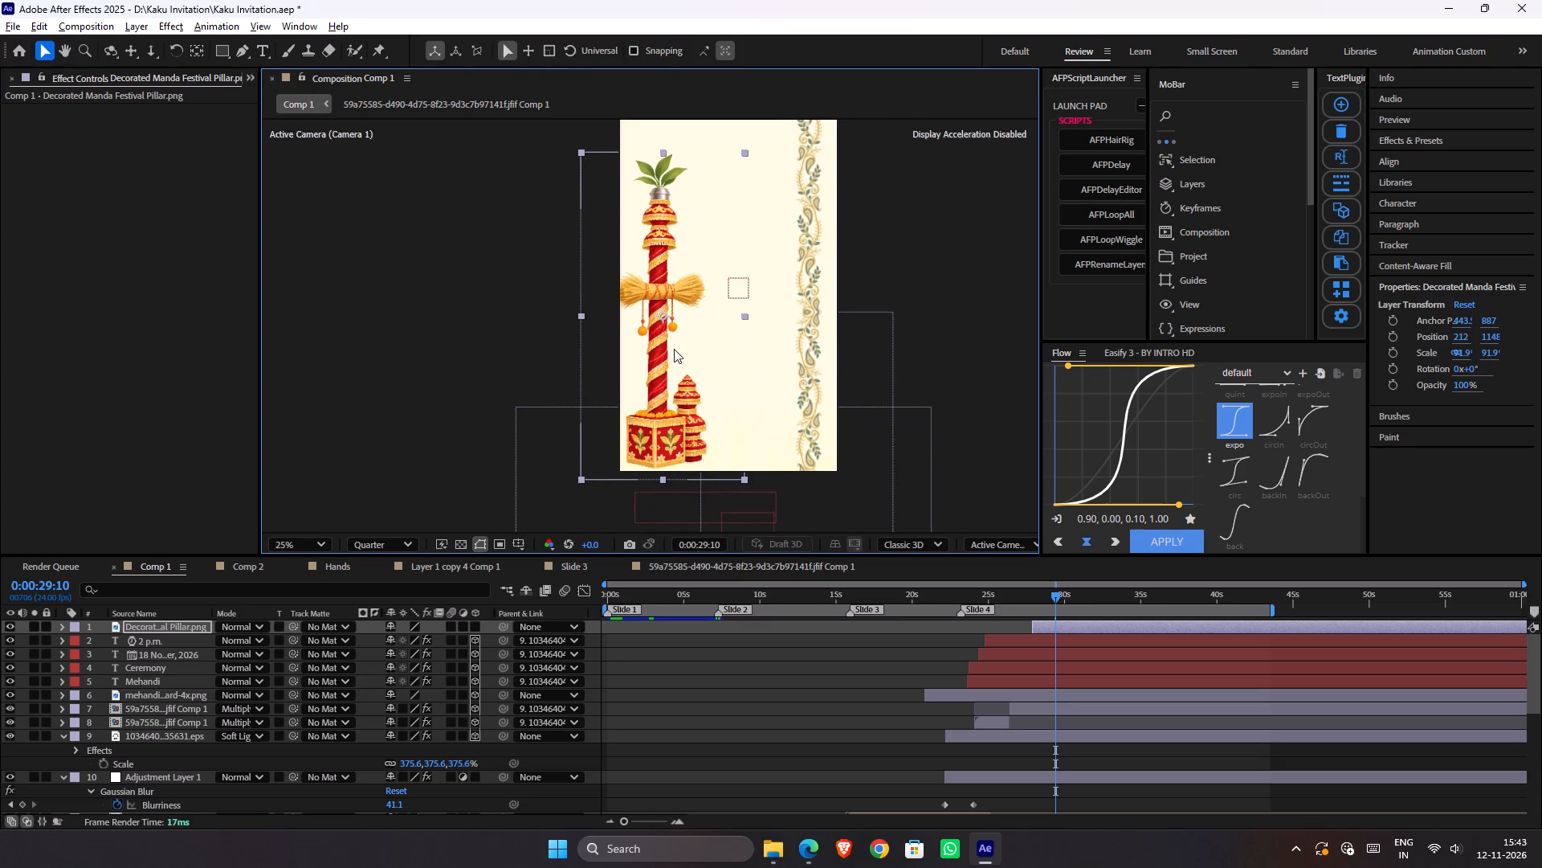
drag(677, 350, 682, 356)
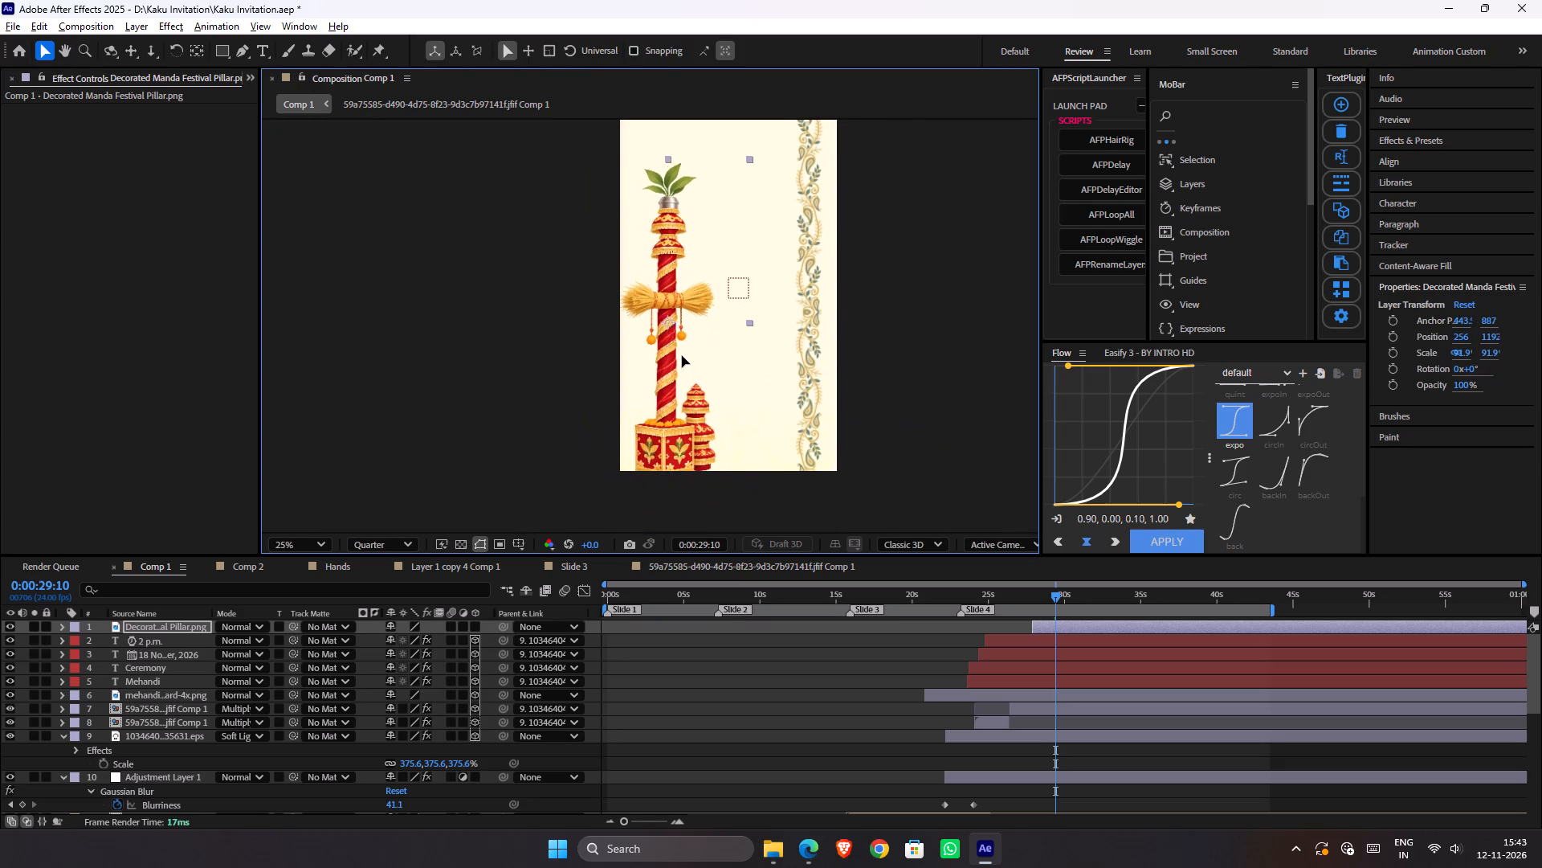
drag(682, 356, 685, 356)
Reduce the pillar's scale slightly to about 90% and save the project.
scroll(686, 356, down, 1)
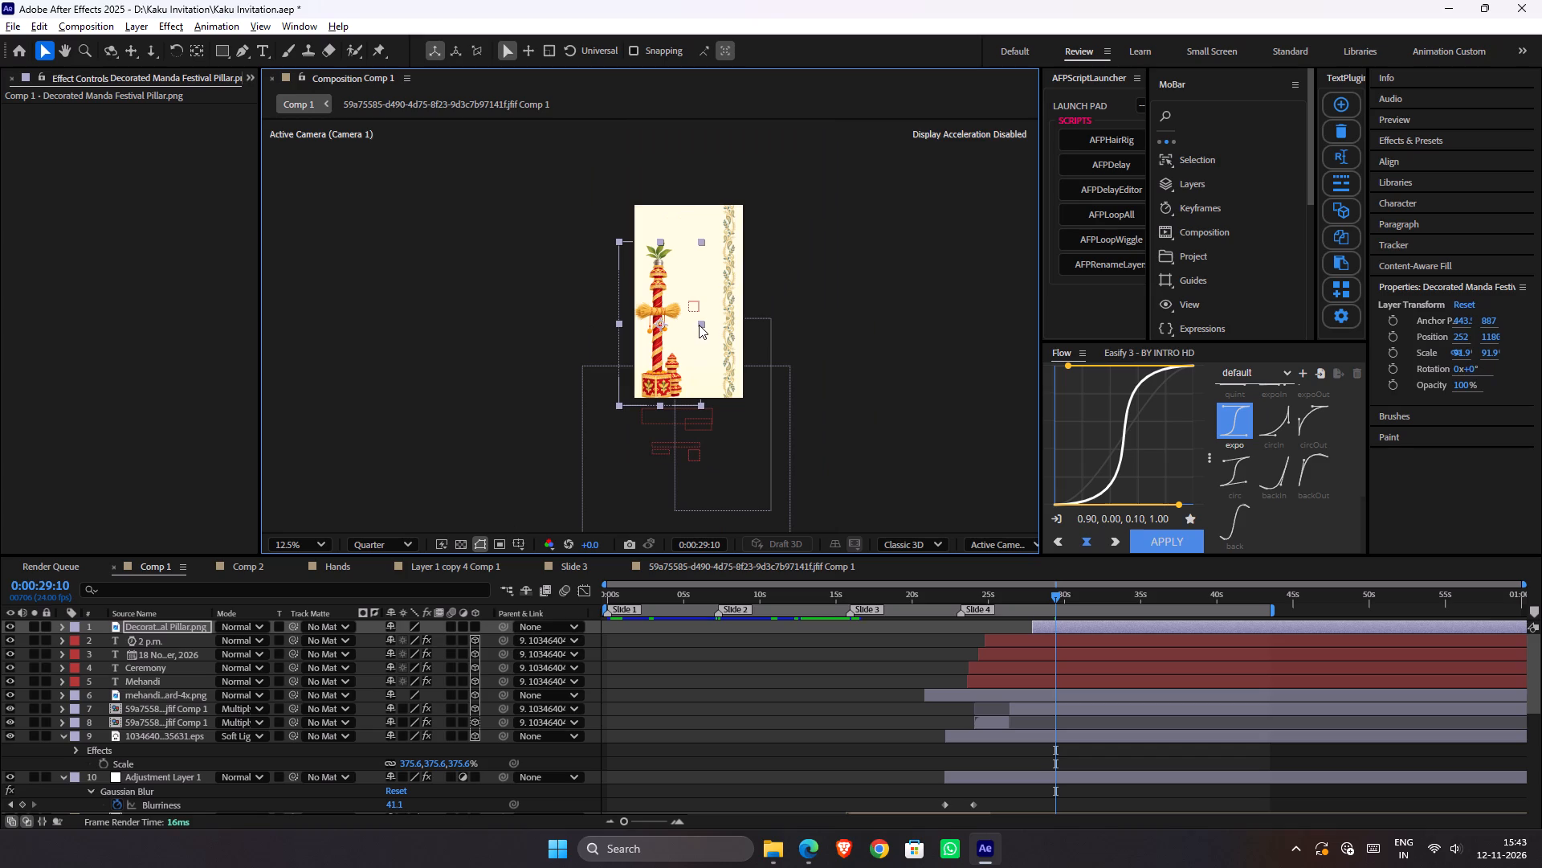
click(699, 325)
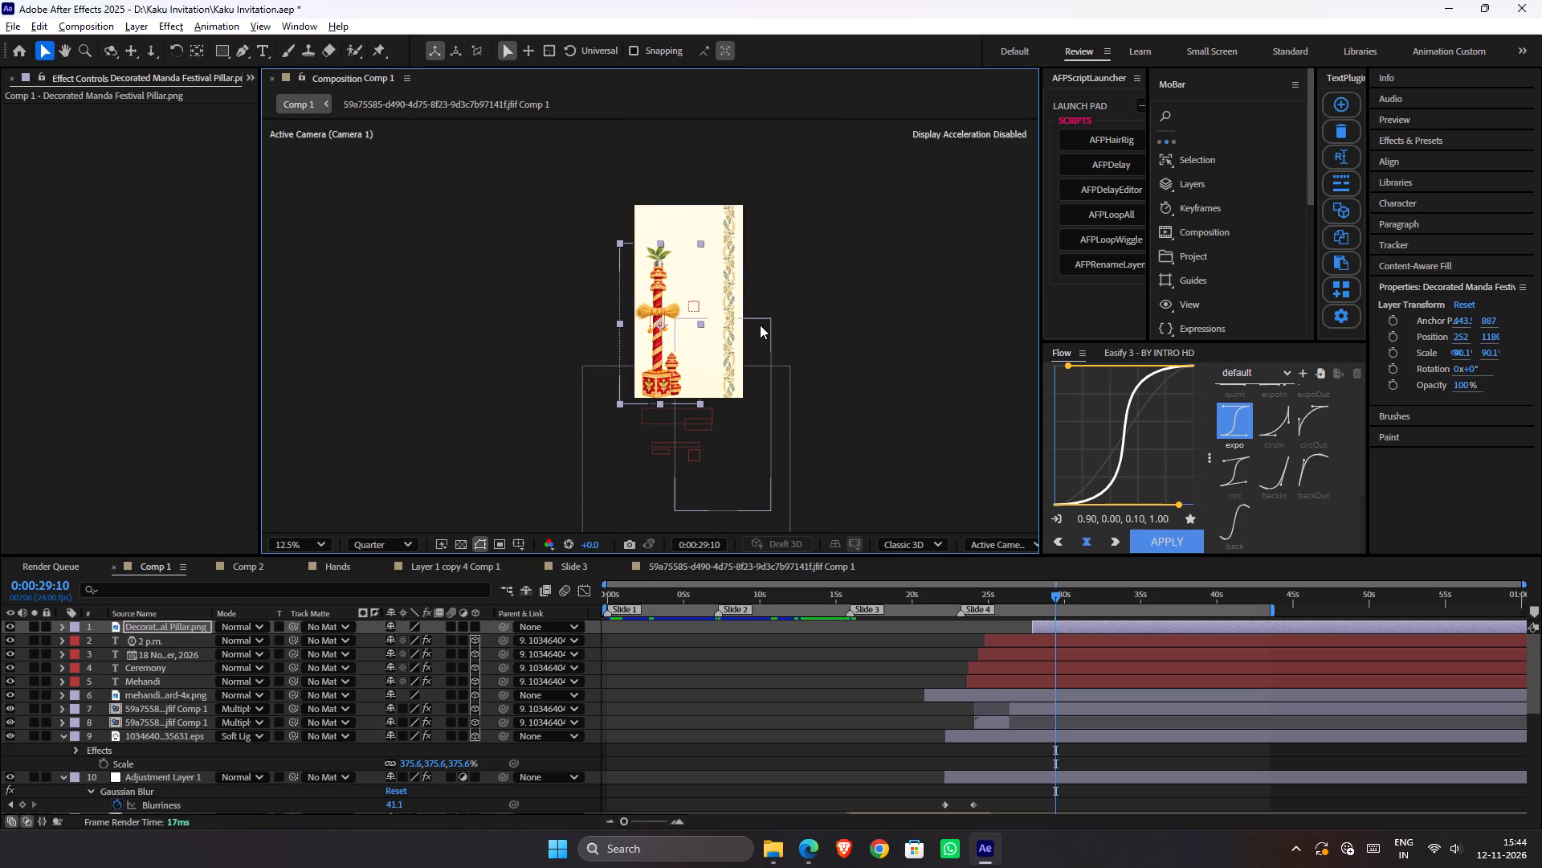
scroll(761, 324, up, 1)
key(ctrl+s)
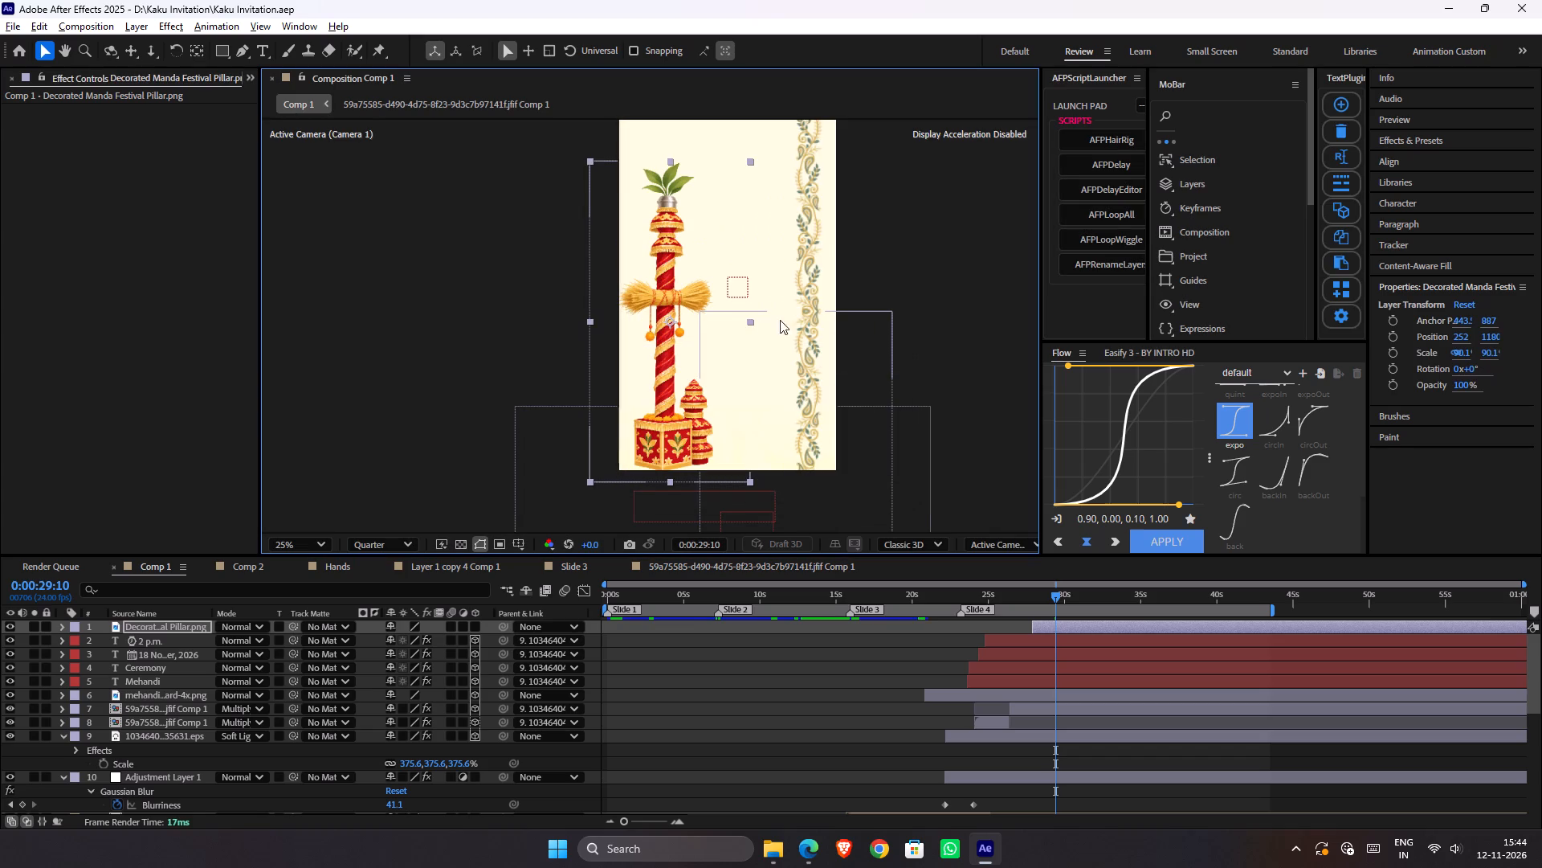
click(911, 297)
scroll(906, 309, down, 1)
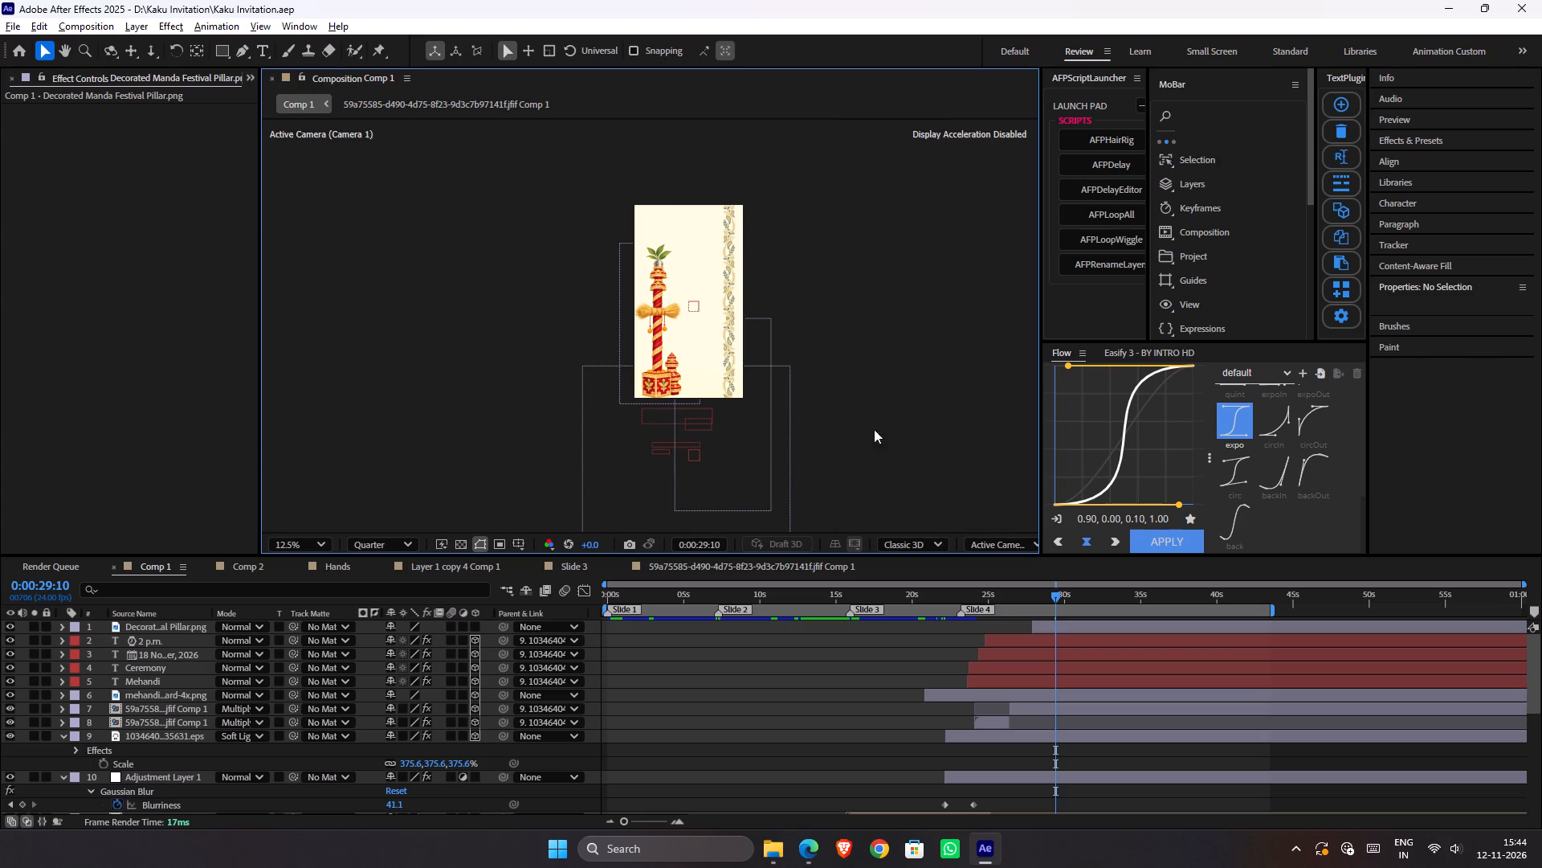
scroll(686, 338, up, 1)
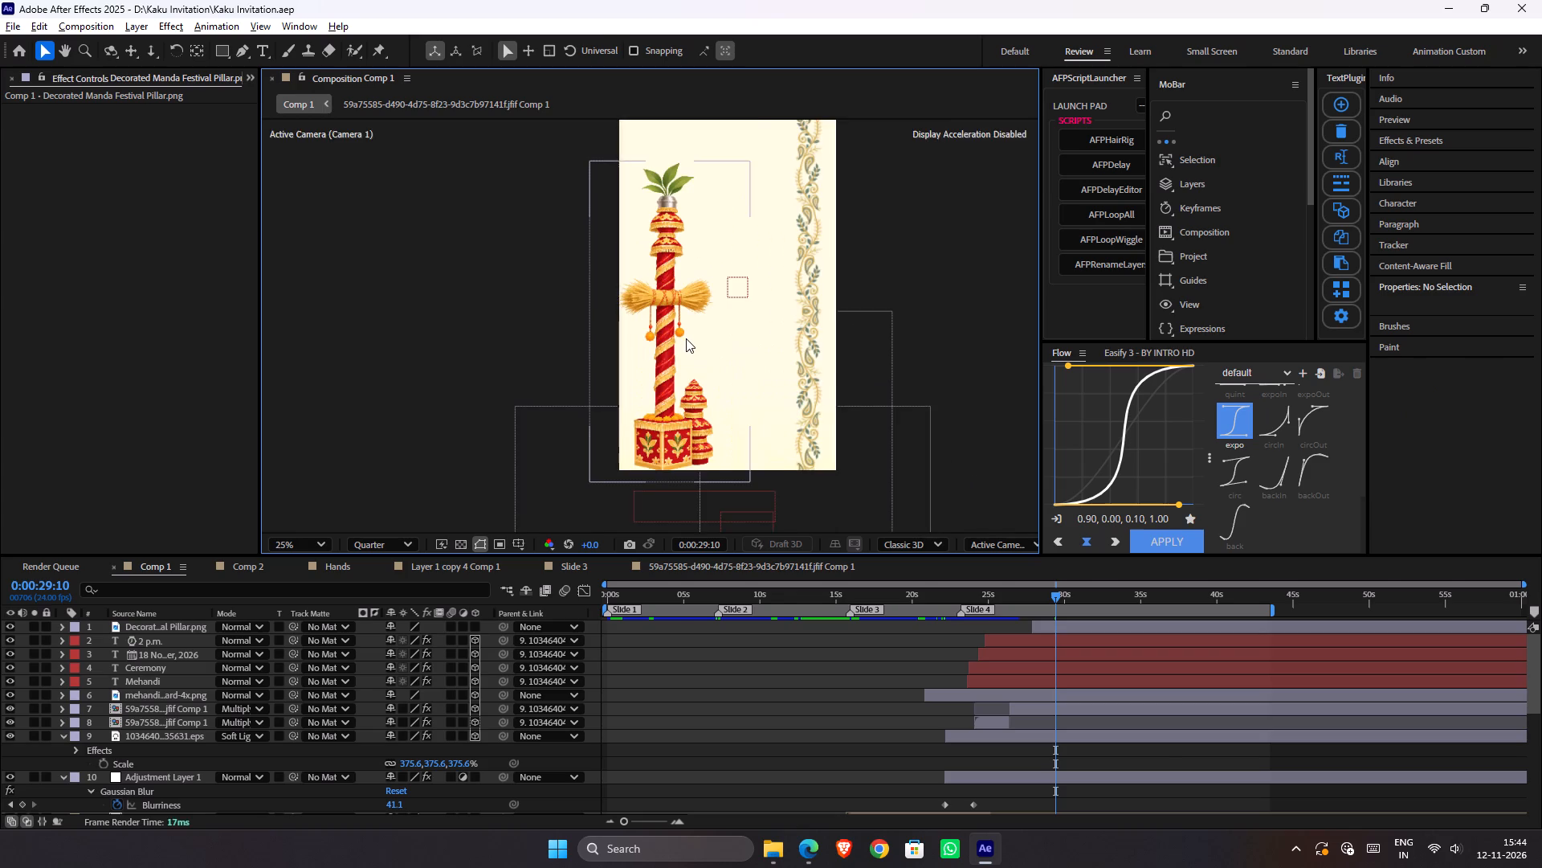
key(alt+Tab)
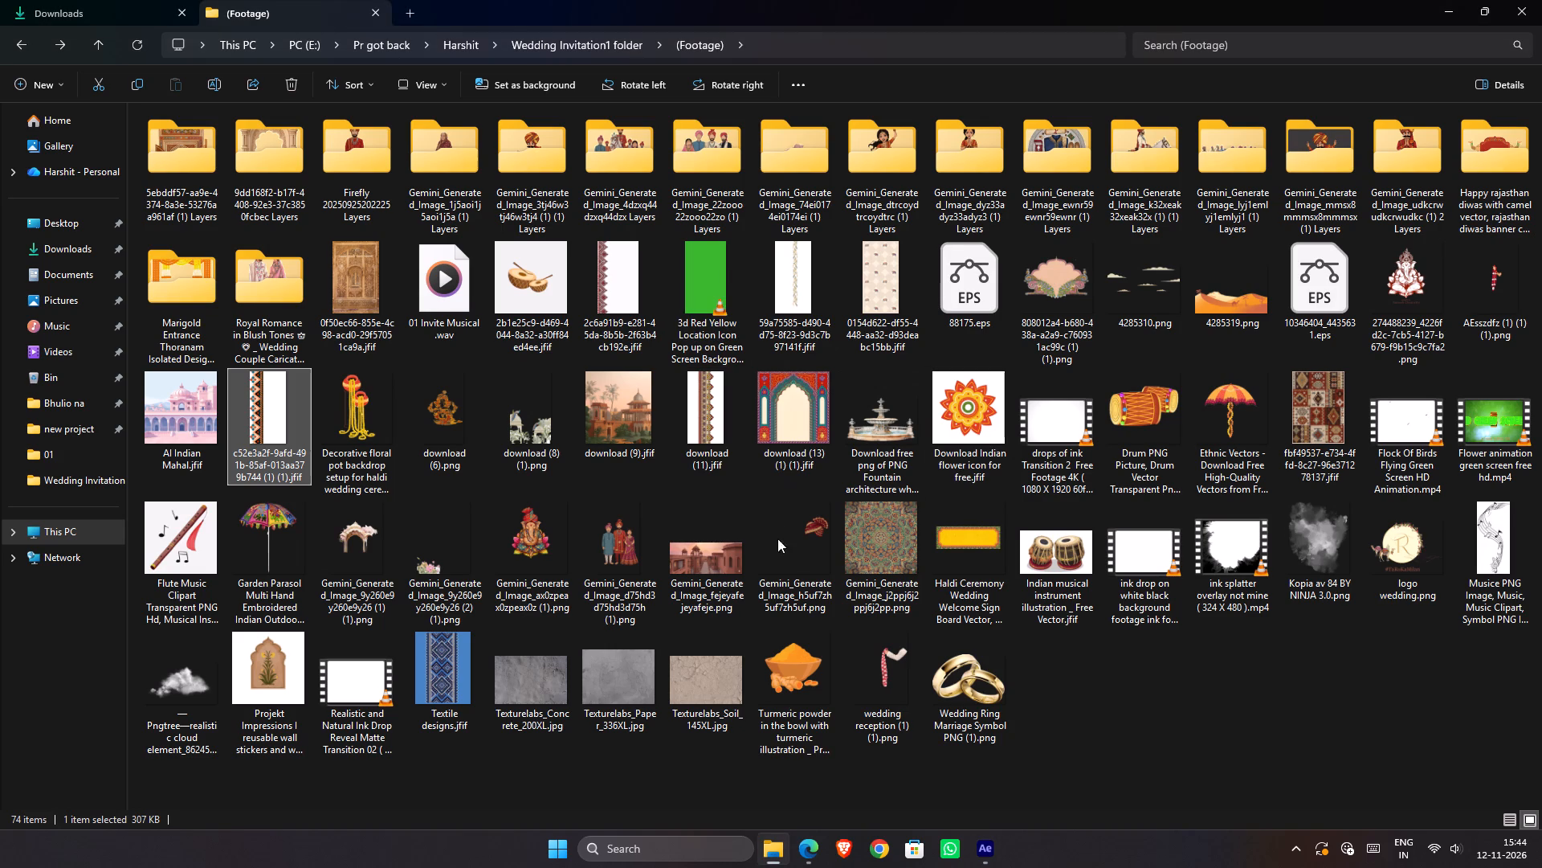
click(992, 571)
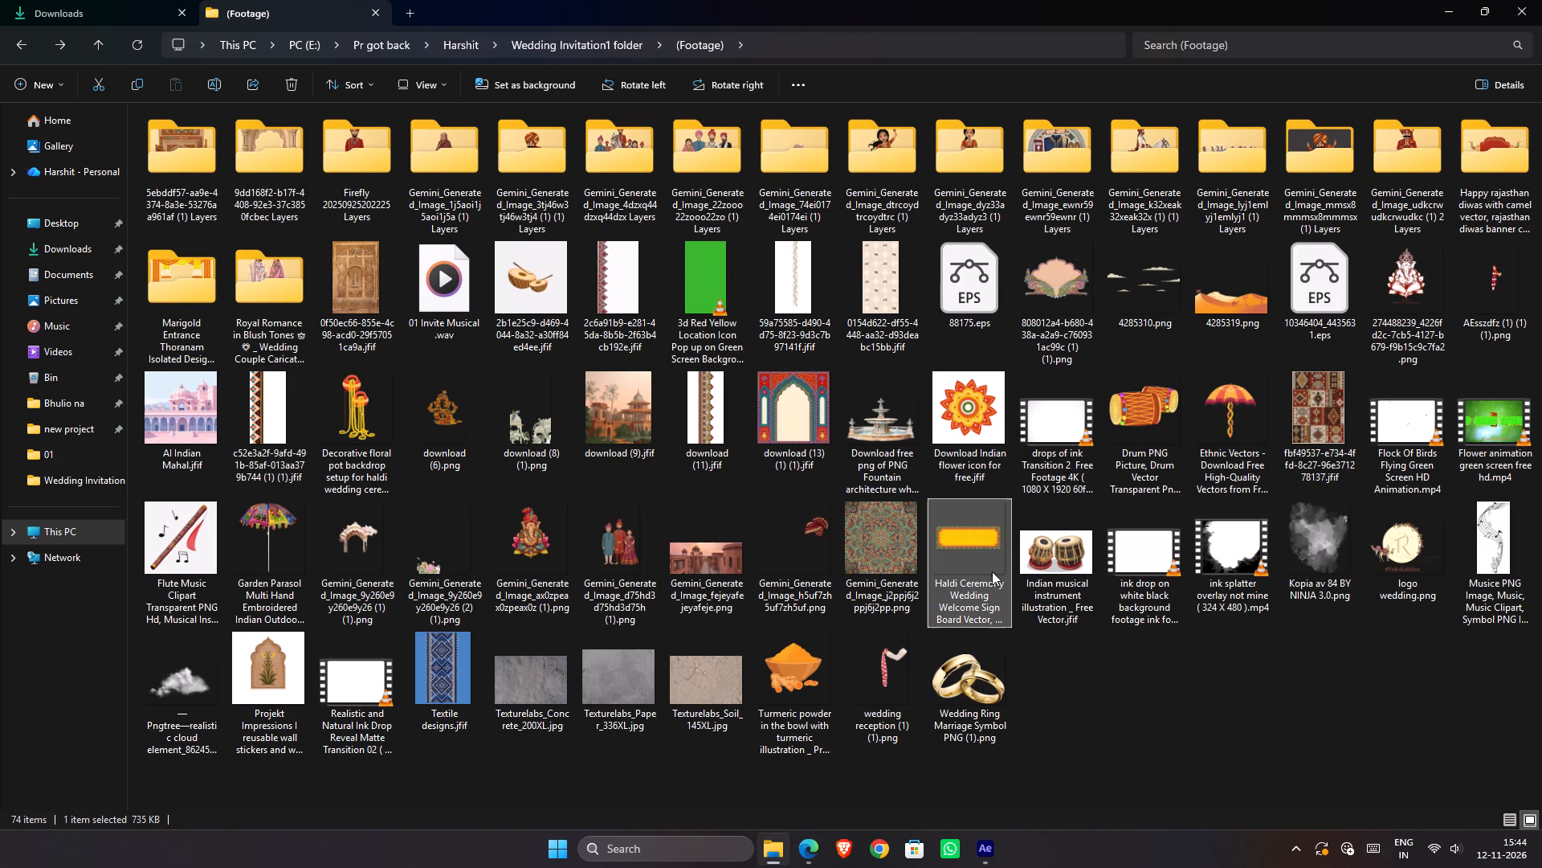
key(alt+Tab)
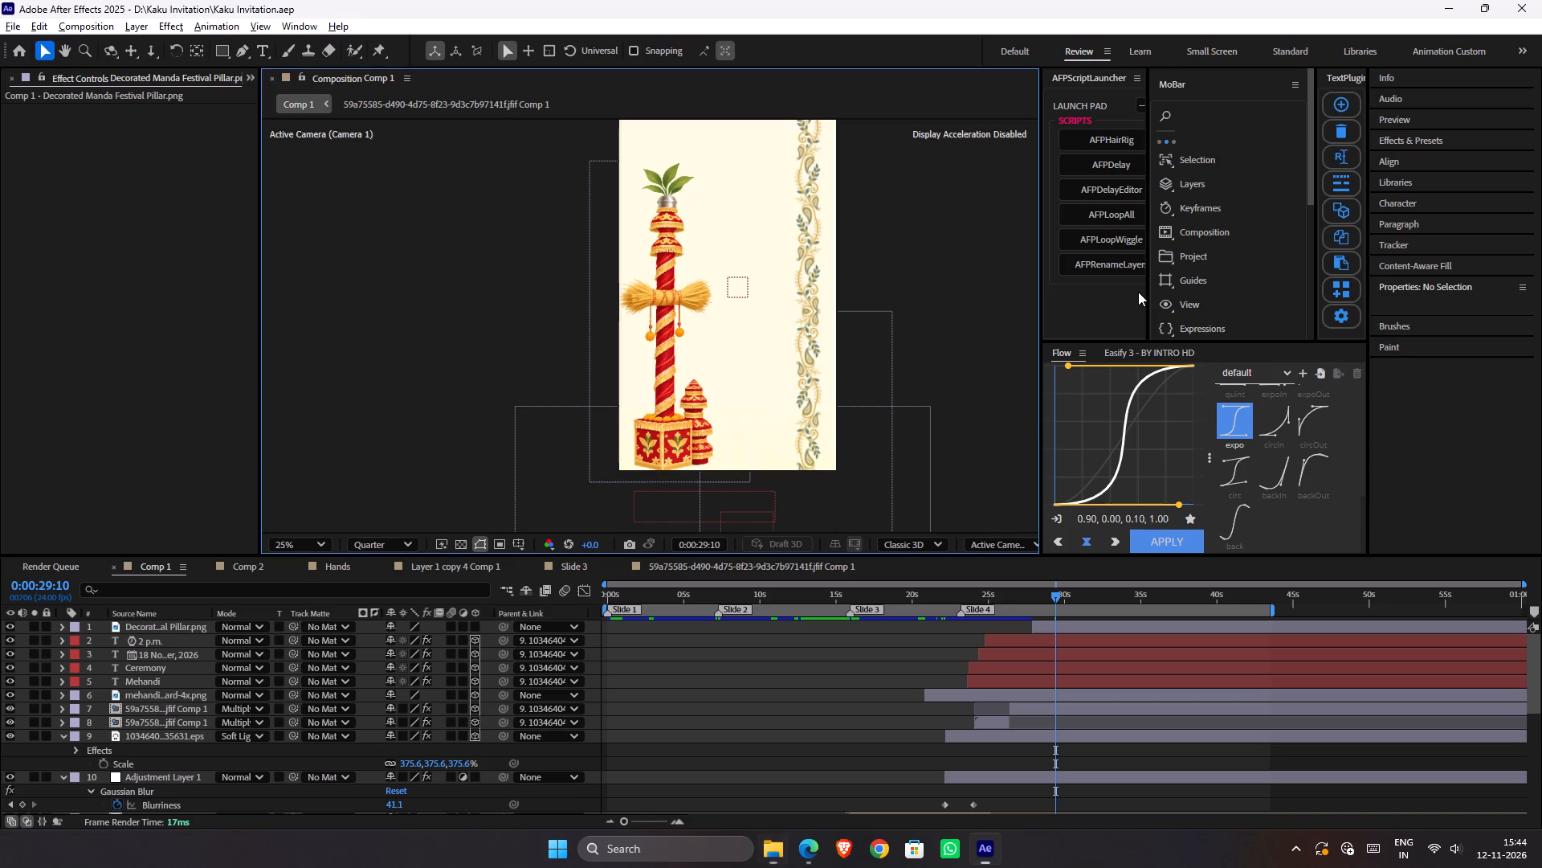
Reduce the CC RepeTile Expand Up value to about 713 on the upper of the two floral border precomp layers.
click(807, 234)
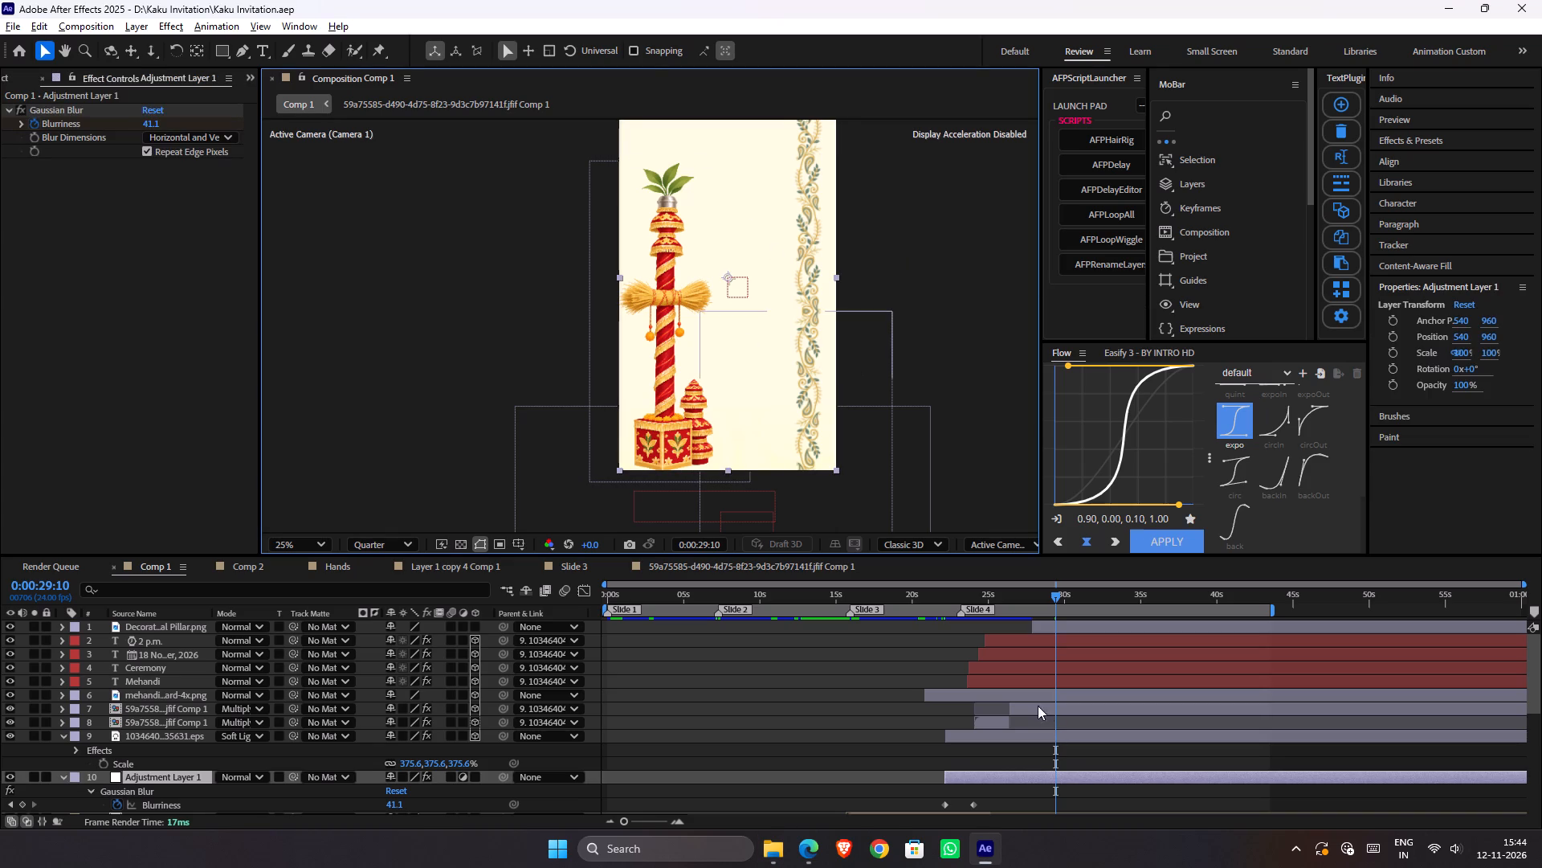
click(198, 723)
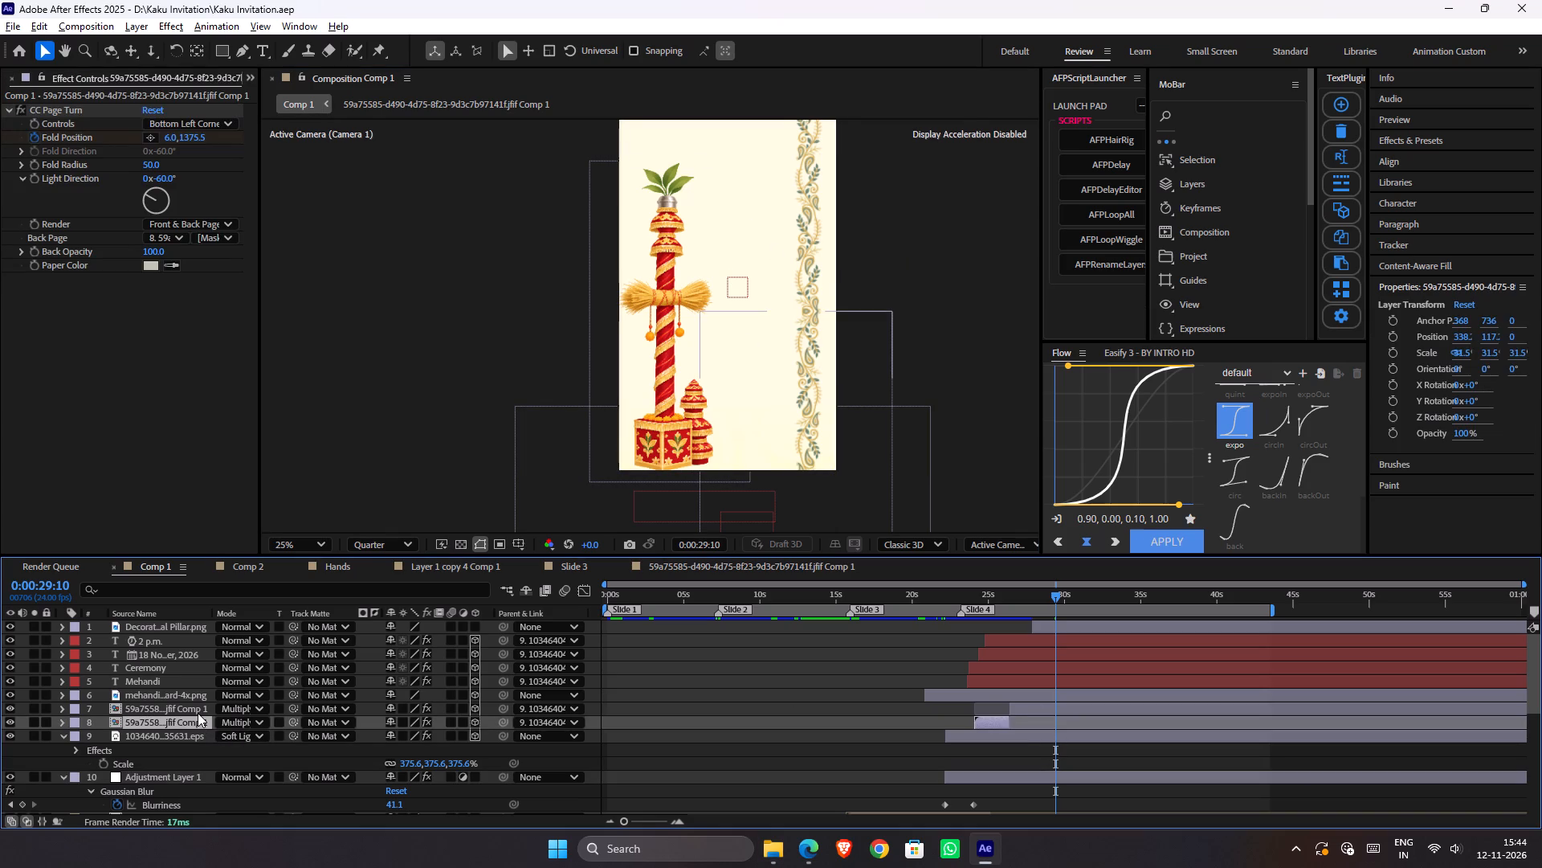
click(198, 713)
drag(151, 334, 146, 337)
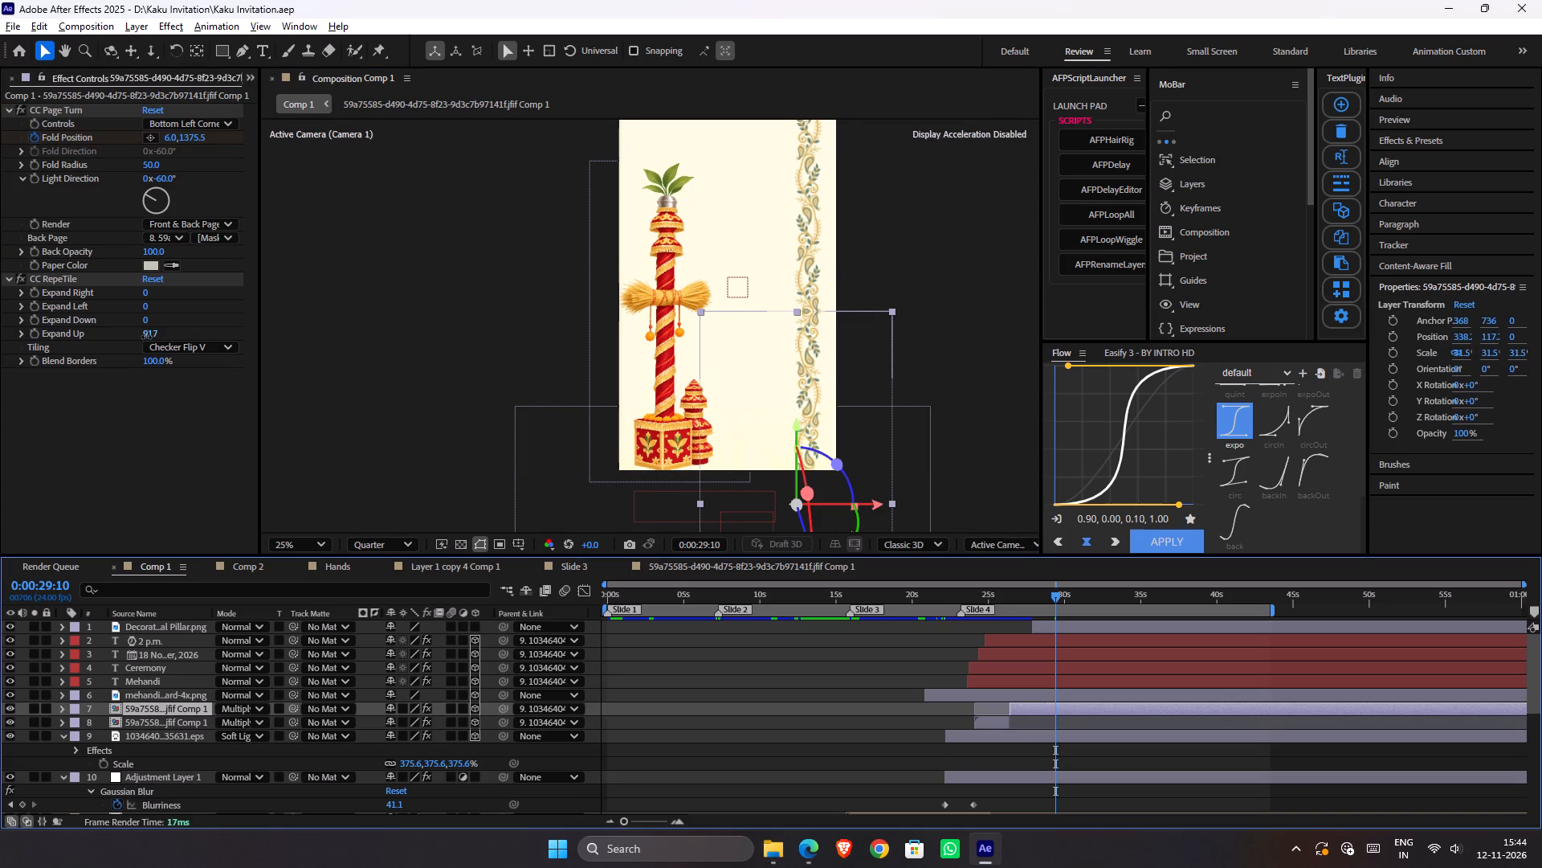
drag(146, 337, 0, 465)
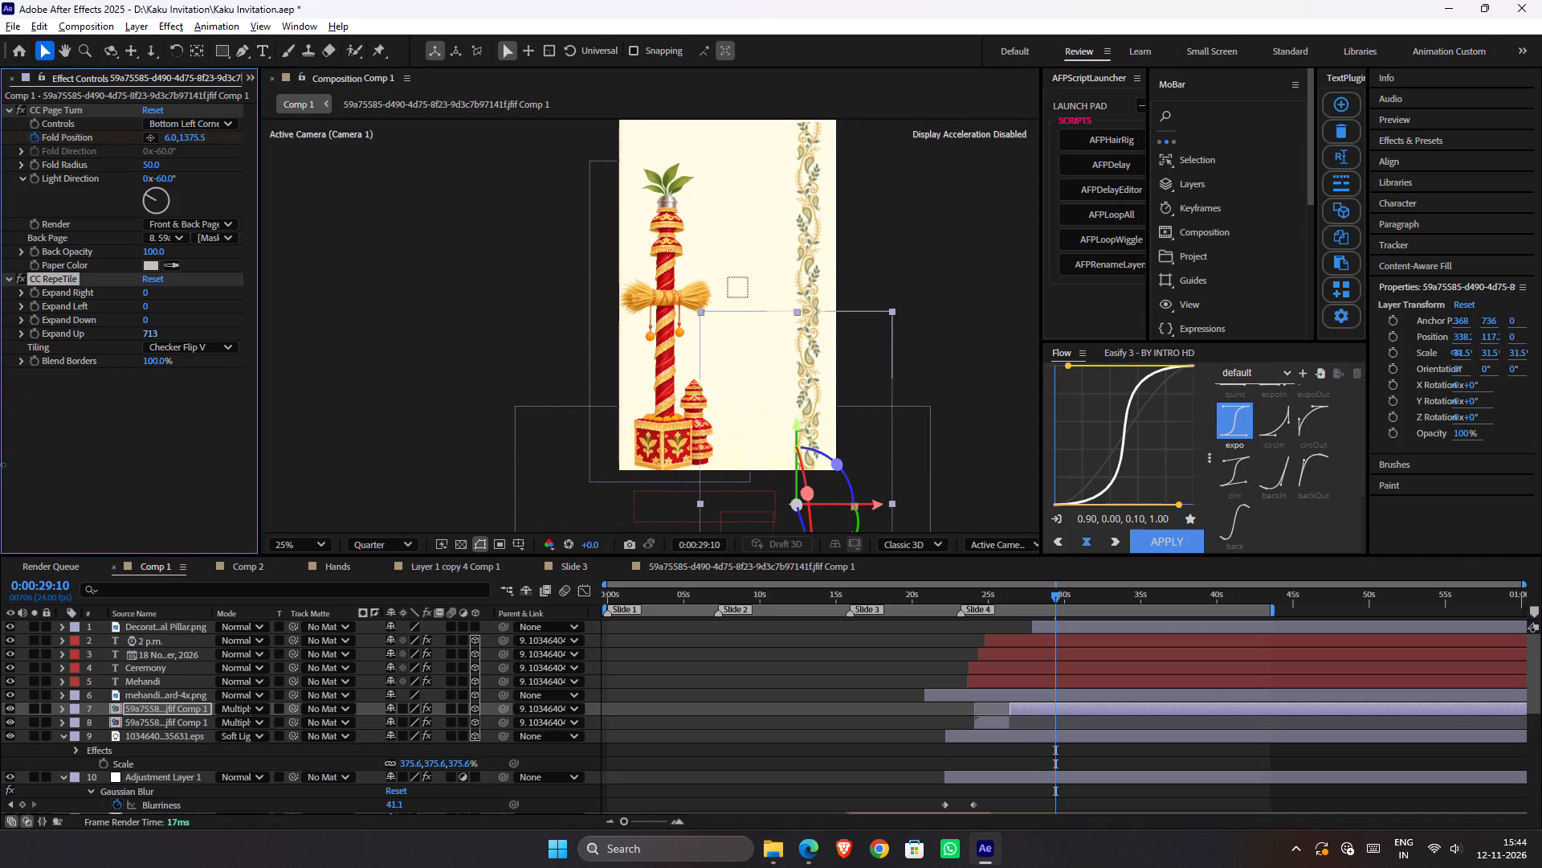
Undo the last CC RepeTile Expand Up reduction on the upper floral border precomp layer.
drag(0, 465, 94, 351)
key(ctrl+z)
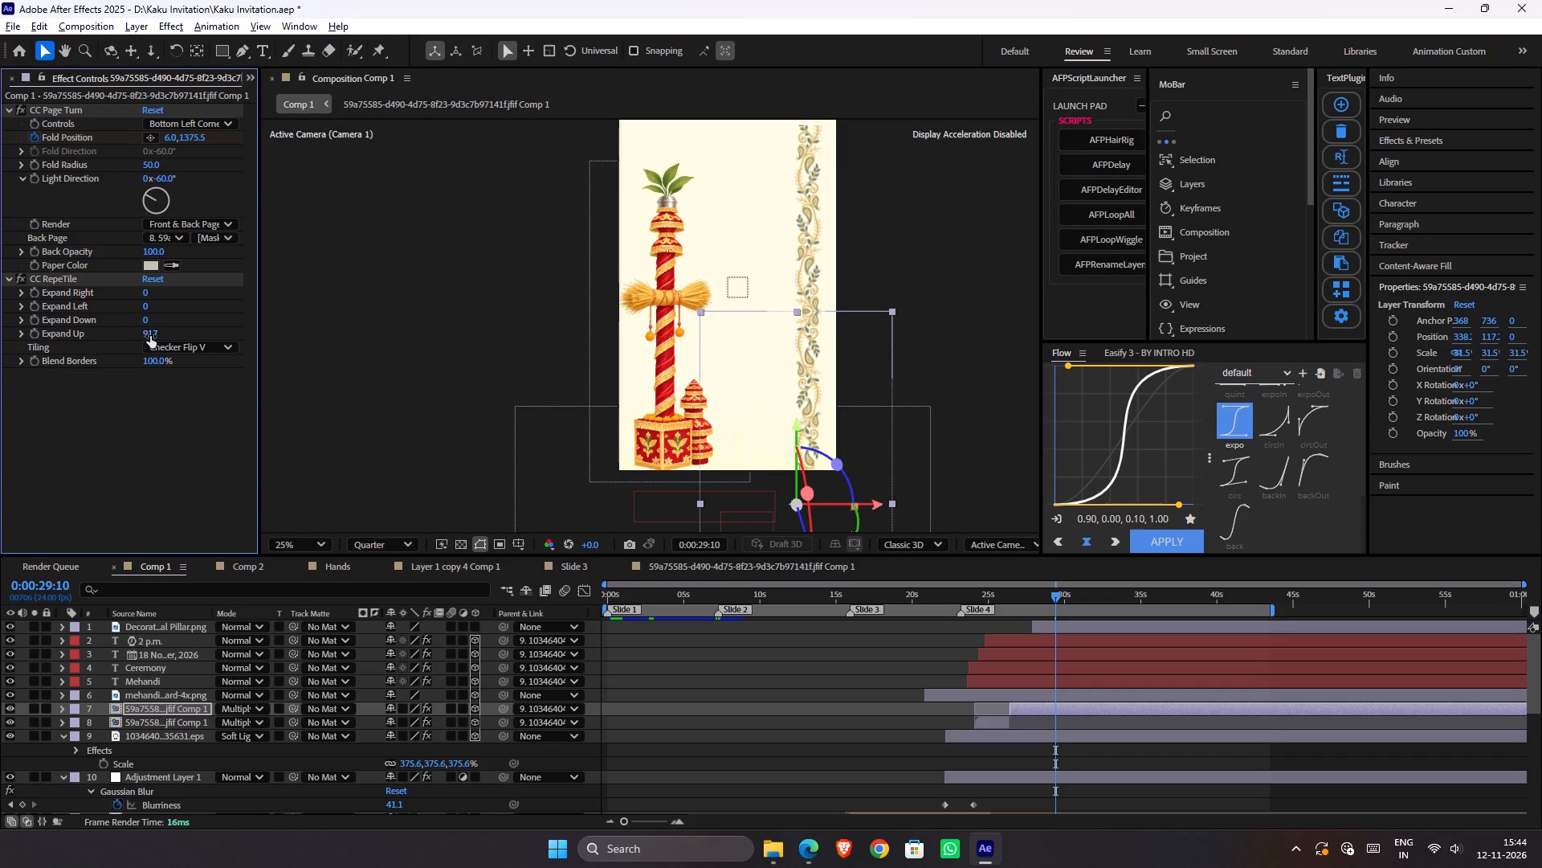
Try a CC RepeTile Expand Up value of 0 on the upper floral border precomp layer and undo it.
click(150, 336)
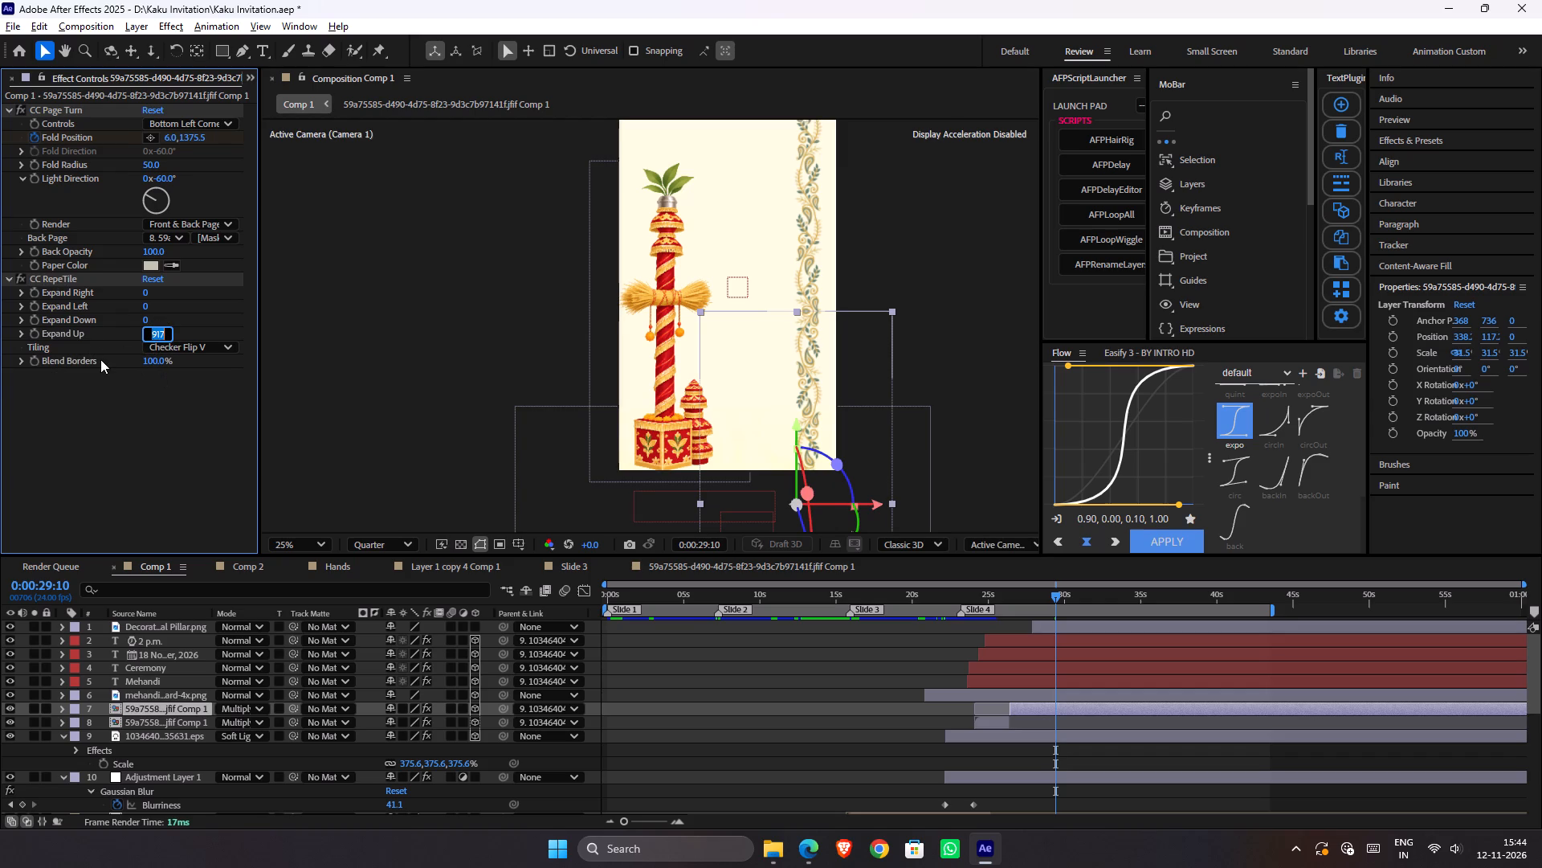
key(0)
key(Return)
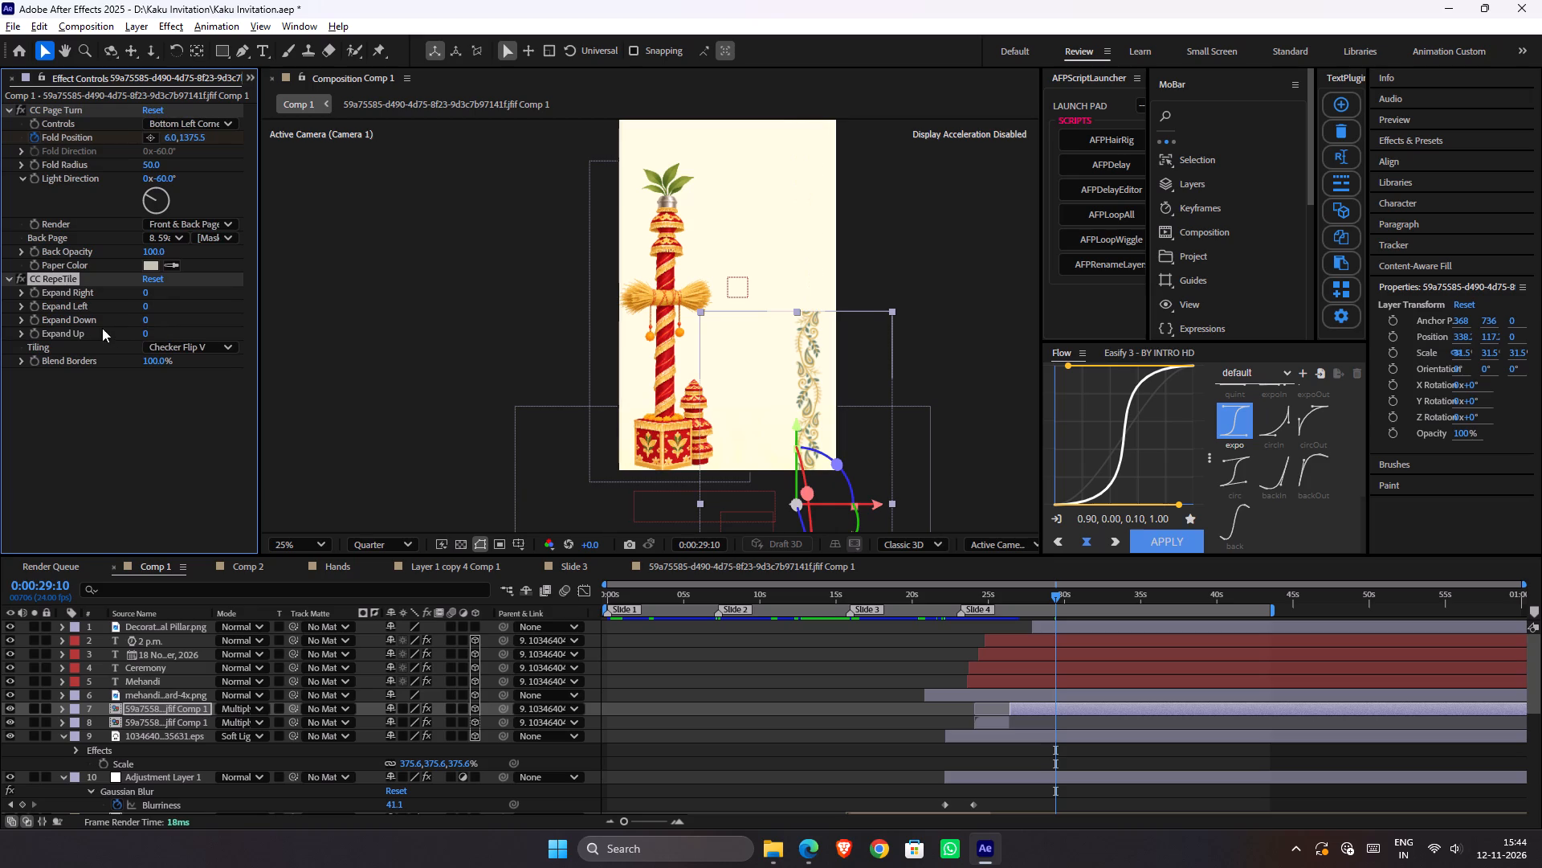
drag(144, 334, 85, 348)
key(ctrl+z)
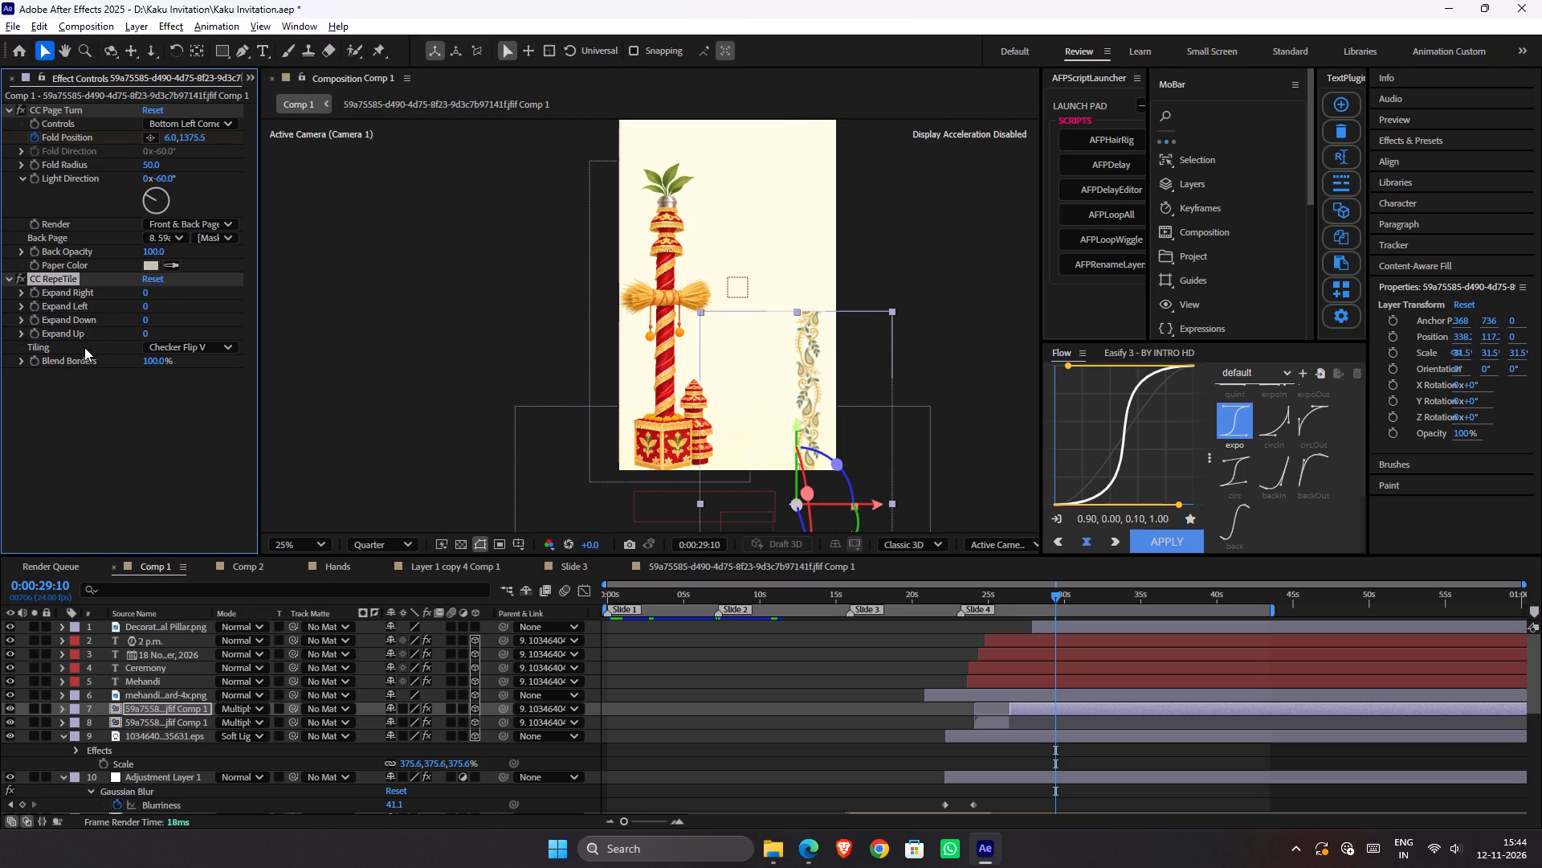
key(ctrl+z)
Save the project and deselect the floral border layer.
key(ctrl+s)
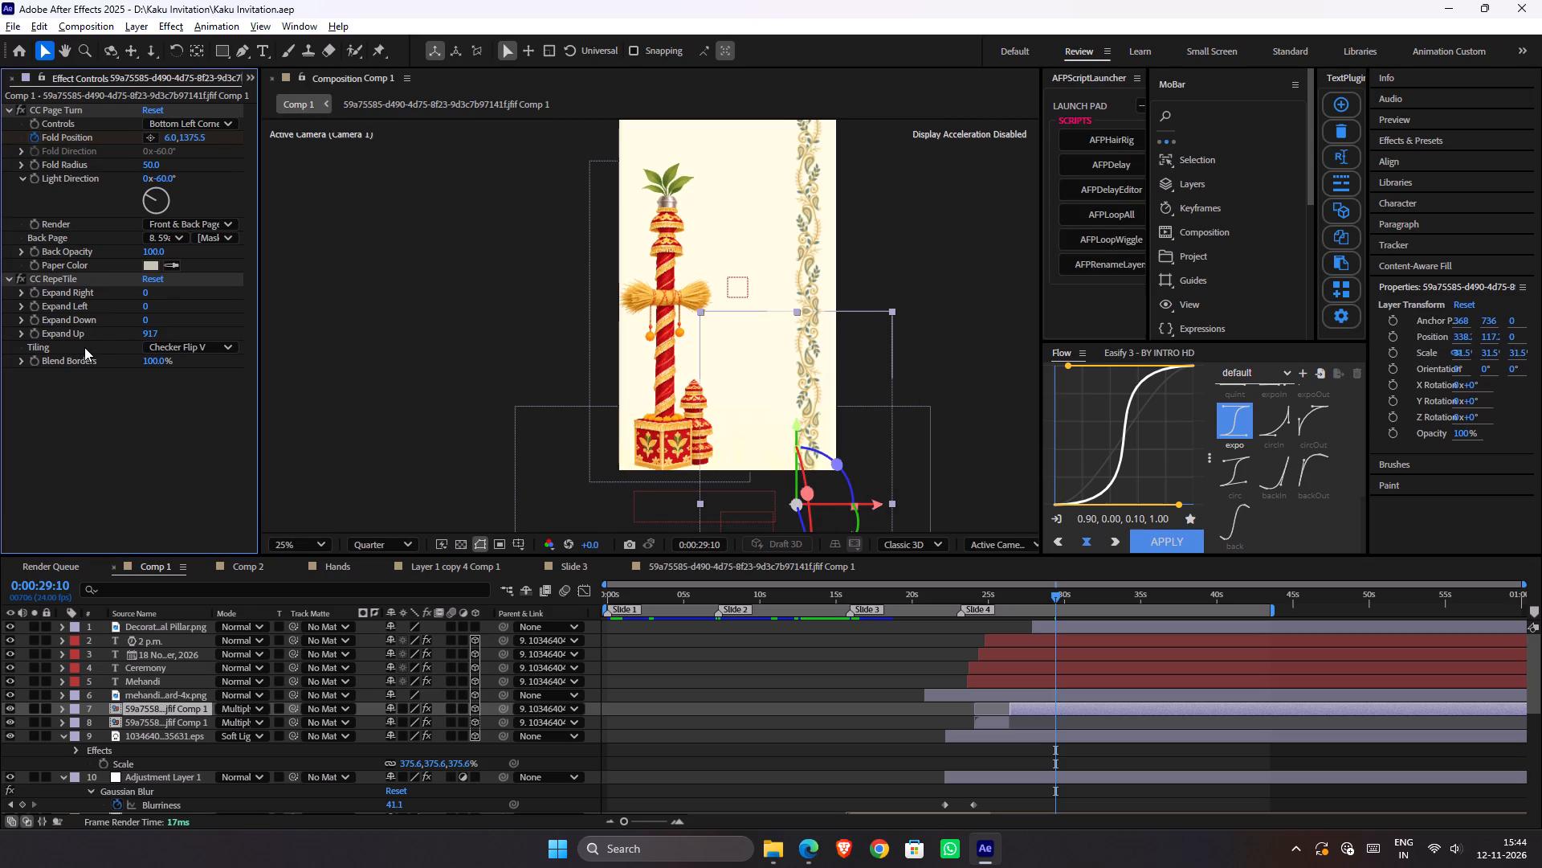
key(v)
click(298, 293)
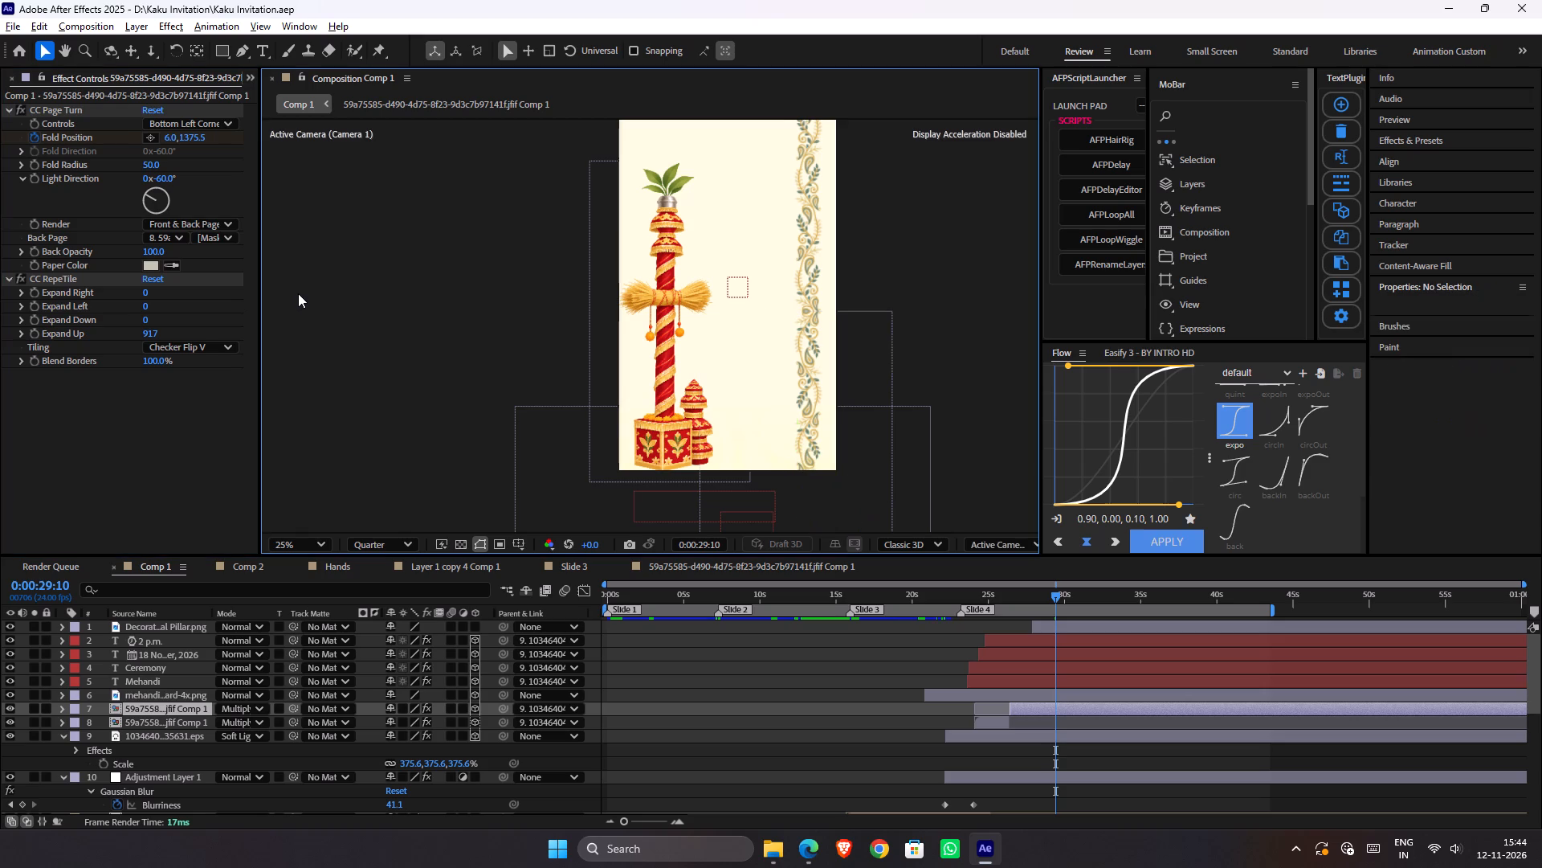
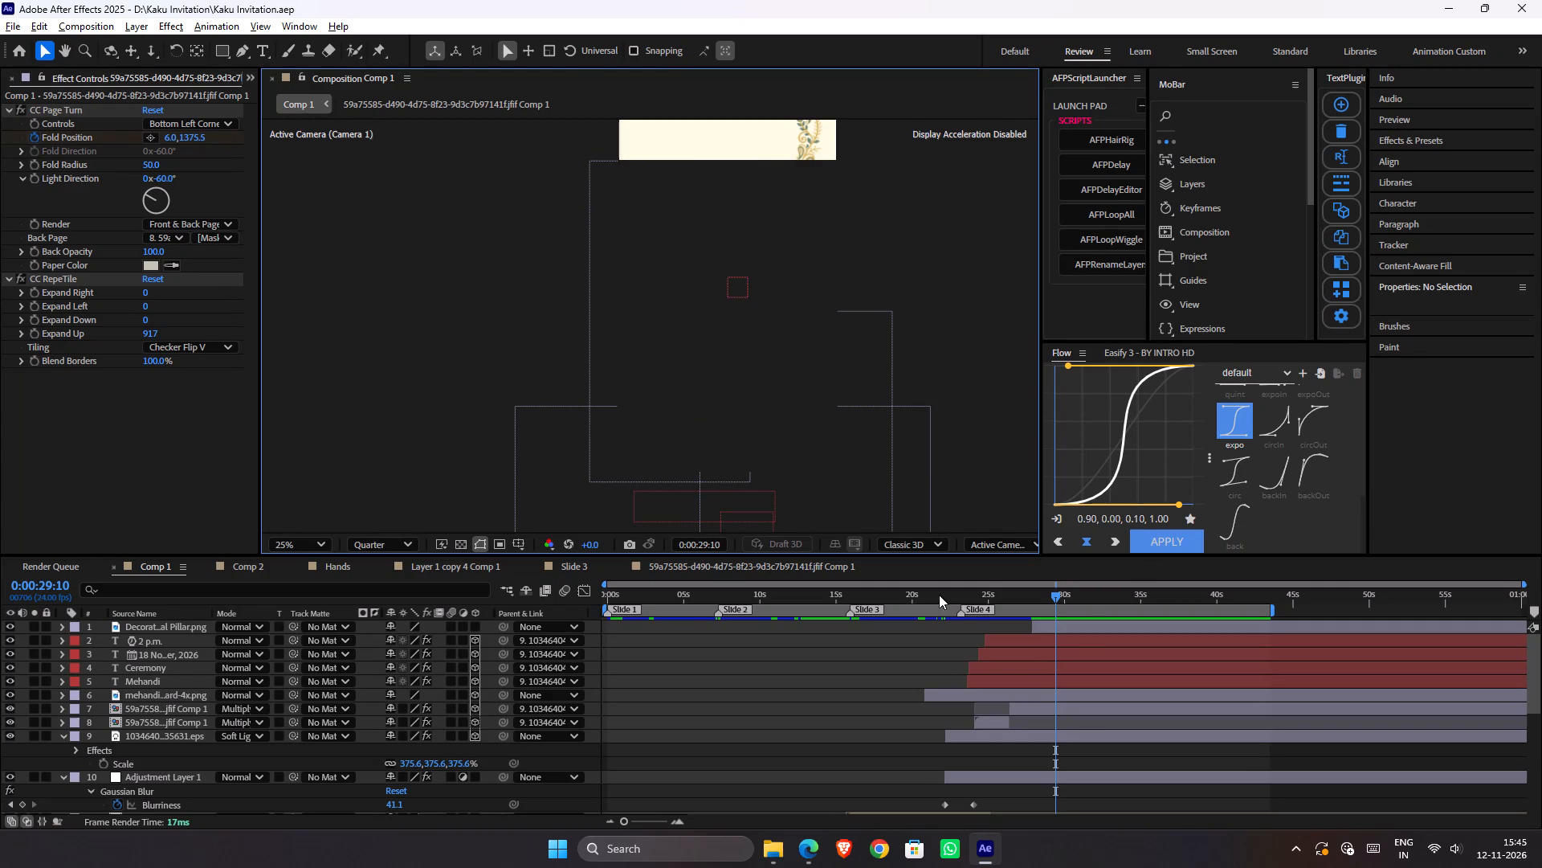
Scrub between about 0:00:27:10 and 0:00:29:15 to examine the transition from the Mehandi slide to the pillar slide.
click(1085, 598)
drag(1081, 598, 1046, 600)
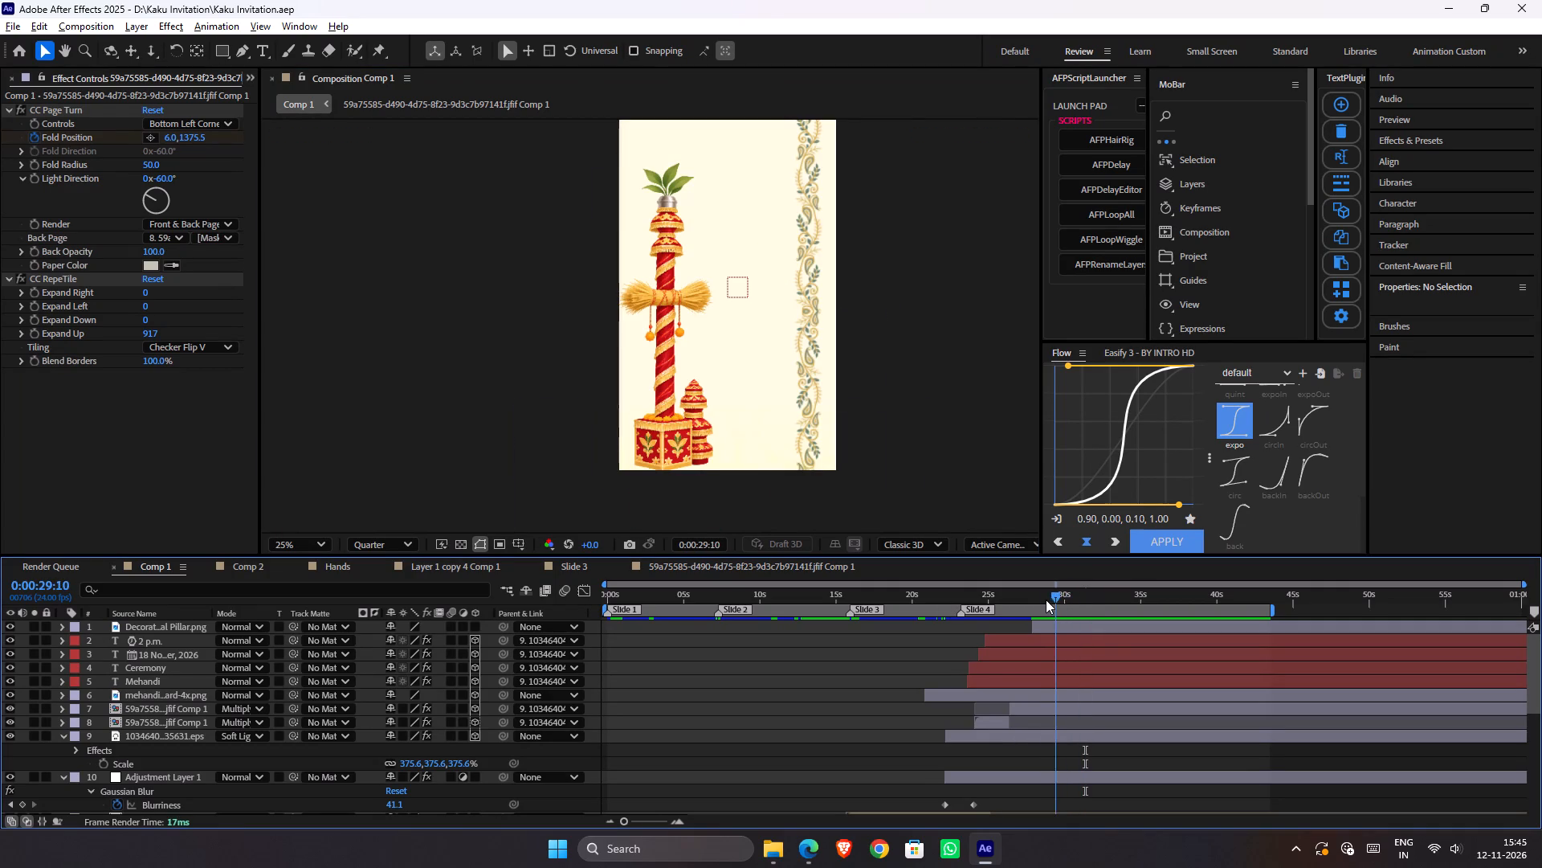
drag(1046, 600, 1013, 604)
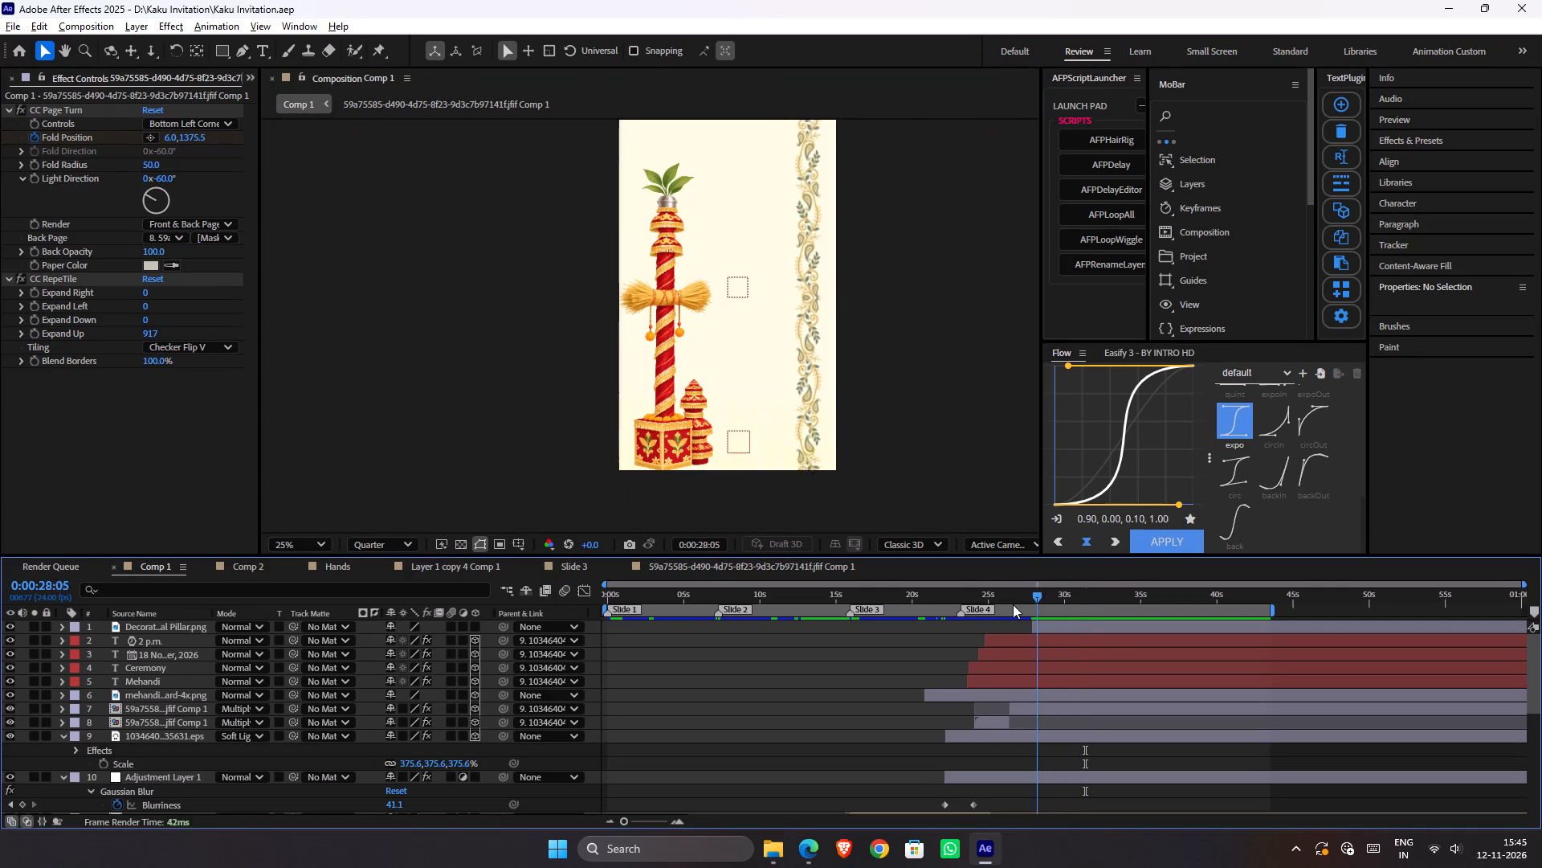
drag(1013, 604, 1032, 609)
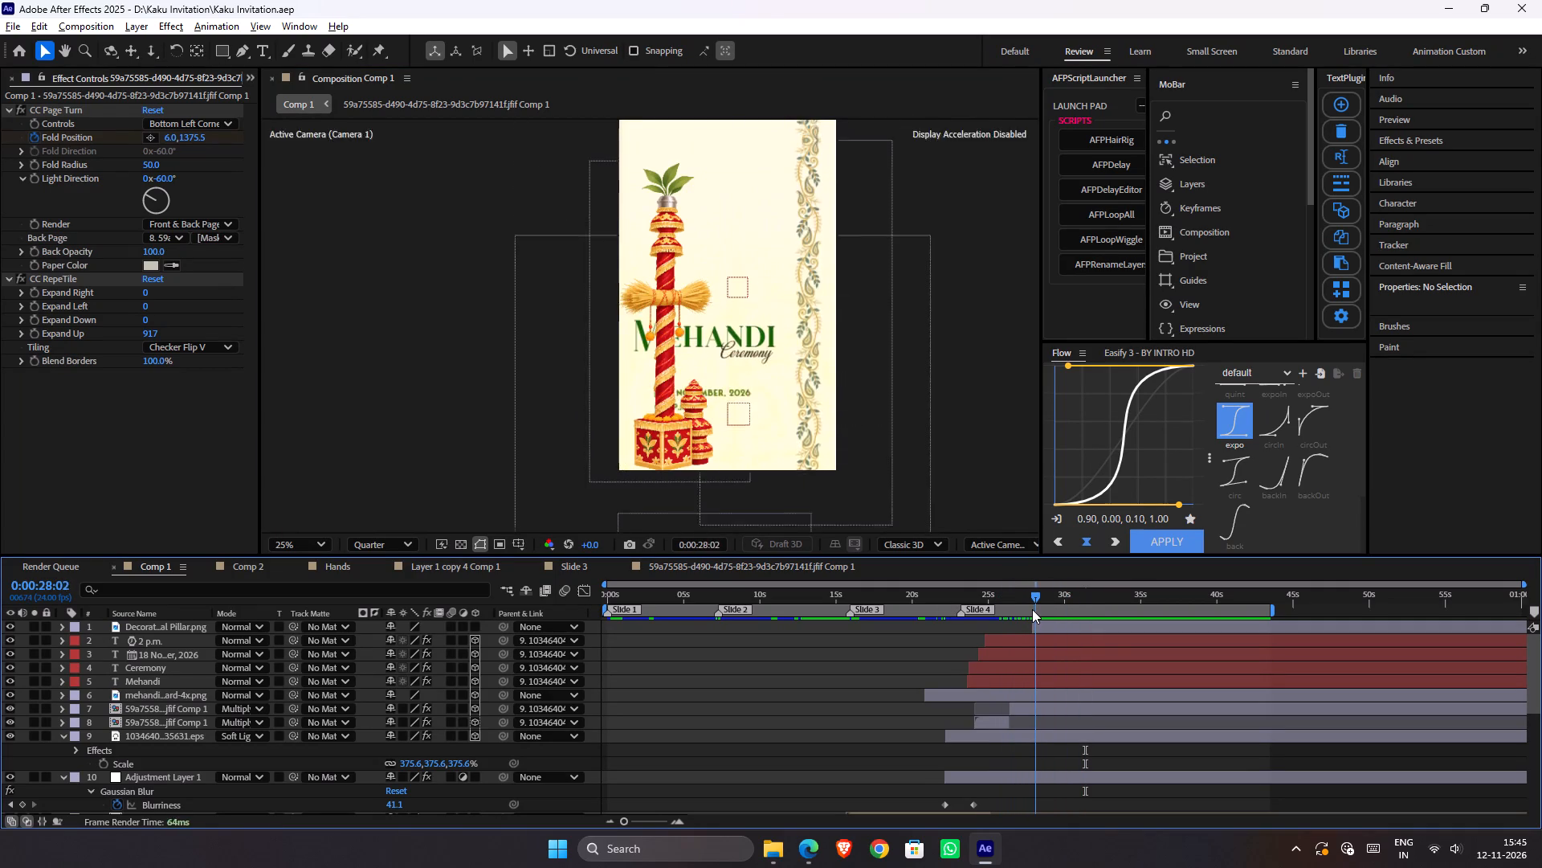
drag(1032, 609, 1059, 615)
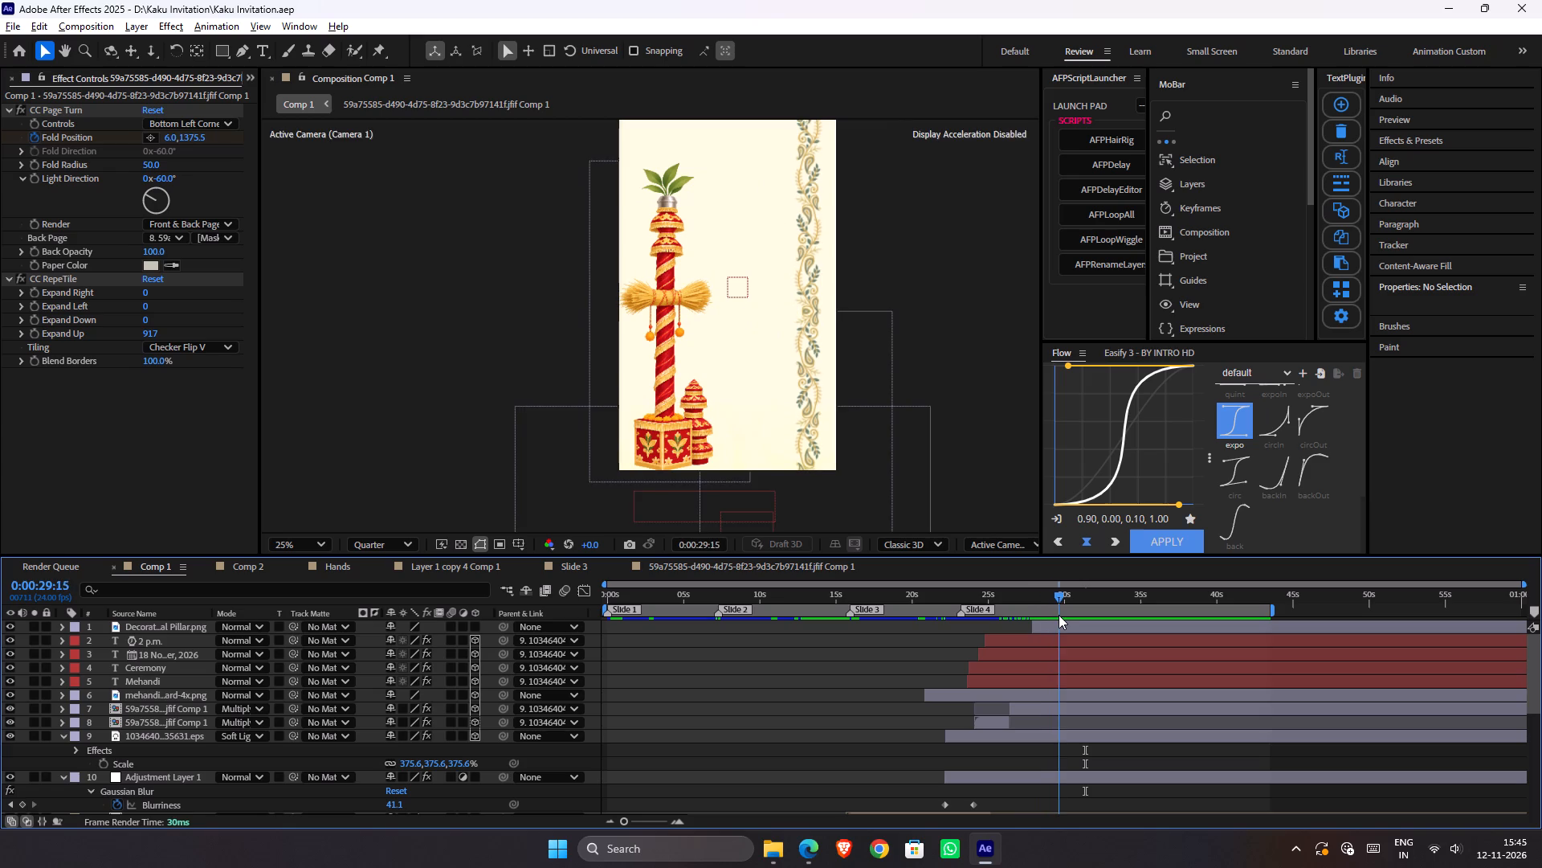
drag(1059, 615, 1026, 622)
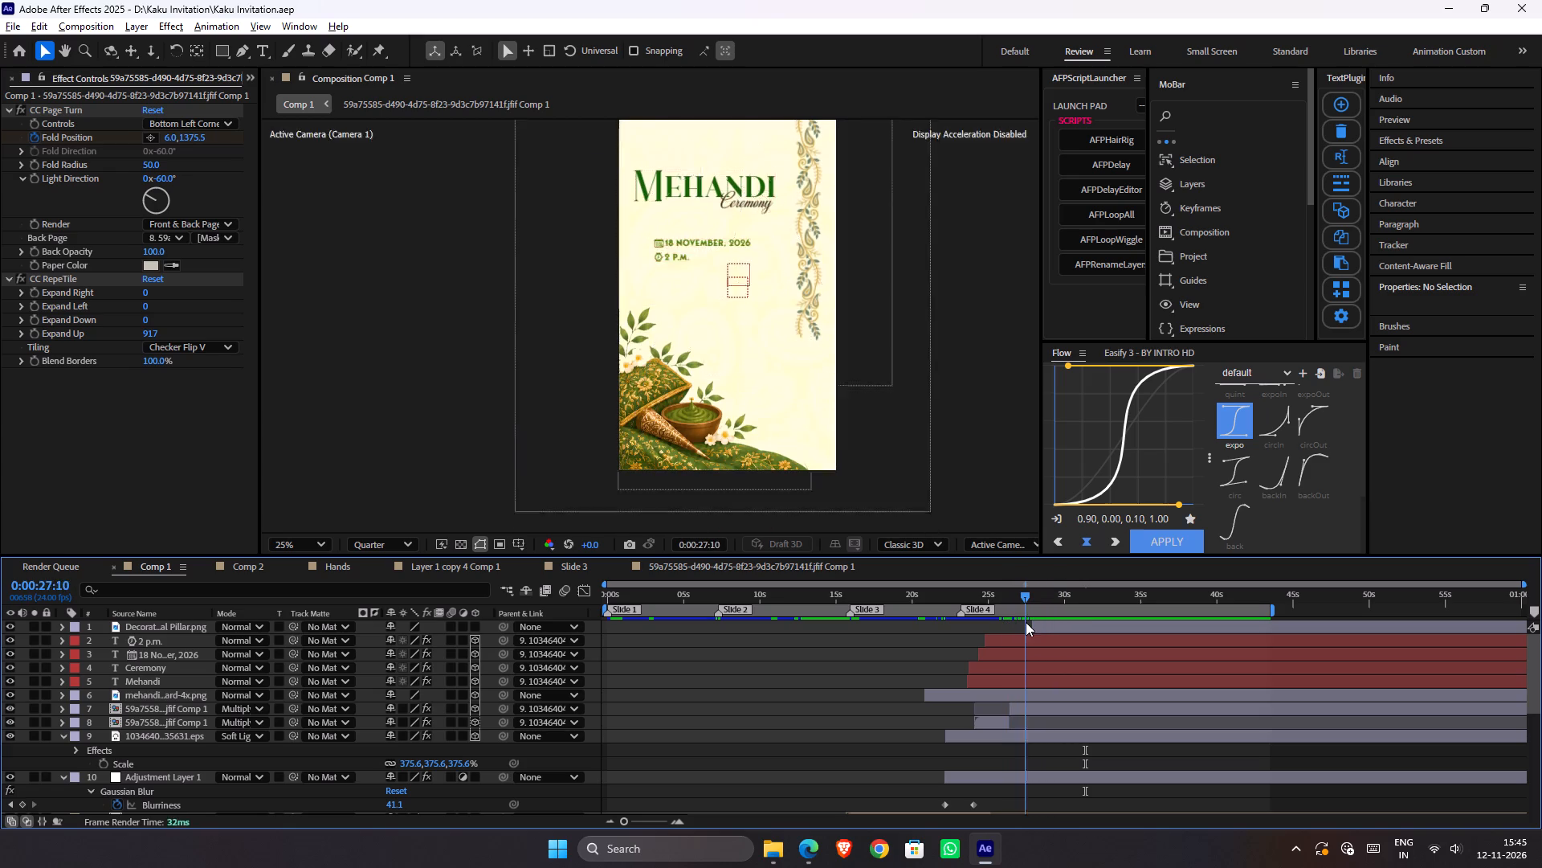
drag(1026, 622, 1027, 621)
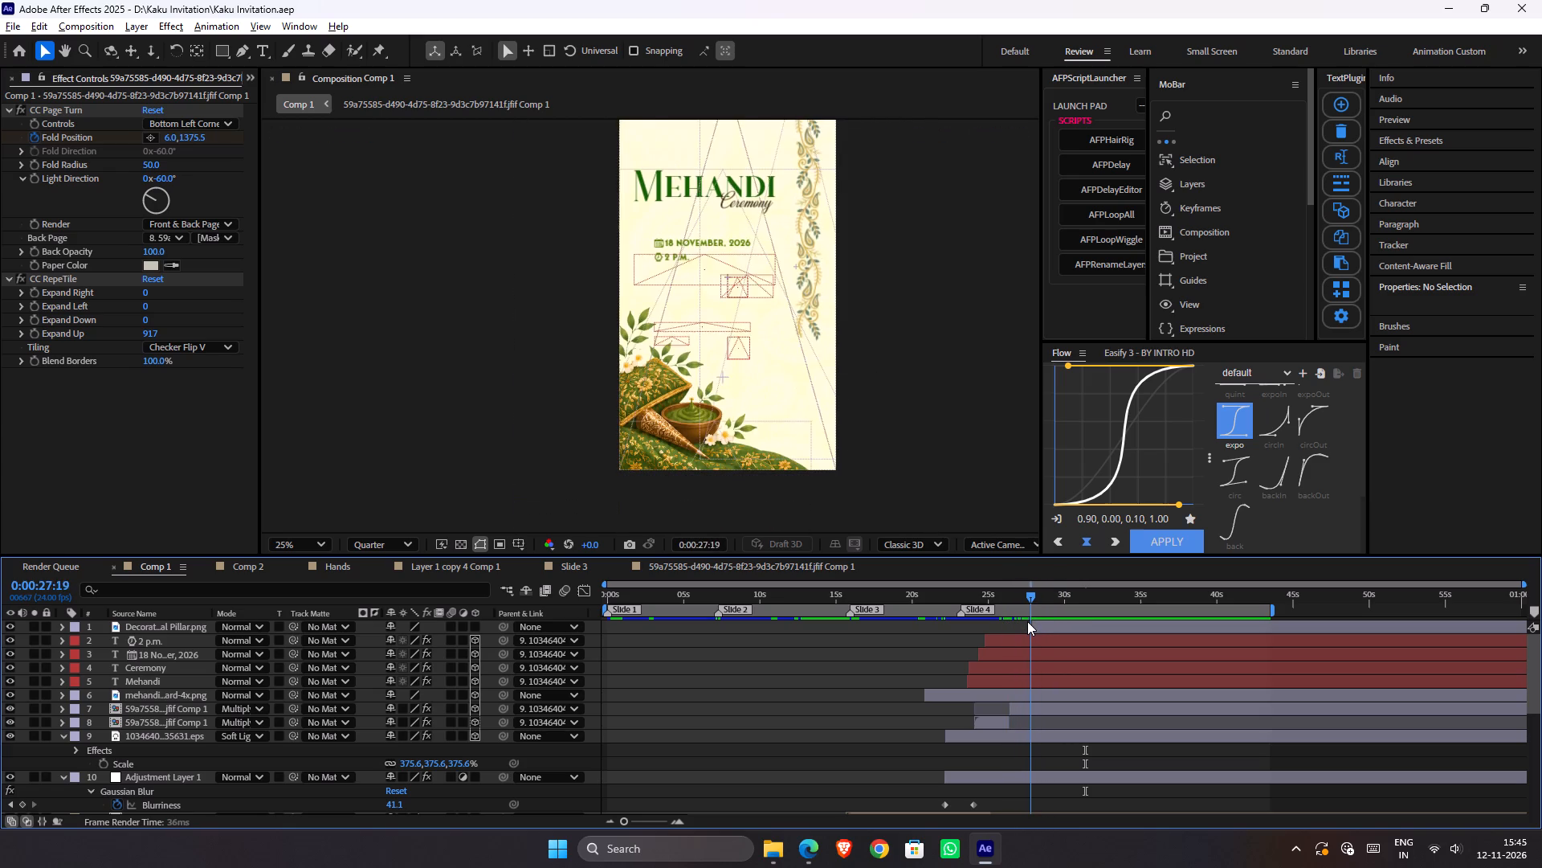
drag(1027, 621, 1036, 621)
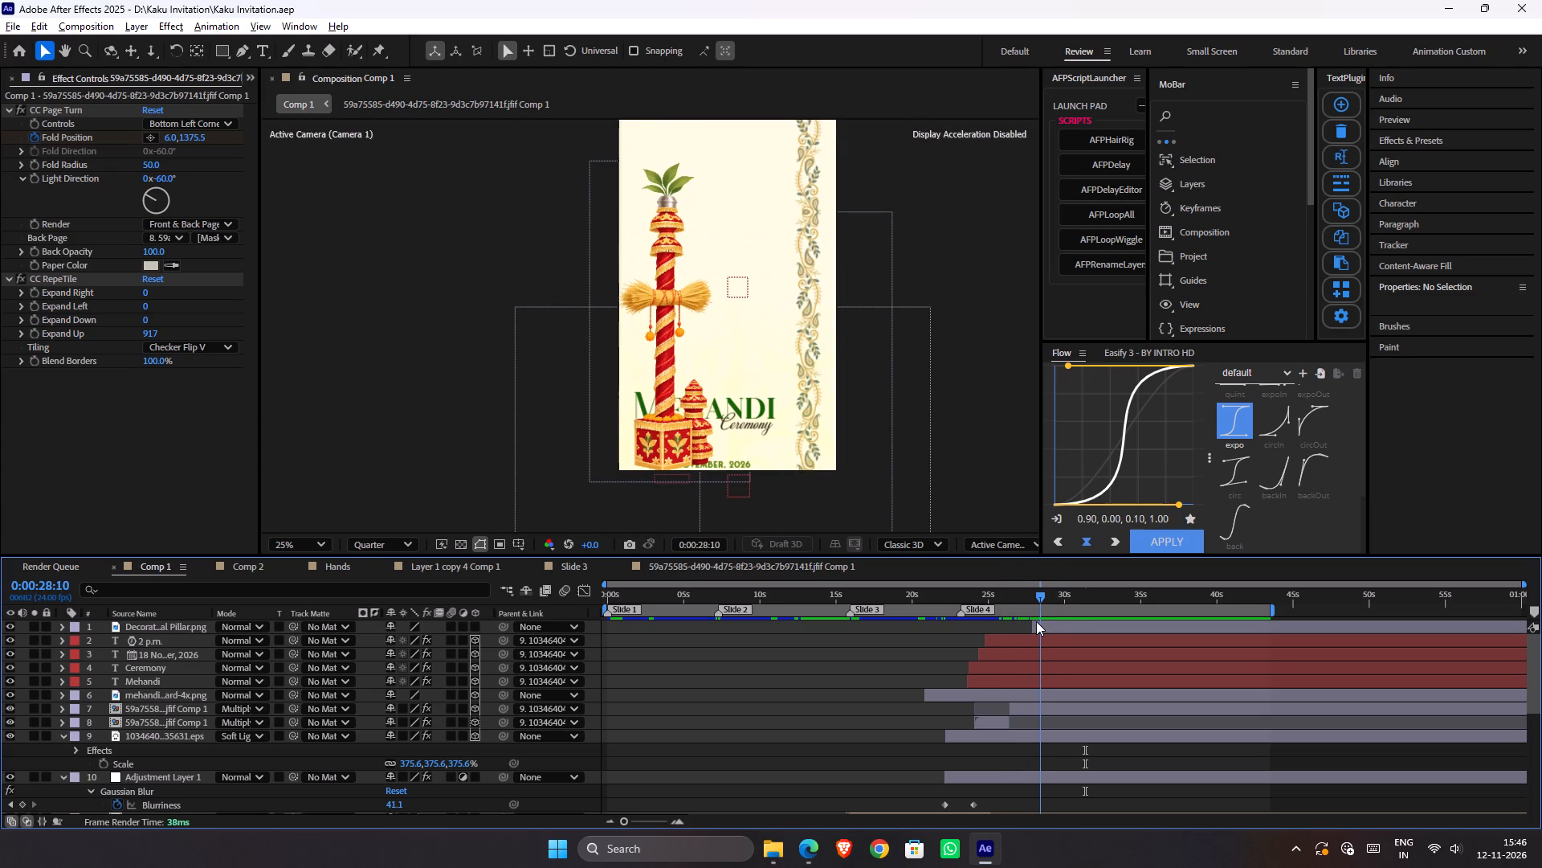
drag(1036, 621, 1048, 621)
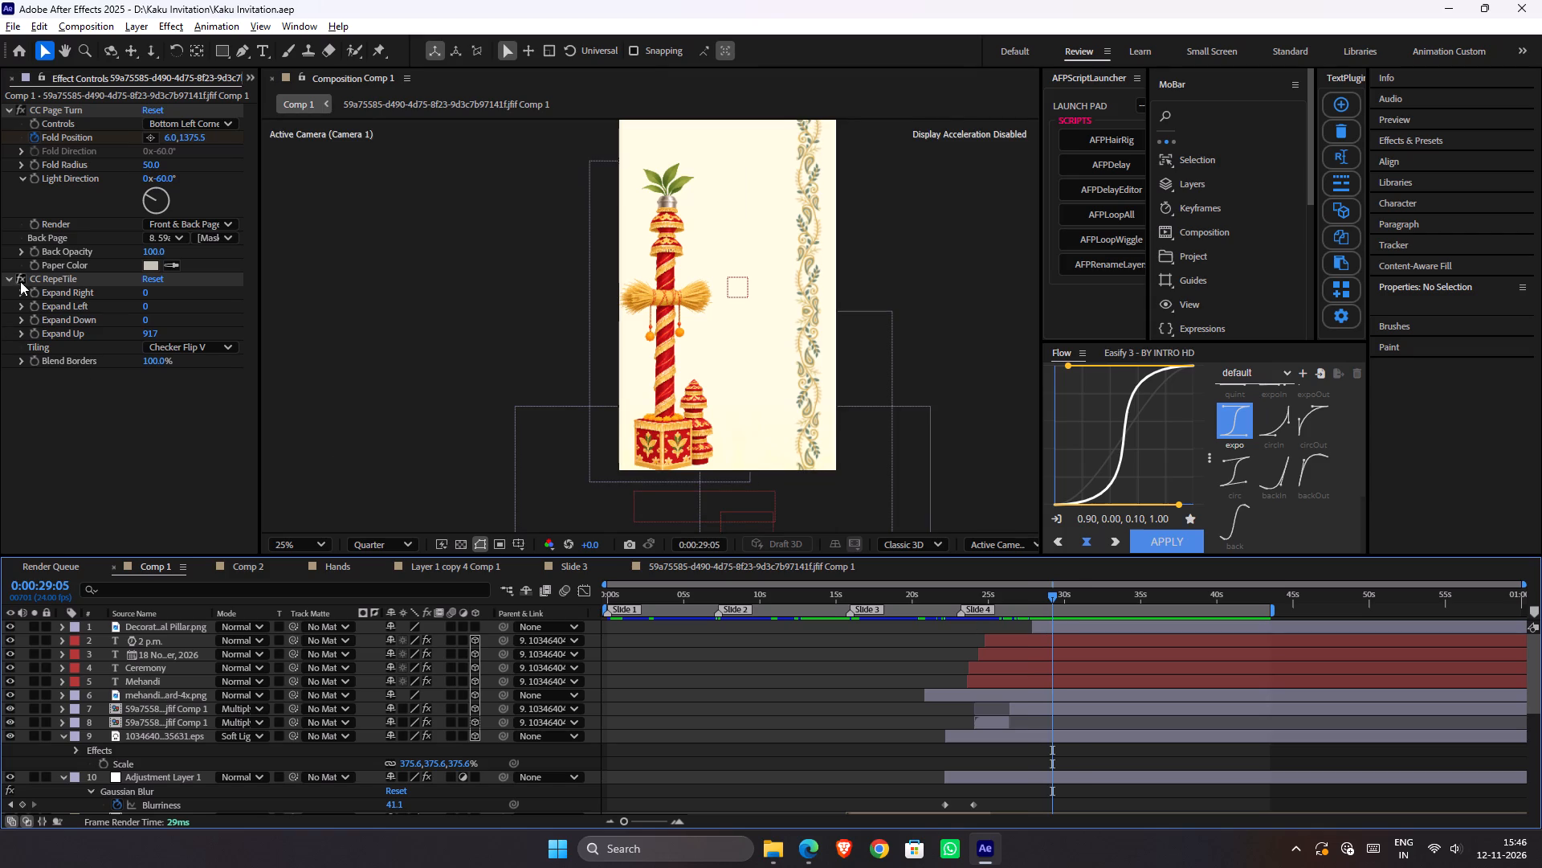
Disable CC RepeTile on the upper floral border precomp layer and return to 0:00:26:11 with the page's upper edge in view.
click(20, 281)
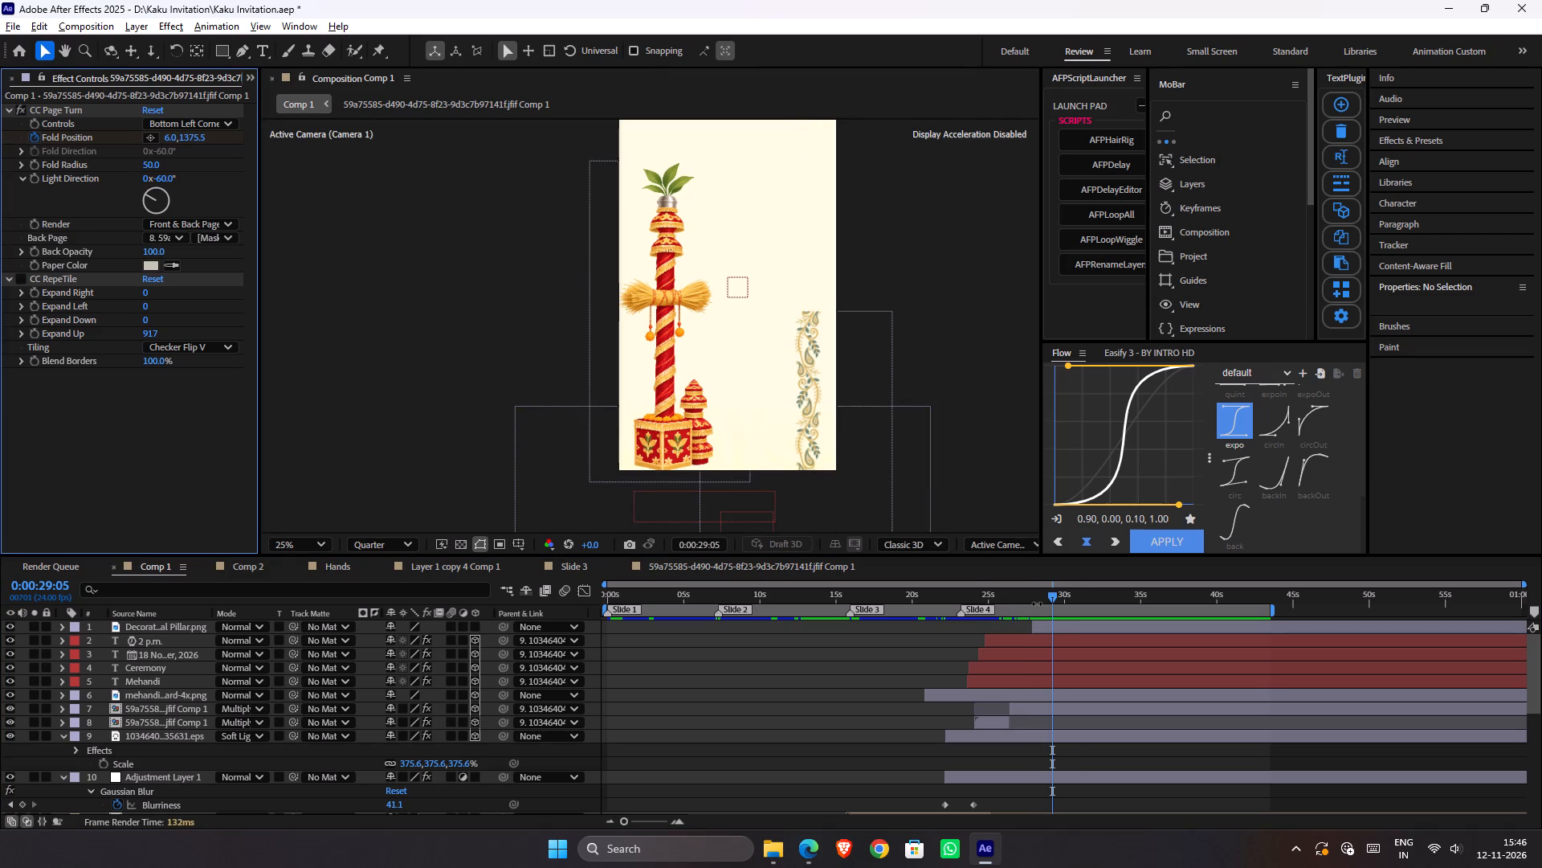
drag(1042, 598, 1012, 589)
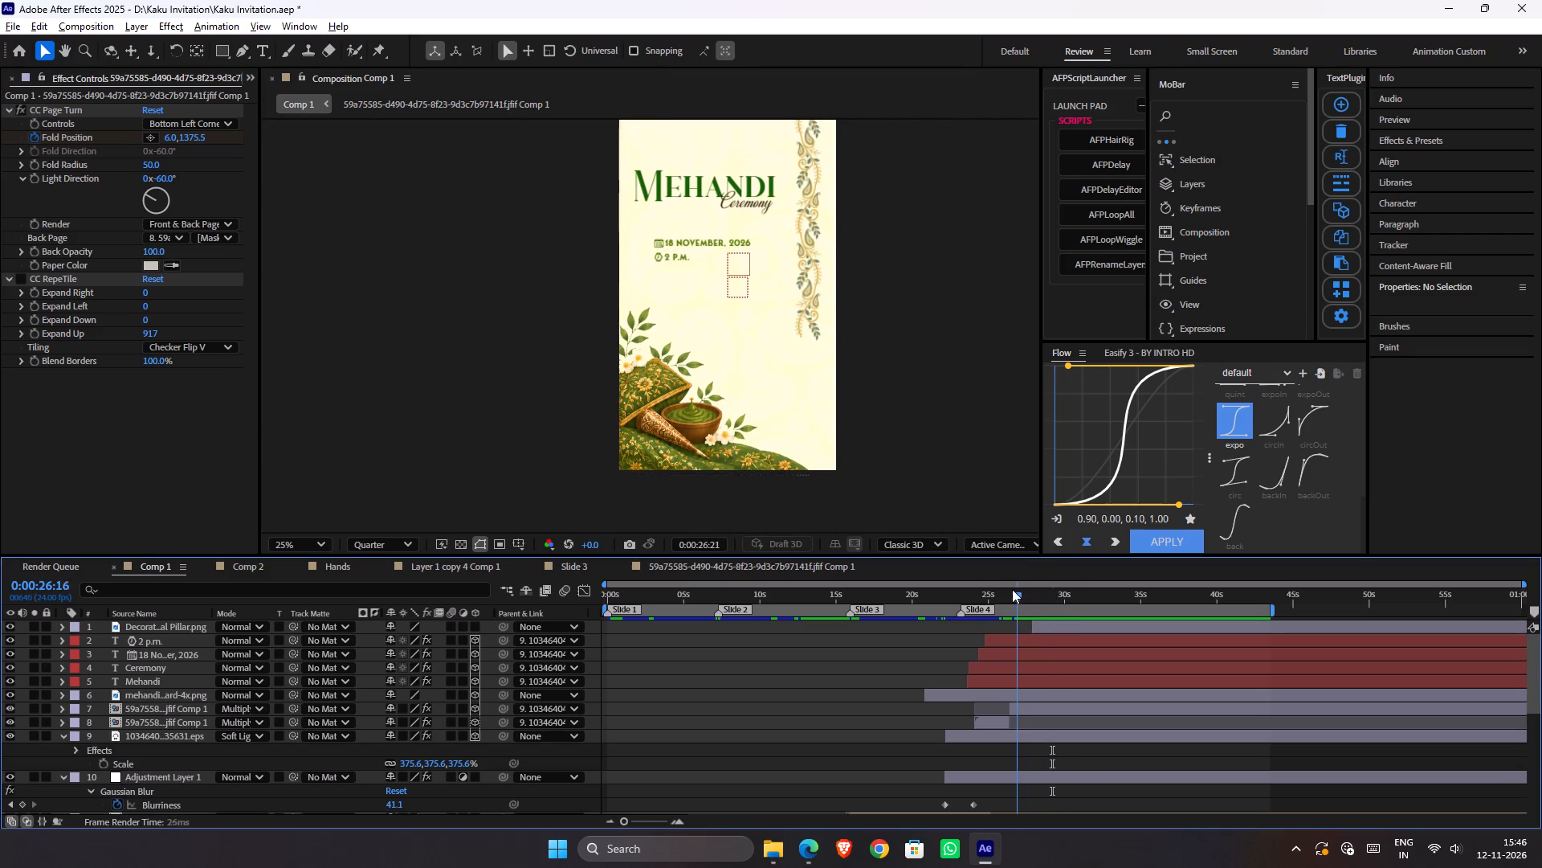
drag(1012, 589, 1010, 588)
key(space)
key(space)
key(space)
key(space)
key(space)
key(space)
key(space)
key(space)
key(space)
key(space)
key(space)
key(space)
key(space)
key(space)
key(space)
drag(761, 275, 765, 388)
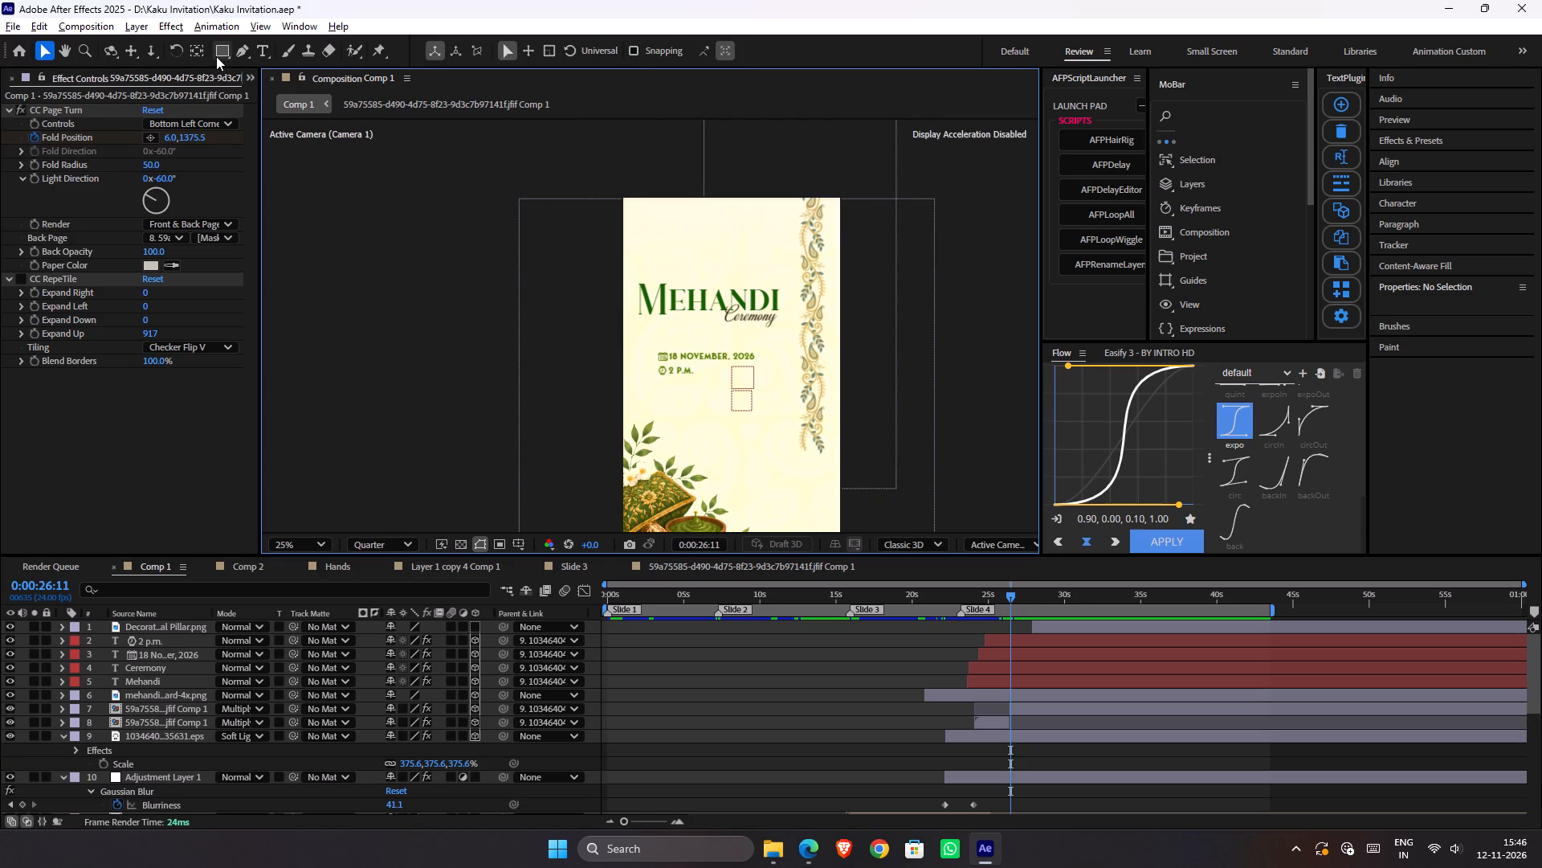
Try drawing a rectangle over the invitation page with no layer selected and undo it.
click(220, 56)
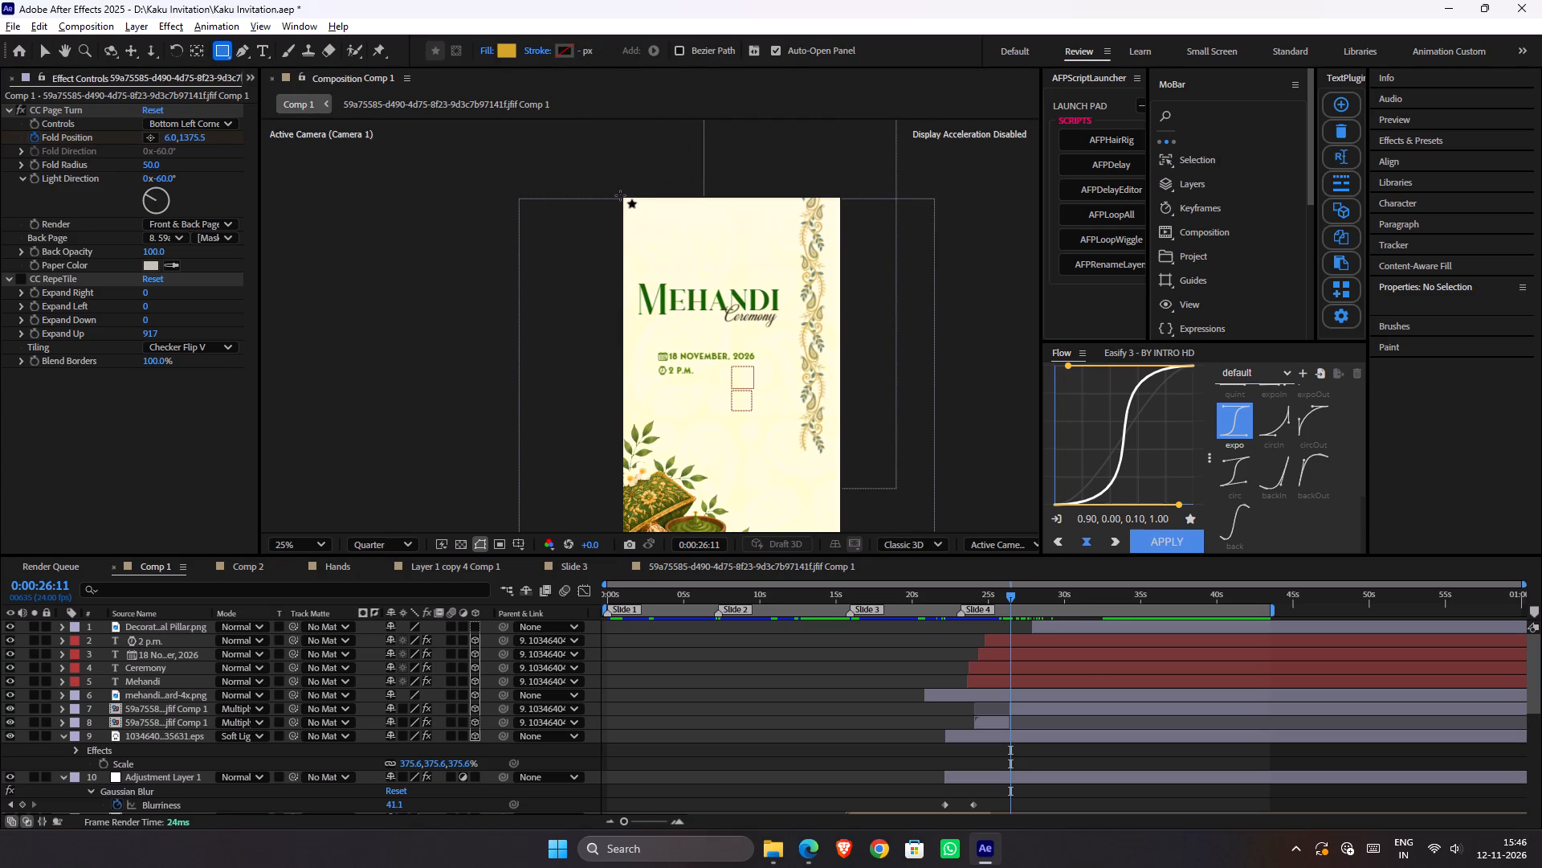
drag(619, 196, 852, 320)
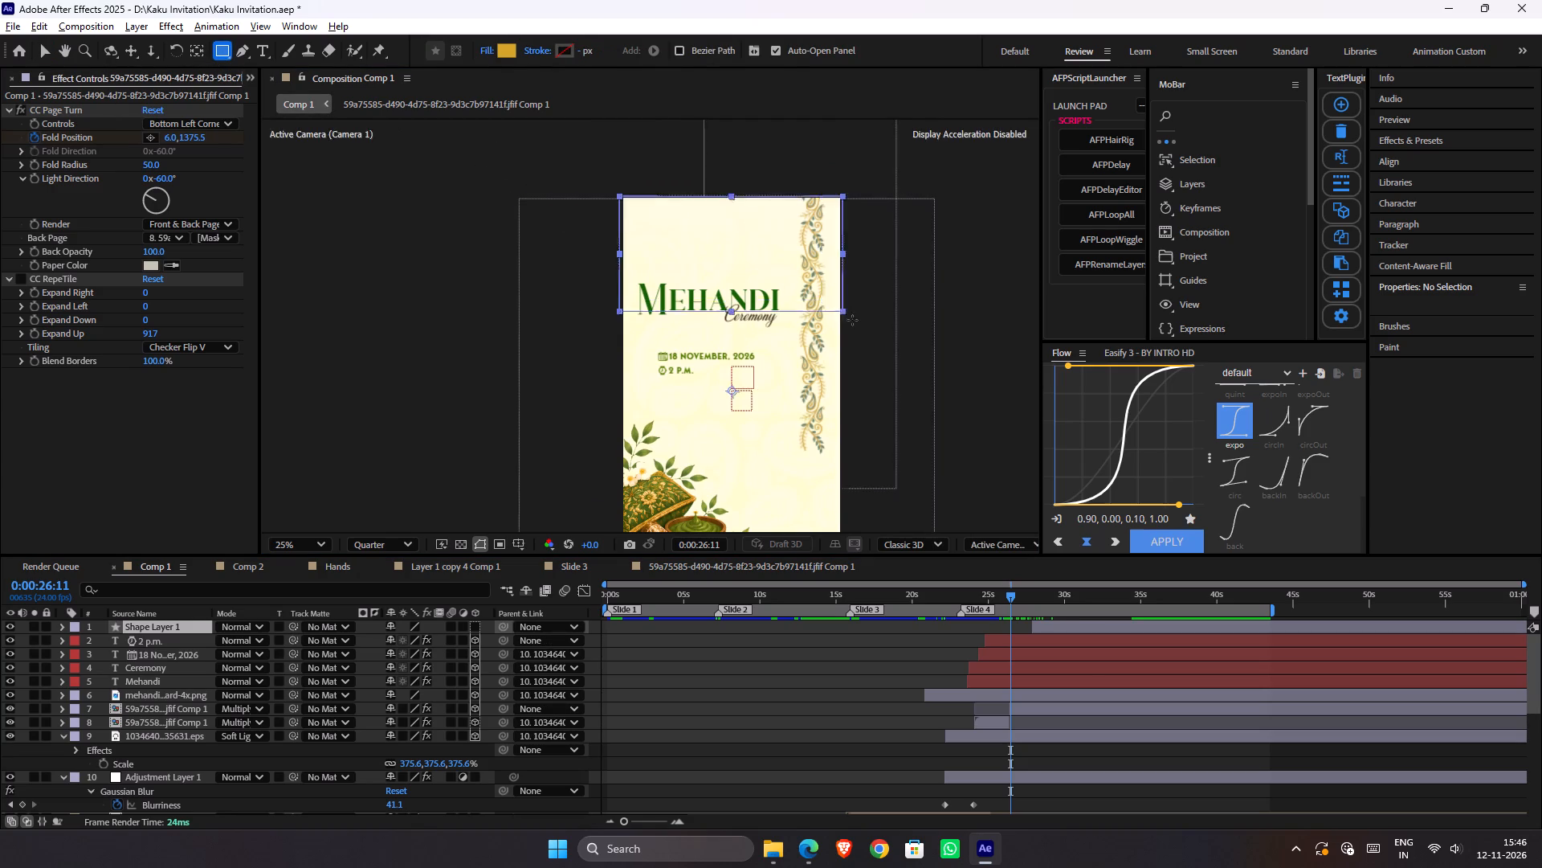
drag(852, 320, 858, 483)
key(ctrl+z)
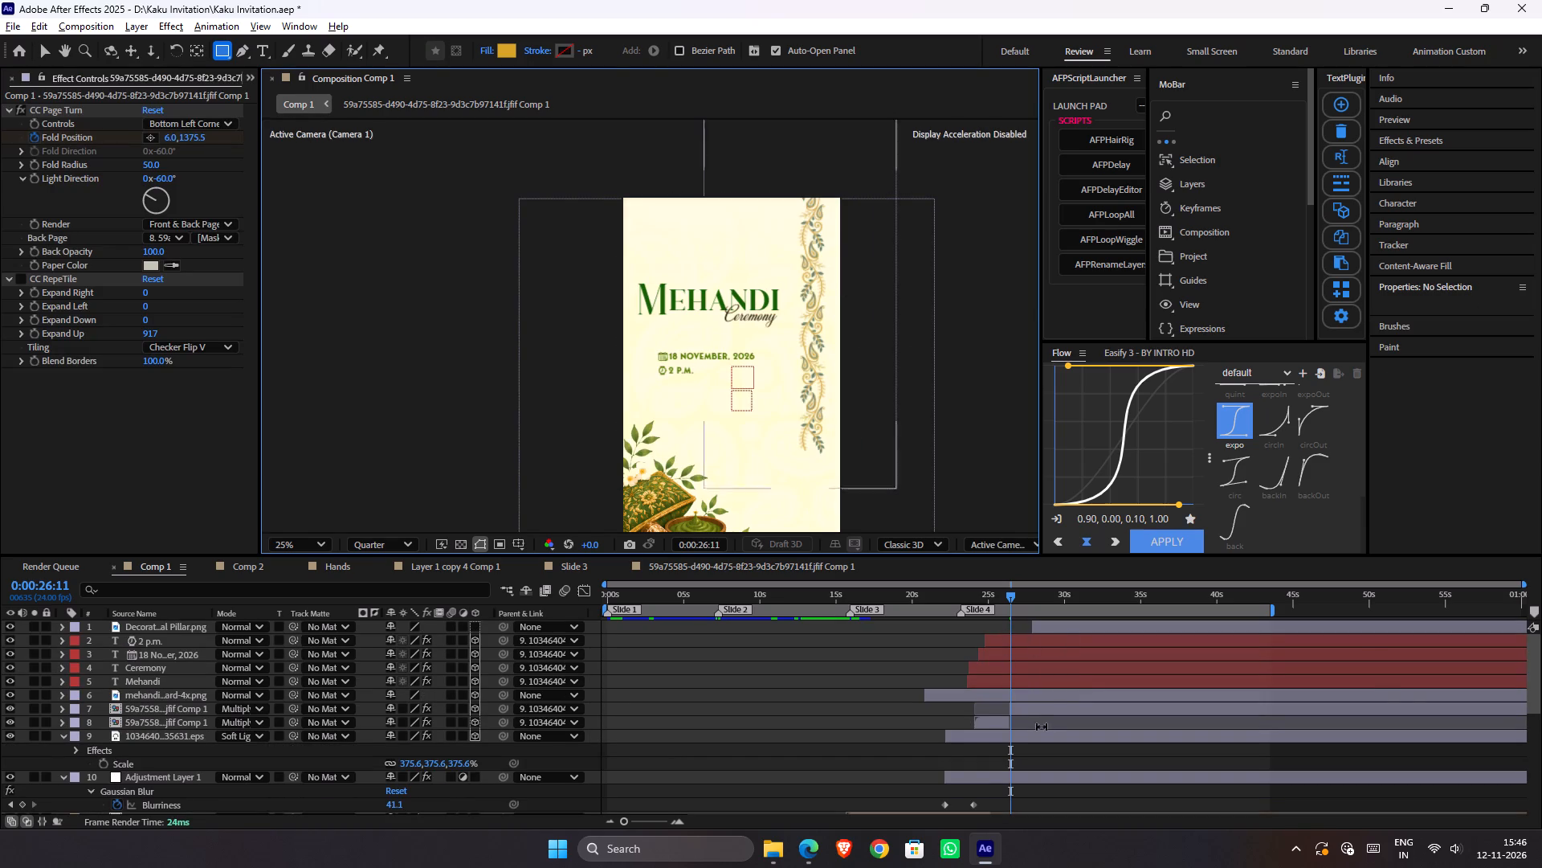
Draw a rectangular mask enclosing the visible floral border on the upper floral border precomp layer, save the project and preview the transition.
click(1027, 705)
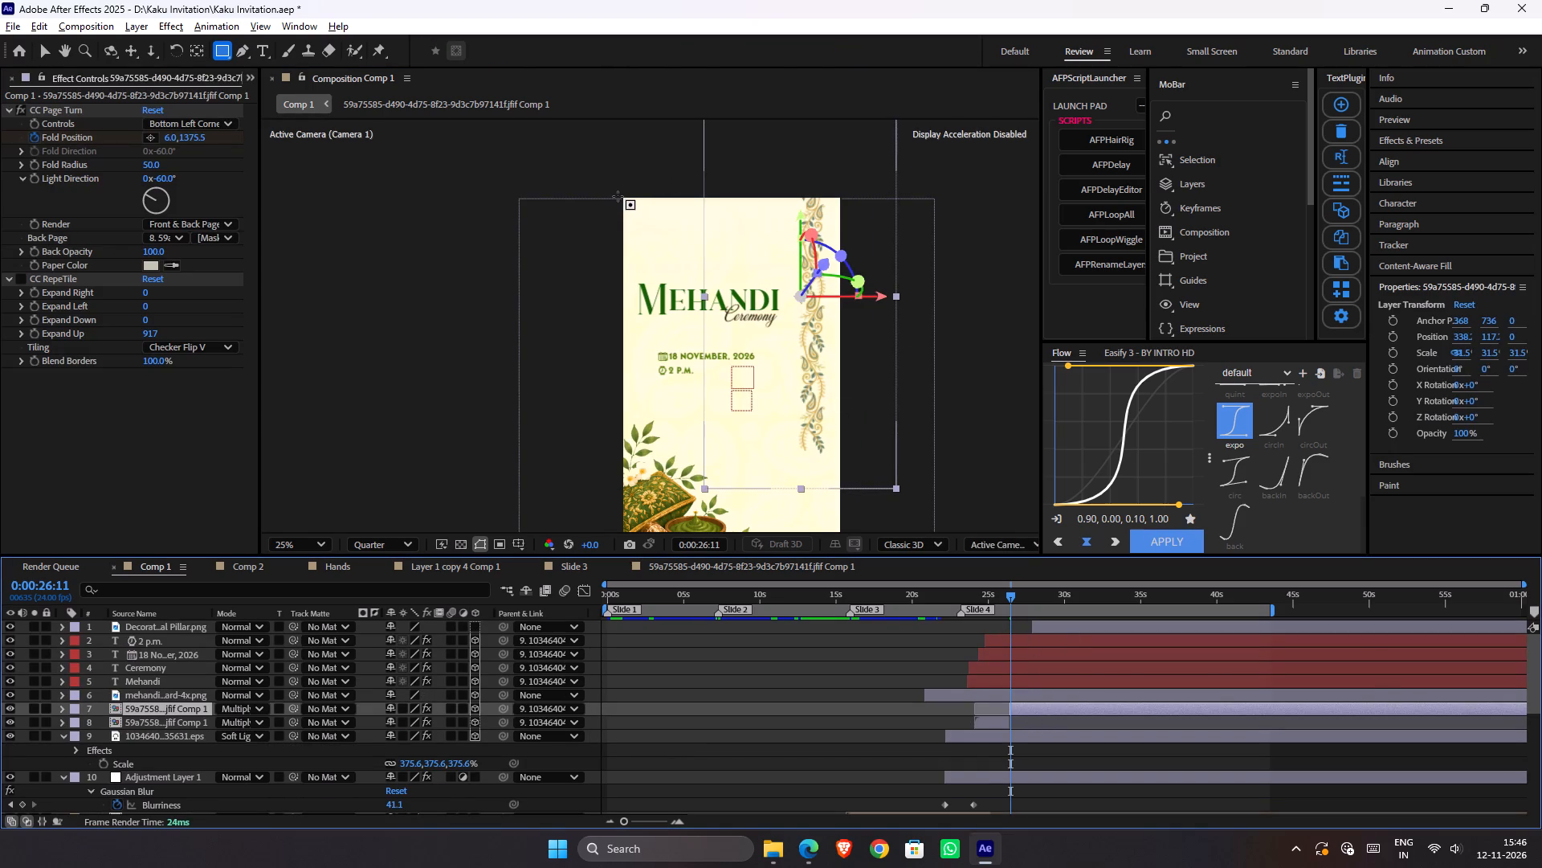
drag(618, 196, 854, 509)
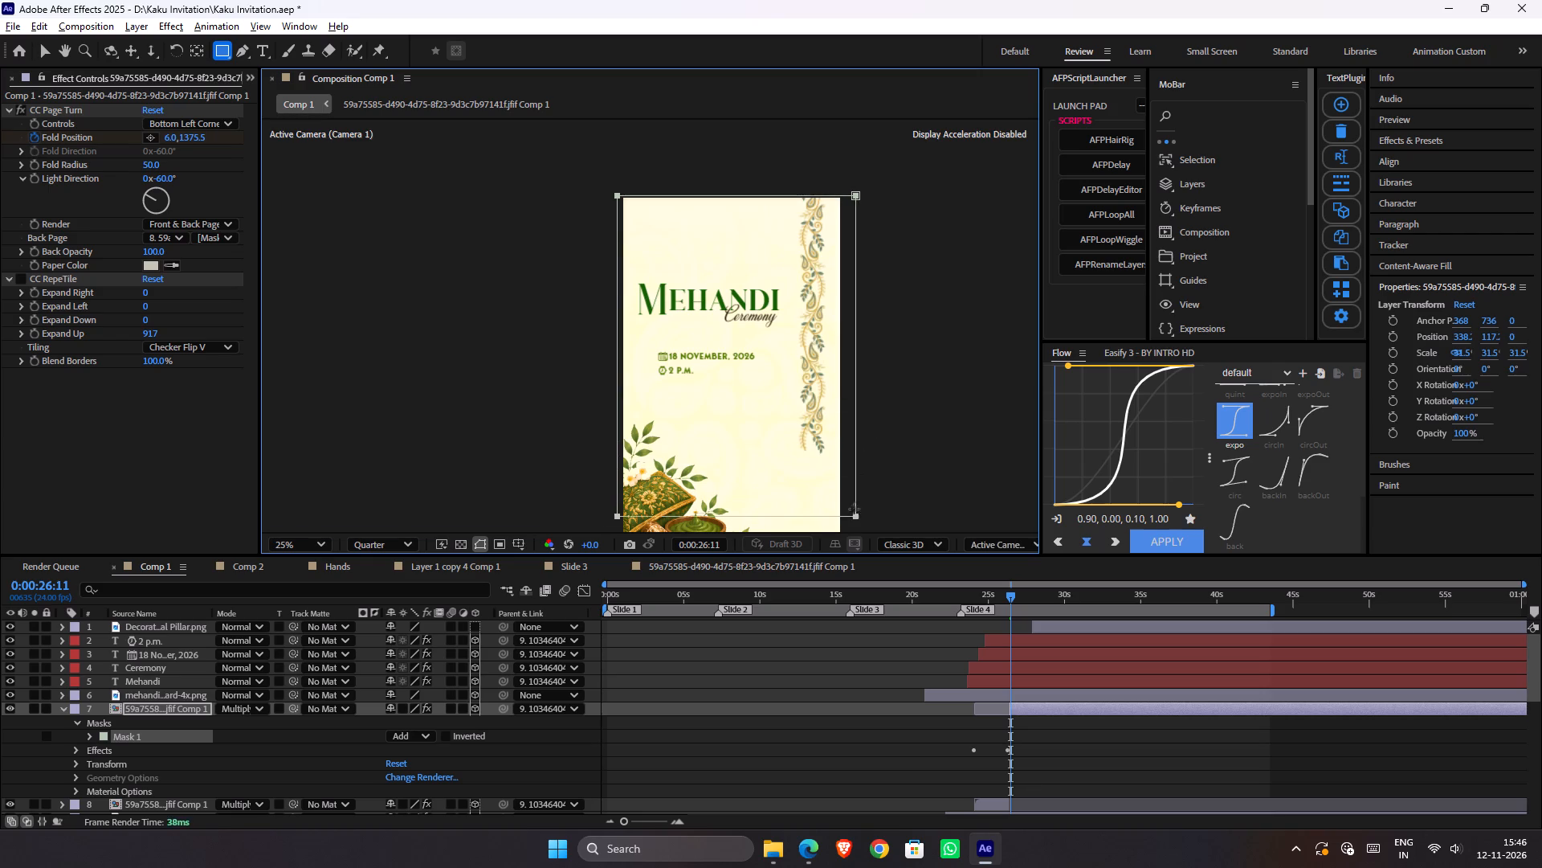
drag(854, 509, 853, 475)
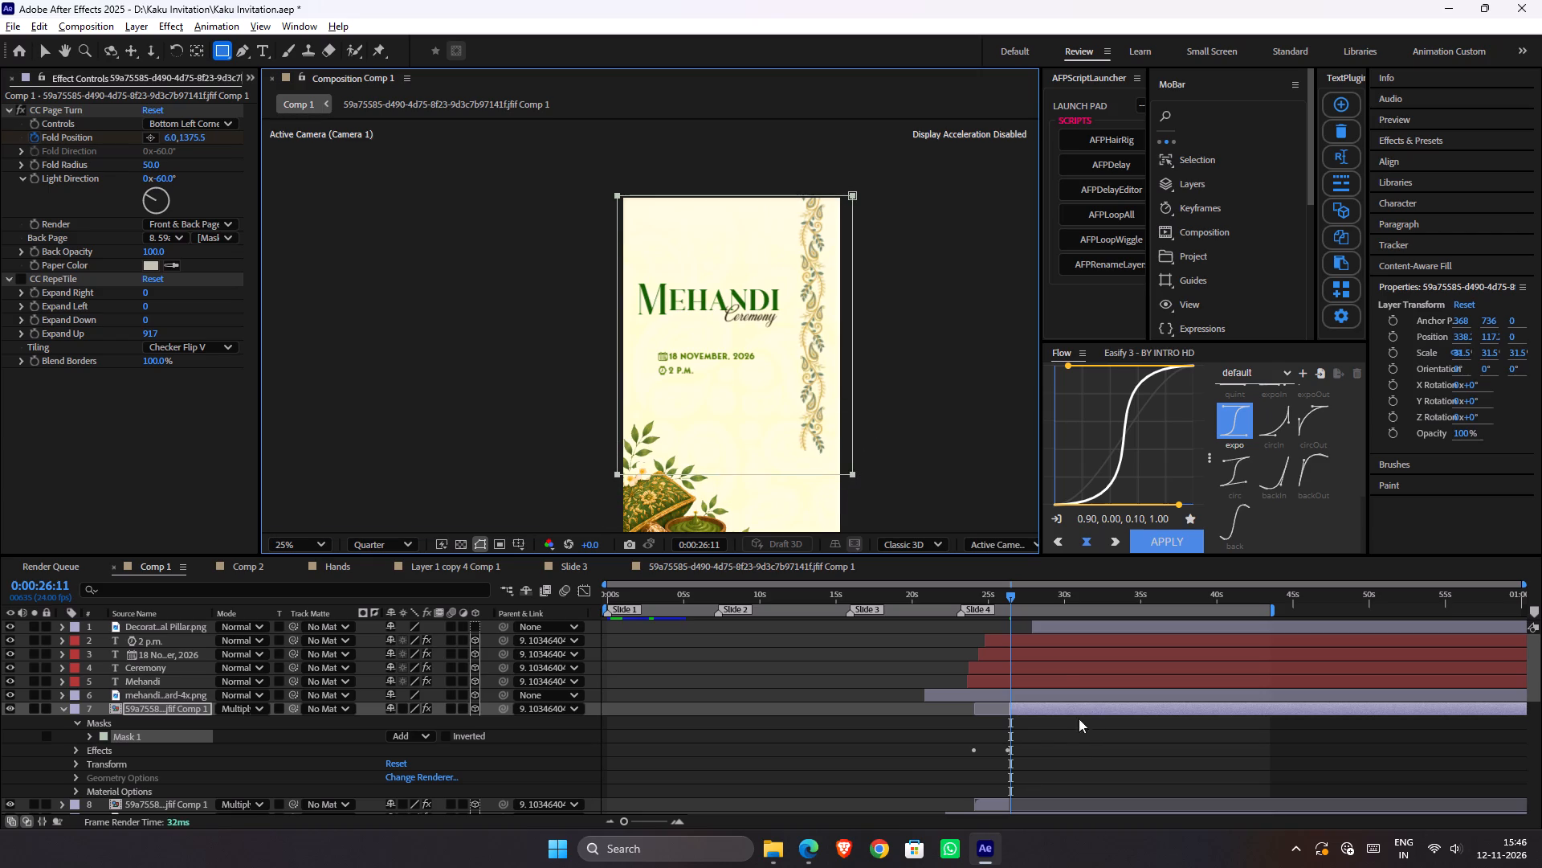
click(1056, 729)
key(v)
key(ctrl+s)
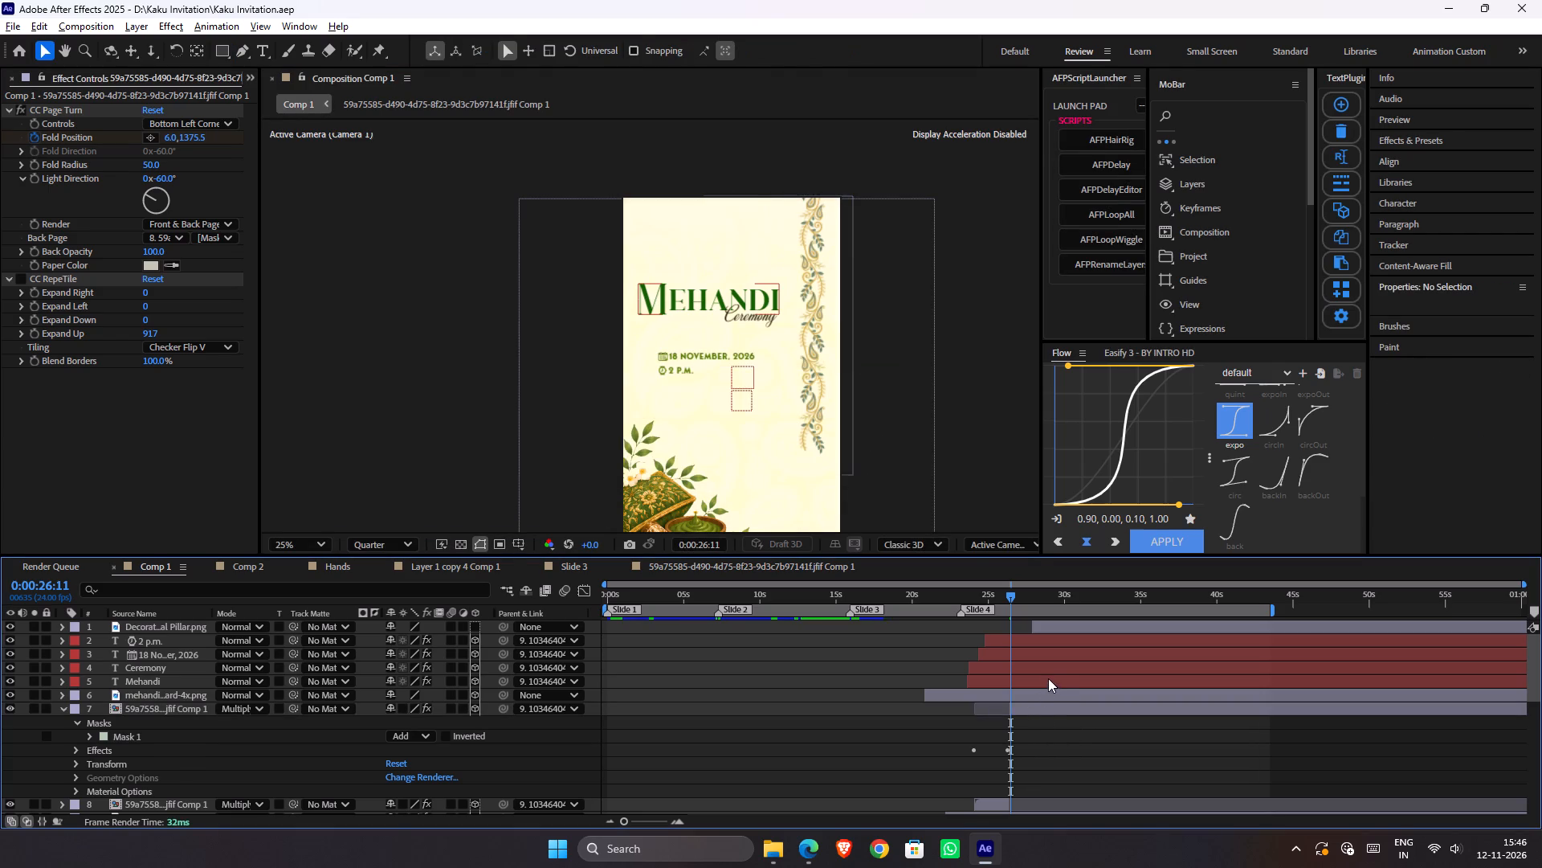
key(space)
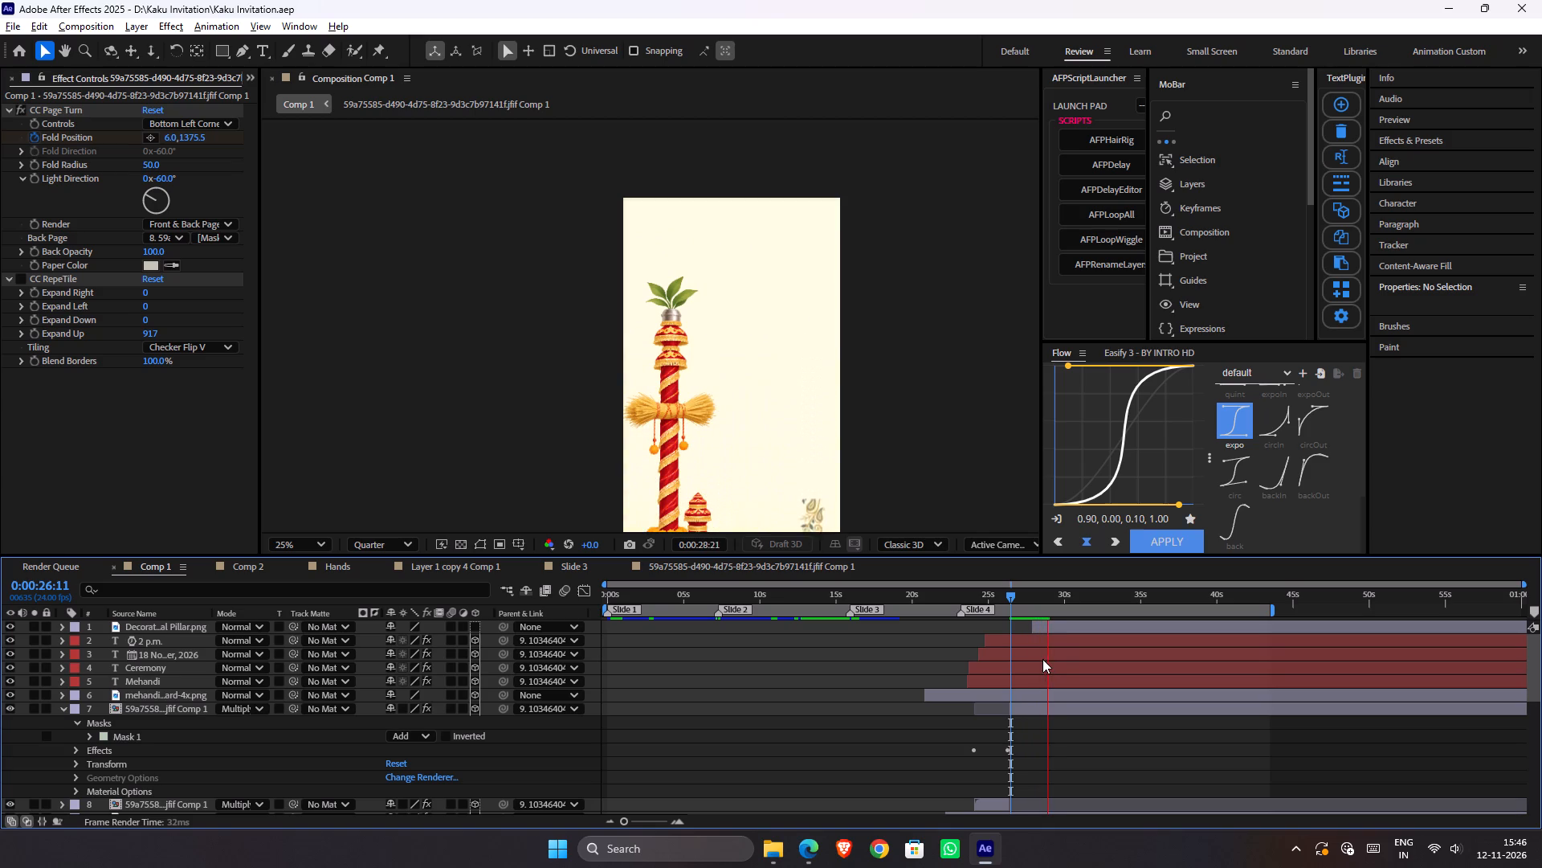
key(space)
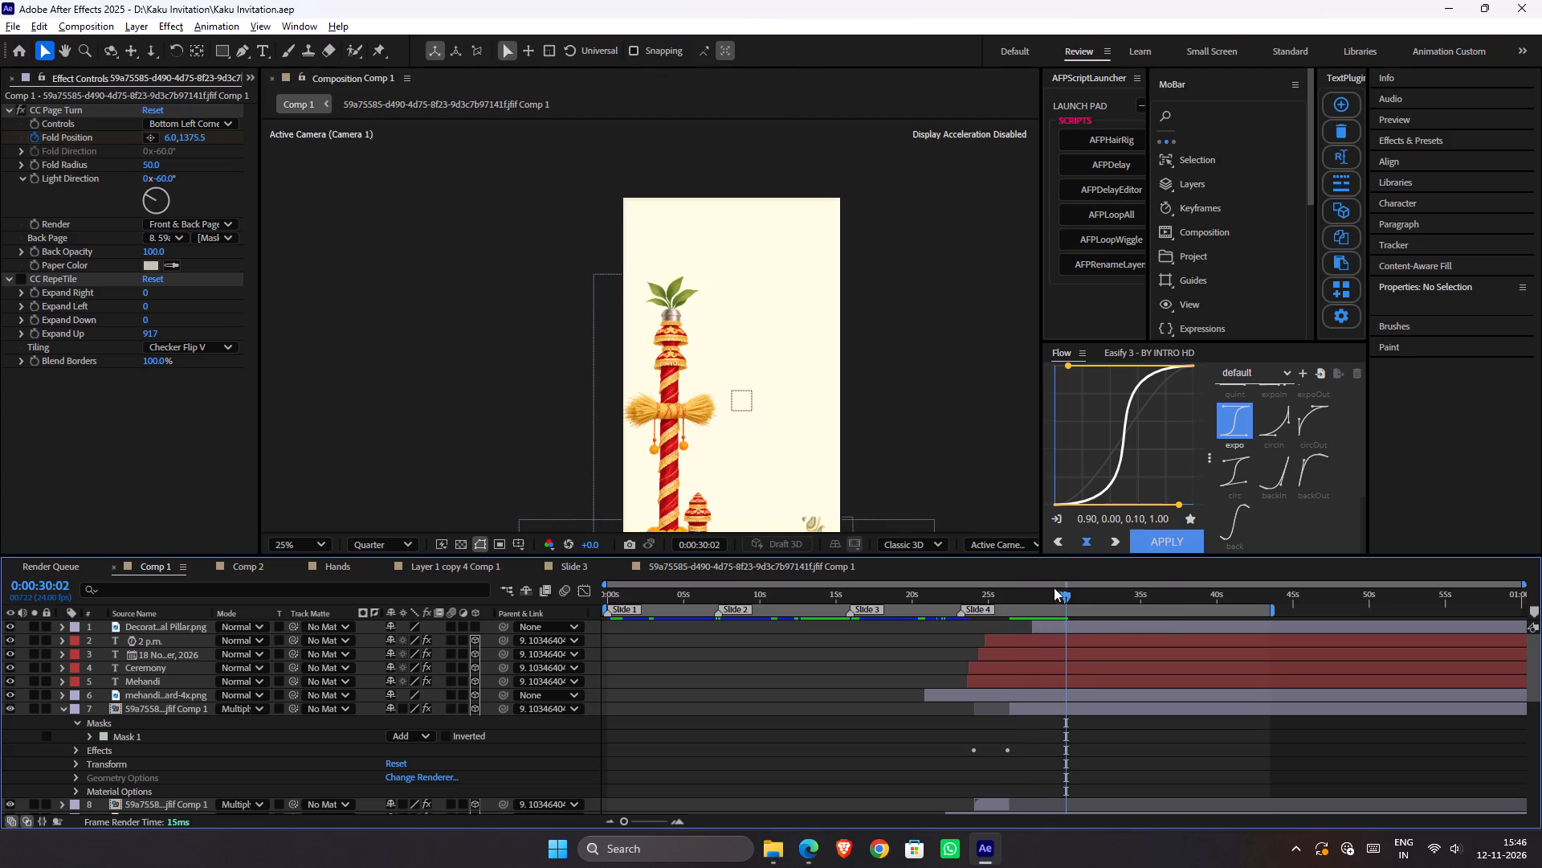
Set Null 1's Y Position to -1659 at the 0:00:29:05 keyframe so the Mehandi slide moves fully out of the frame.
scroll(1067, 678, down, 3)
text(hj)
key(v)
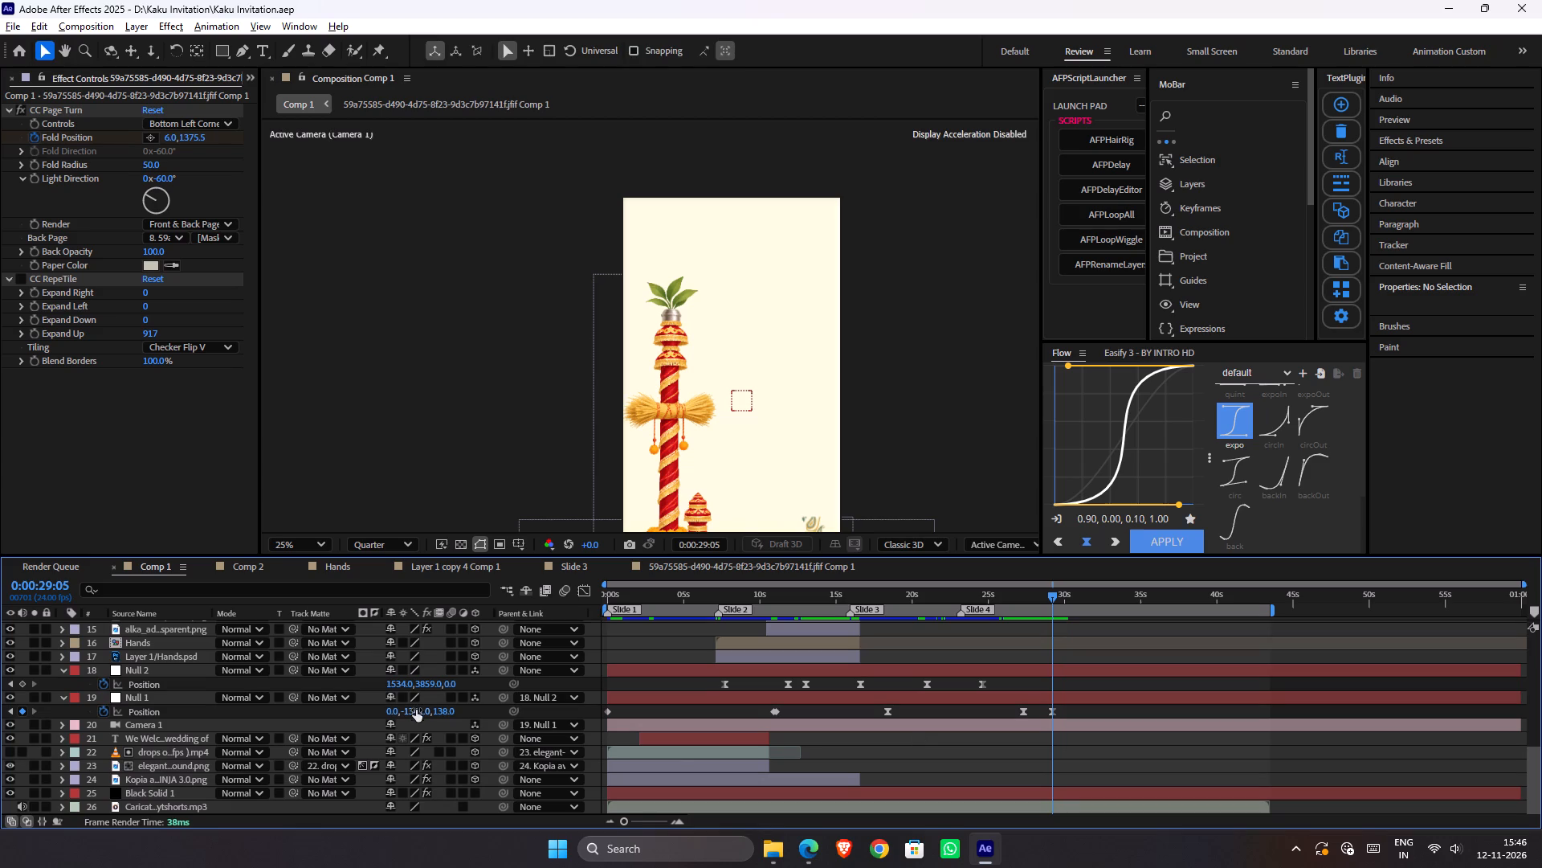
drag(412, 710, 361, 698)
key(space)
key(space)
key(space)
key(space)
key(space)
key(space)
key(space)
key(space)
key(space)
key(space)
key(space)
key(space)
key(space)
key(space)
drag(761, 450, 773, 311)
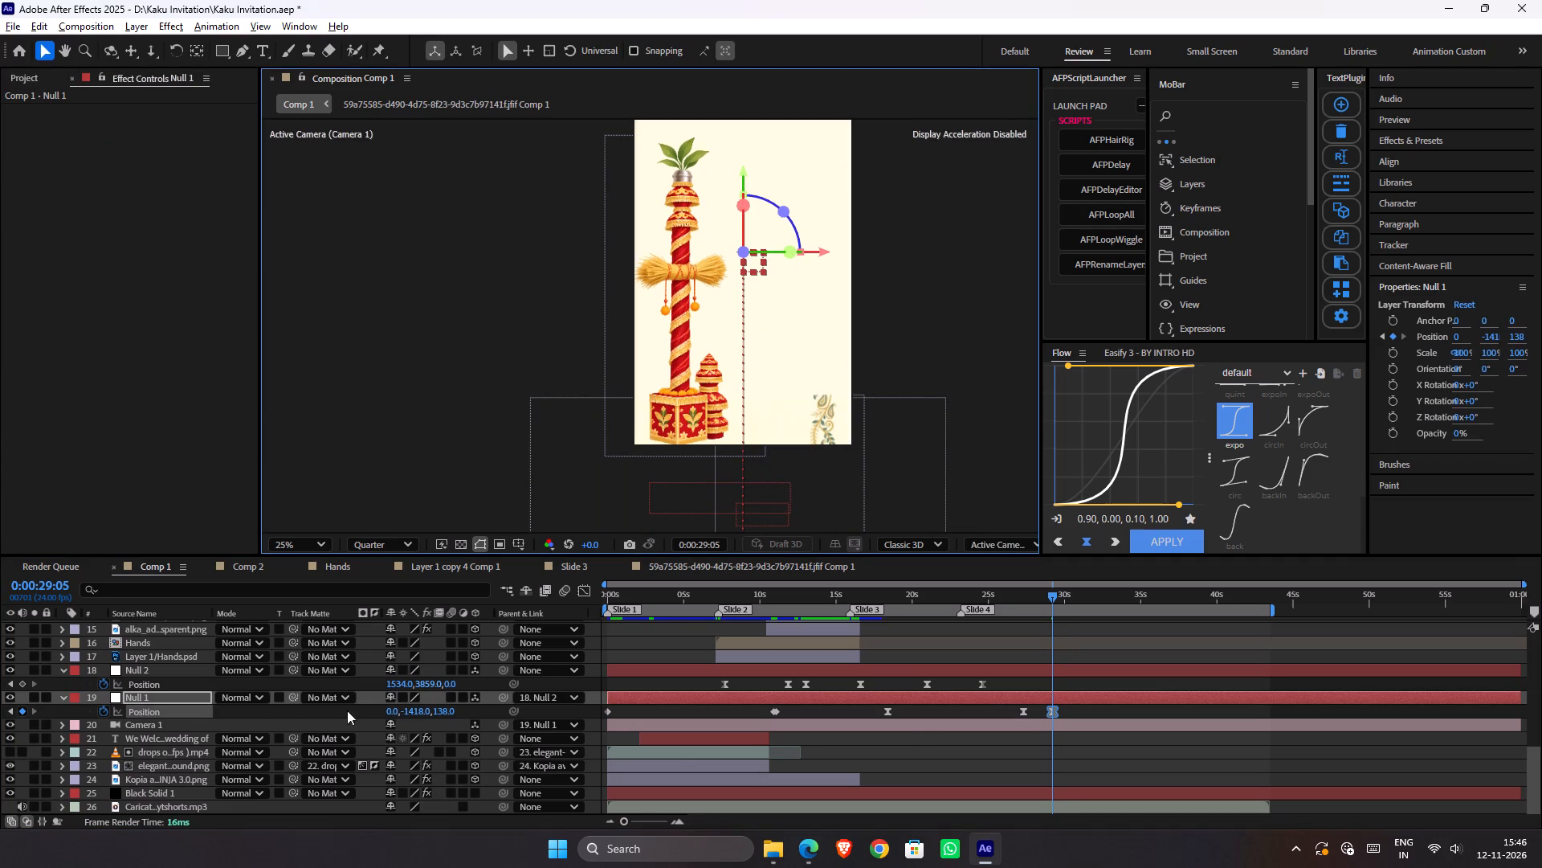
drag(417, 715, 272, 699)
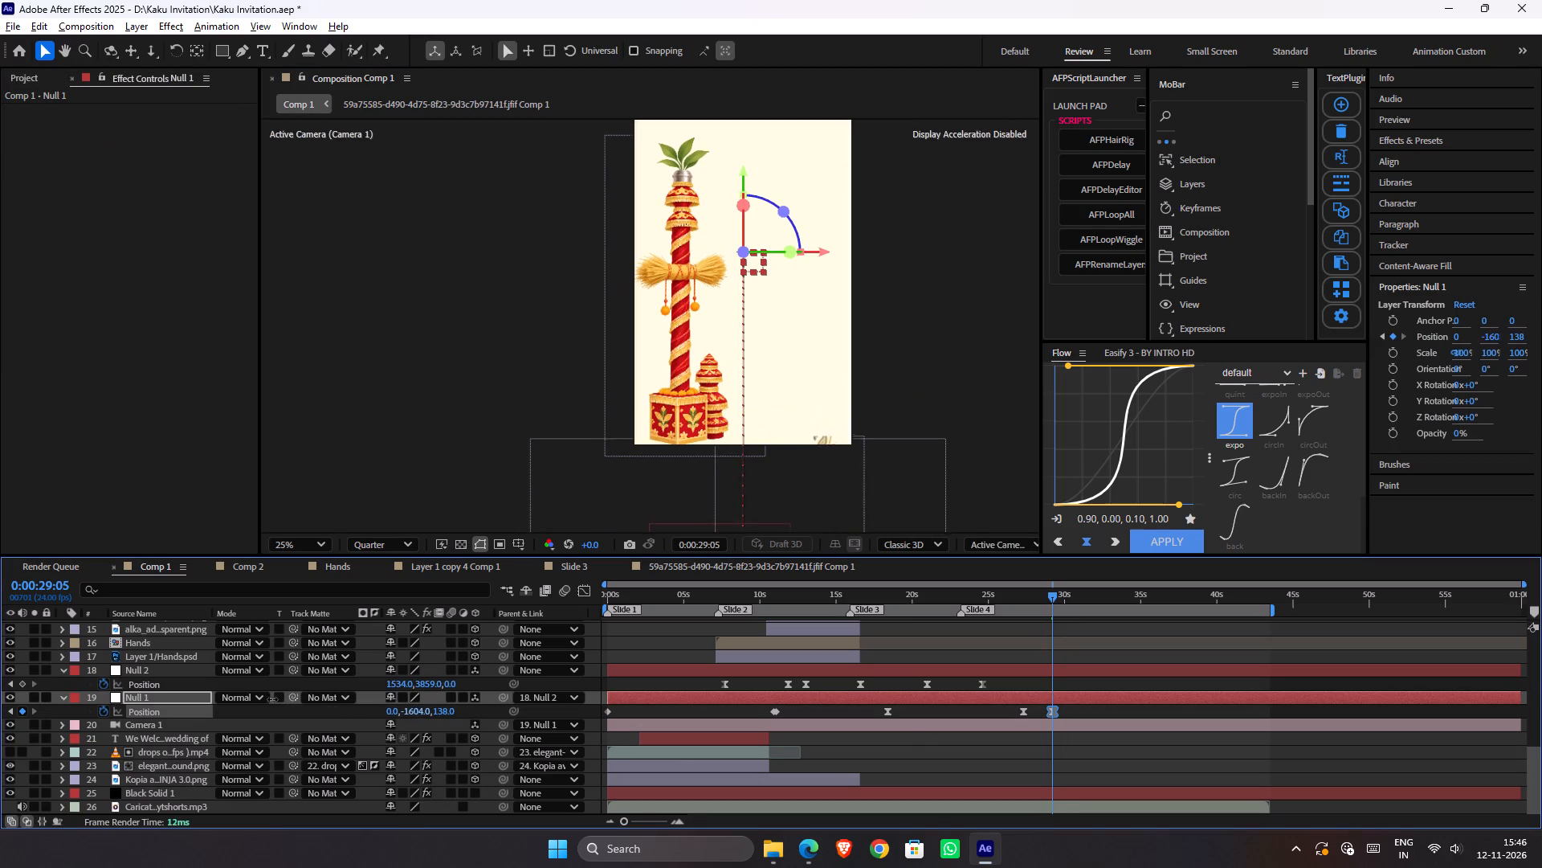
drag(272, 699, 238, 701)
Save the project and play back the transition to the pillar slide several times from about 0:00:26:16.
click(1018, 587)
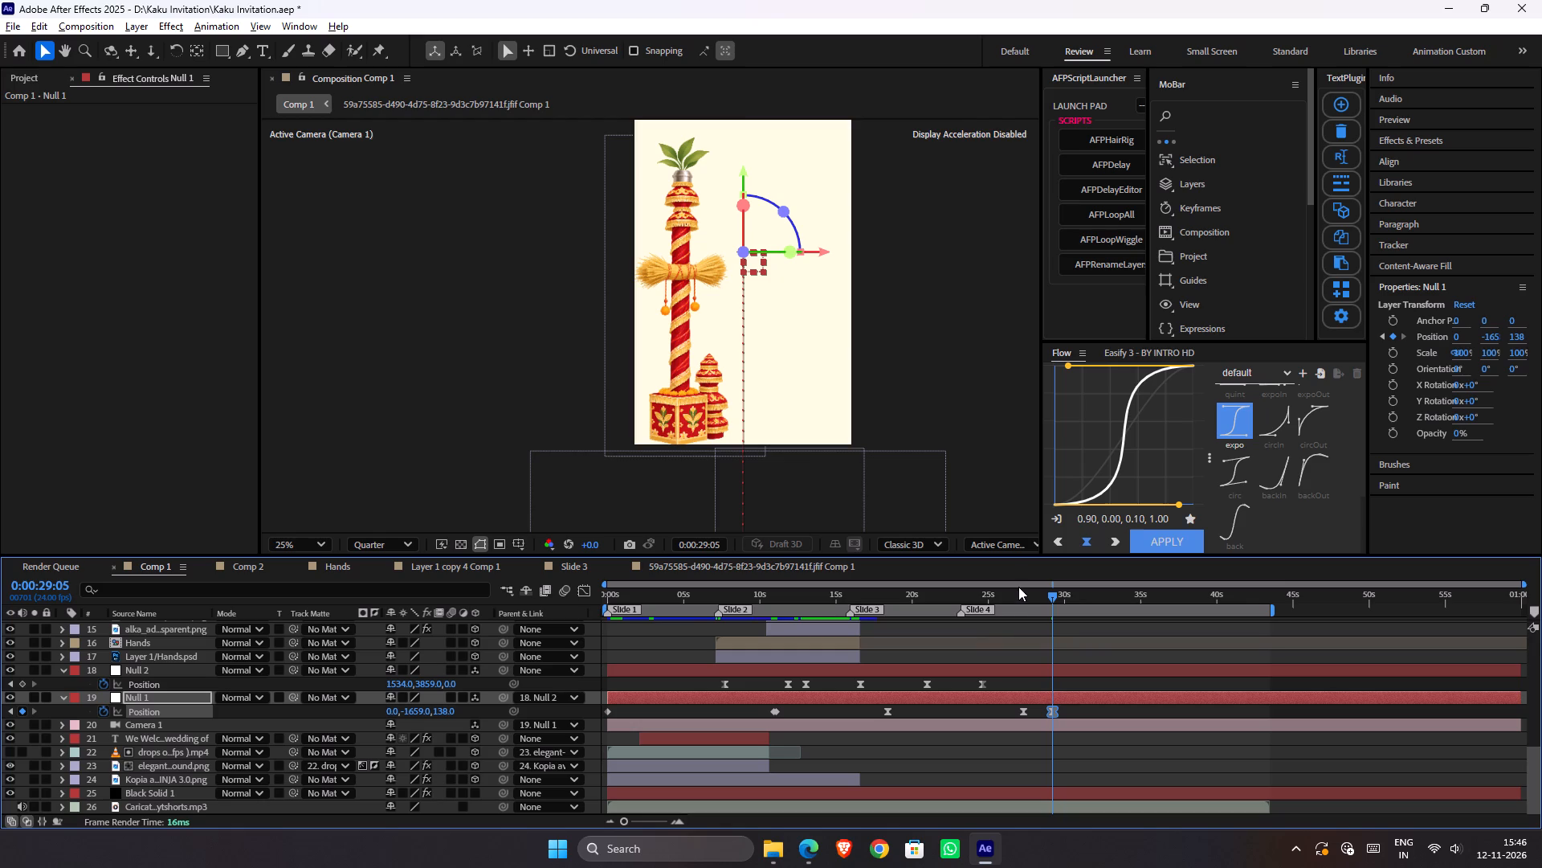
click(1016, 594)
key(space)
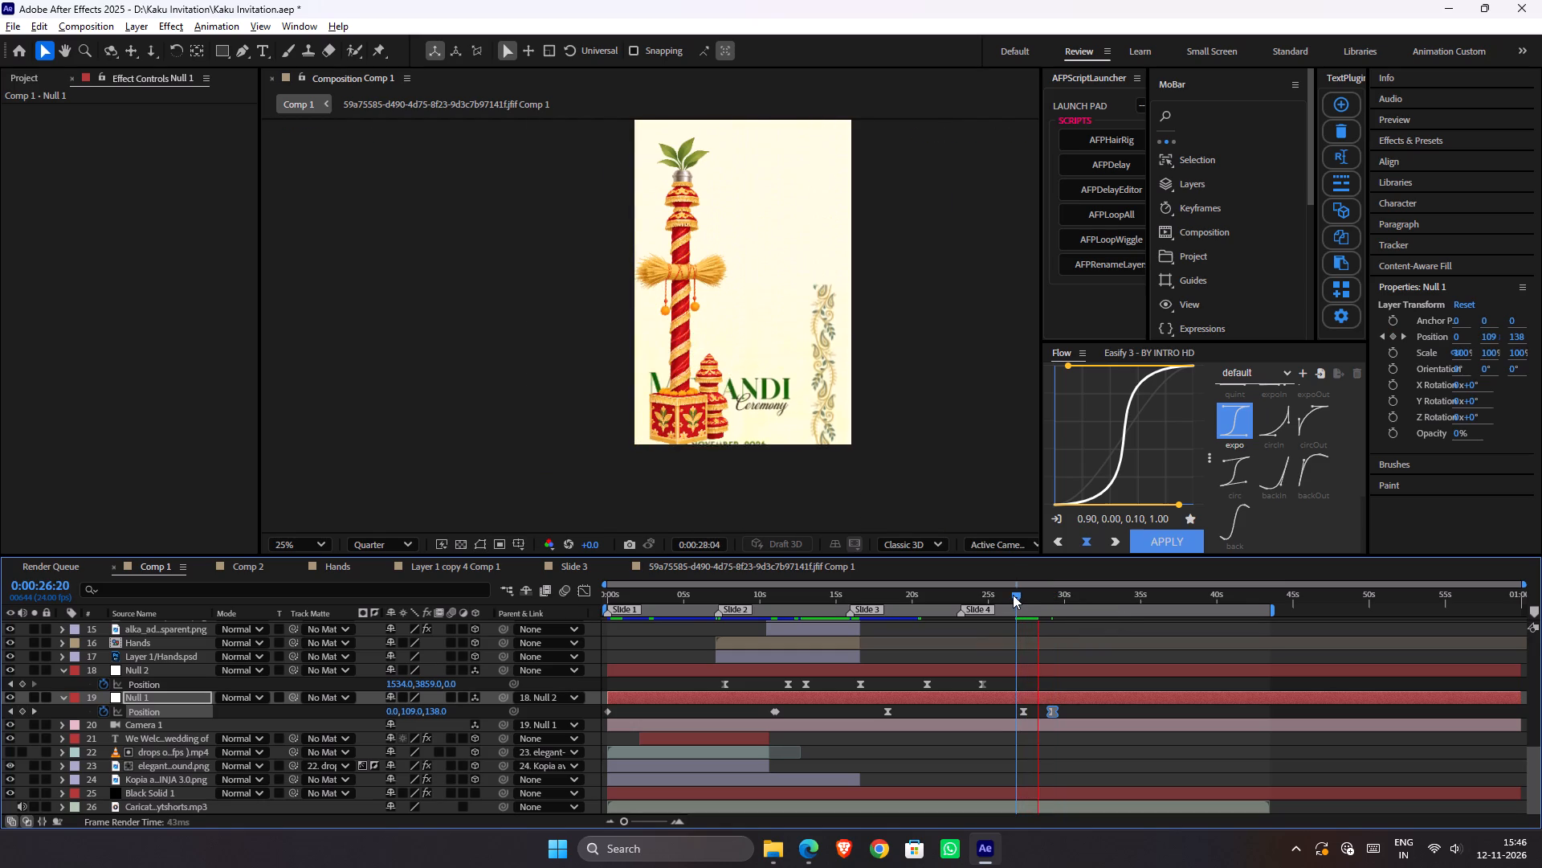
key(space)
key(ctrl+s)
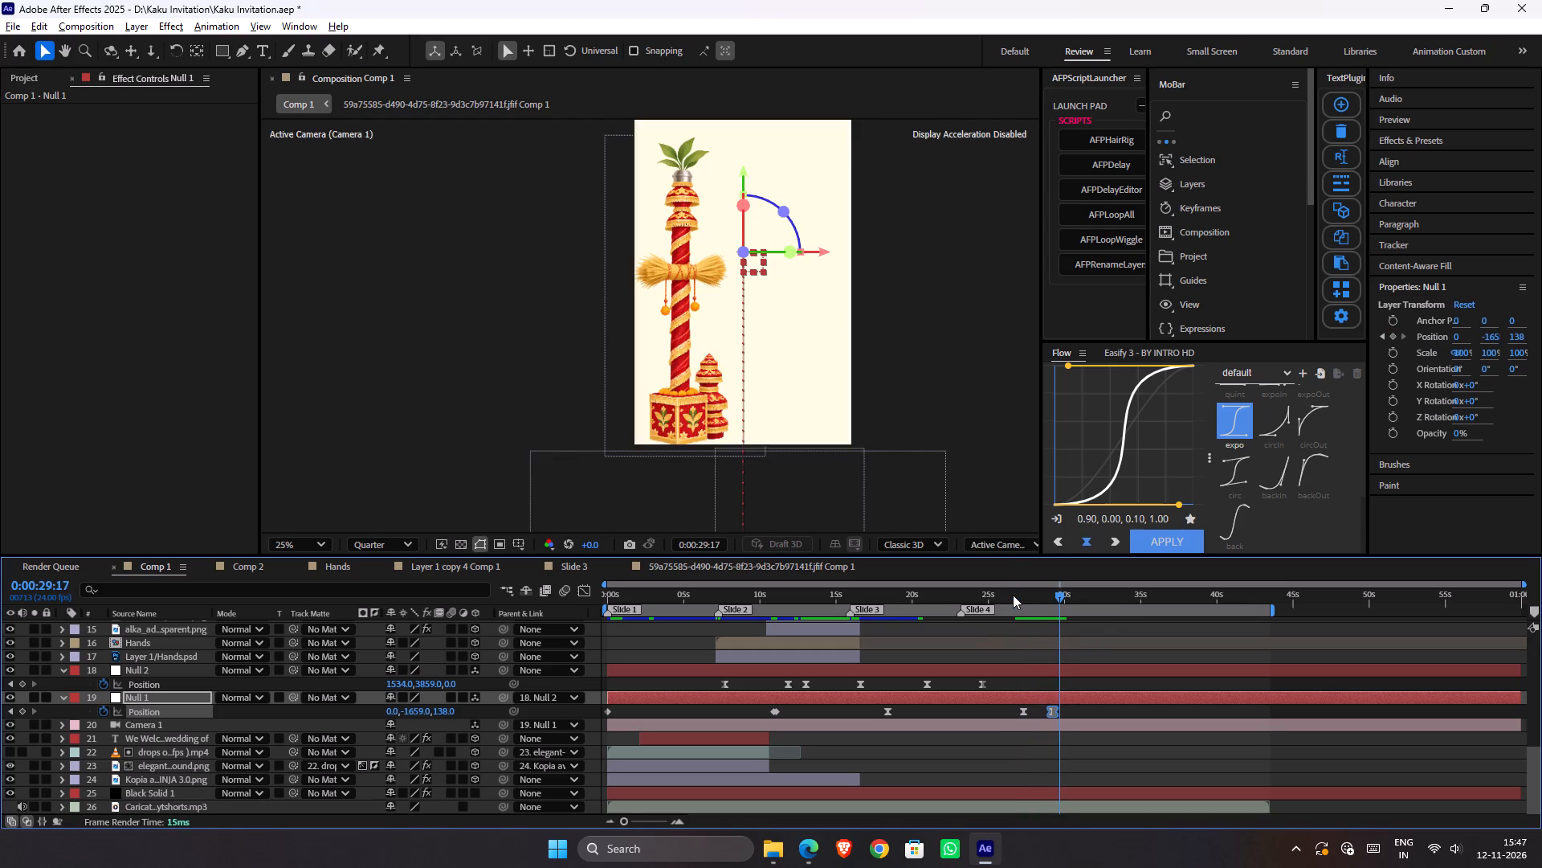
click(1014, 593)
key(space)
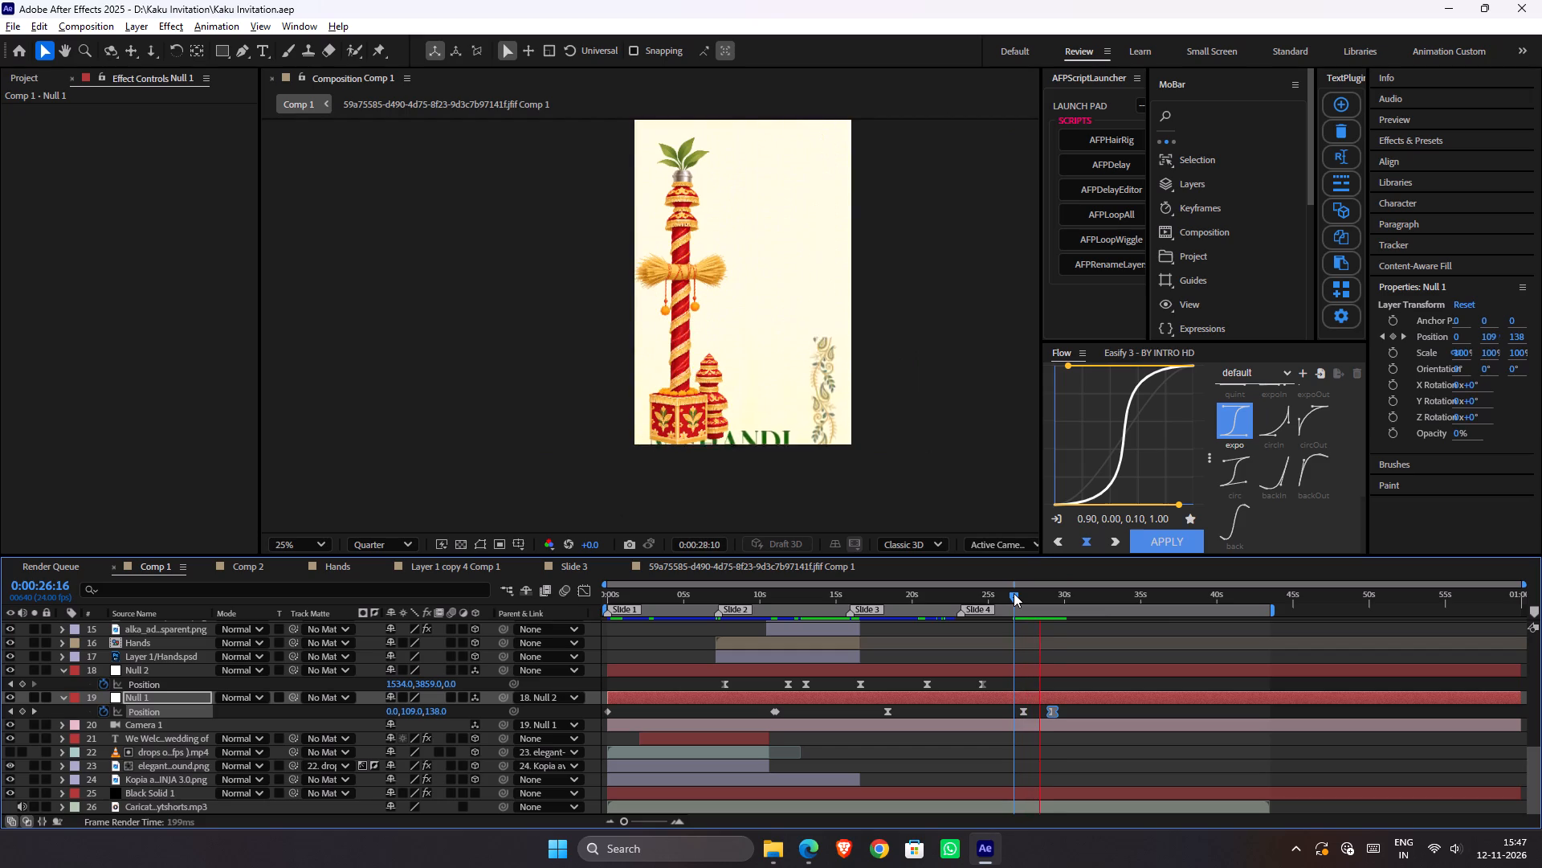
key(space)
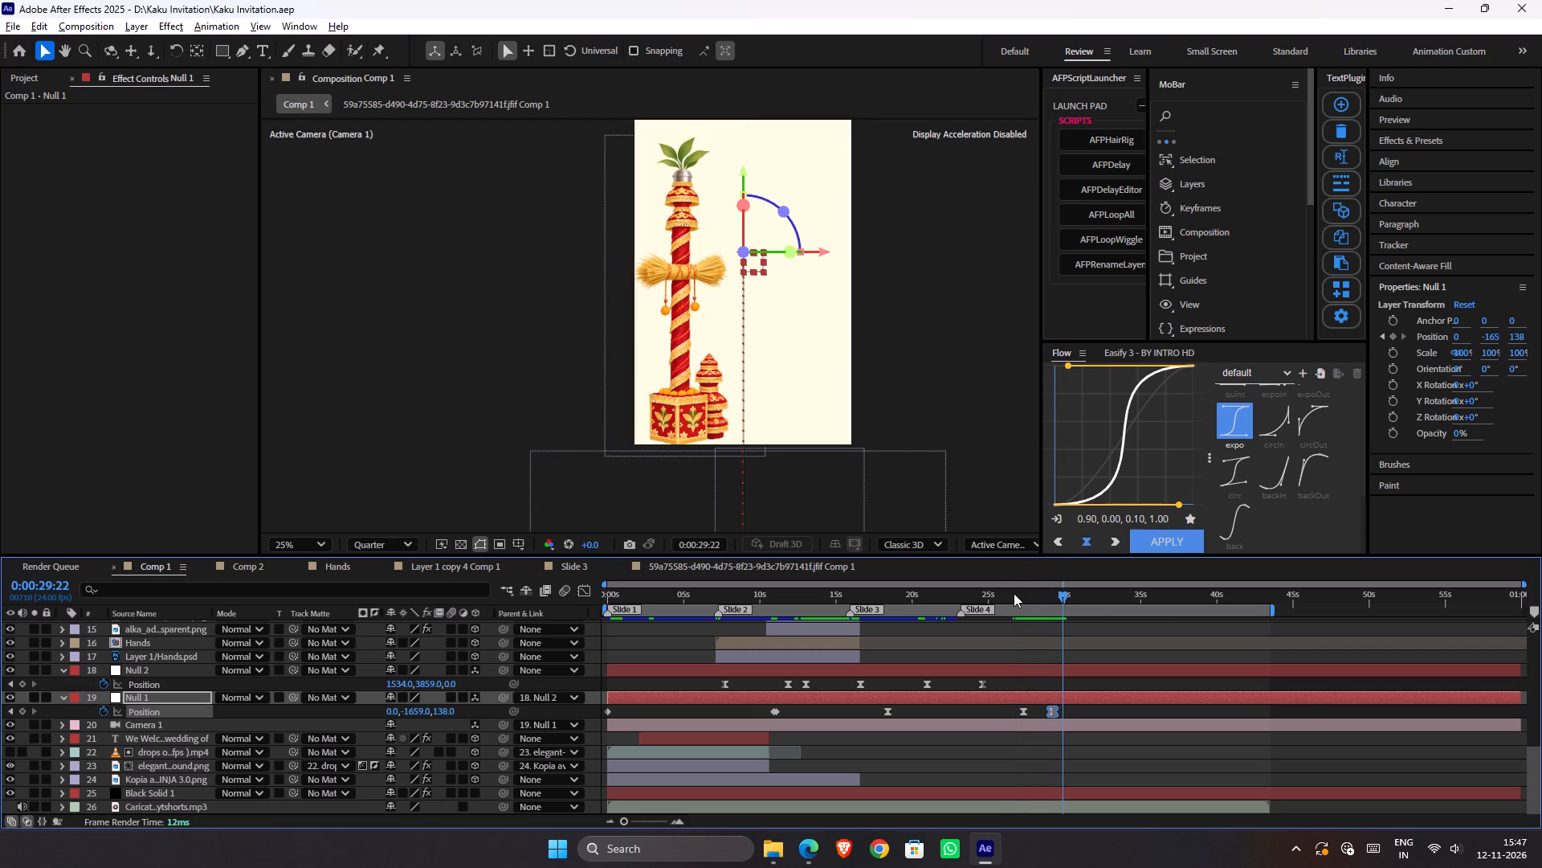
click(1018, 596)
key(space)
key(space)
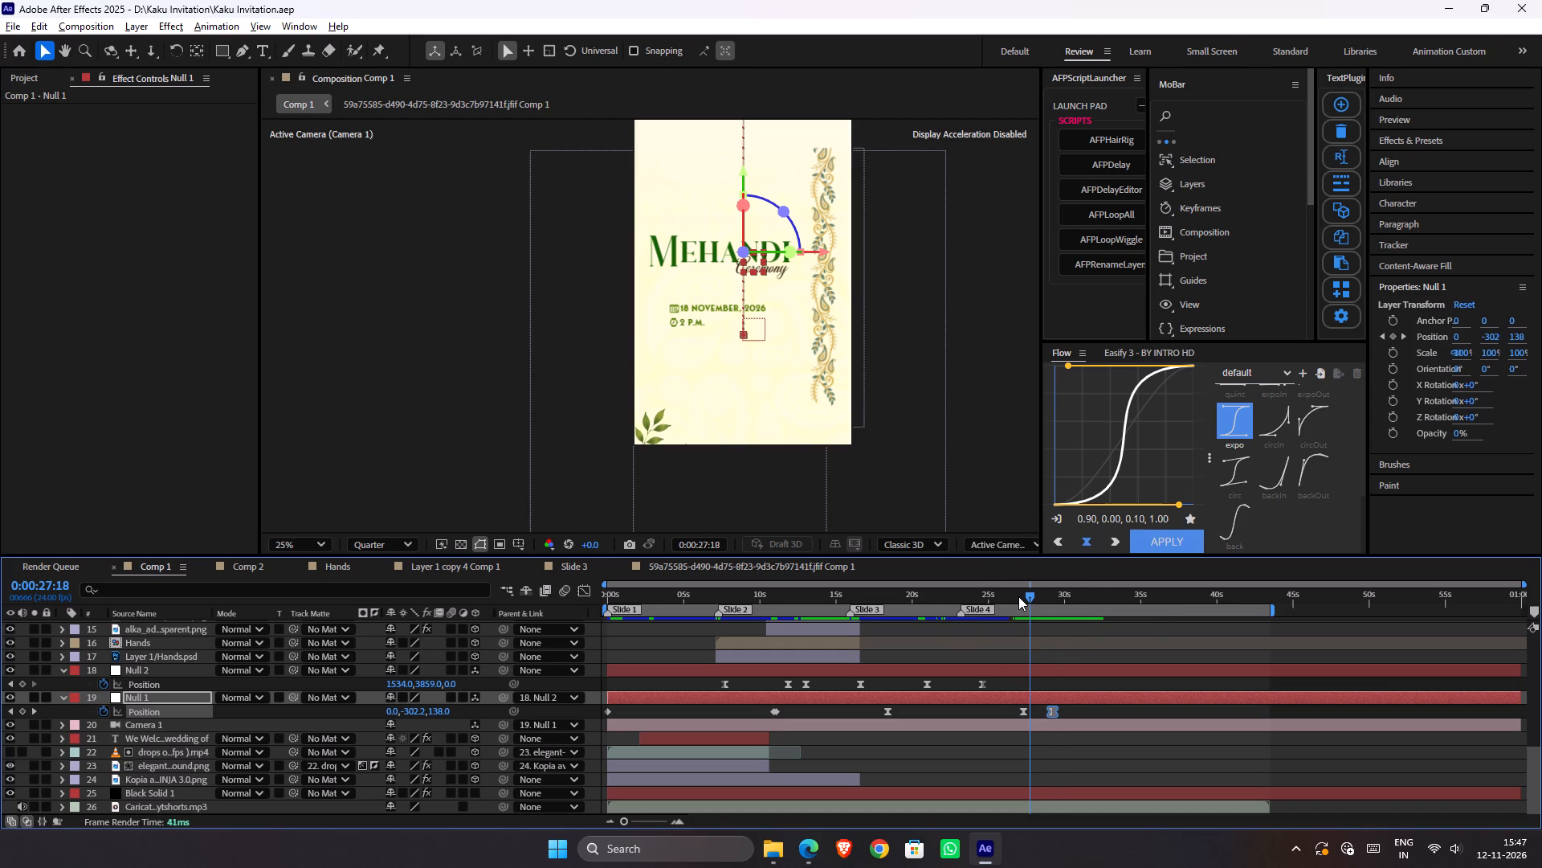
Delete Null 1's Position keyframe at 0:00:29:05.
key(k)
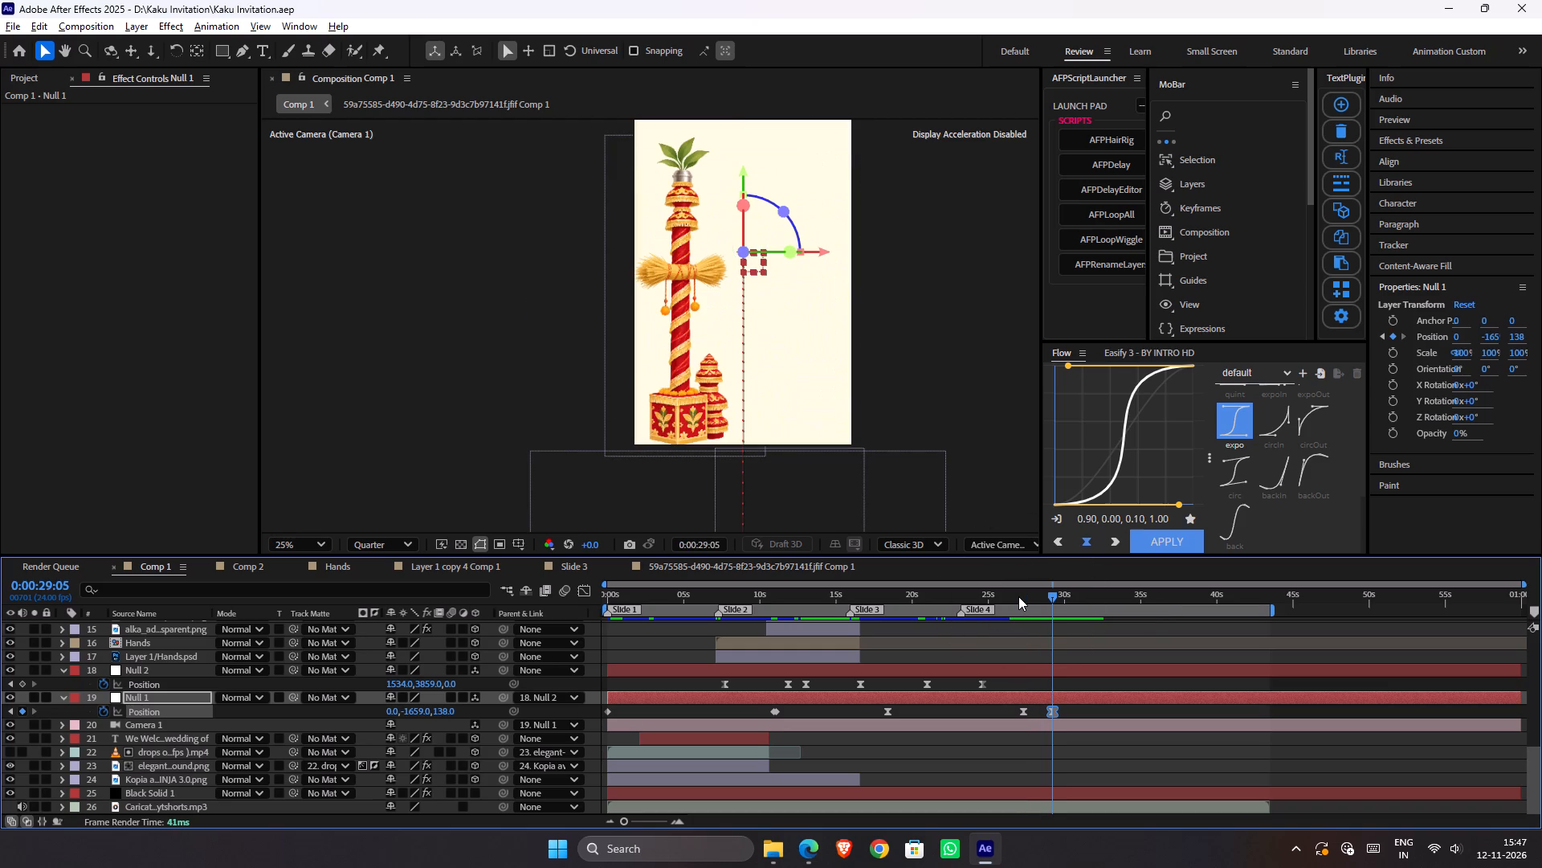
key(Delete)
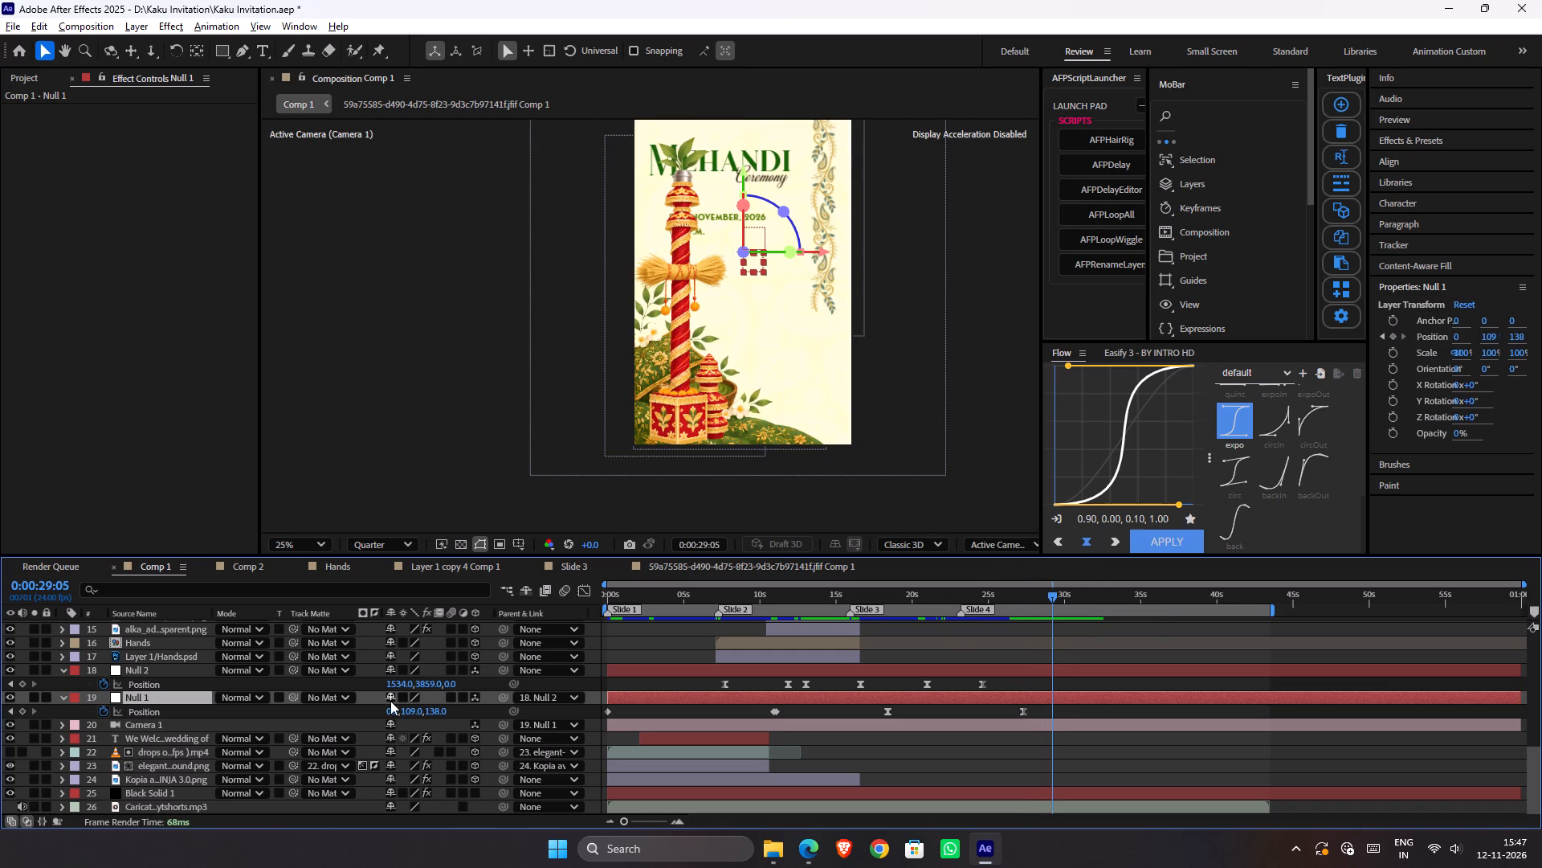
Keyframe Null 1's X Position to about 1216 at 0:00:29:05 to move the camera sideways off the Mehandi slide.
drag(389, 706, 912, 708)
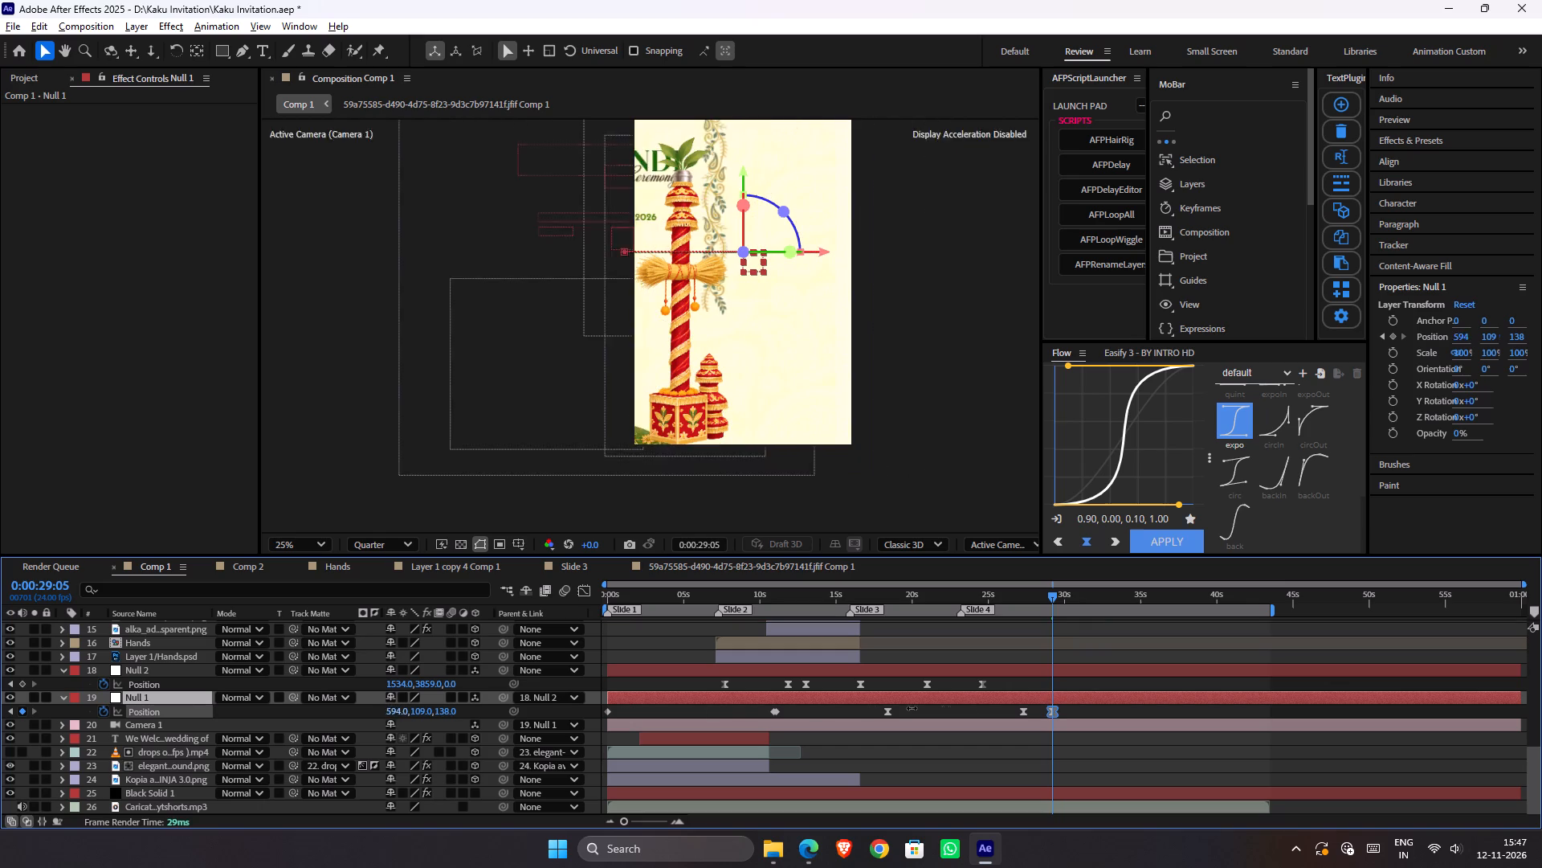
drag(912, 708, 1245, 704)
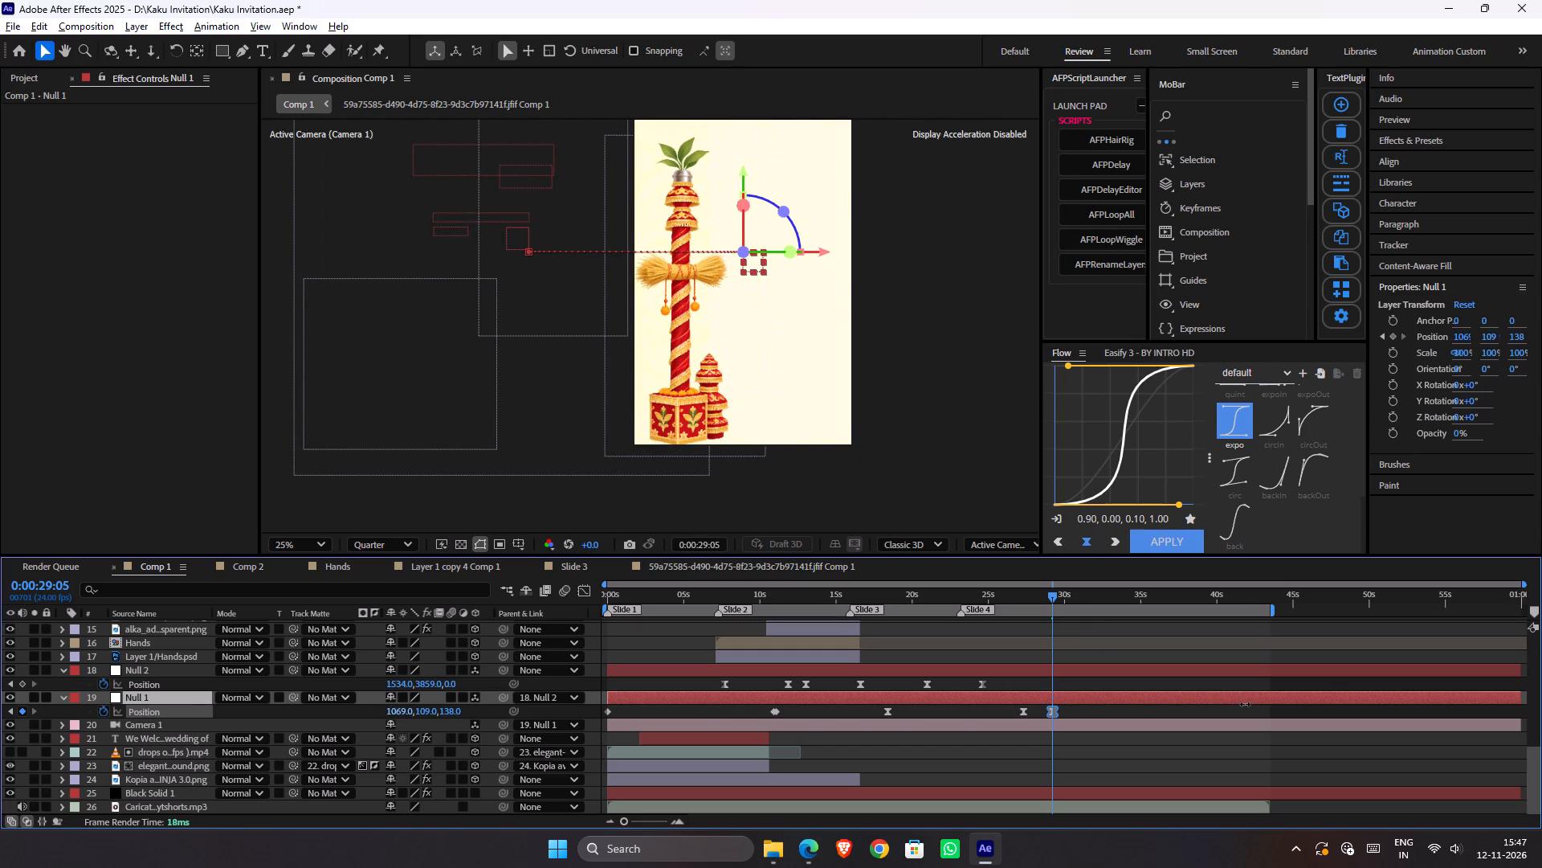
drag(1245, 704, 1260, 706)
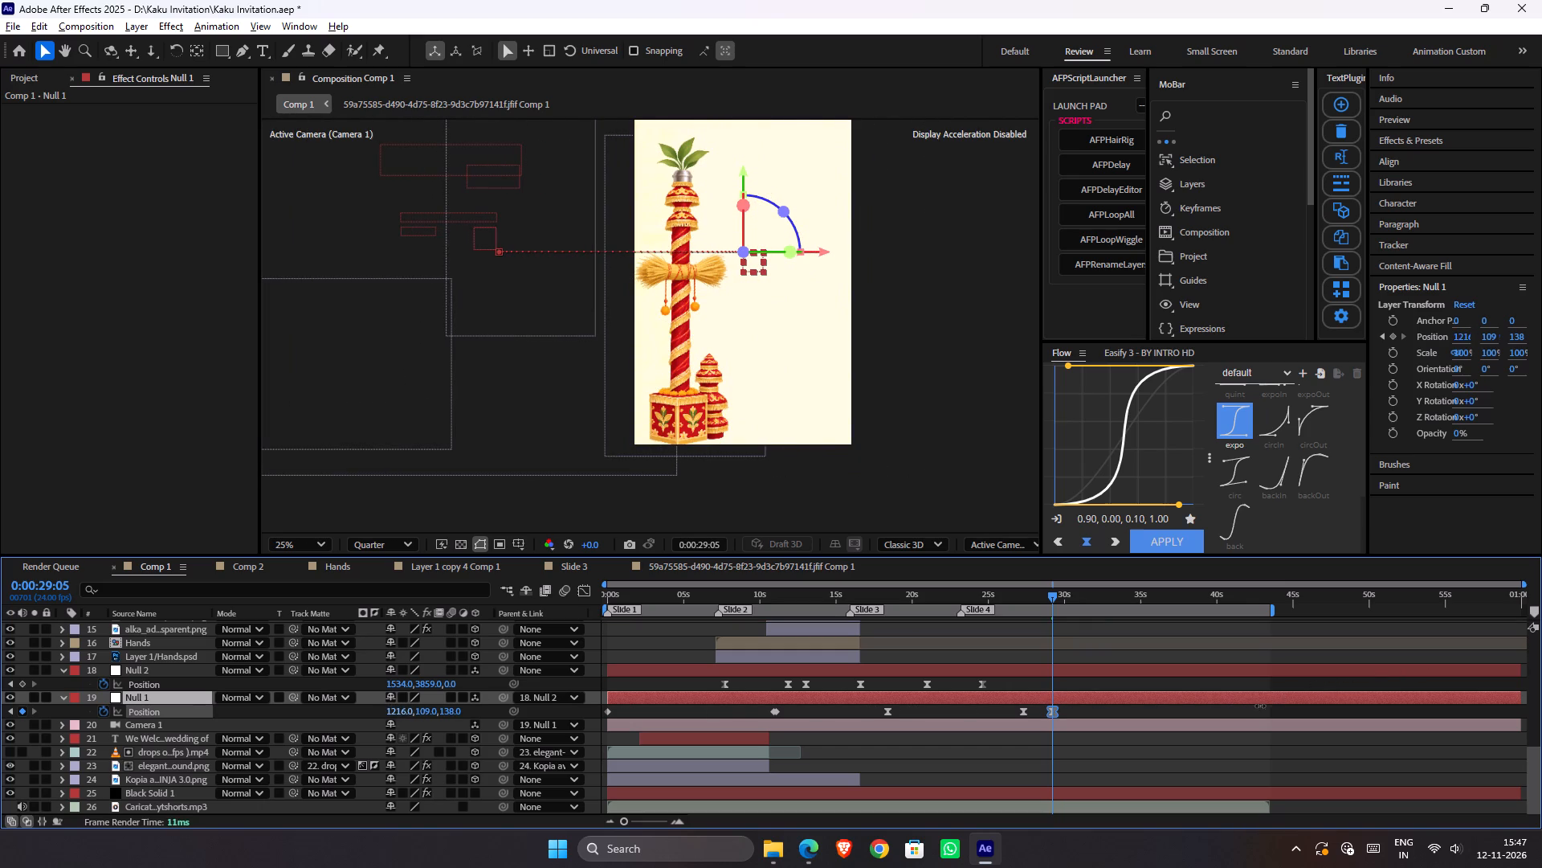
drag(1260, 706, 1239, 707)
scroll(1010, 690, up, 1)
Delete the upper of the two 59a75585 jfif Comp 1 layers, the masked one with the CC RepeTile effect.
scroll(1010, 690, up, 1)
click(1037, 762)
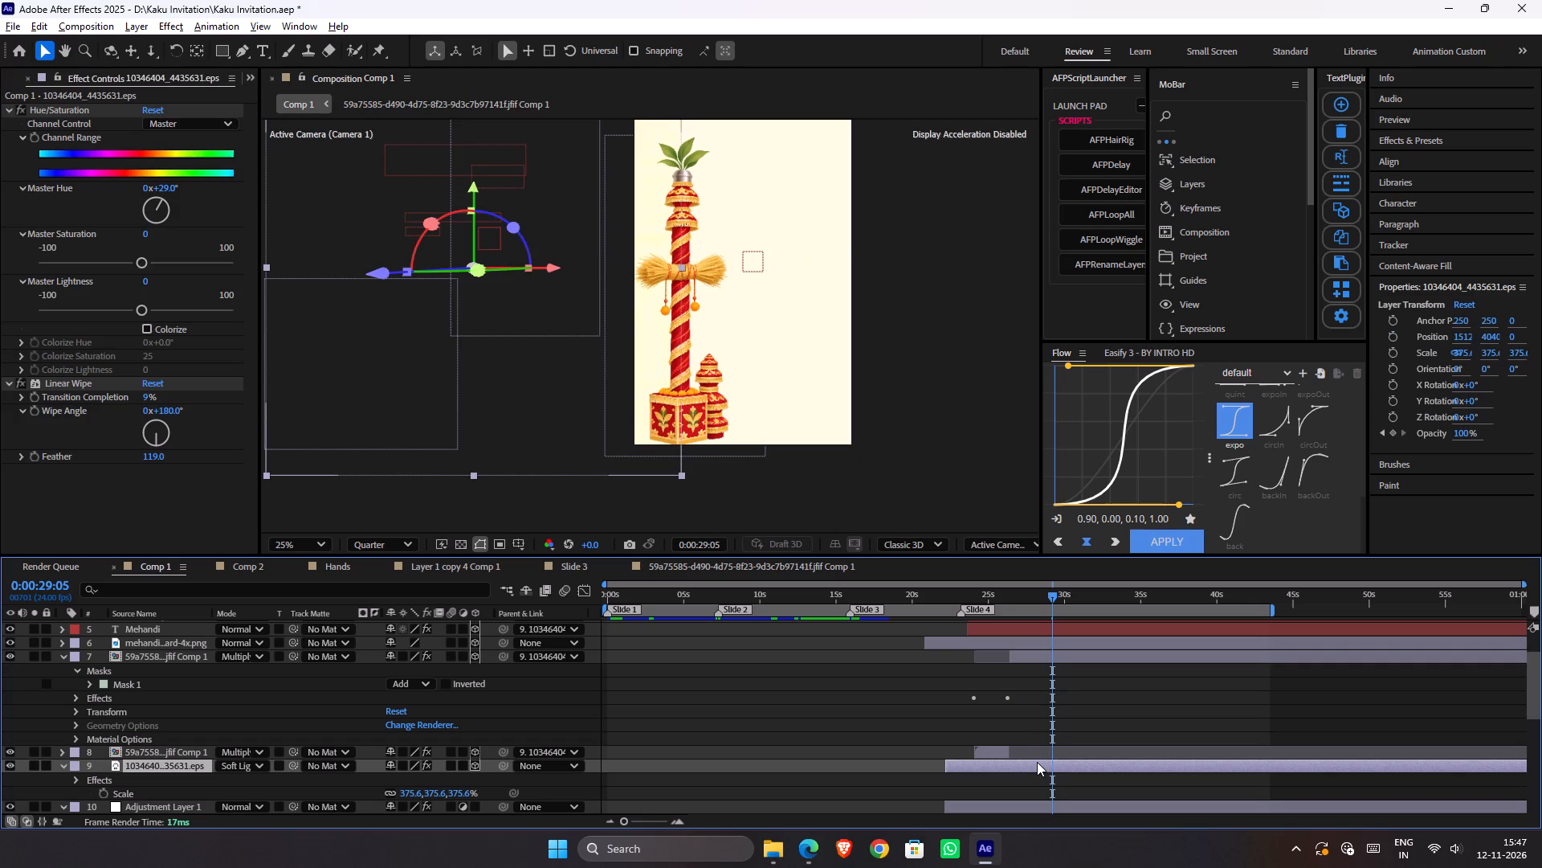
click(1048, 657)
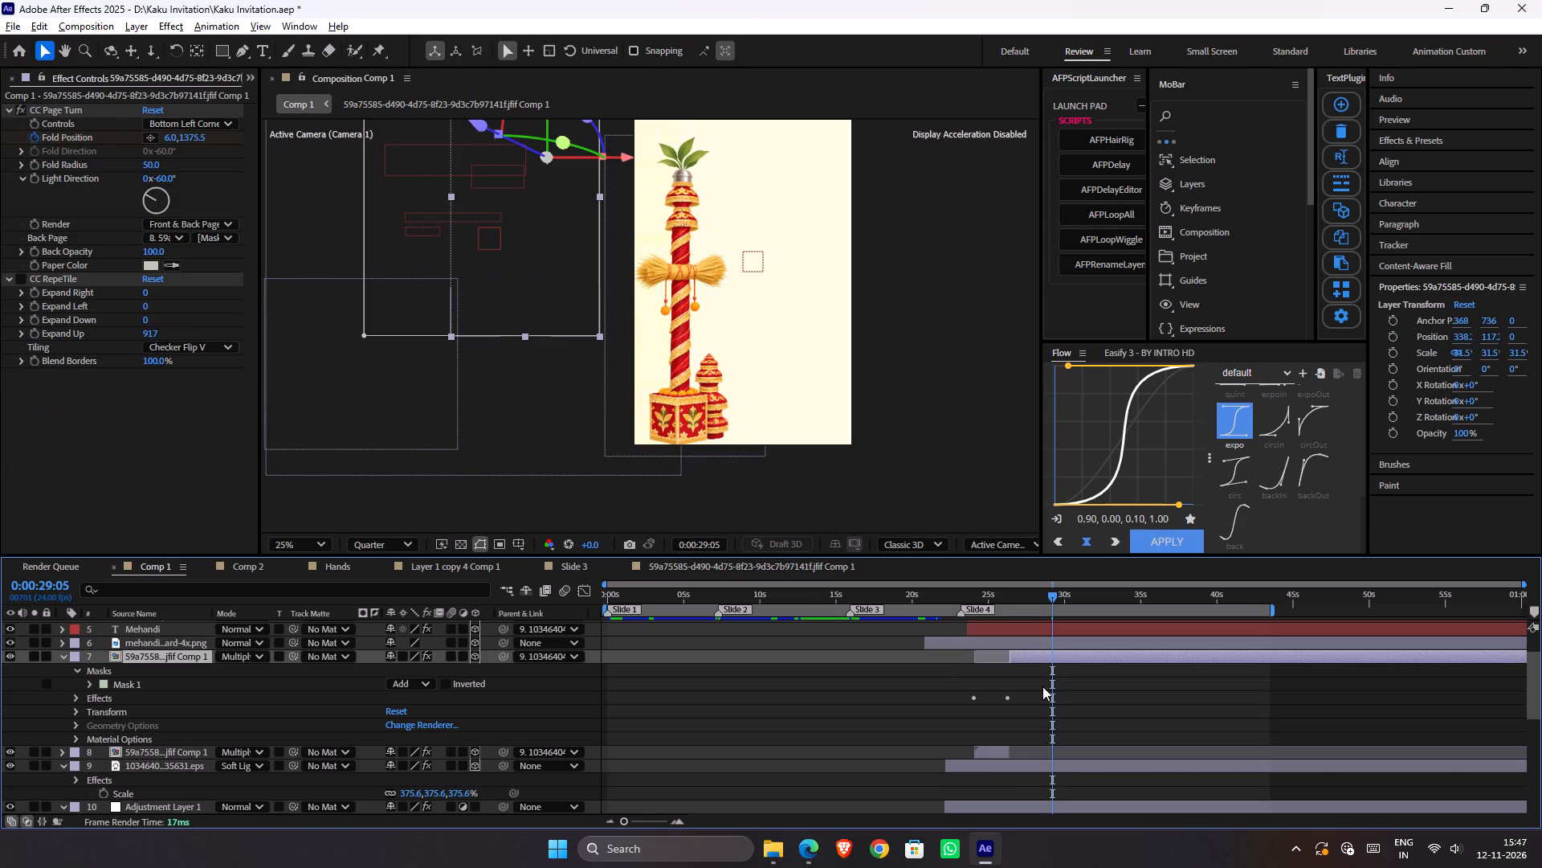
key(Delete)
Extend the out point of the remaining 59a75585 jfif Comp 1 layer to the end of the work area.
drag(1007, 660, 1230, 660)
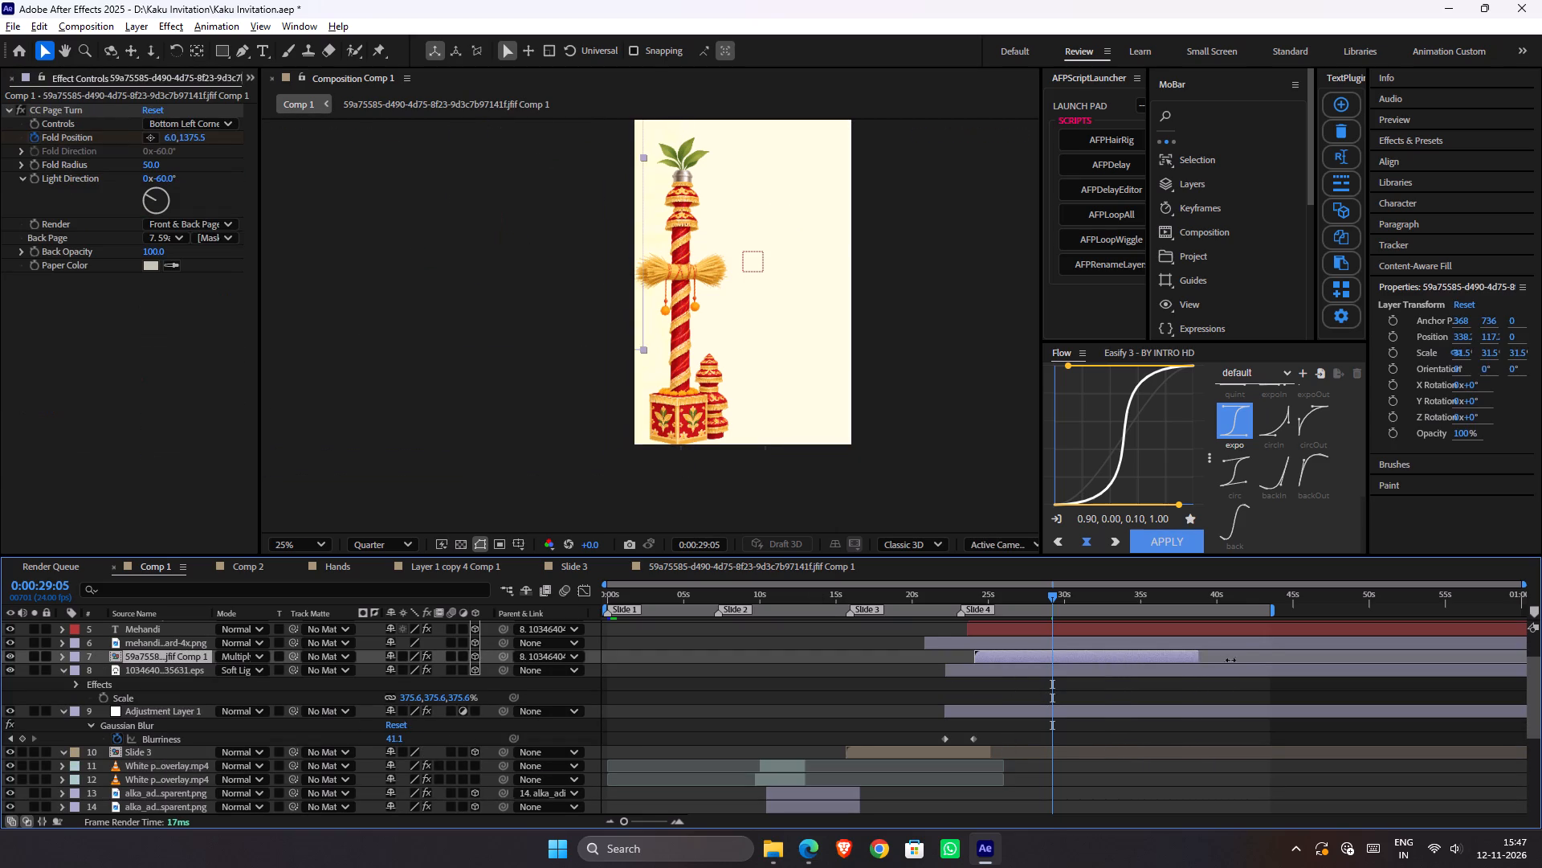
drag(1230, 660, 1271, 660)
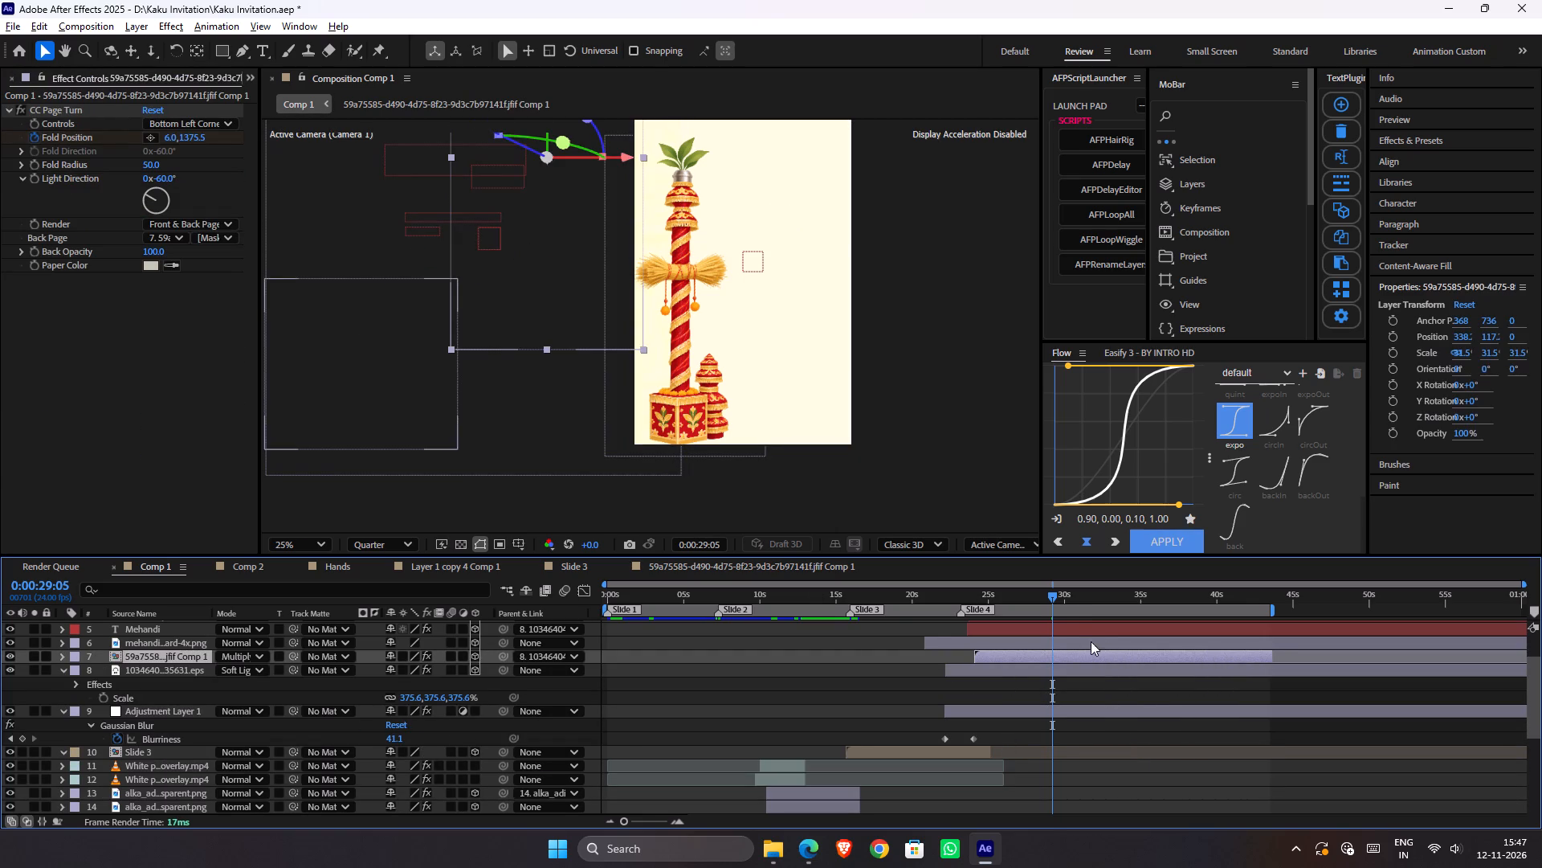
Set the Linear Wipe angle on the 10346404_4435631.eps pattern layer to 271°, checking it against the transition around 0:00:28:02.
click(1026, 668)
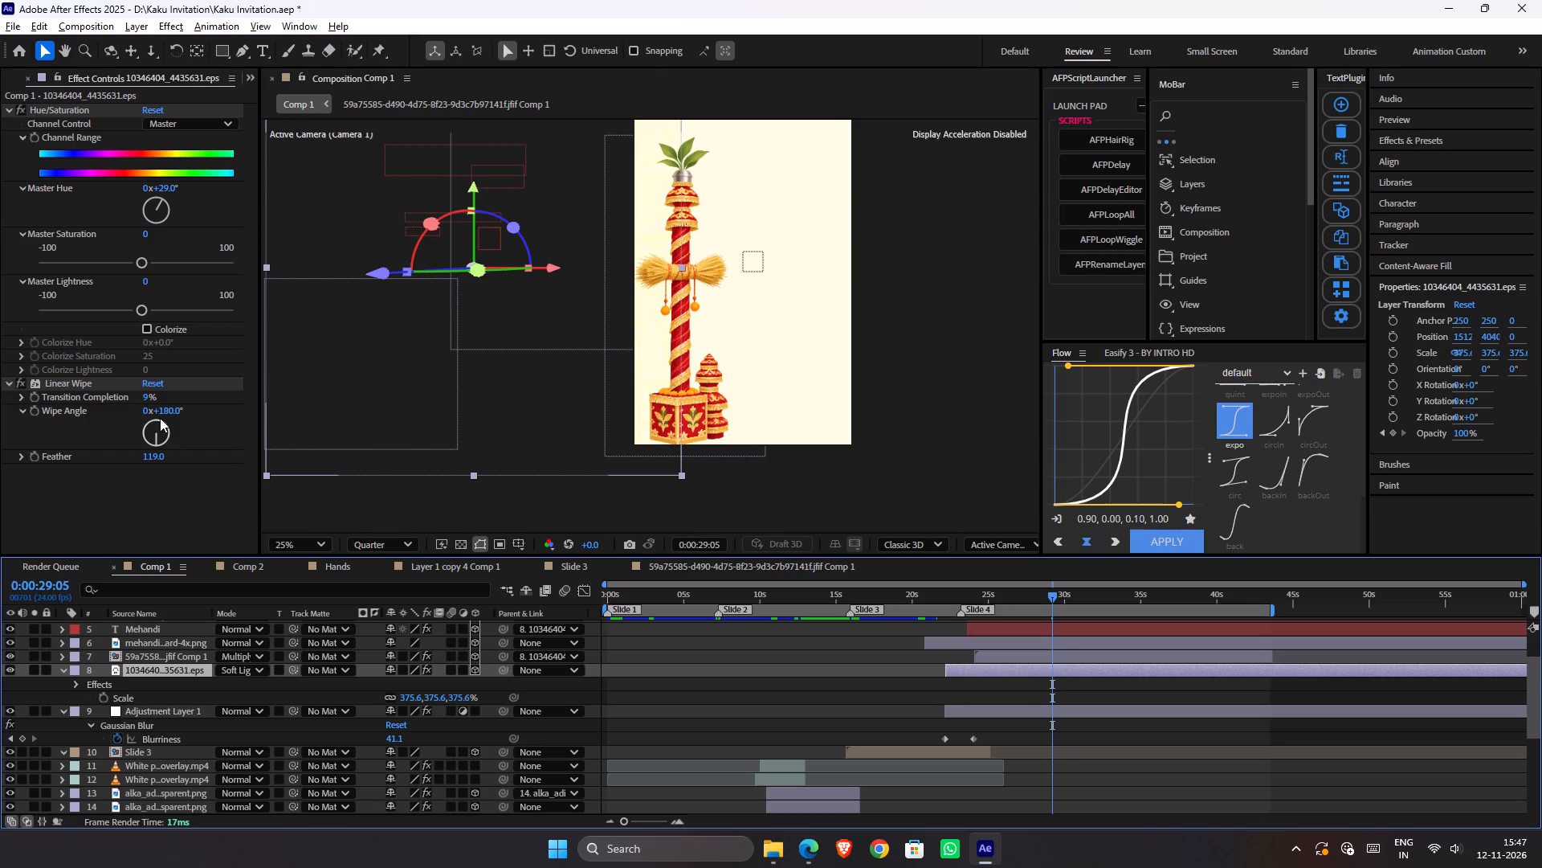
drag(169, 416, 158, 416)
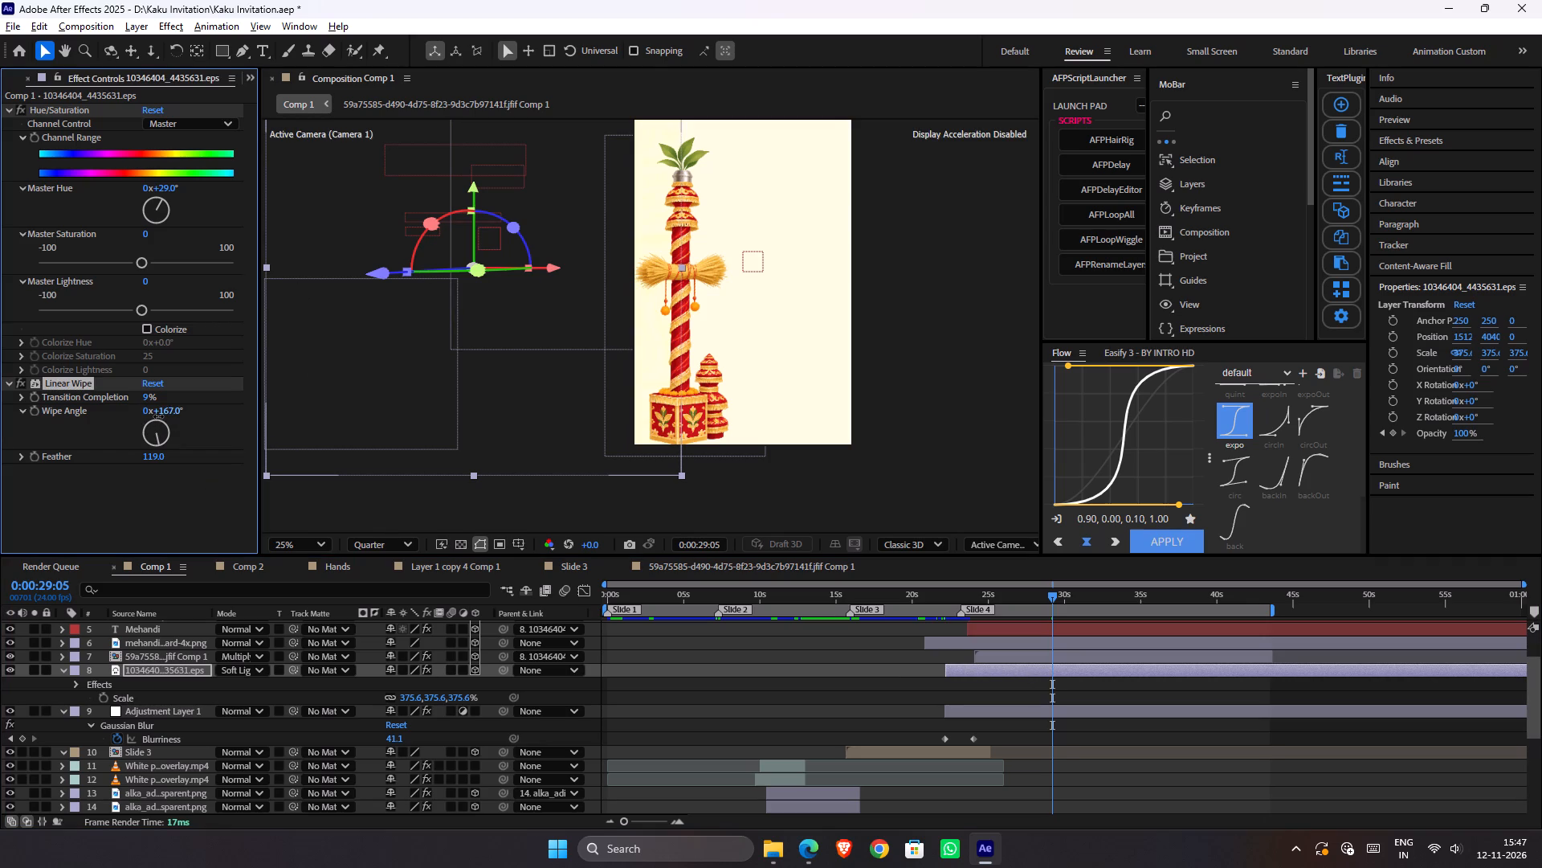
drag(158, 416, 145, 416)
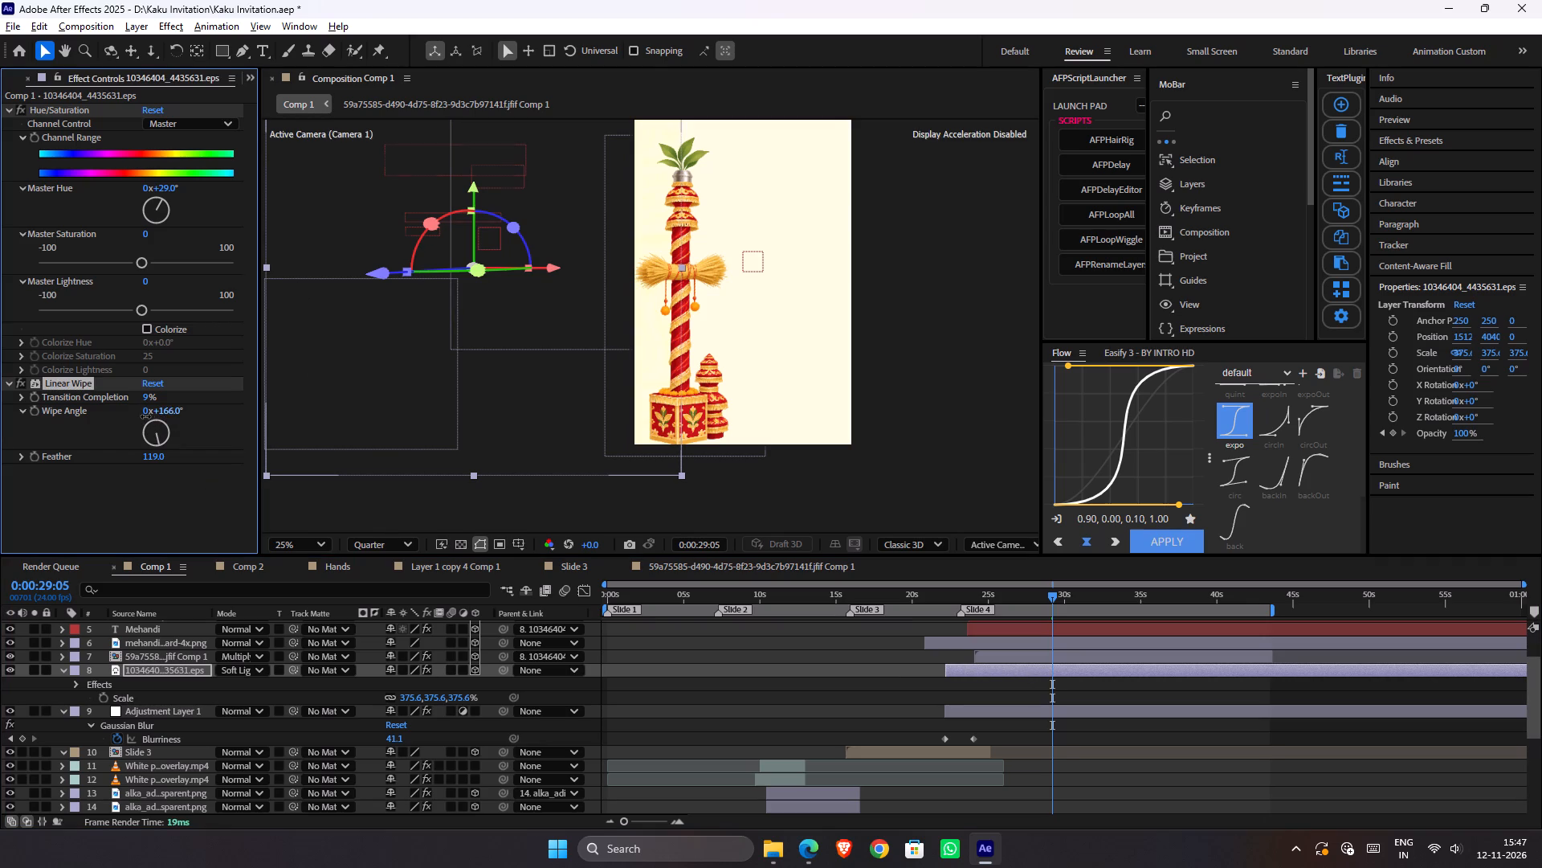
drag(145, 416, 108, 425)
drag(108, 425, 104, 425)
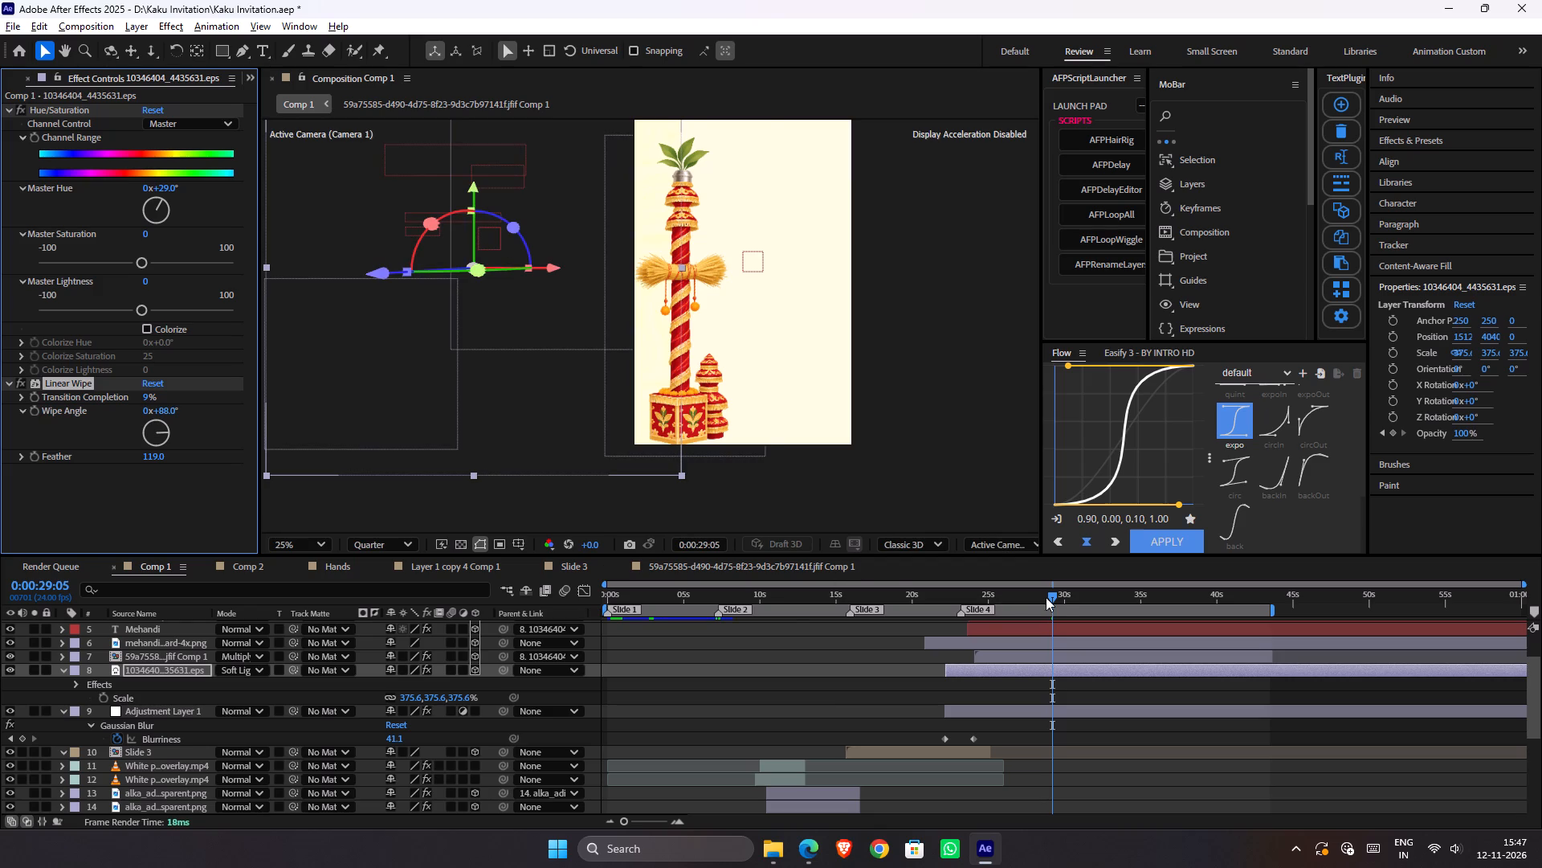
drag(1047, 596, 1023, 597)
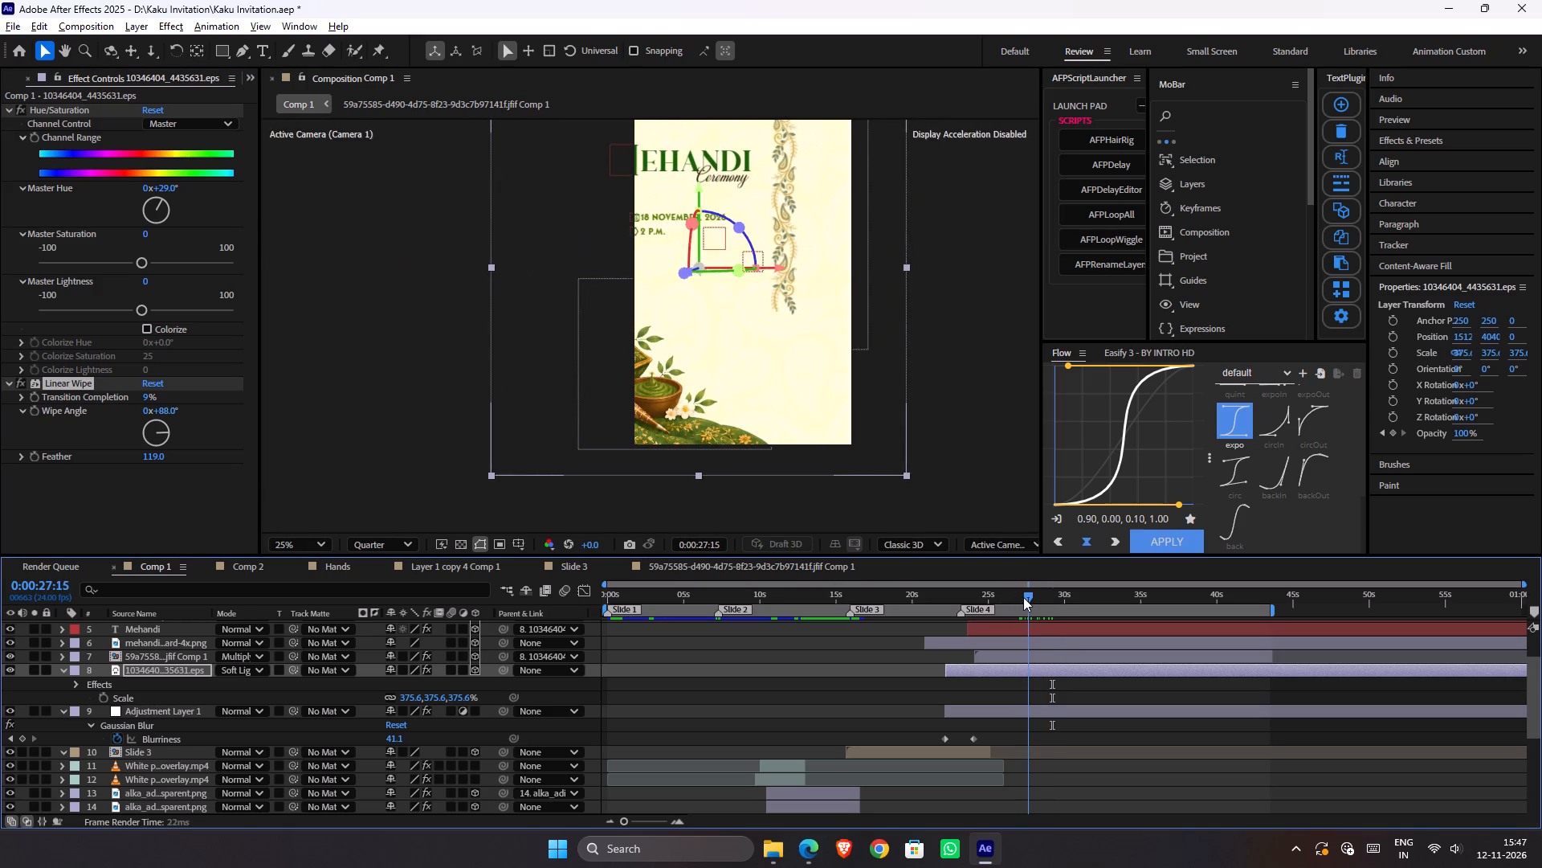
drag(1023, 597, 1027, 598)
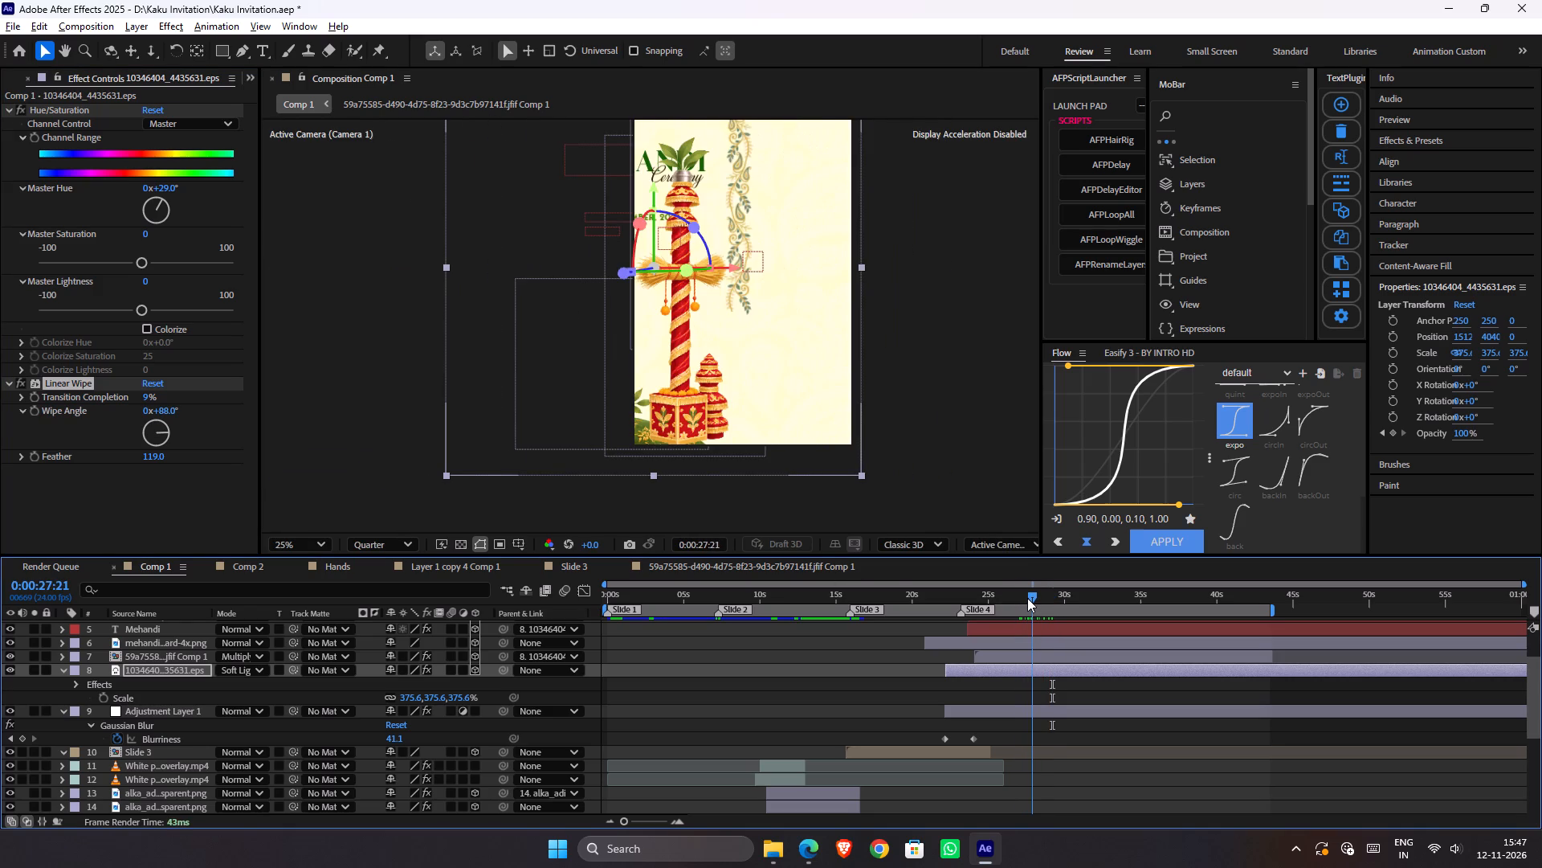
drag(1027, 598, 1030, 600)
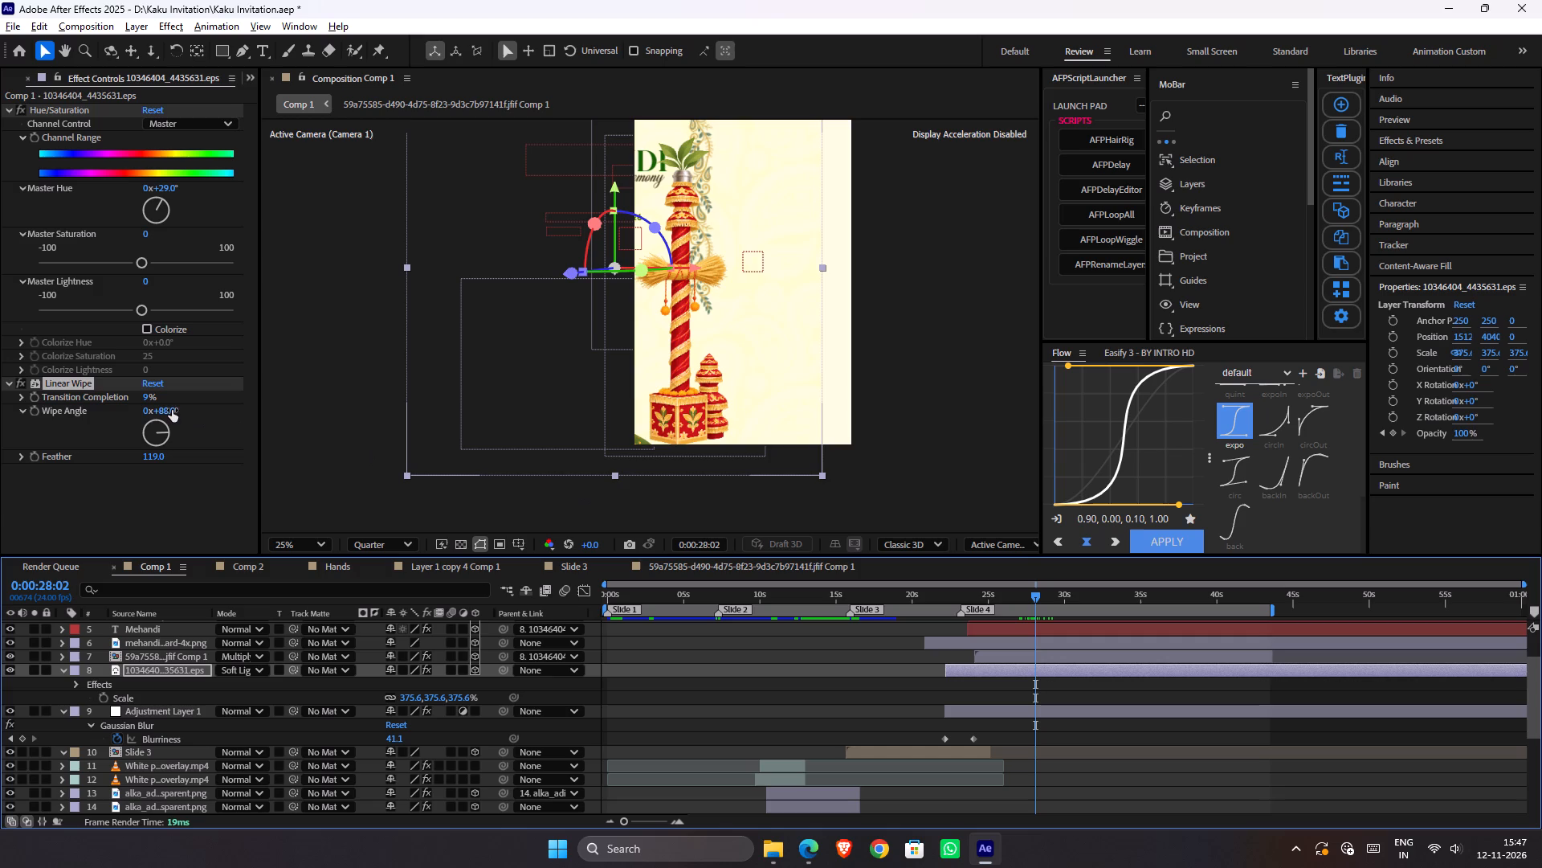
drag(172, 411, 465, 440)
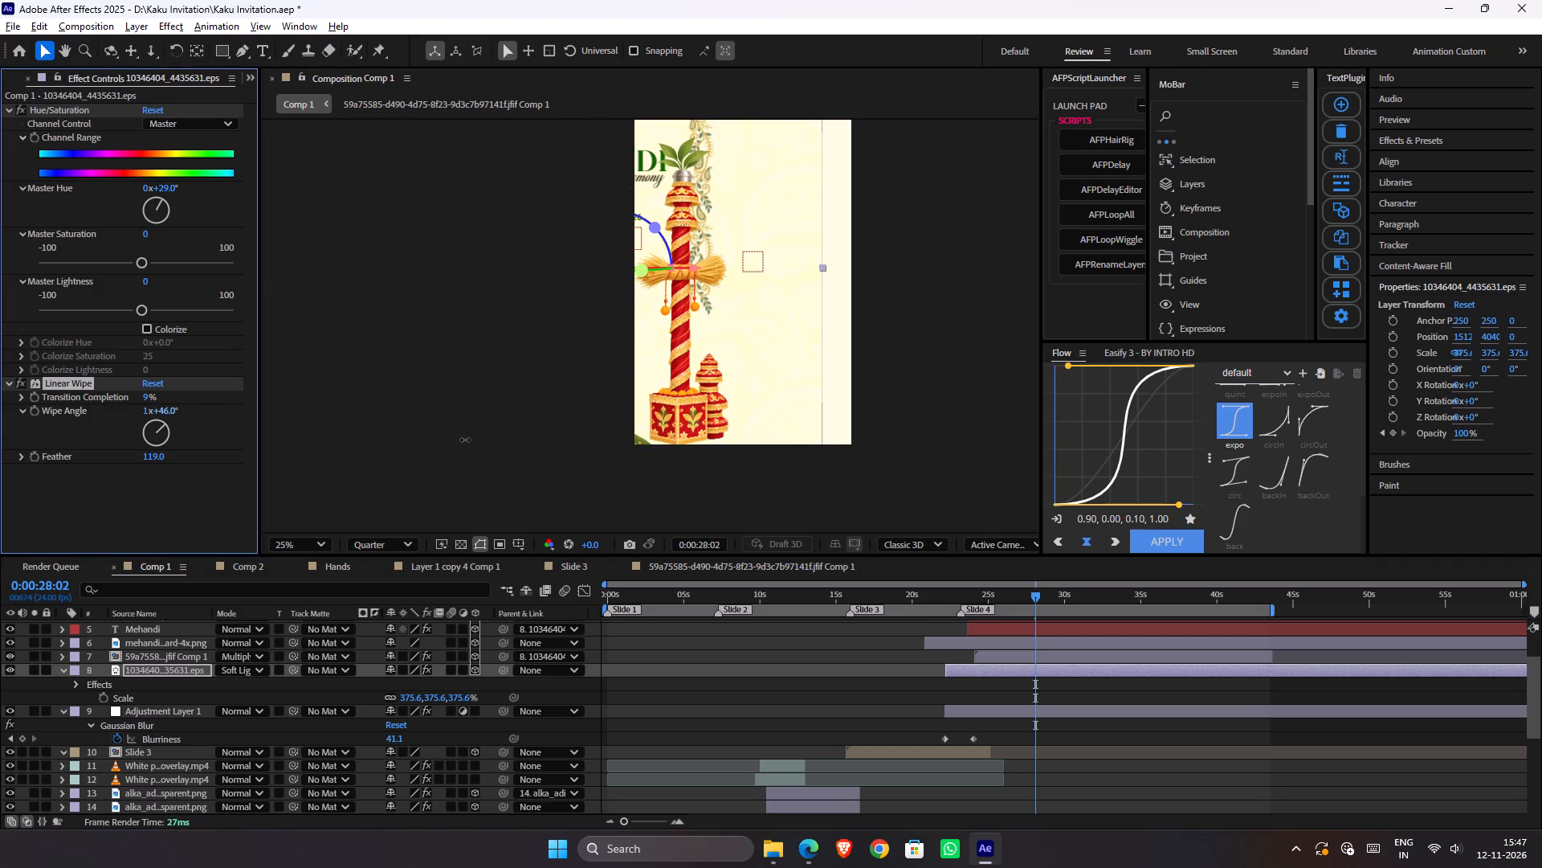
drag(465, 440, 332, 425)
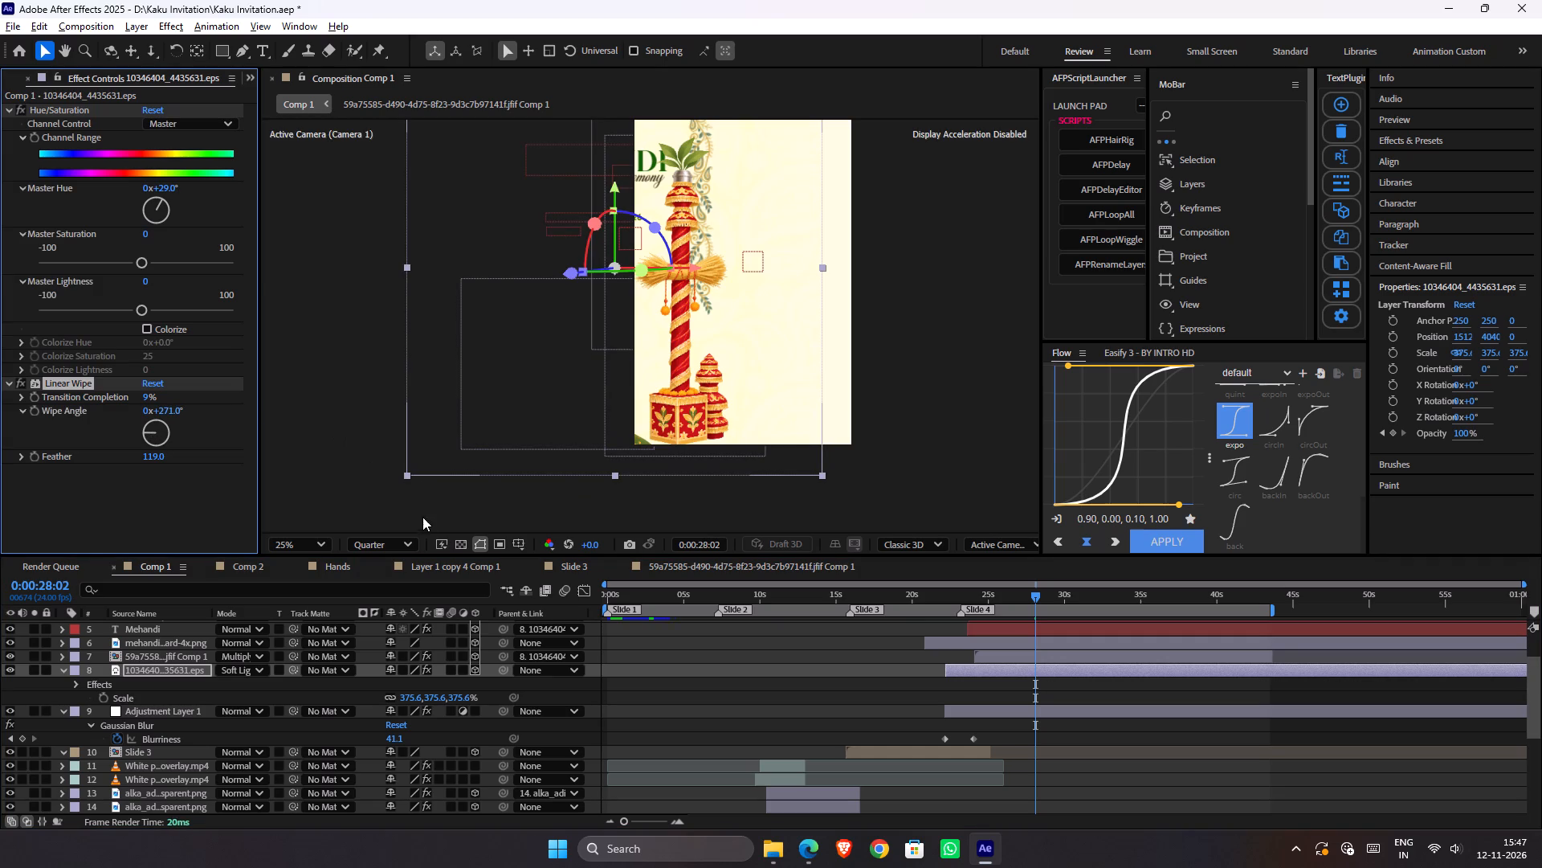
Solo the eps pattern layer, set its Linear Wipe Transition Completion to 21%, and turn the solo off.
click(34, 665)
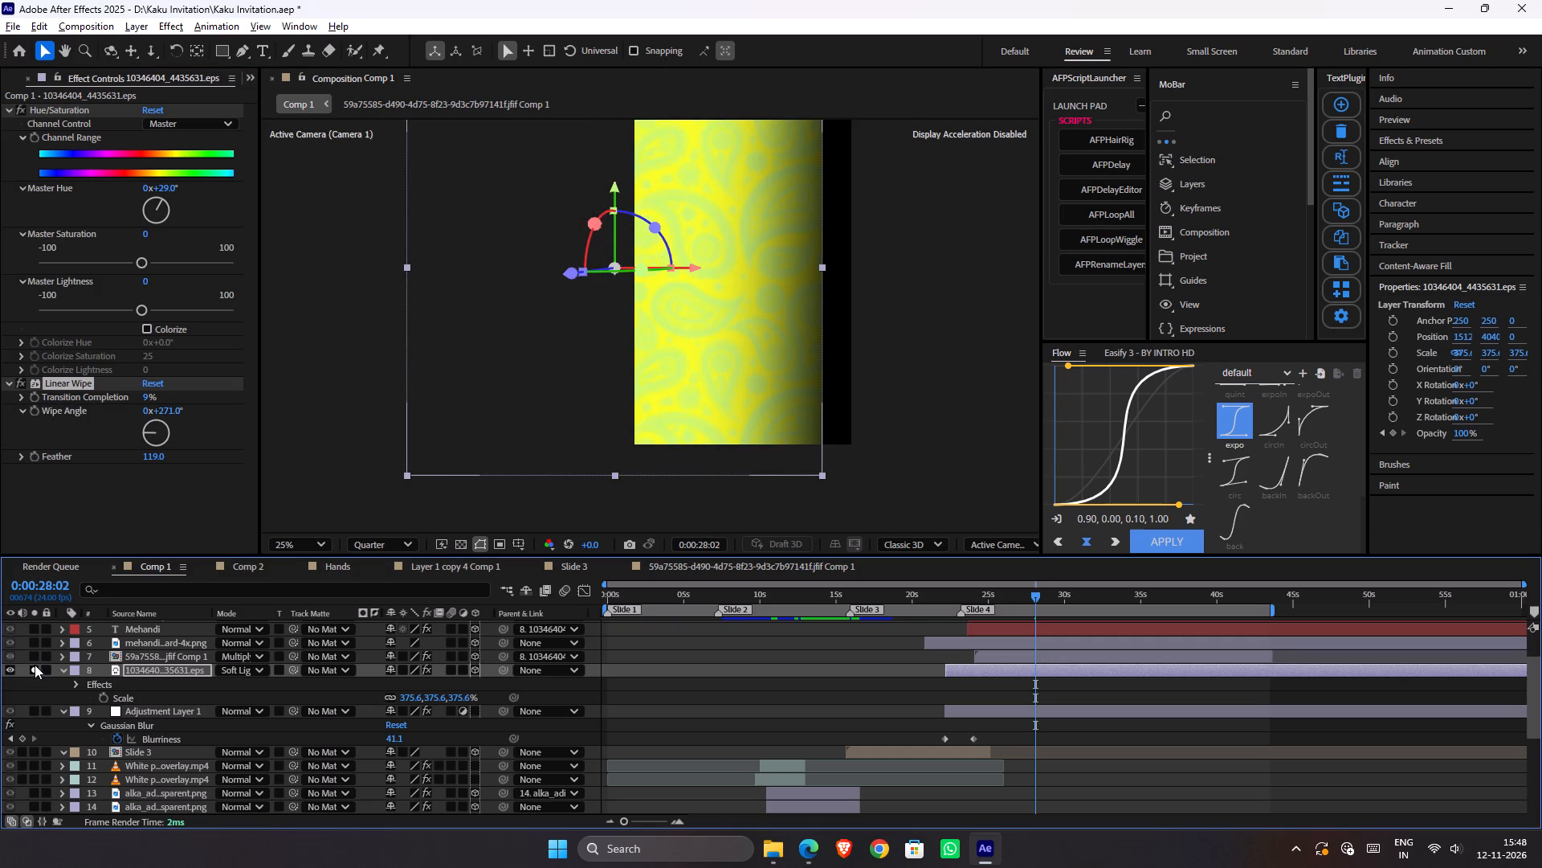
drag(145, 396, 149, 395)
drag(149, 395, 154, 395)
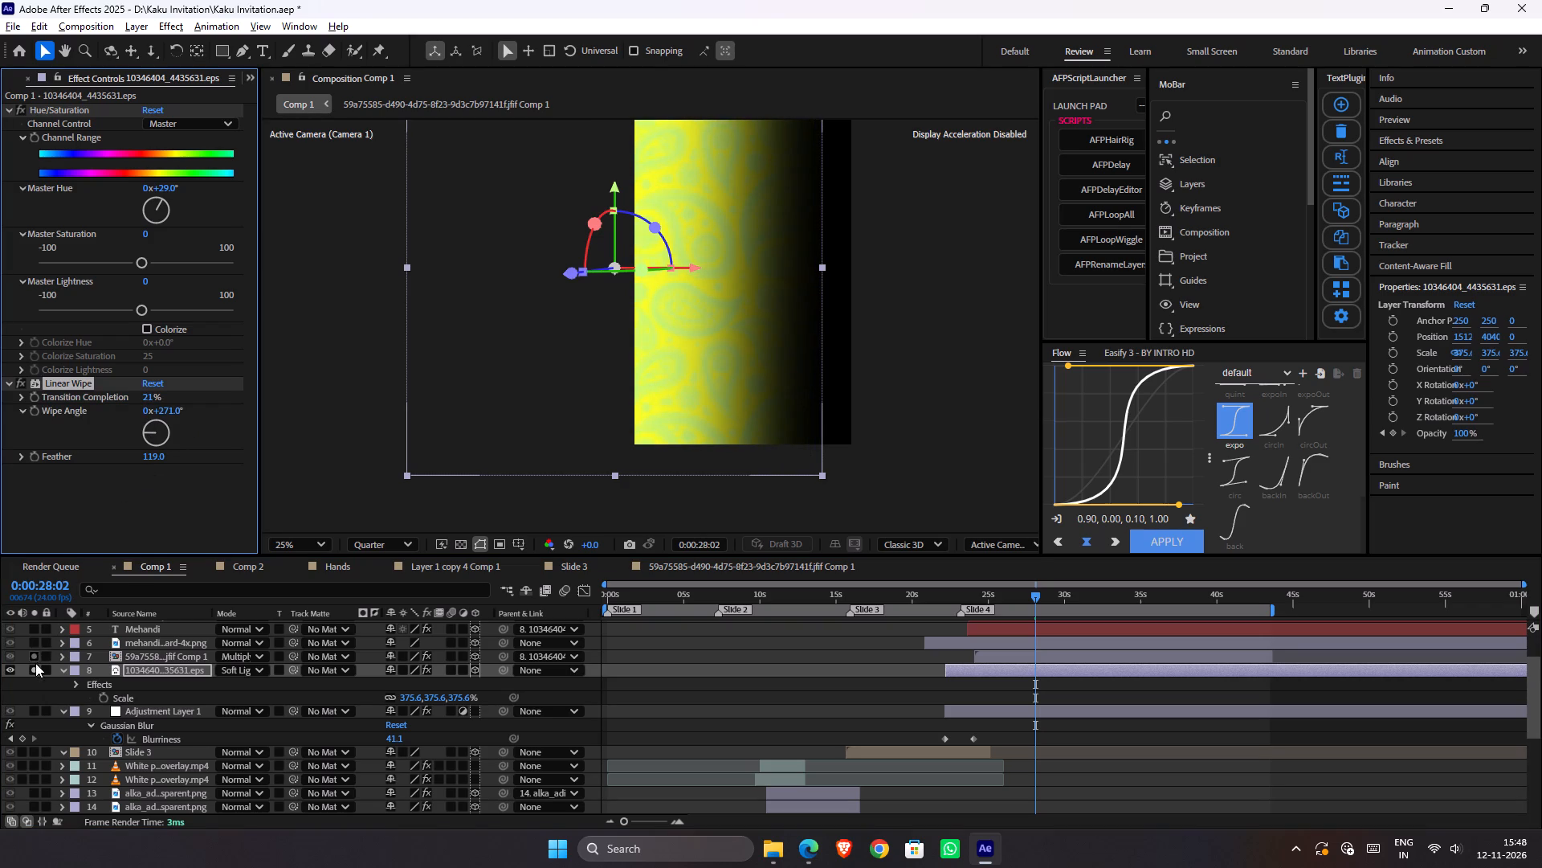
click(35, 667)
Trim the out points of the Mehandi slide layers, from the 2 p.m. text down to Adjustment Layer 1, to 0:00:29:14 and save.
drag(1027, 592, 1022, 592)
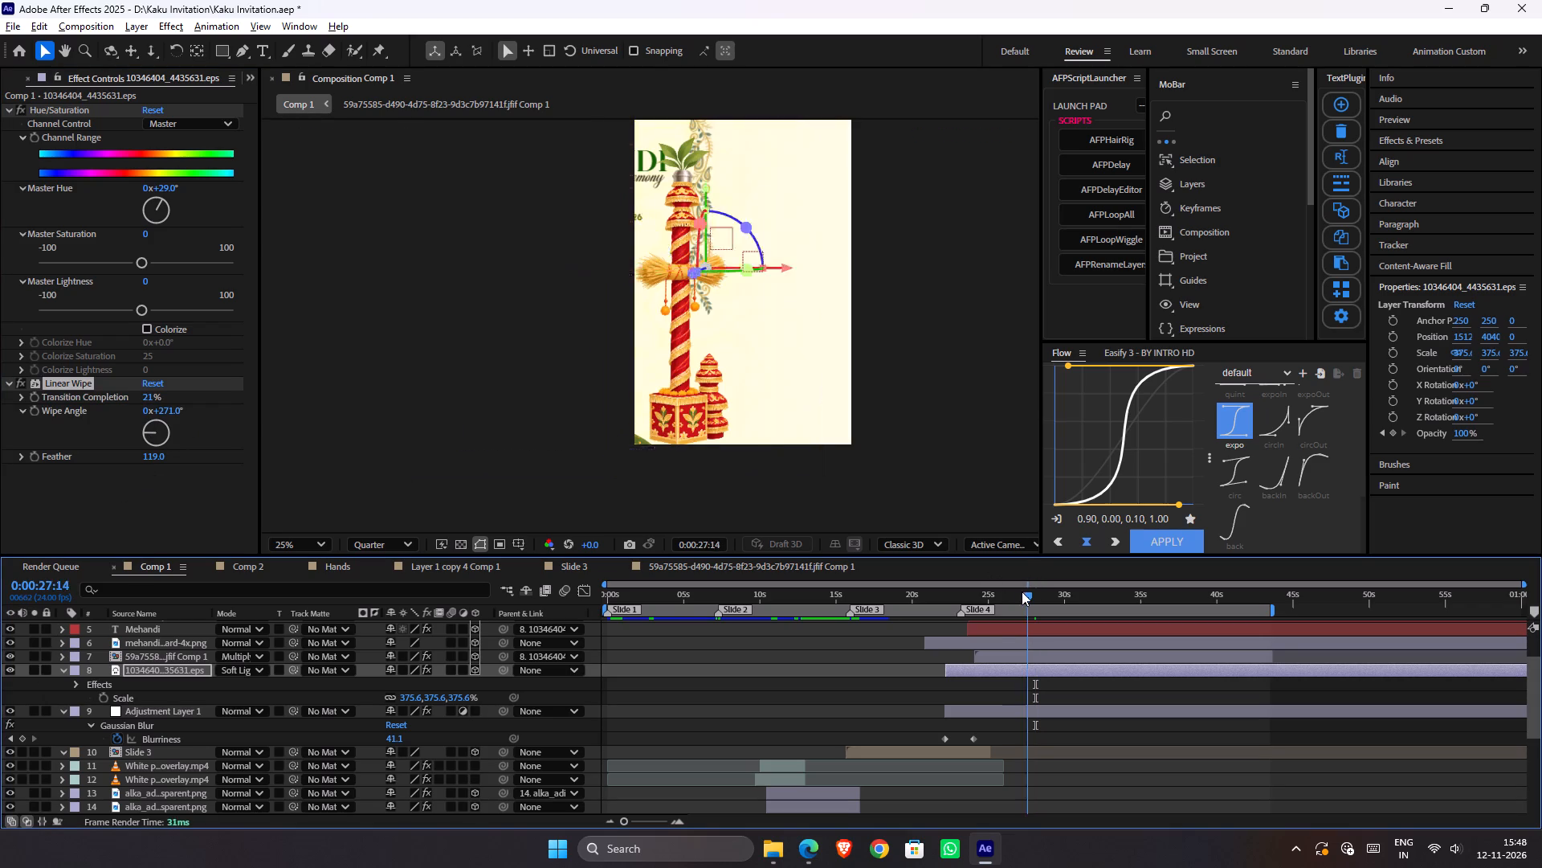
drag(1022, 592, 1048, 596)
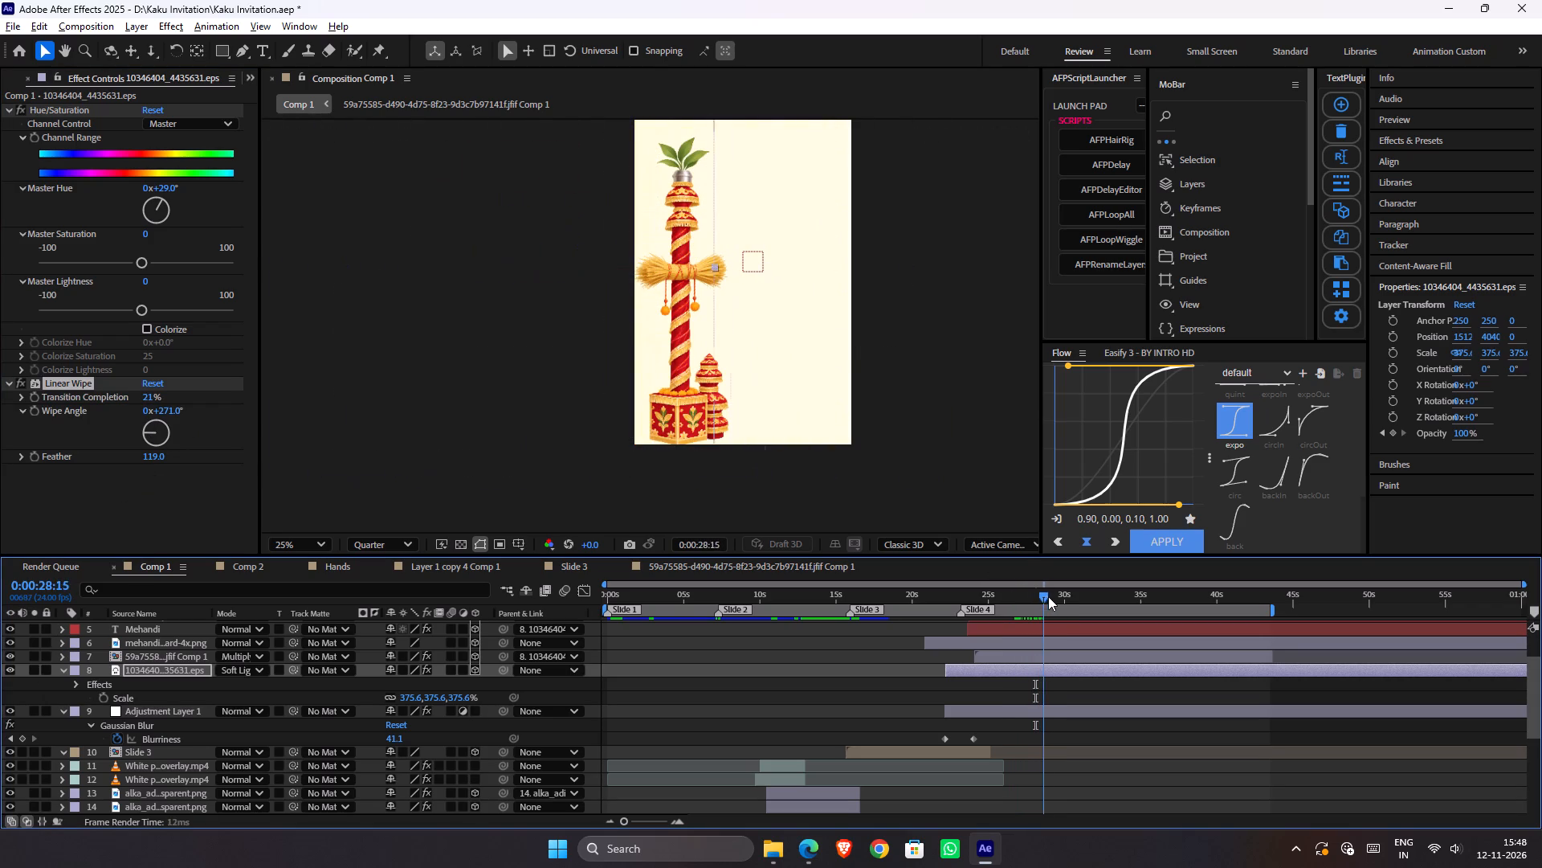
drag(1048, 596, 1058, 597)
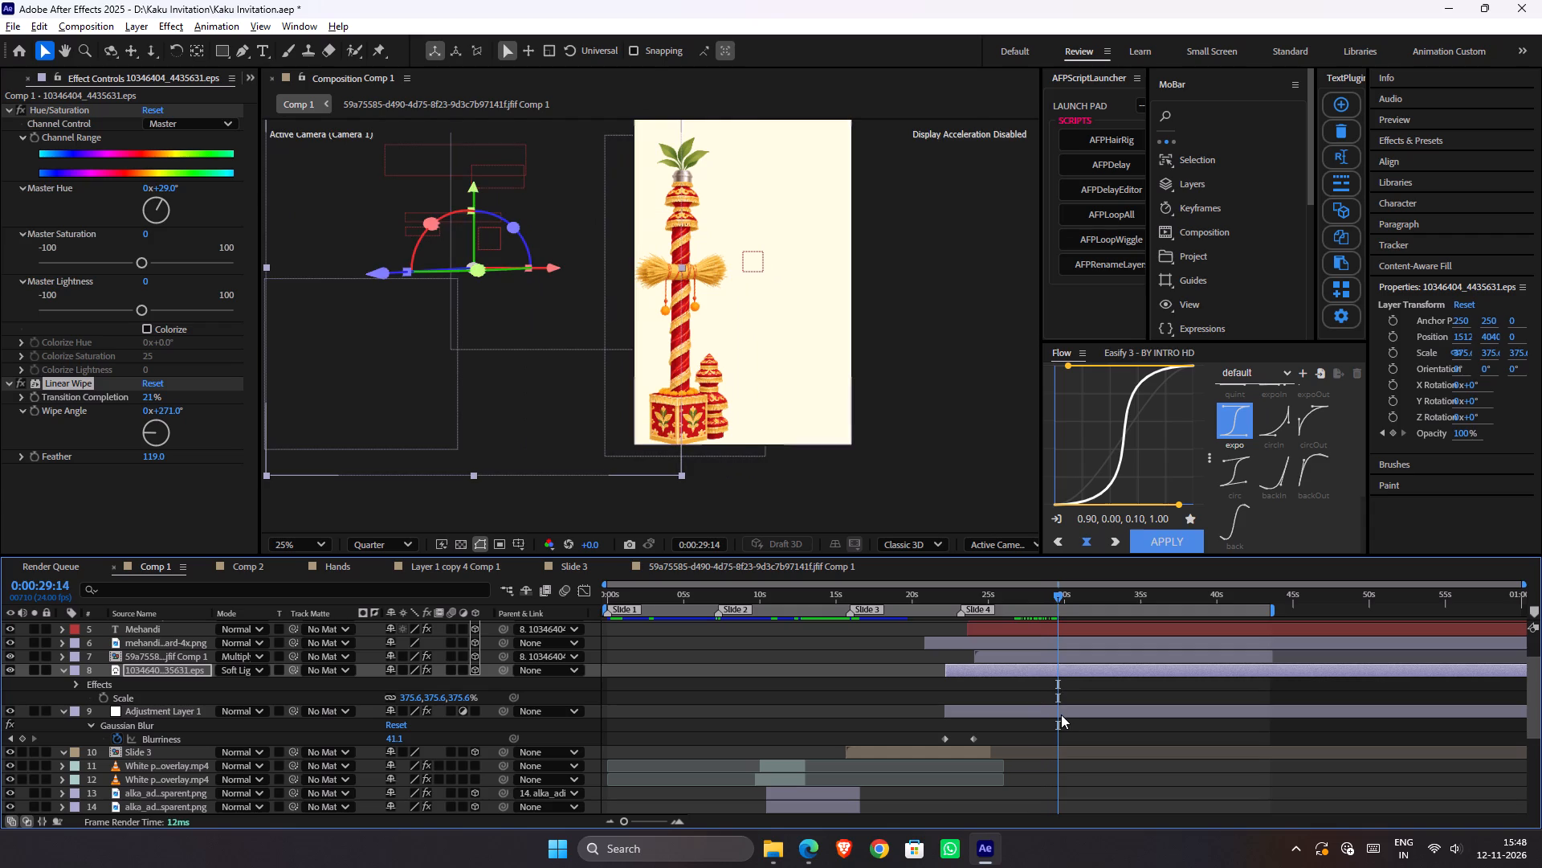
click(1061, 714)
key(ctrl+s)
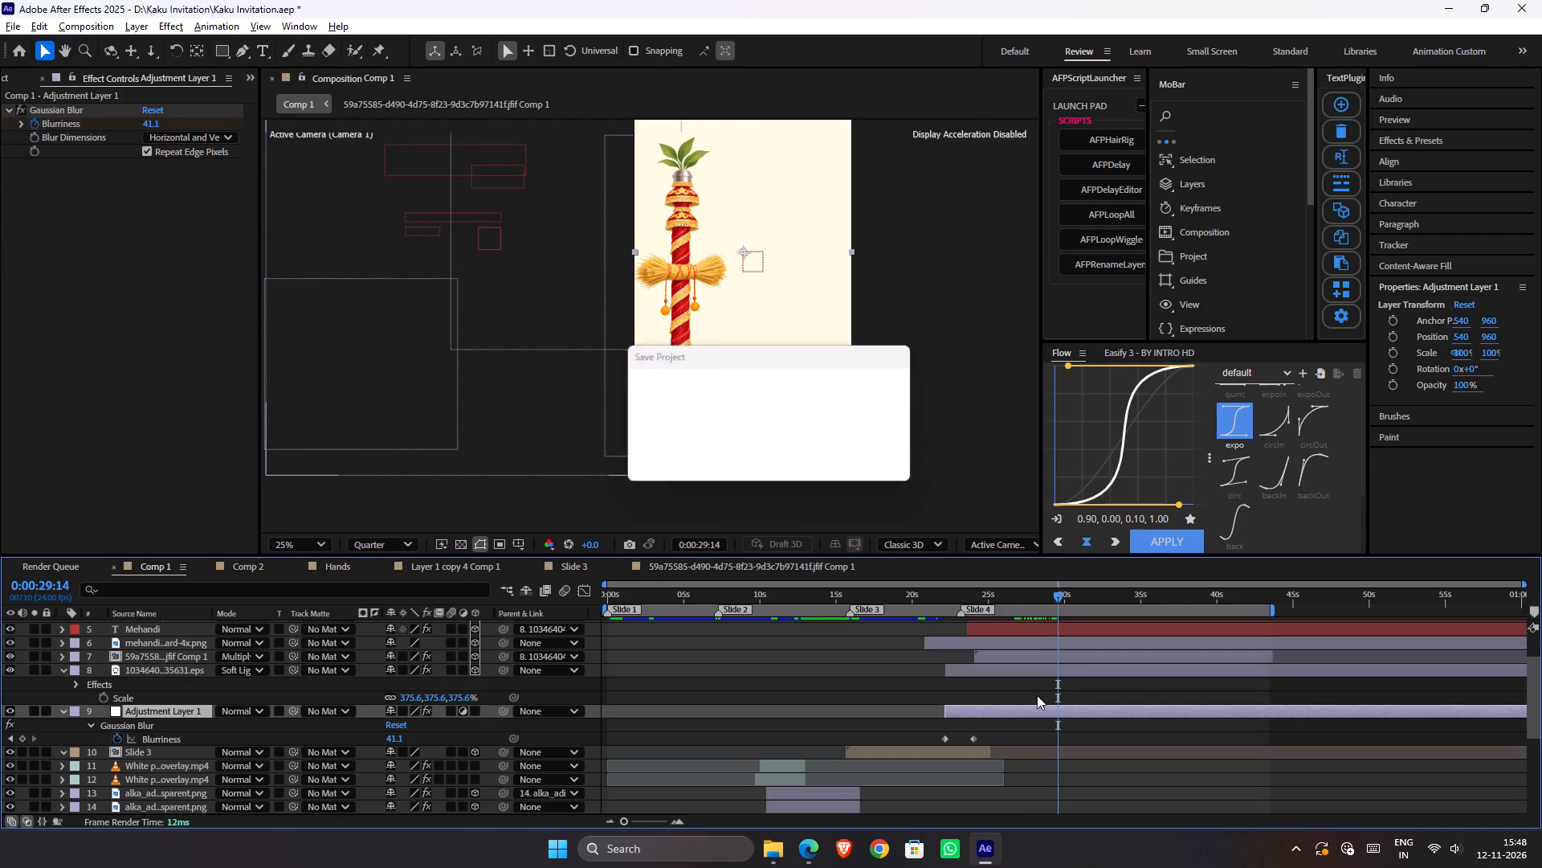
scroll(1054, 643, up, 1)
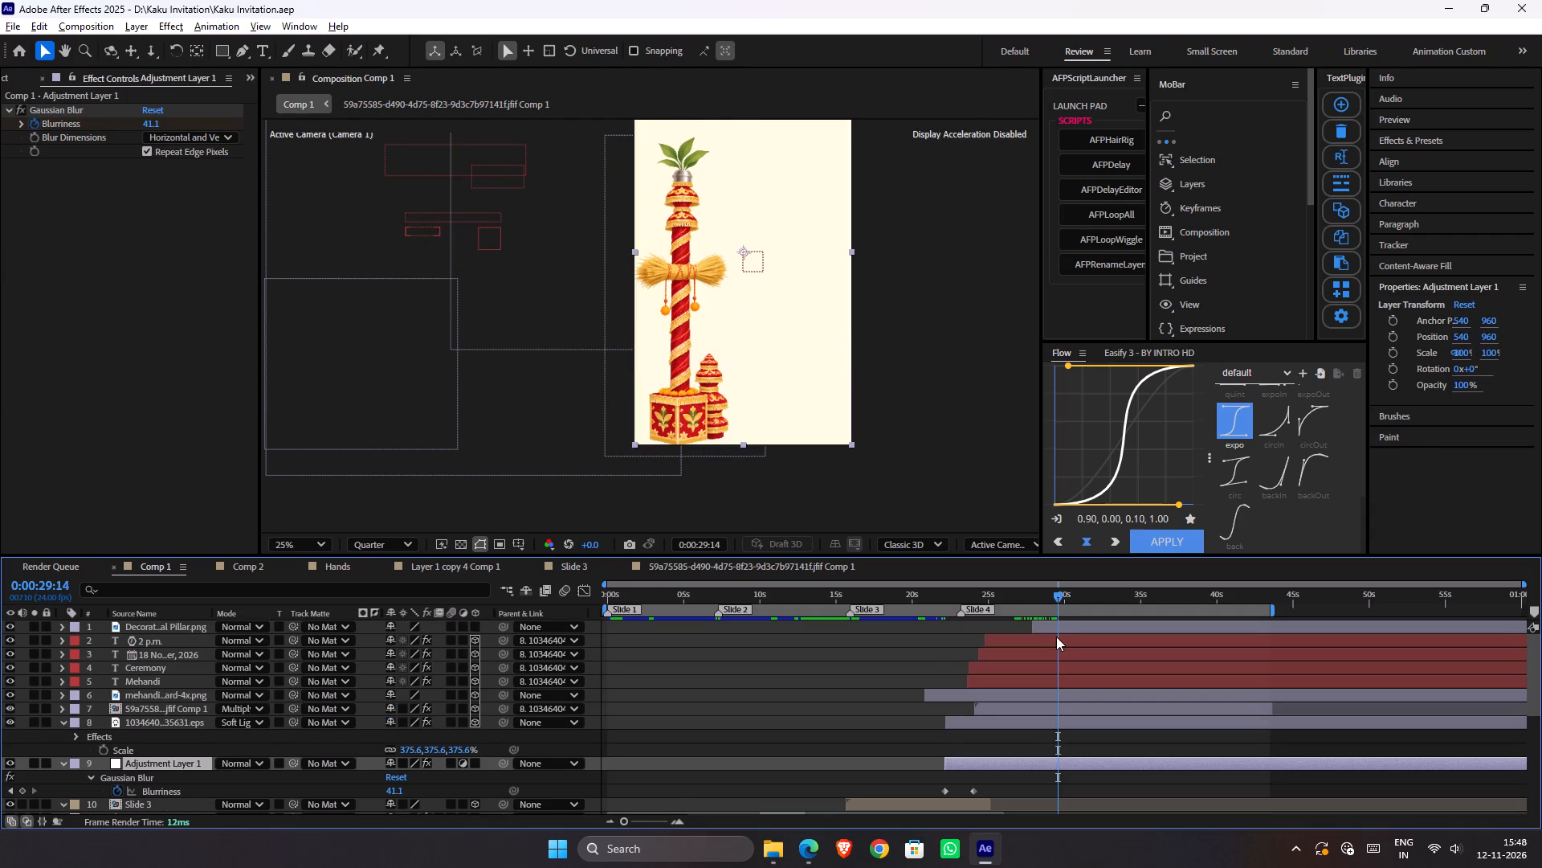
shift+click(1056, 637)
scroll(1056, 637, up, 1)
scroll(1056, 637, down, 2)
scroll(1056, 637, up, 4)
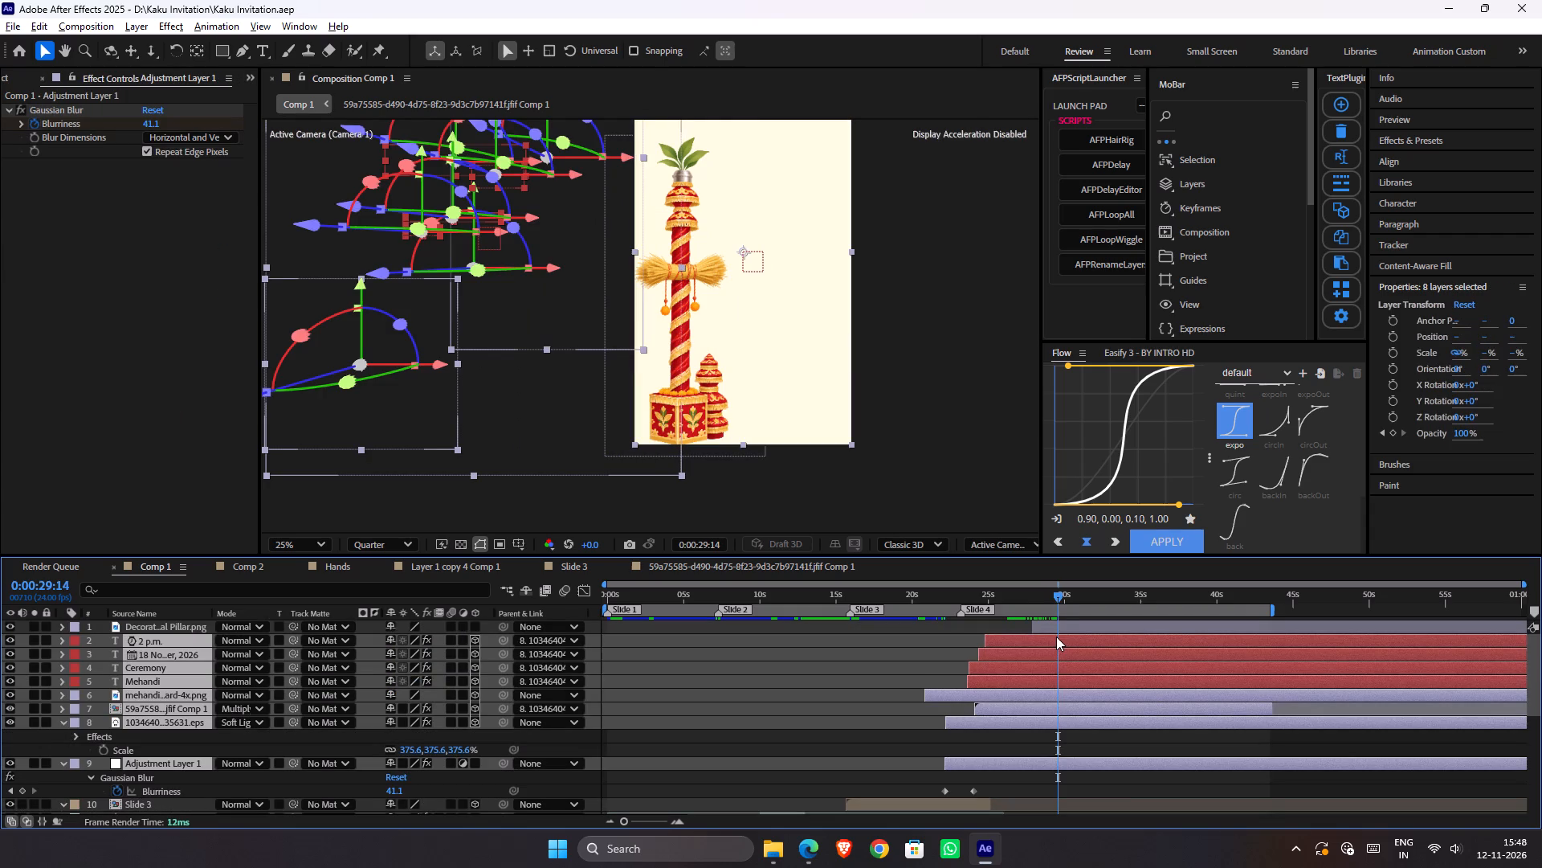
scroll(1056, 637, up, 1)
key(alt+bracketright)
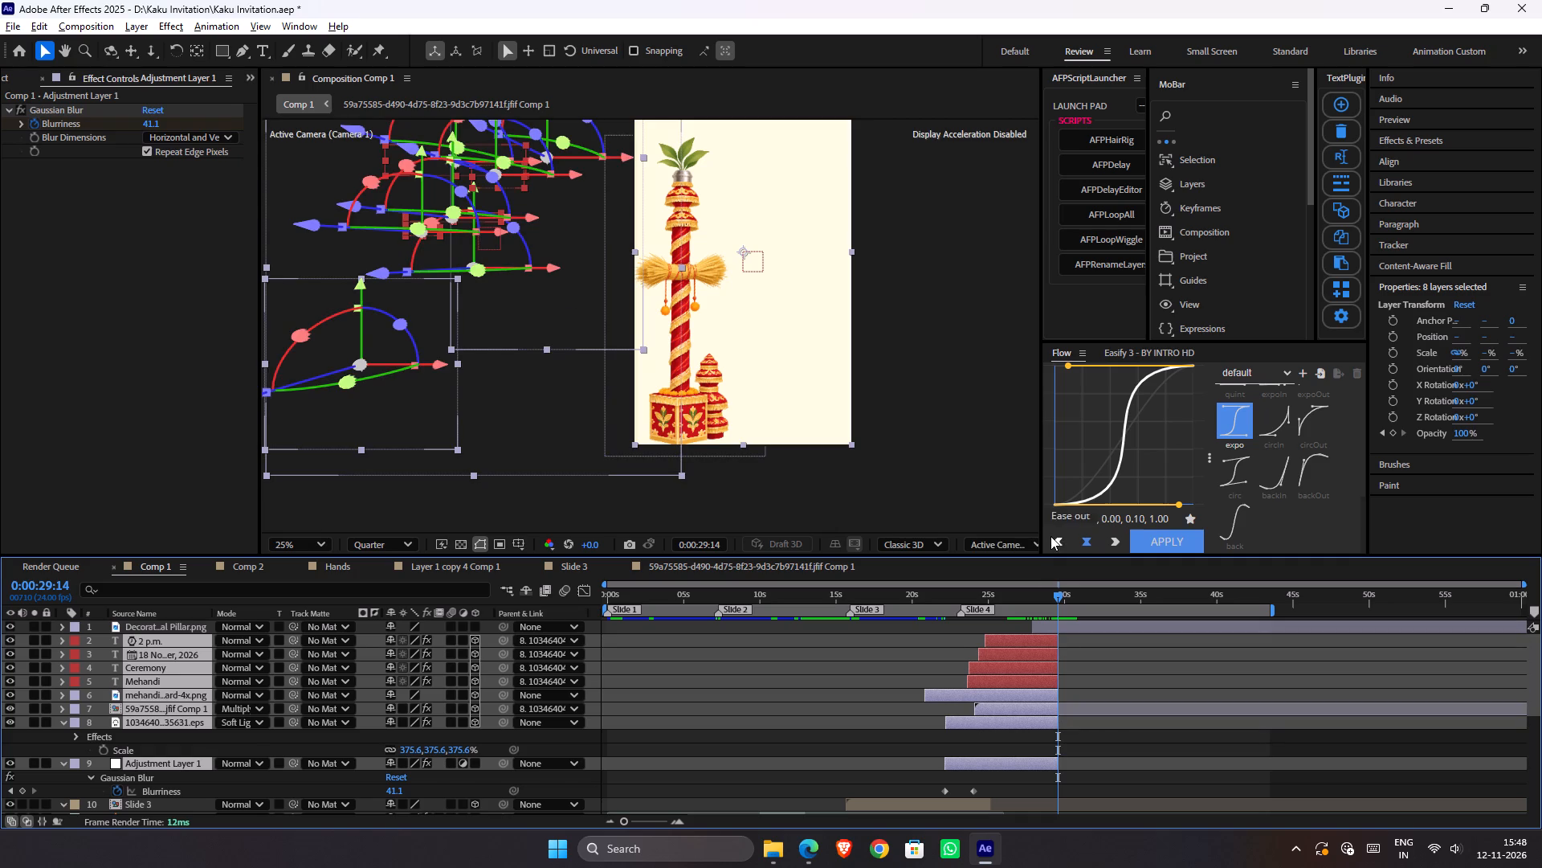
key(u)
click(1083, 627)
key(ctrl+s)
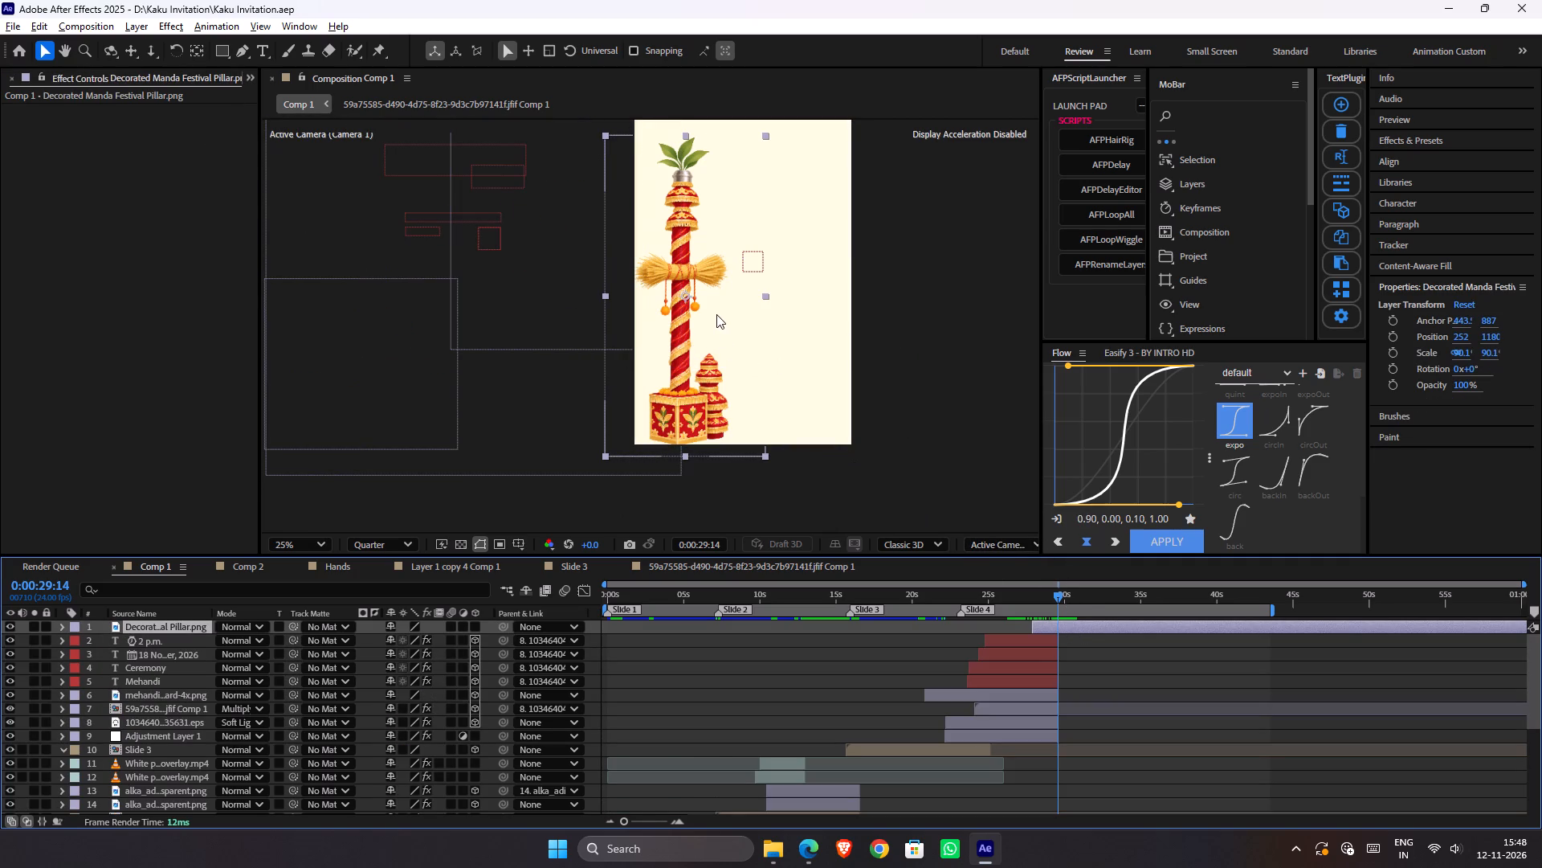
Save the project and add the Haldi Ceremony Wedding Welcome Sign Board image from the Footage folder in File Explorer to Comp 1.
key(space)
key(space)
key(space)
key(space)
key(space)
key(space)
key(space)
key(space)
key(space)
key(space)
key(space)
key(space)
key(space)
key(space)
key(space)
key(space)
key(space)
key(space)
key(space)
key(space)
drag(737, 302, 738, 371)
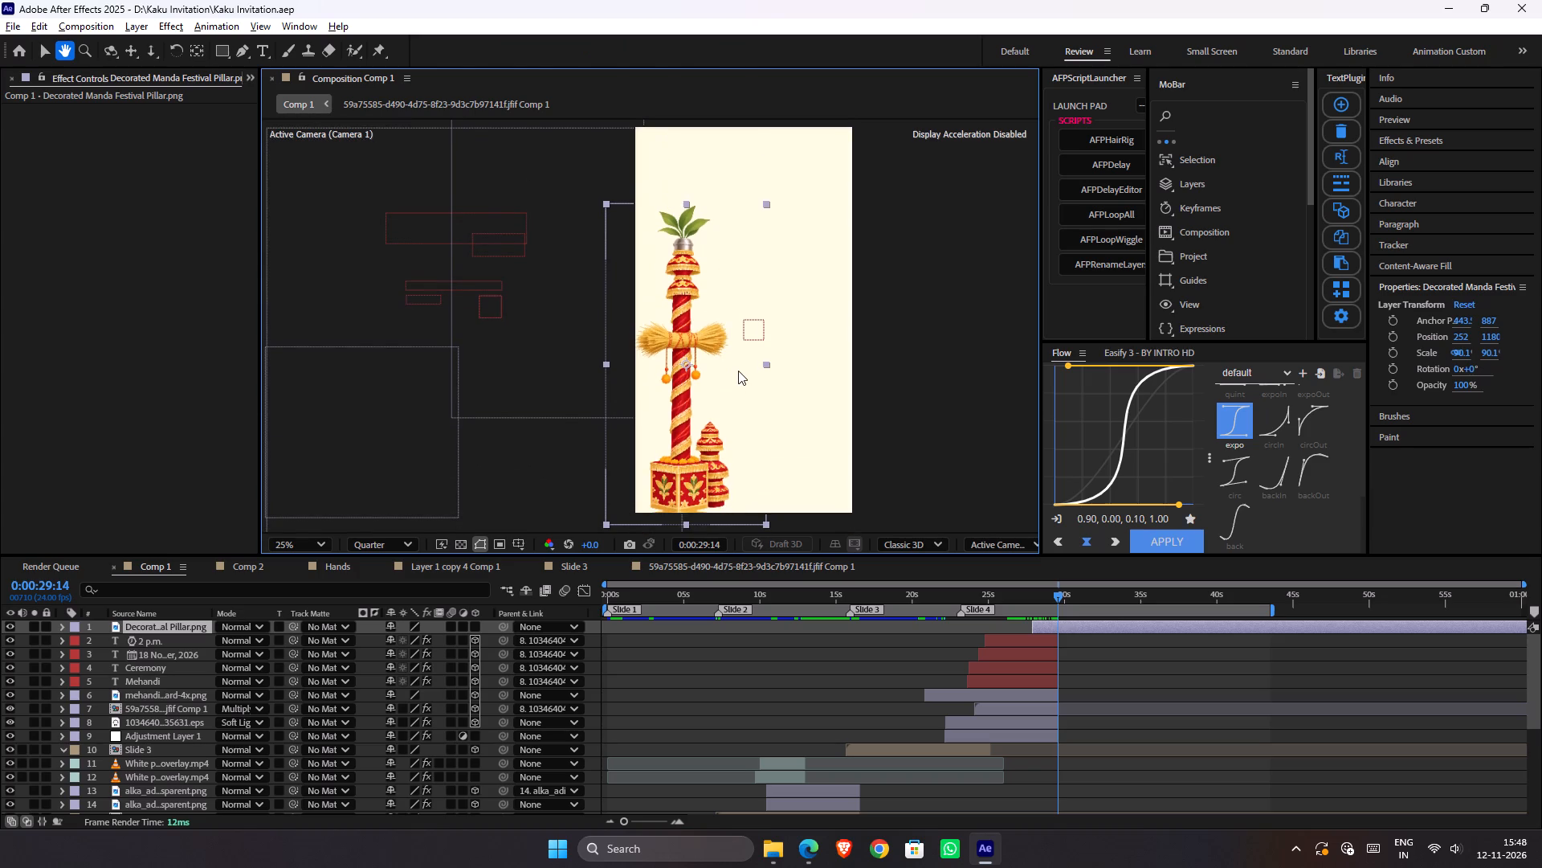
scroll(738, 371, down, 1)
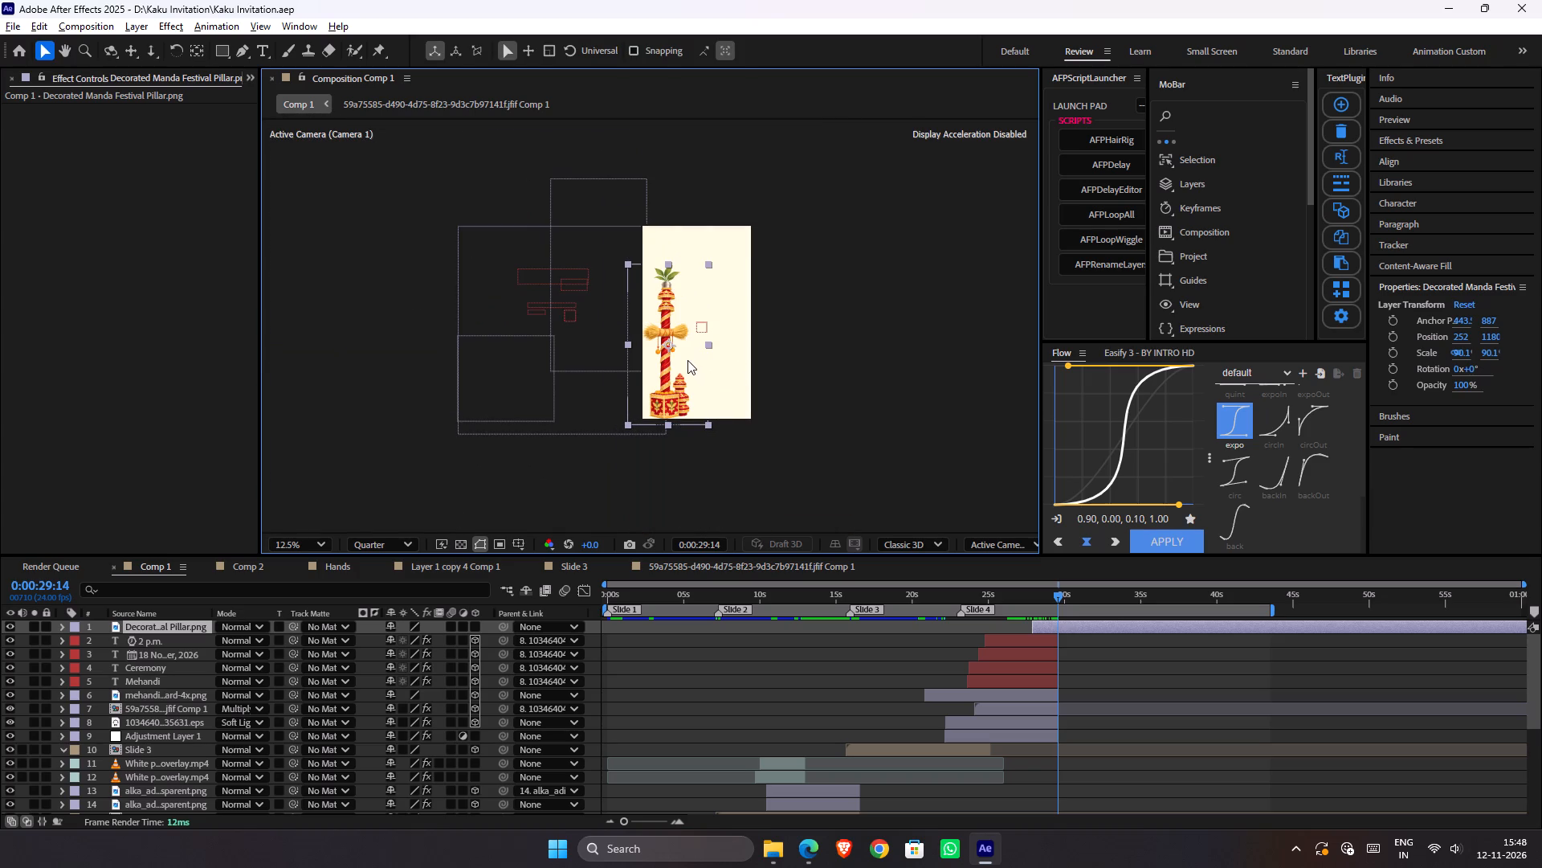
key(ctrl+s)
key(alt+Tab)
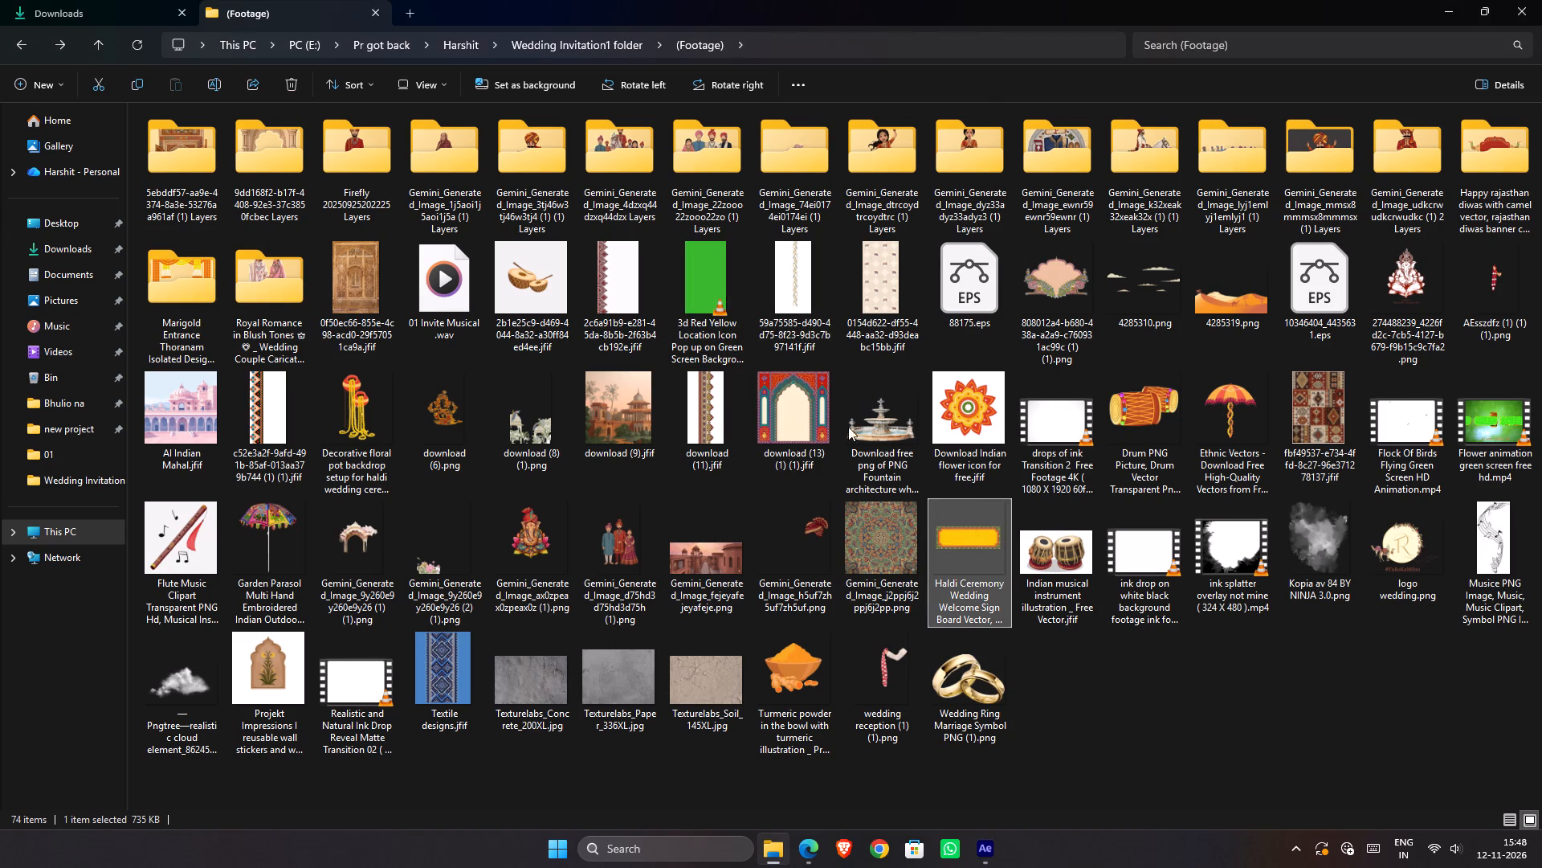
drag(974, 531, 1059, 644)
key(alt+Tab)
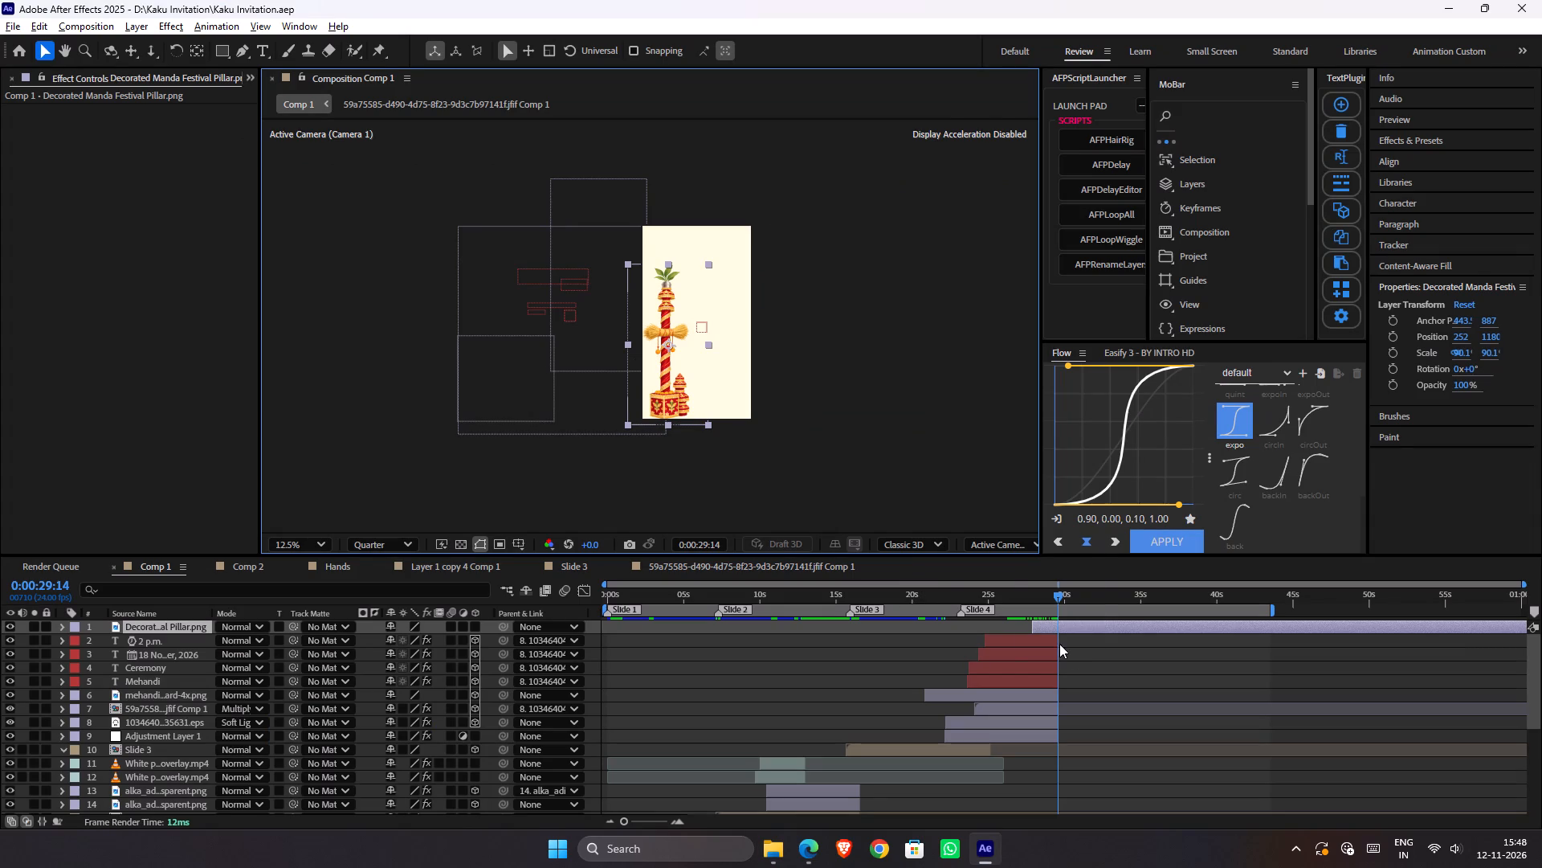
drag(1059, 644, 1059, 645)
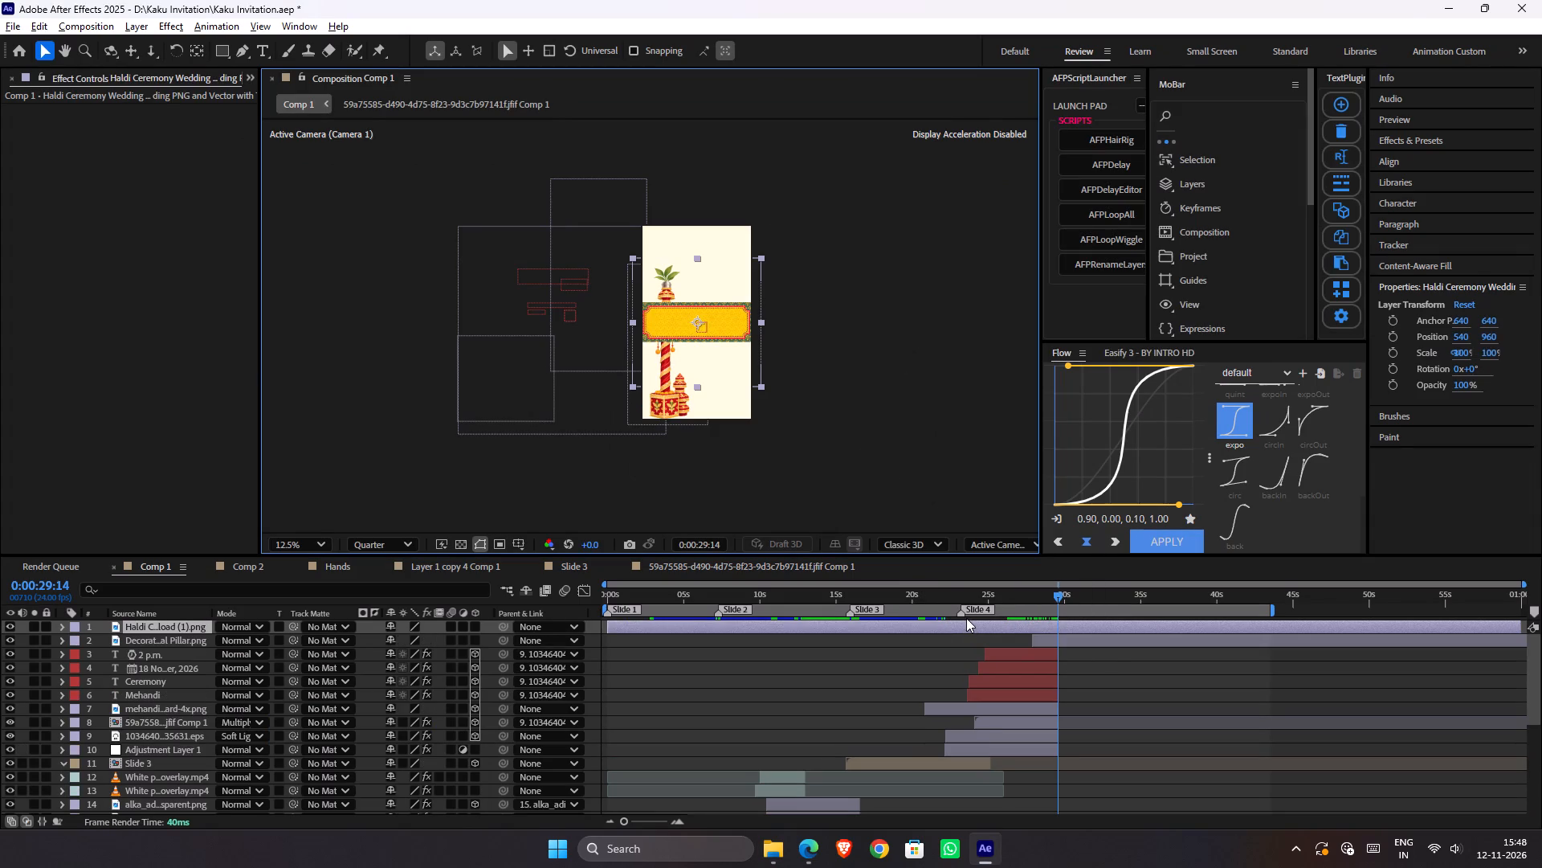
Start the Haldi sign board layer at 0:00:29:14 and place it directly below the Decorated Manda pillar layer.
key(bracketleft)
drag(185, 632, 185, 656)
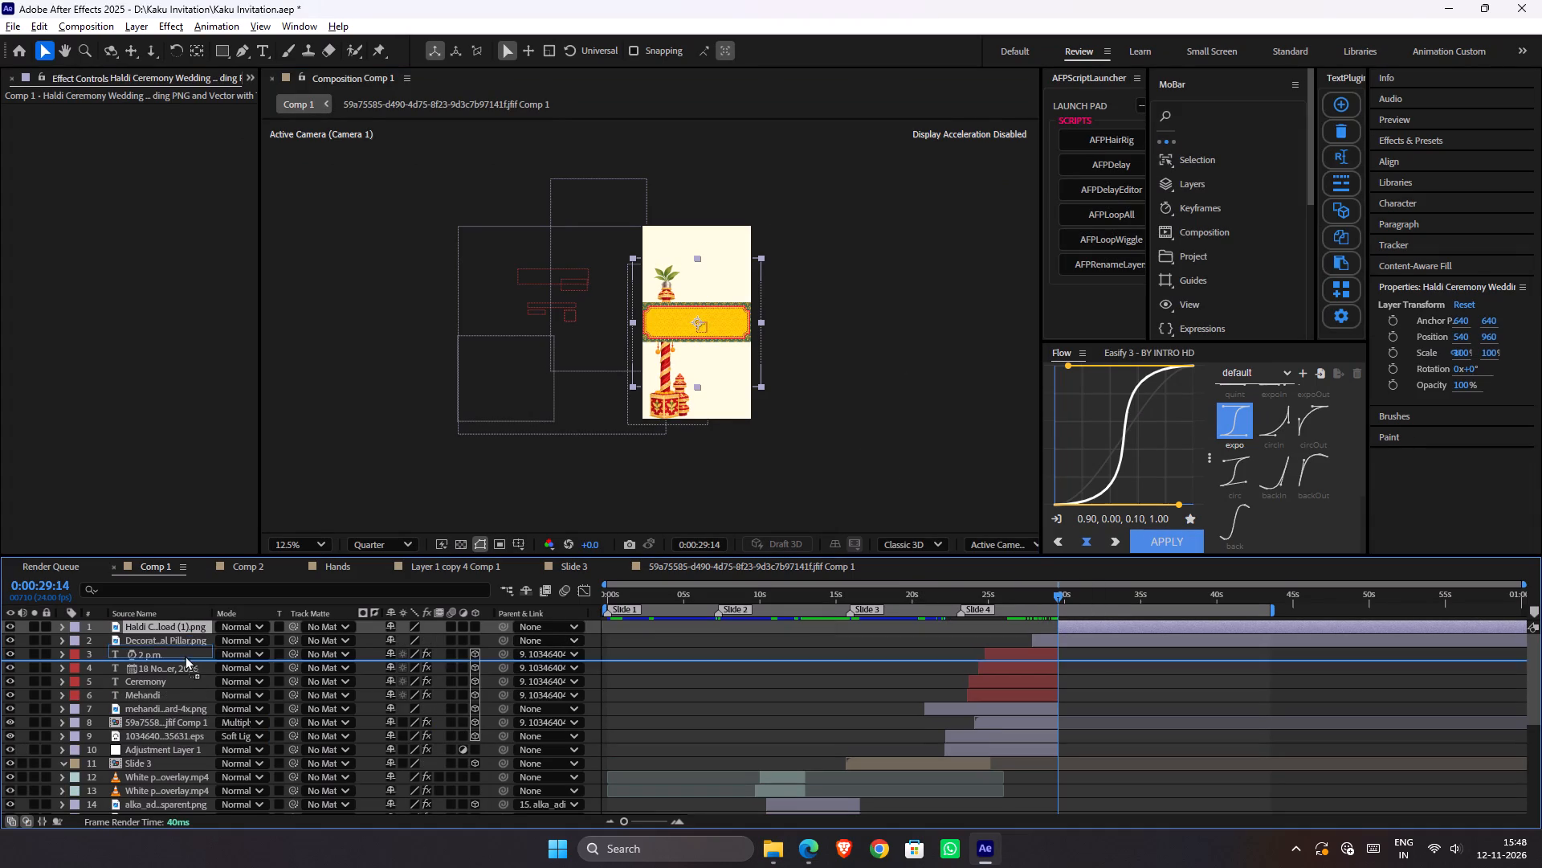
drag(185, 656, 184, 644)
Position the Haldi sign board at 540, 952, centred across the frame behind the upper part of the Manda pillar.
drag(720, 357, 720, 413)
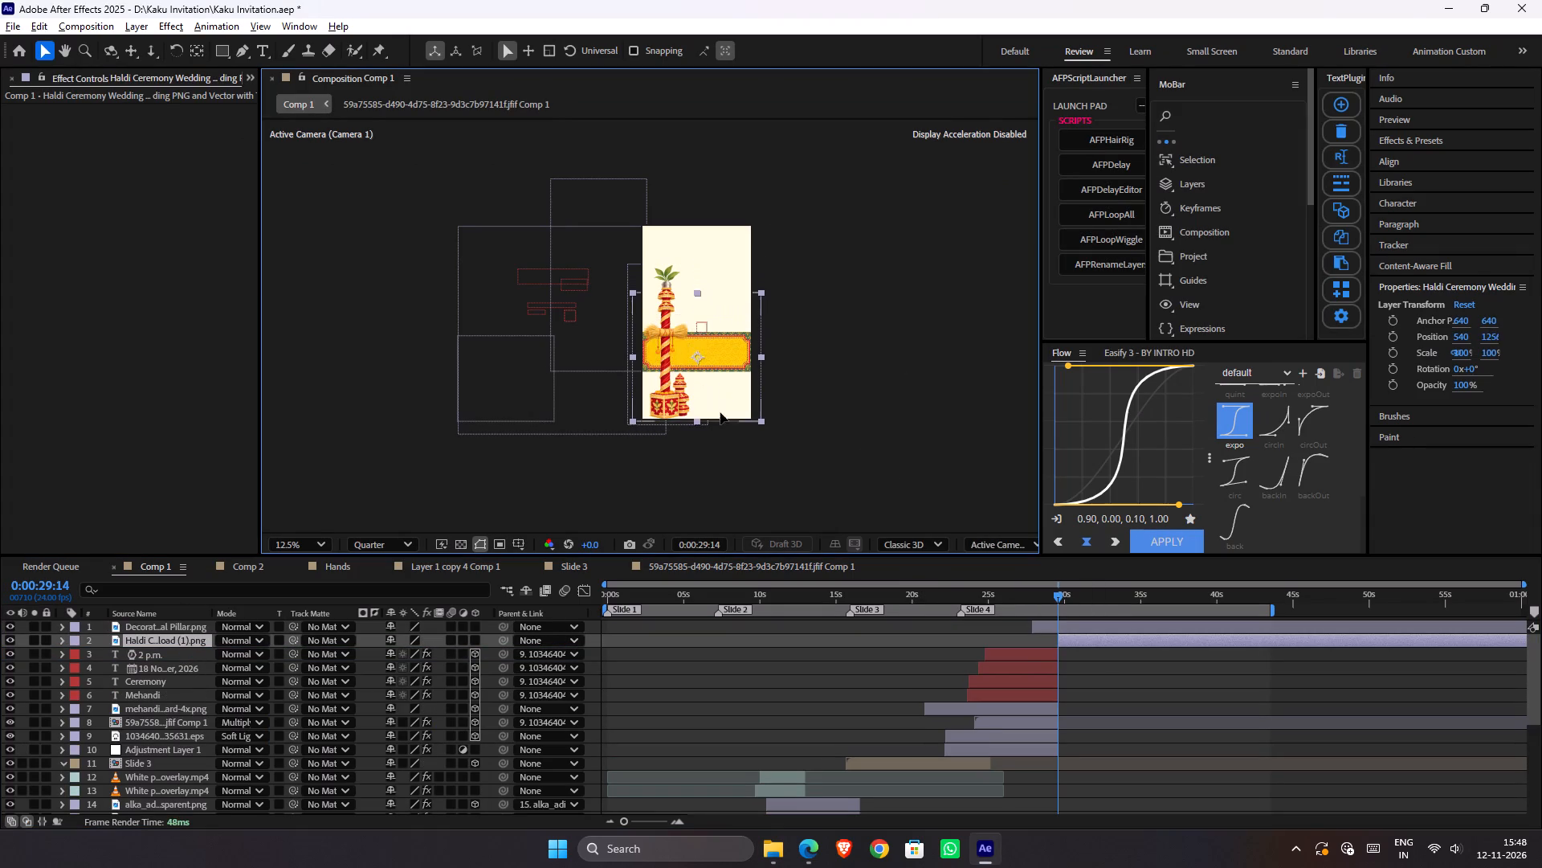
drag(720, 413, 728, 288)
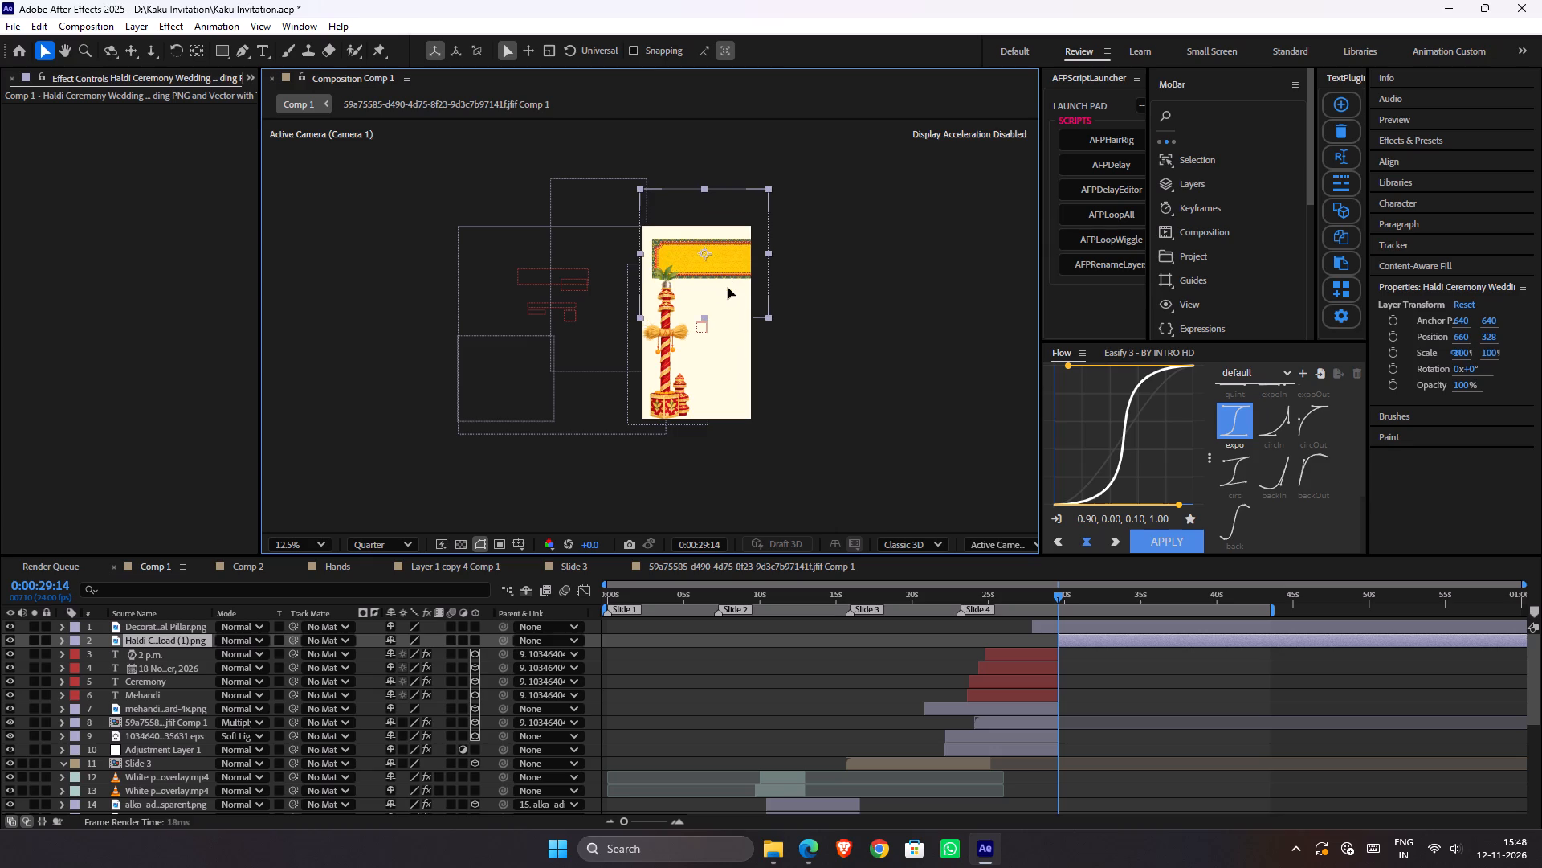
drag(728, 288, 717, 395)
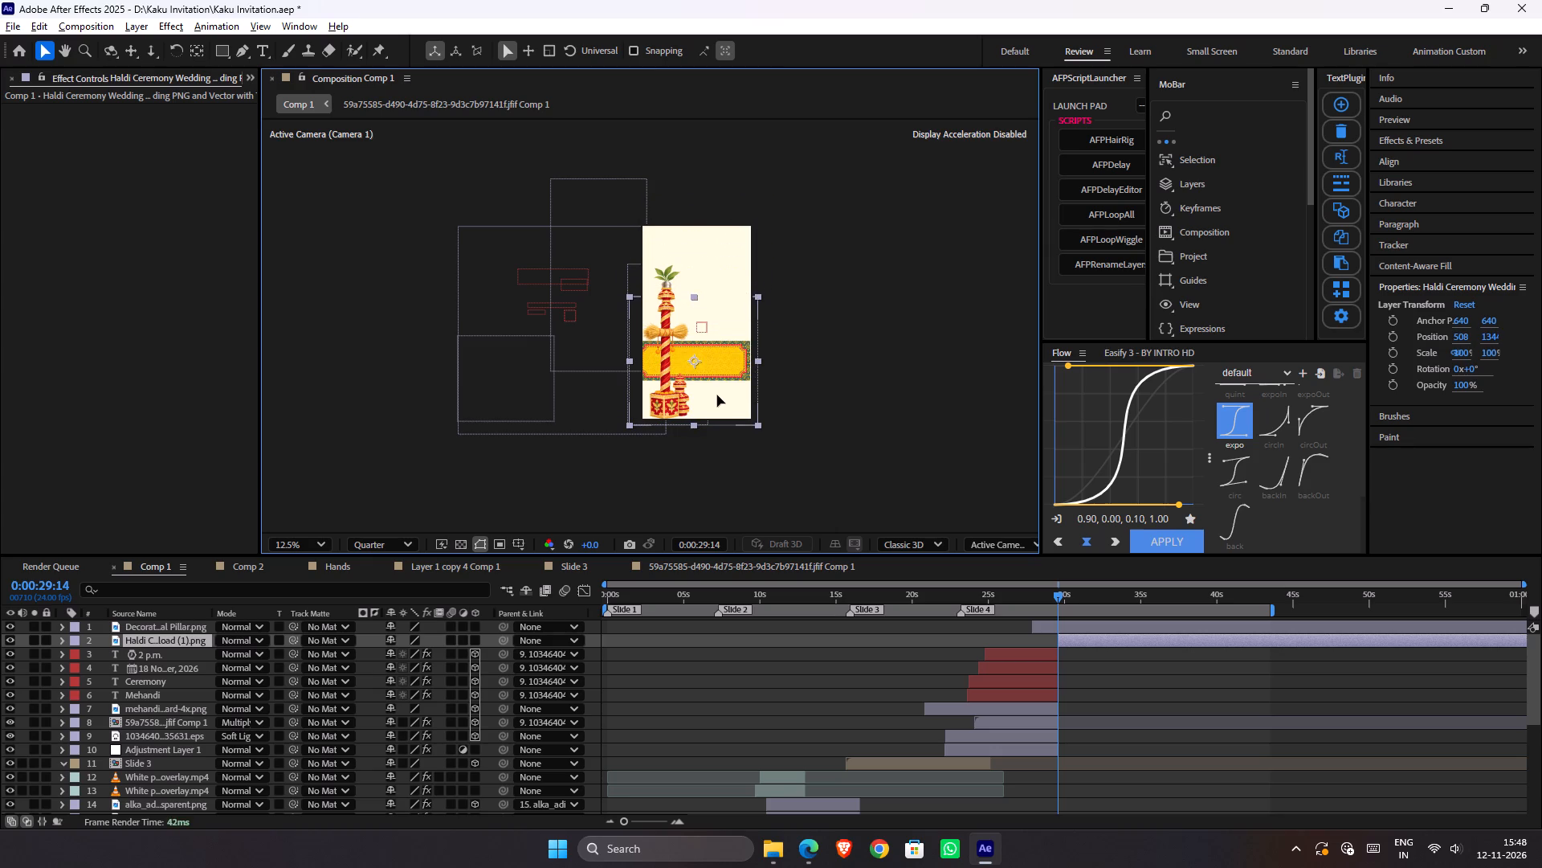
drag(717, 395, 738, 352)
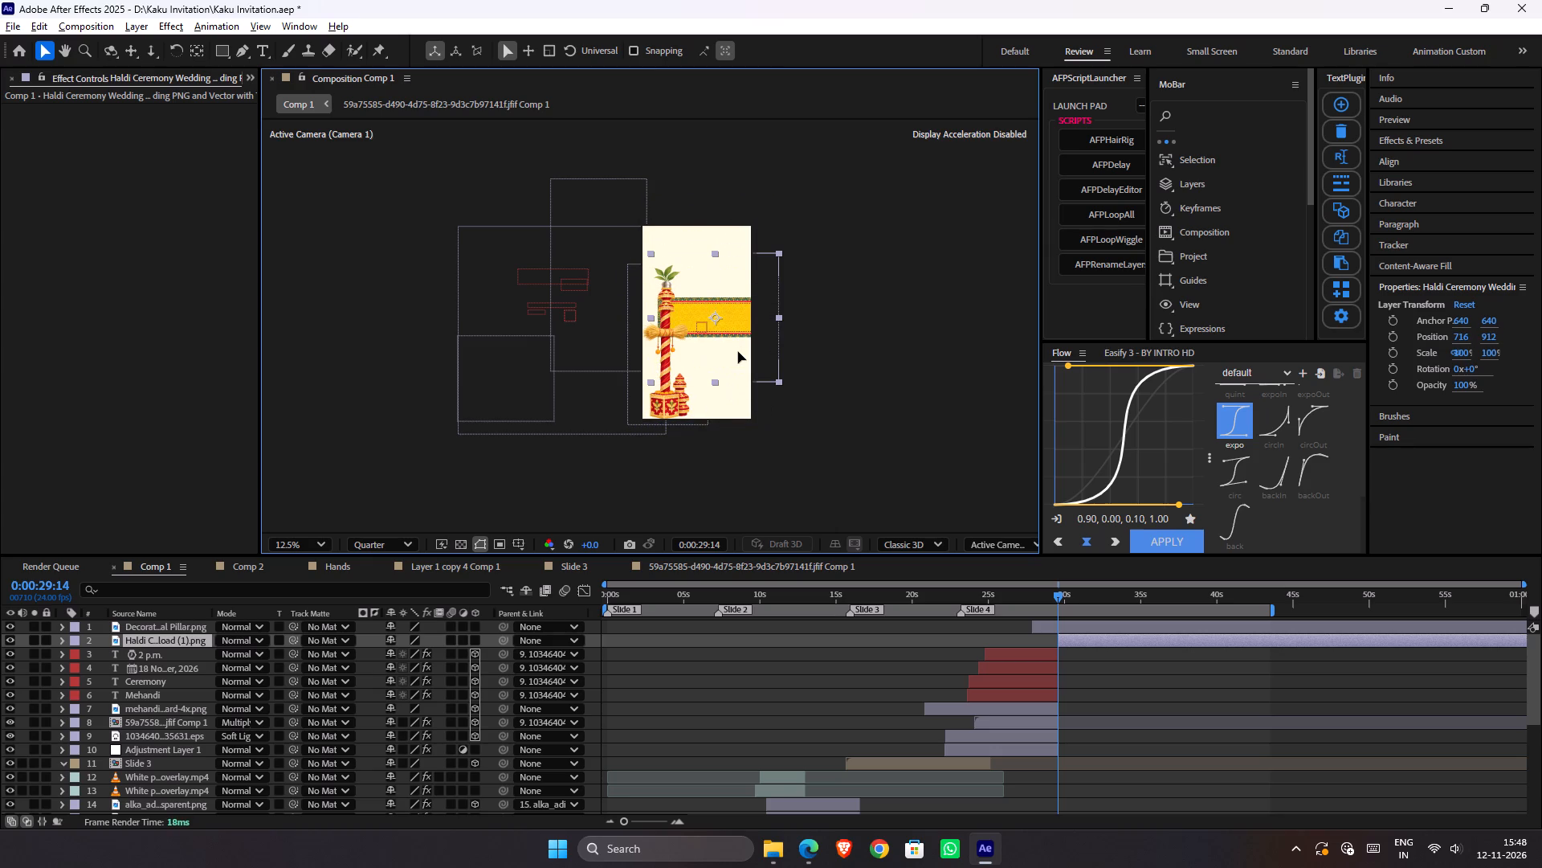
drag(738, 352, 724, 334)
scroll(724, 334, up, 1)
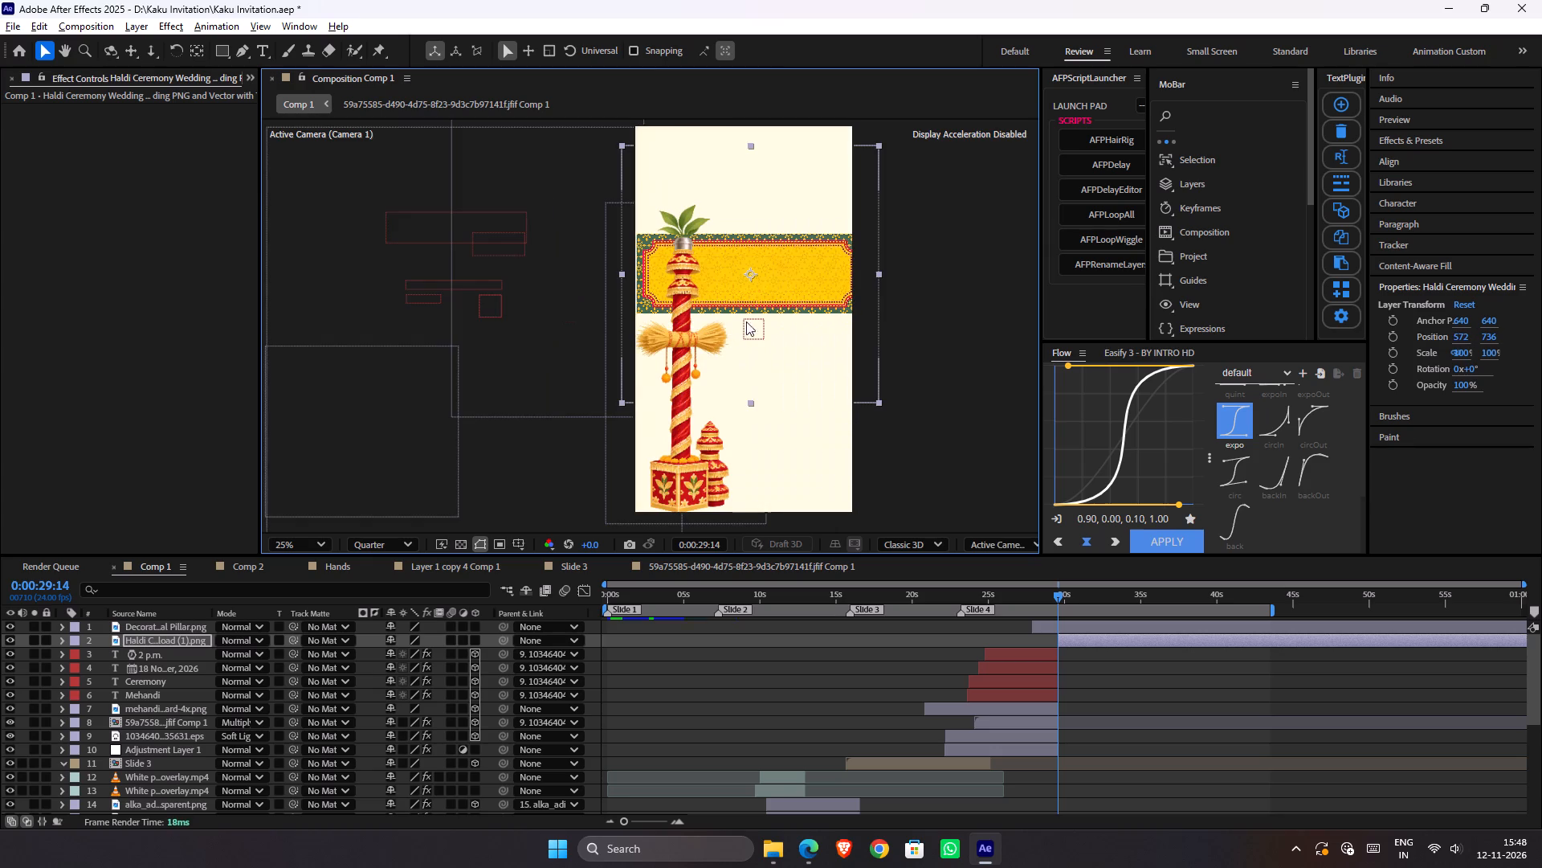
drag(775, 274, 770, 423)
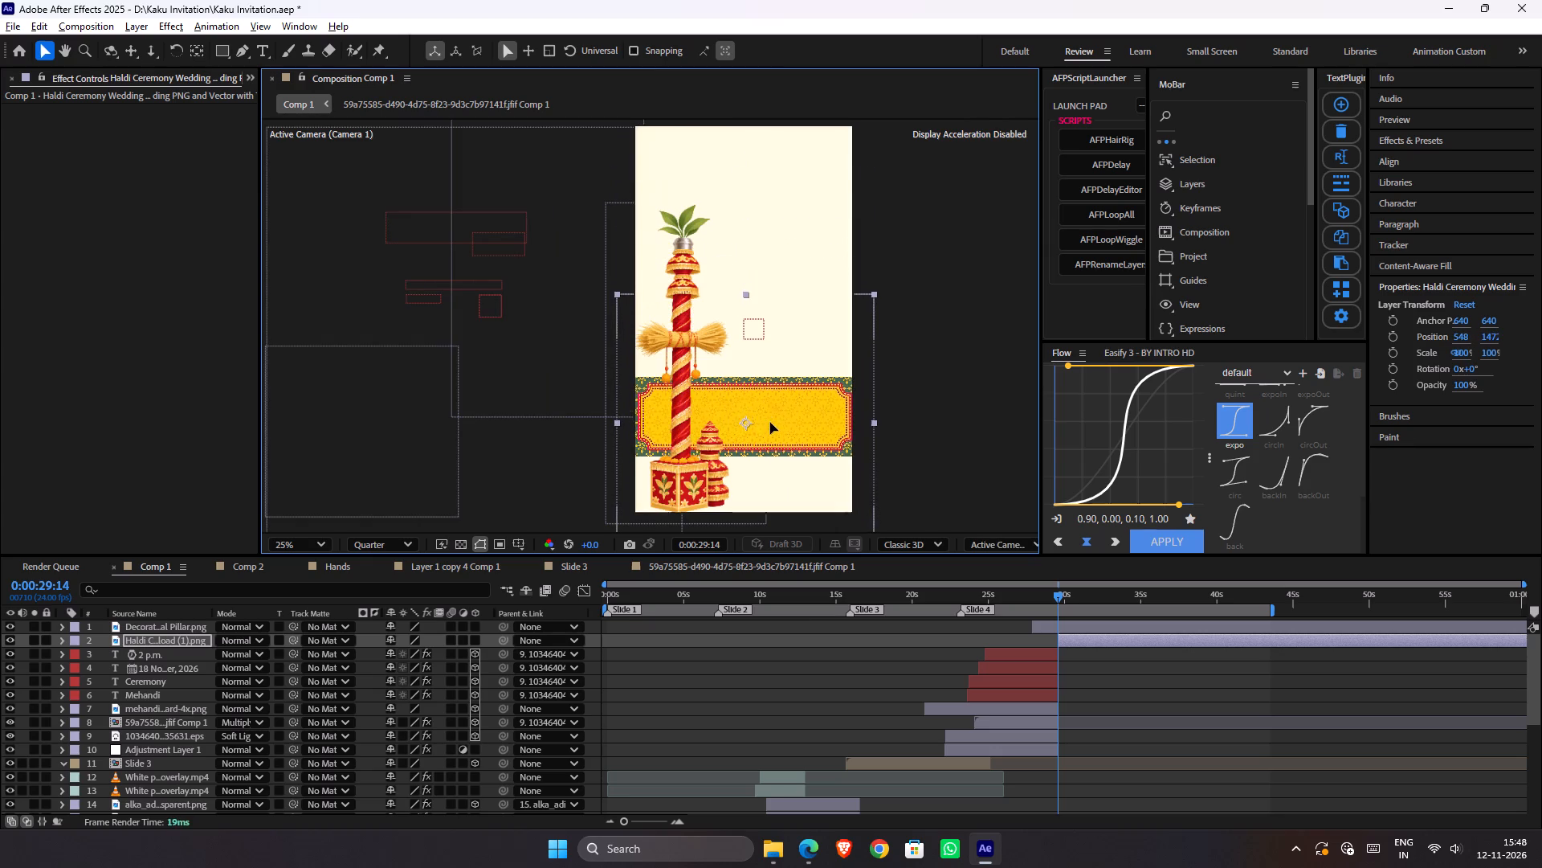
drag(770, 423, 772, 478)
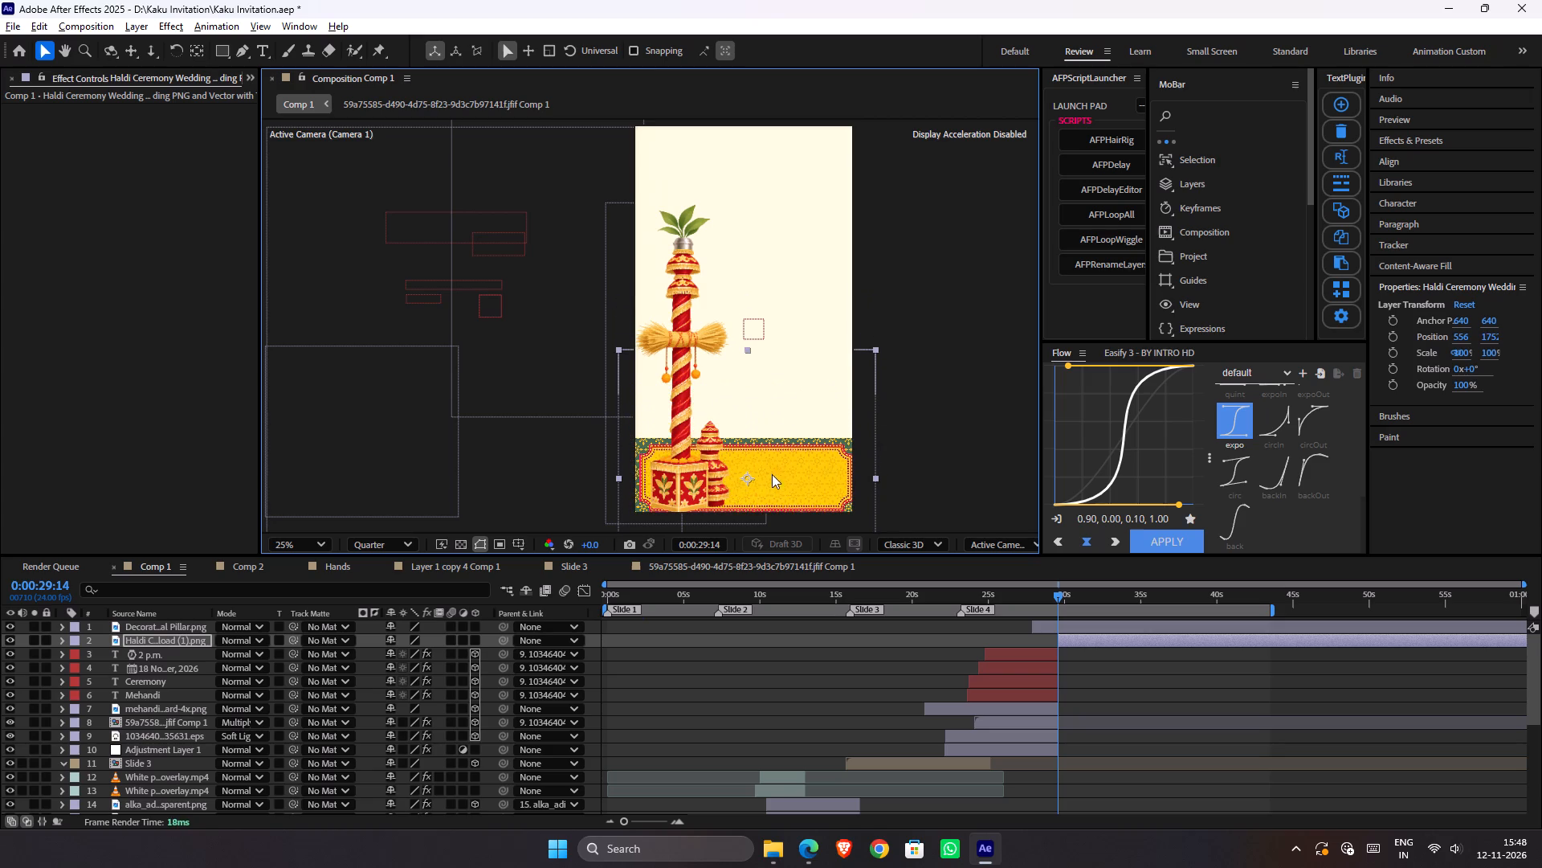
scroll(781, 434, down, 1)
drag(713, 399, 718, 309)
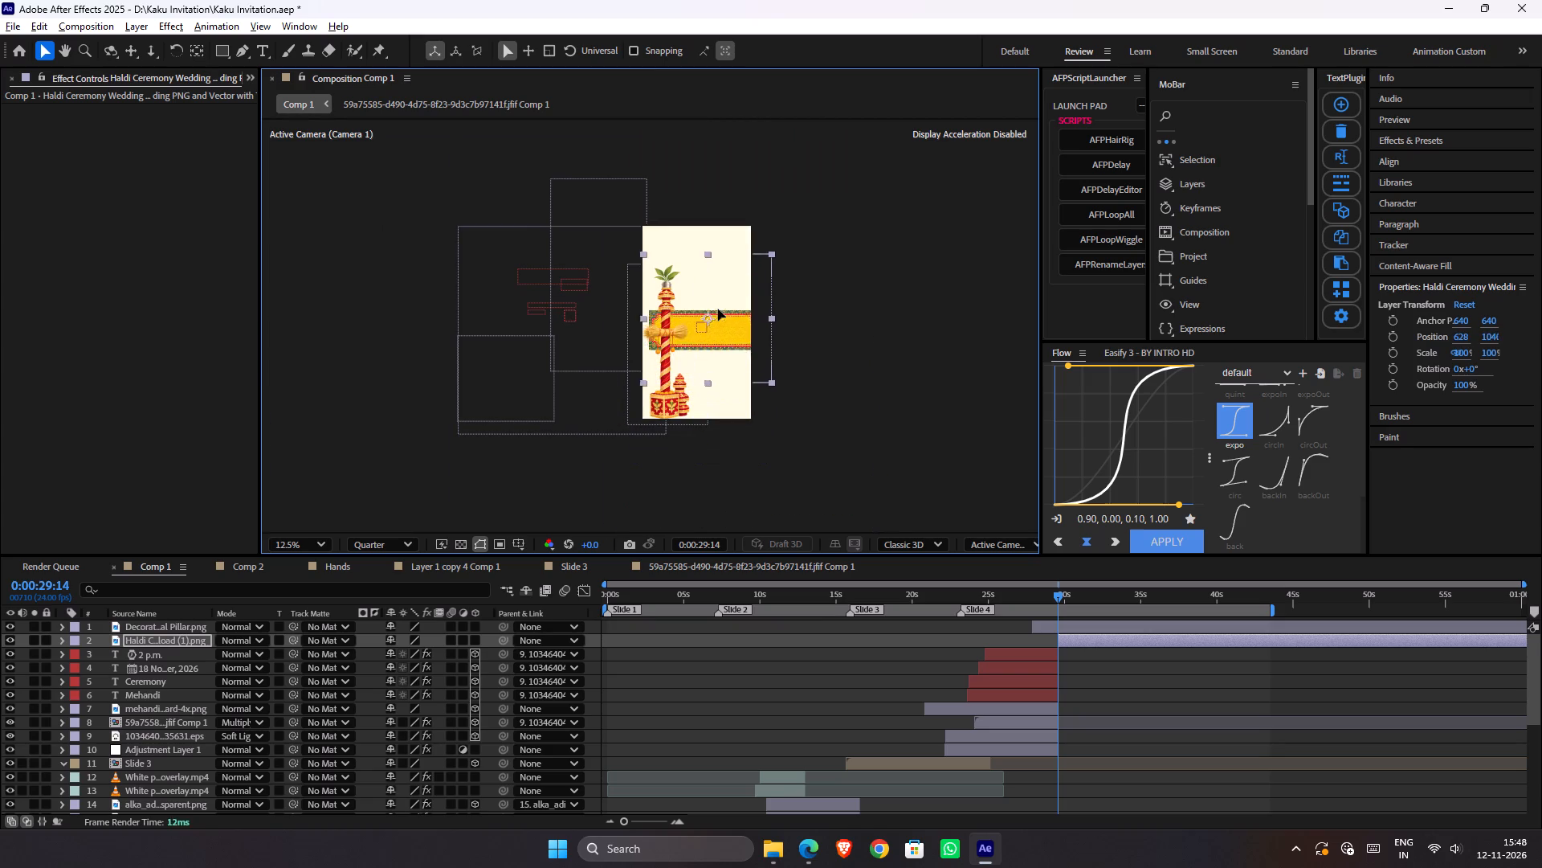
drag(718, 309, 712, 308)
scroll(720, 310, up, 1)
drag(775, 308, 775, 318)
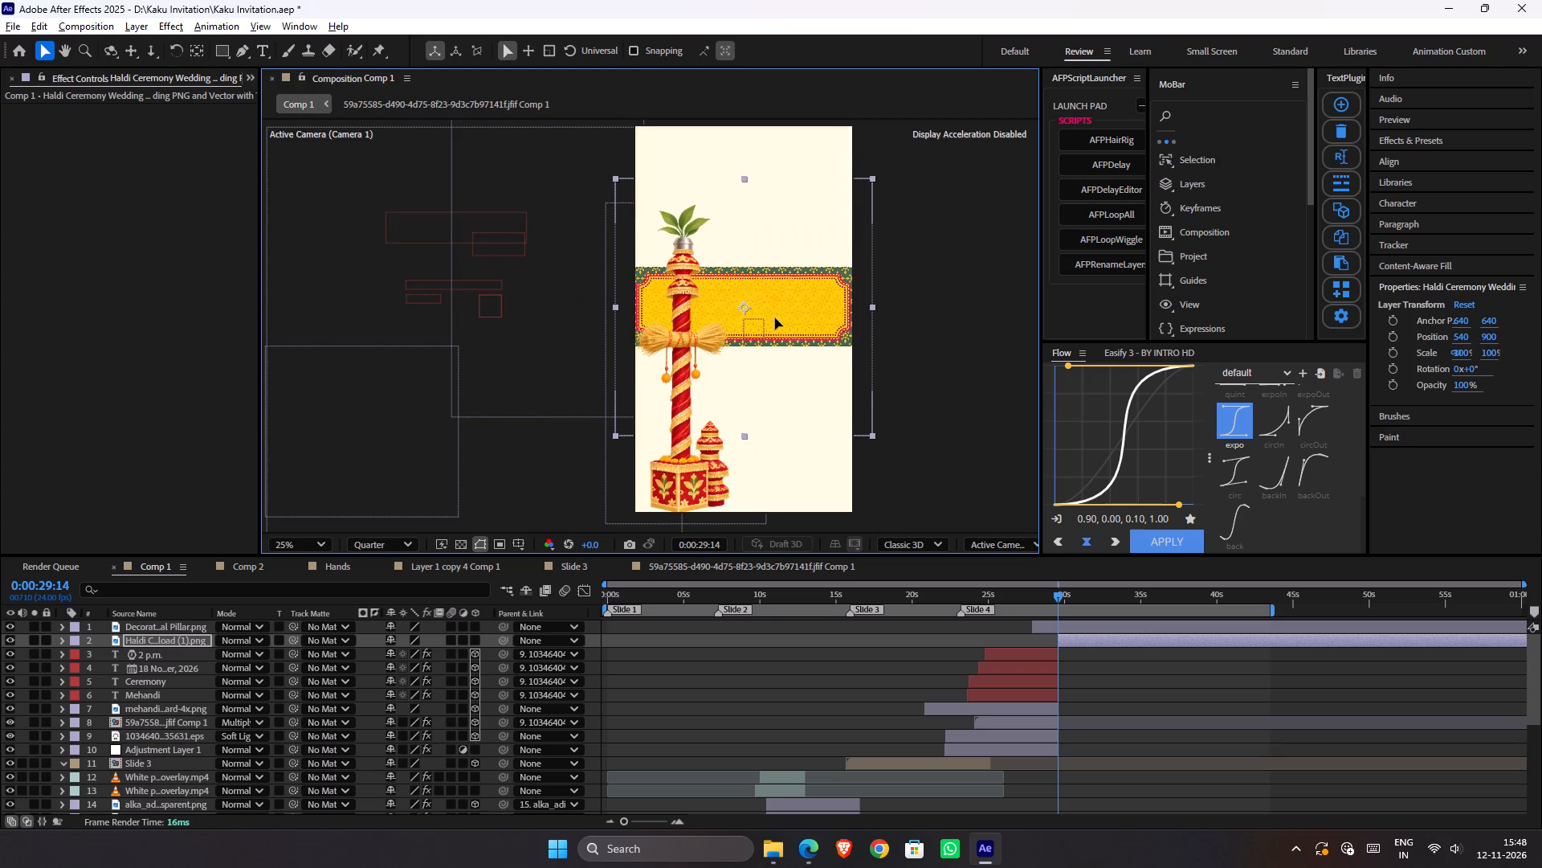
drag(775, 318, 775, 329)
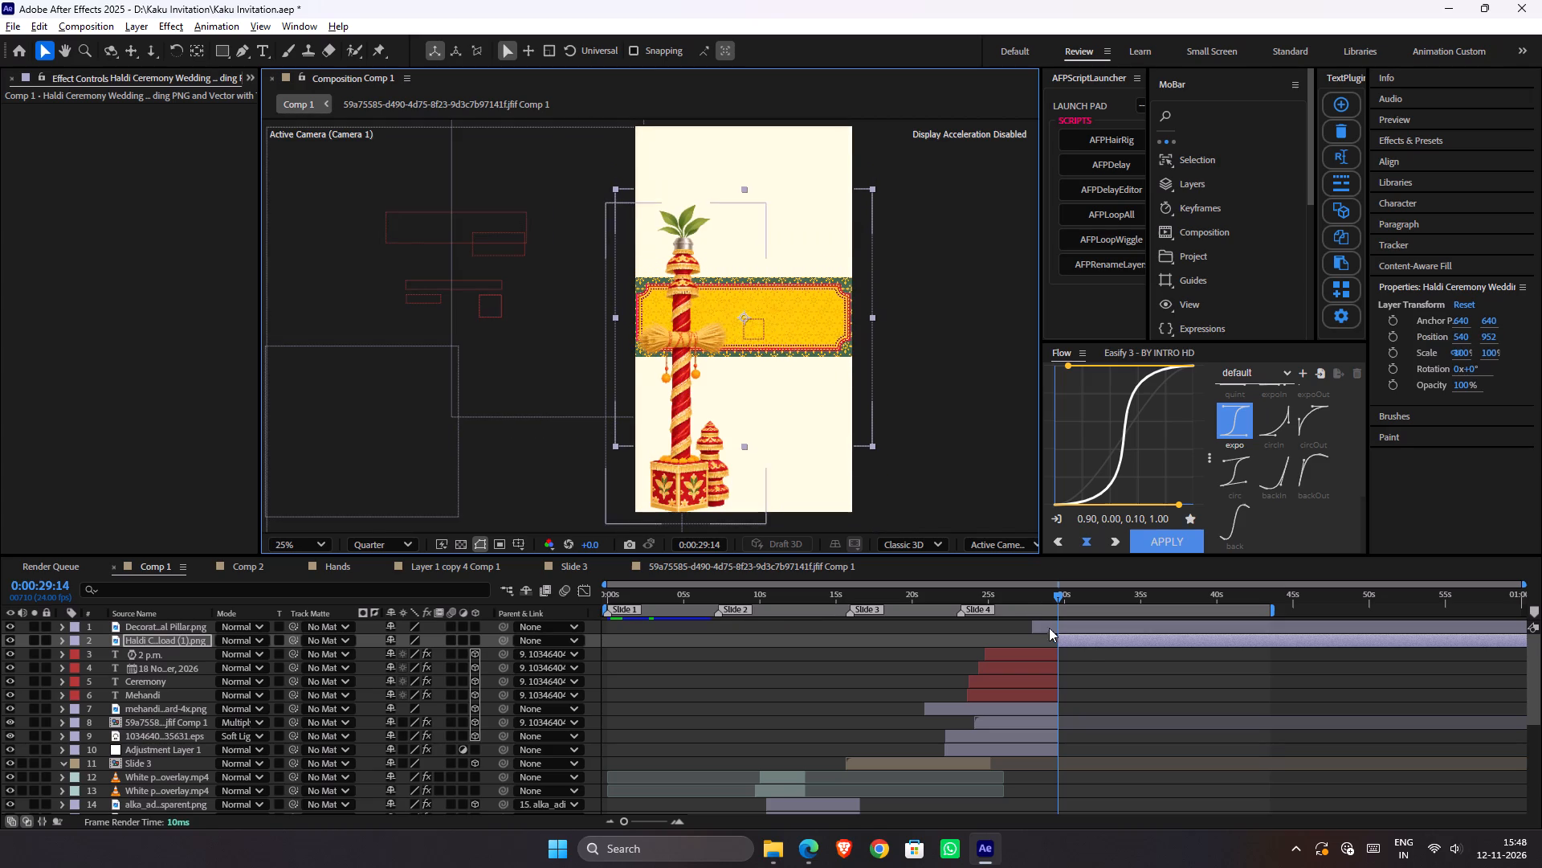
Shift the Haldi sign board layer earlier to start at 0:00:27:21, level with the pillar layer's start.
drag(1076, 638, 1049, 638)
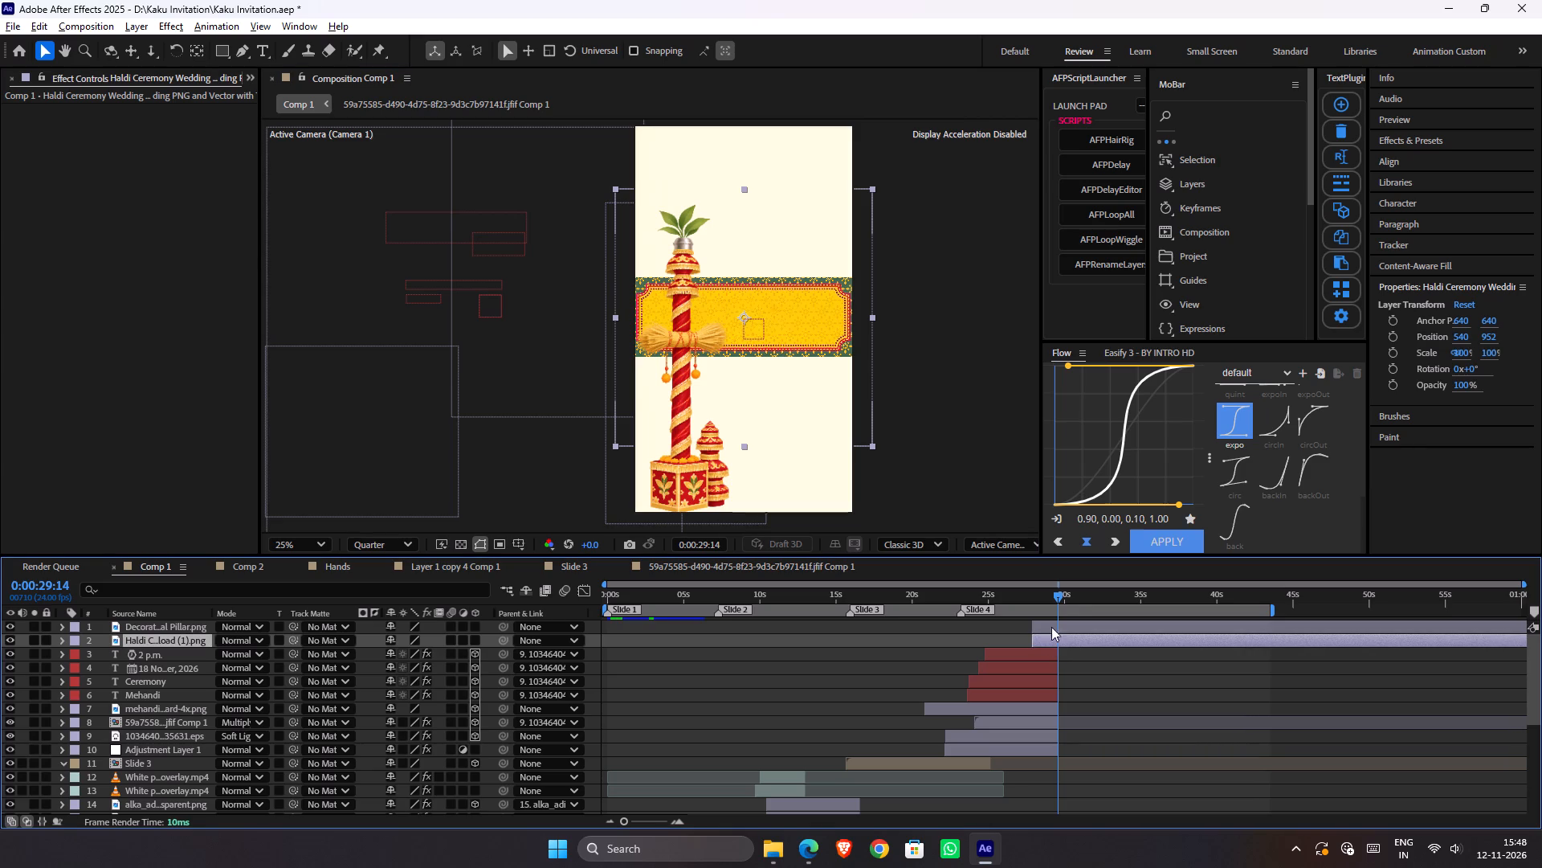
Keyframe the sign board's Position at 540, 952 on 0:00:29:20 and at 1663, 952, off the frame's right side, on the layer's in point.
click(1058, 593)
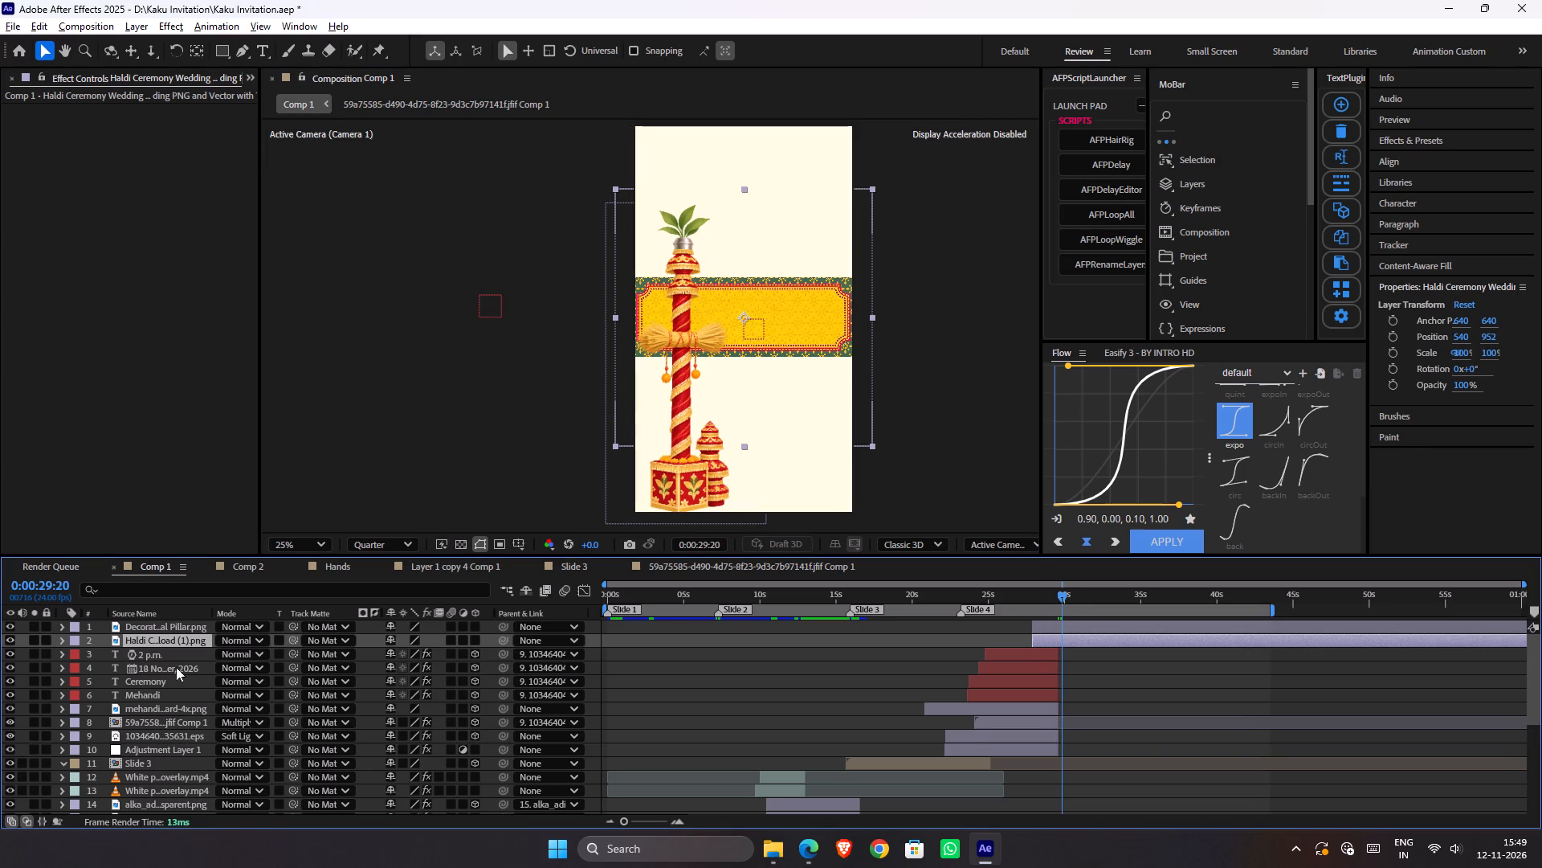
key(p)
click(102, 656)
key(i)
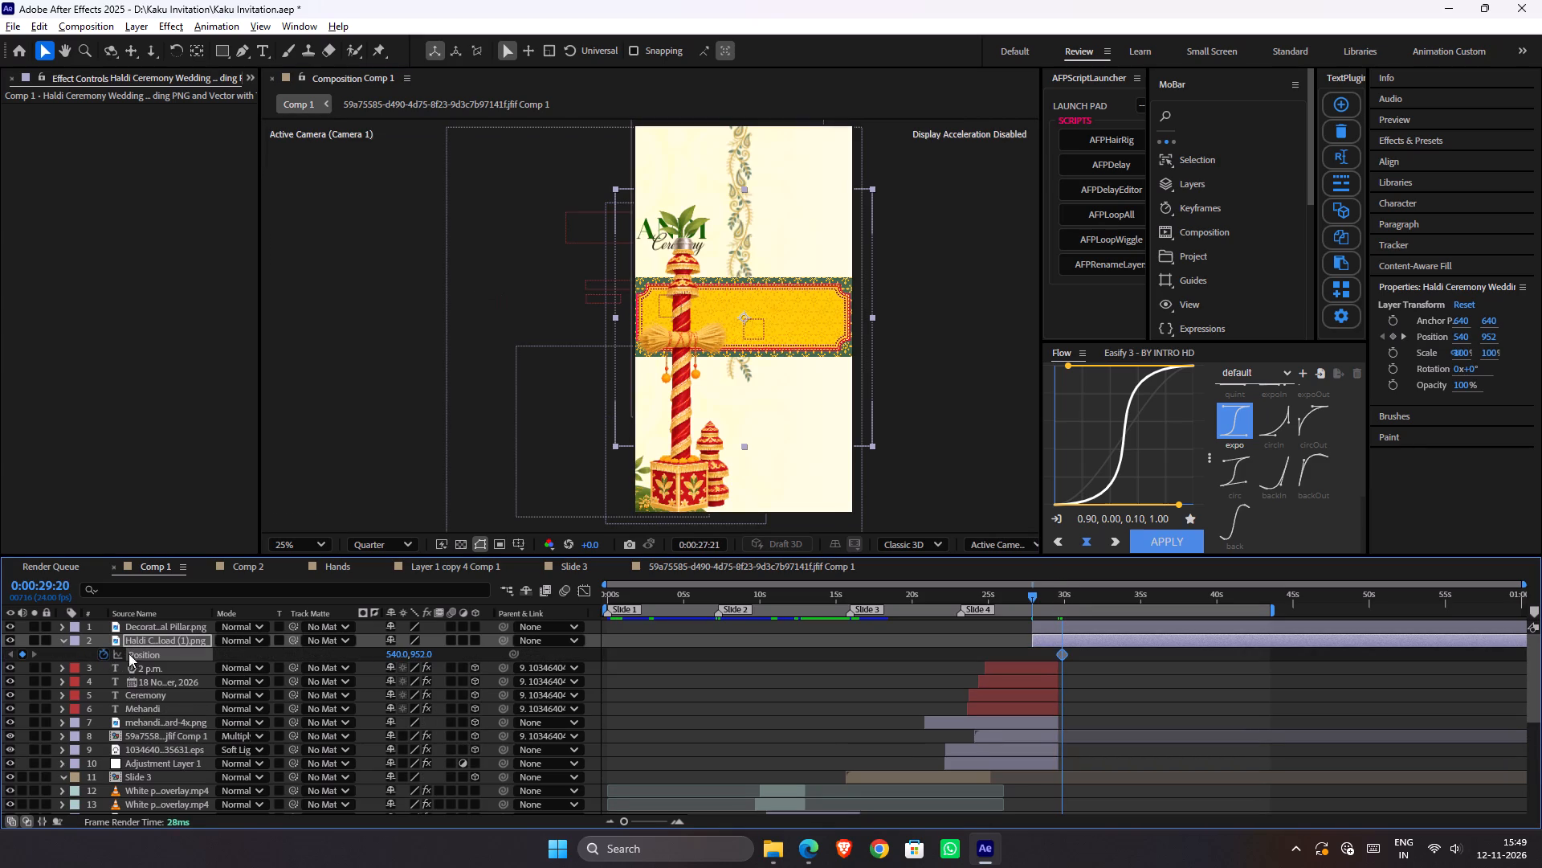
drag(390, 653, 1117, 664)
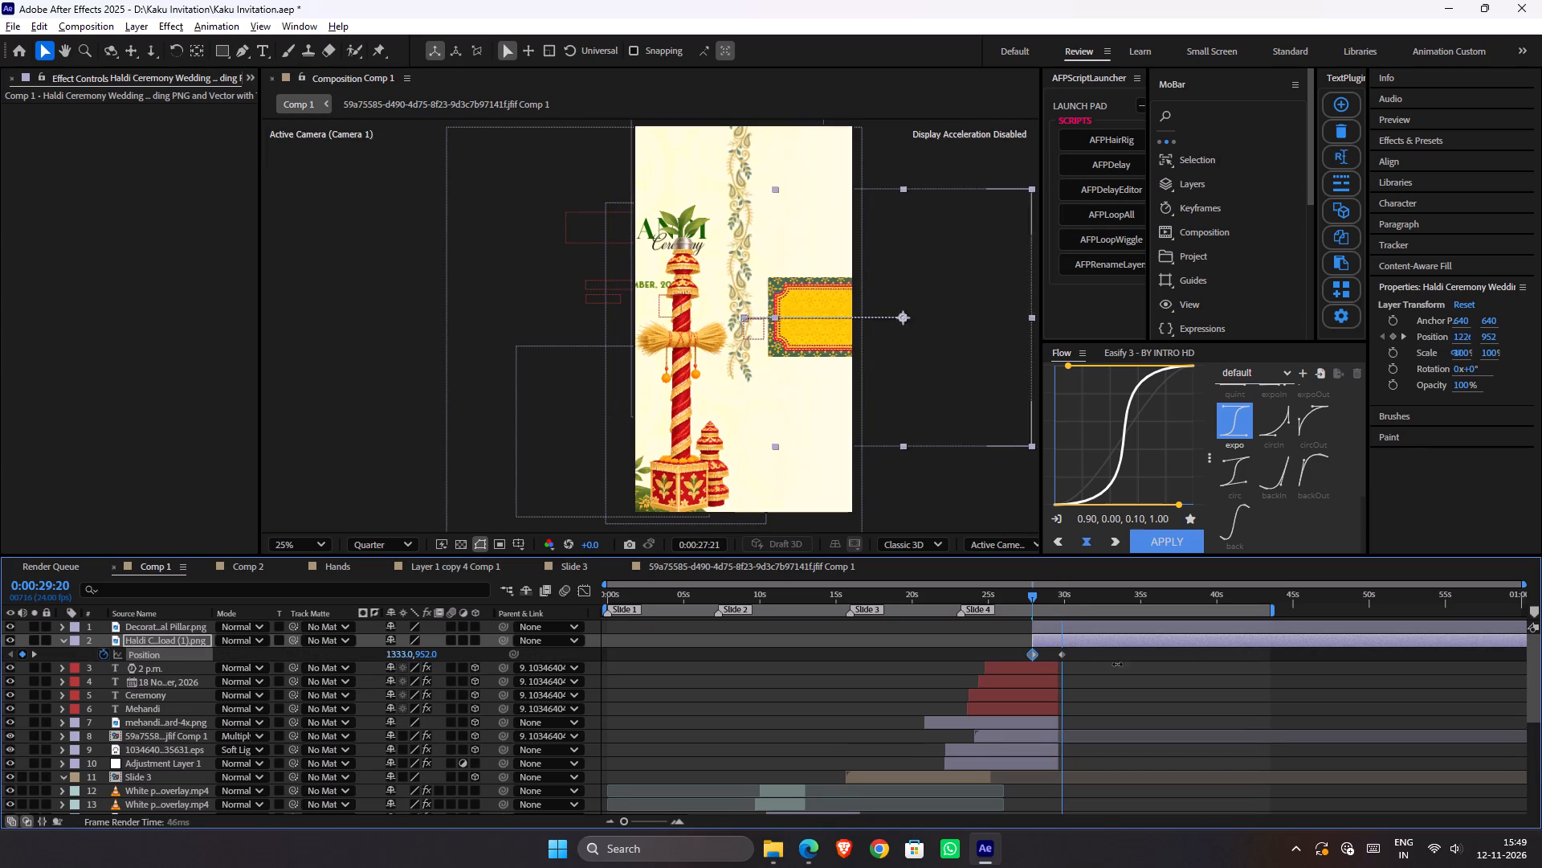
drag(1117, 664, 1301, 662)
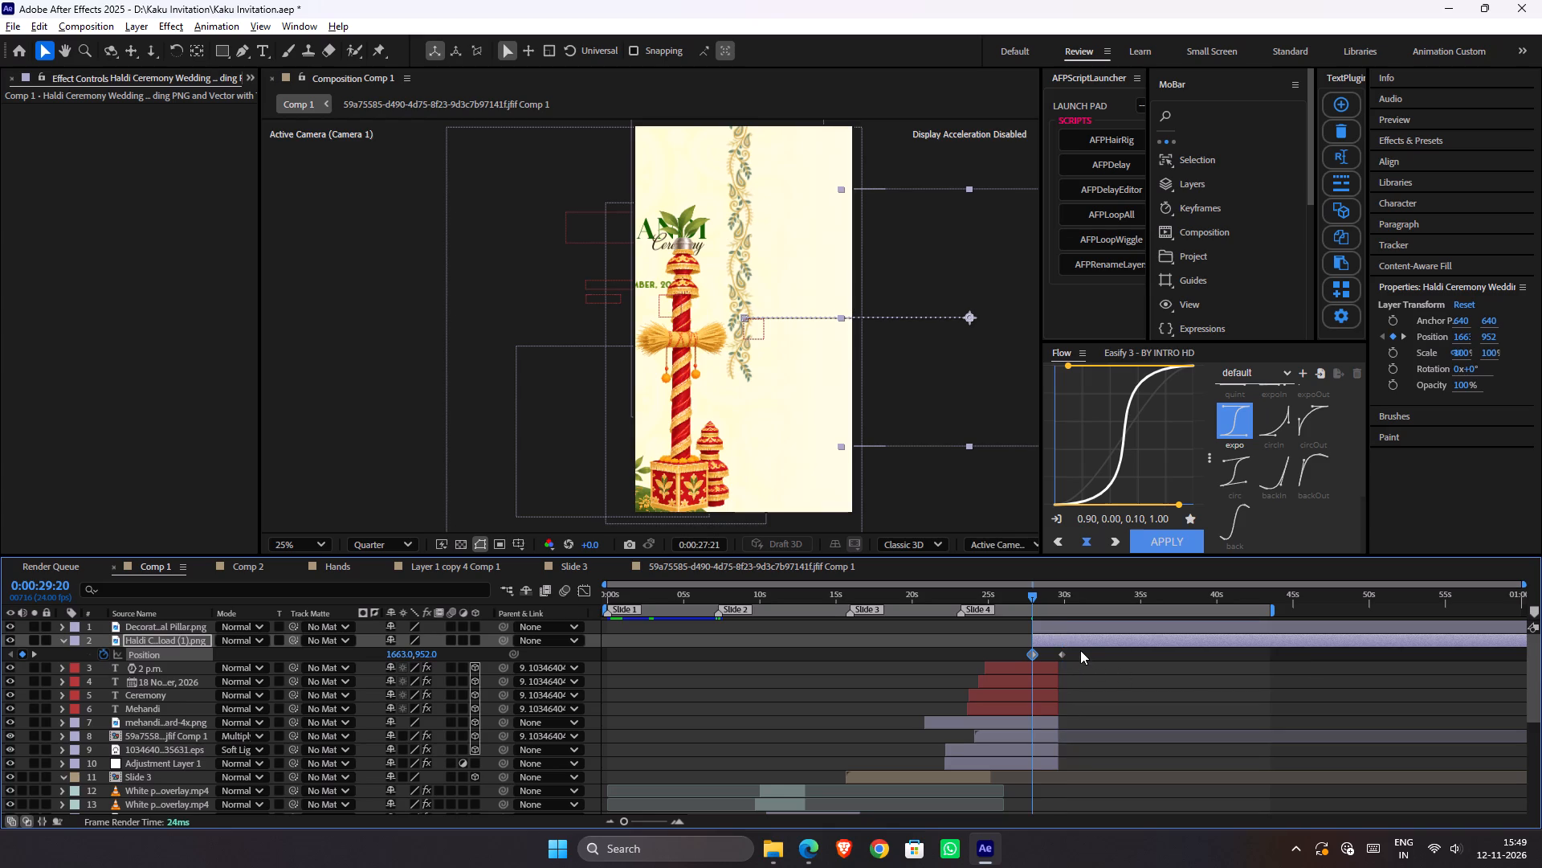
Apply a Flow easing curve of 0.12, 0.95, 0.13, 0.98 to both Position keyframes of the sign board, starting from the cubicOut preset.
drag(1079, 649, 981, 669)
scroll(1290, 457, up, 1)
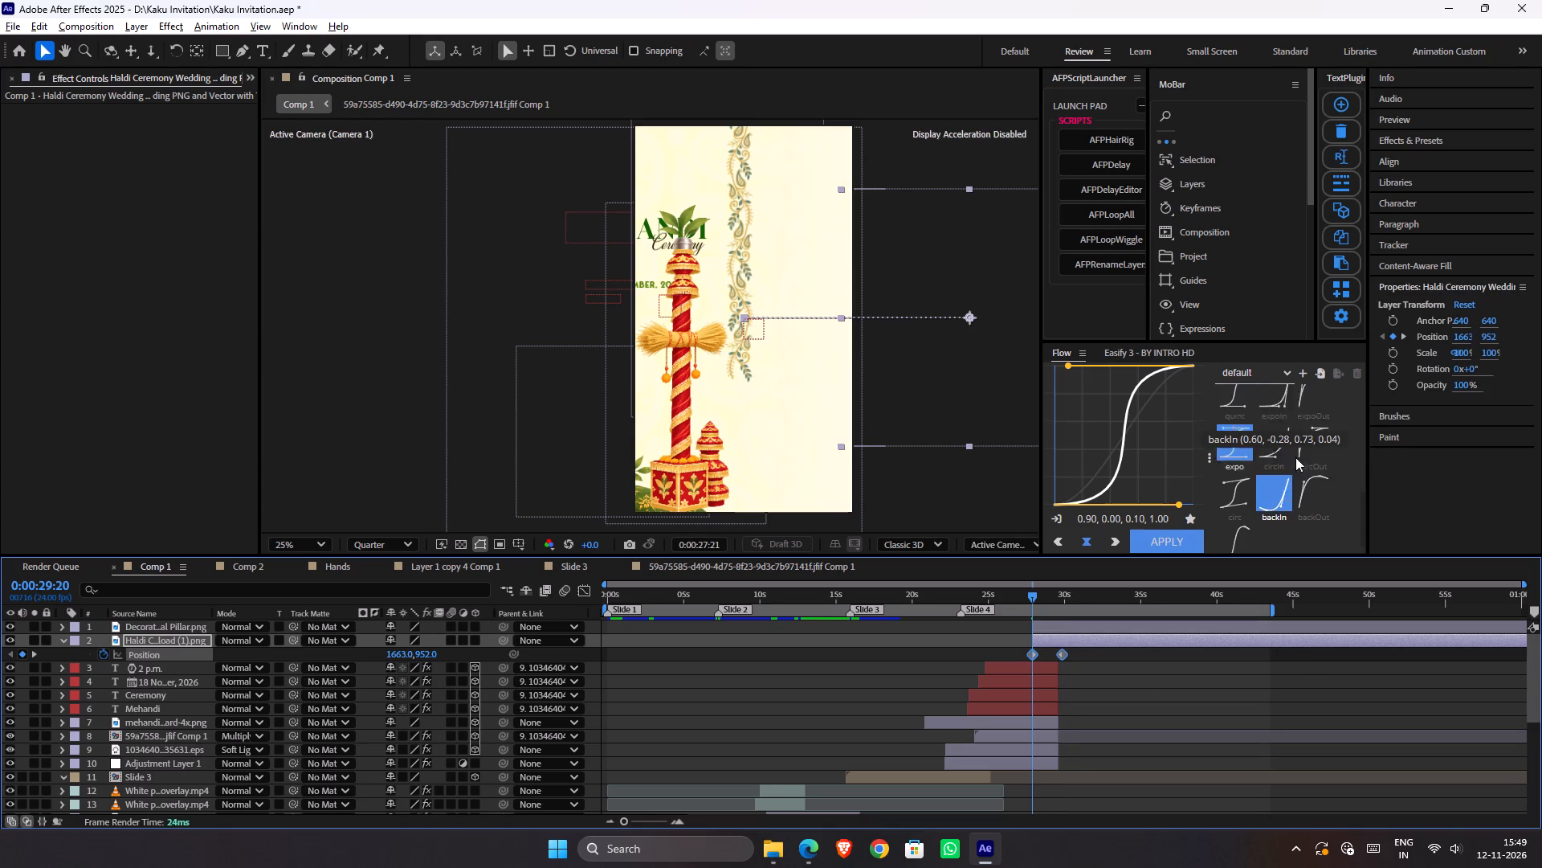
scroll(1301, 439, up, 1)
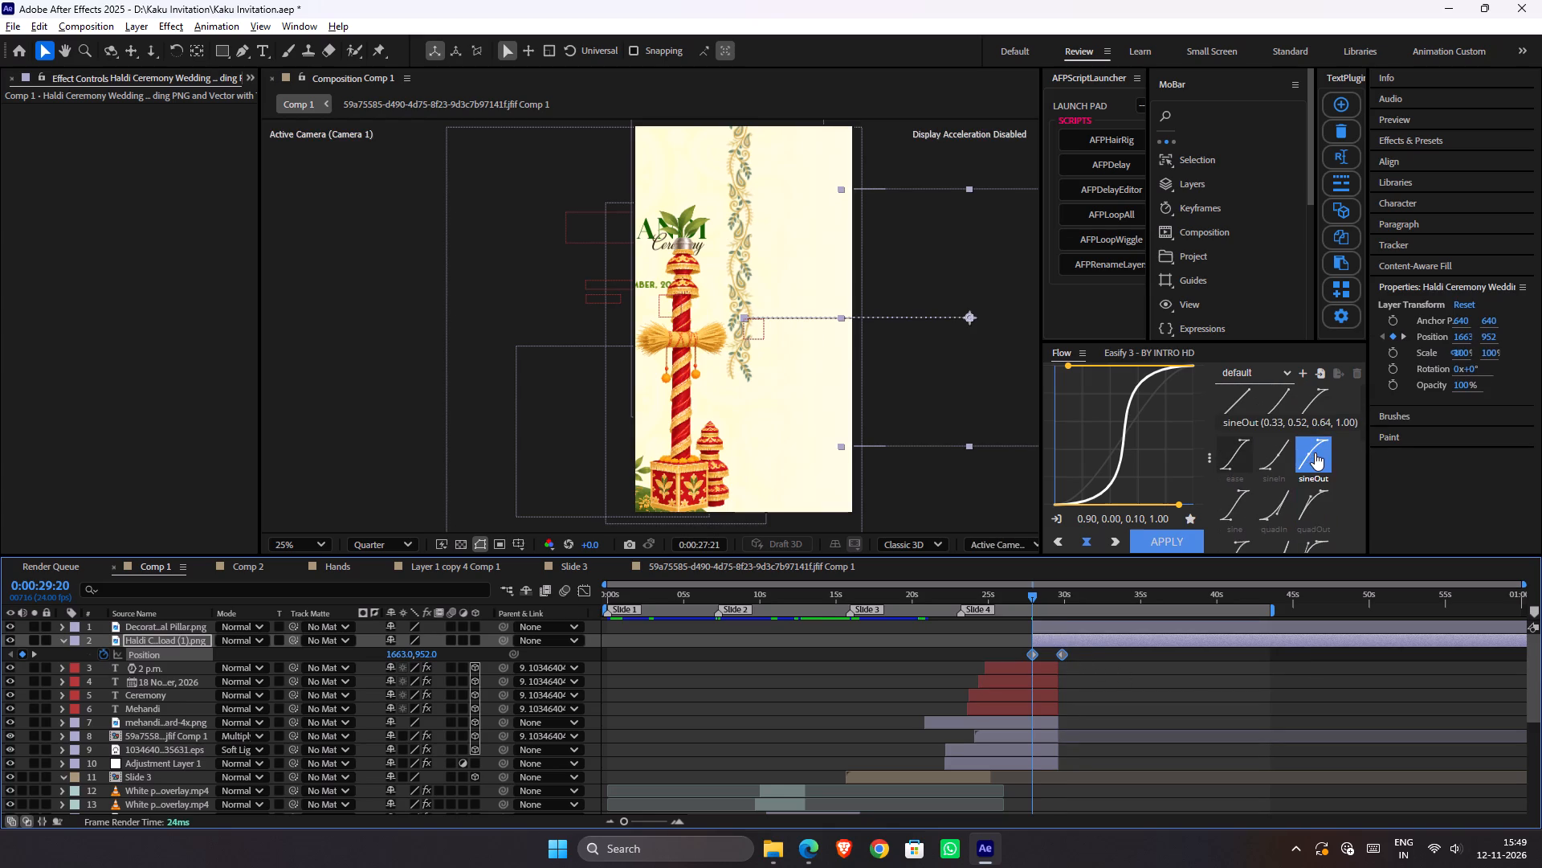
click(1321, 538)
scroll(1271, 451, up, 1)
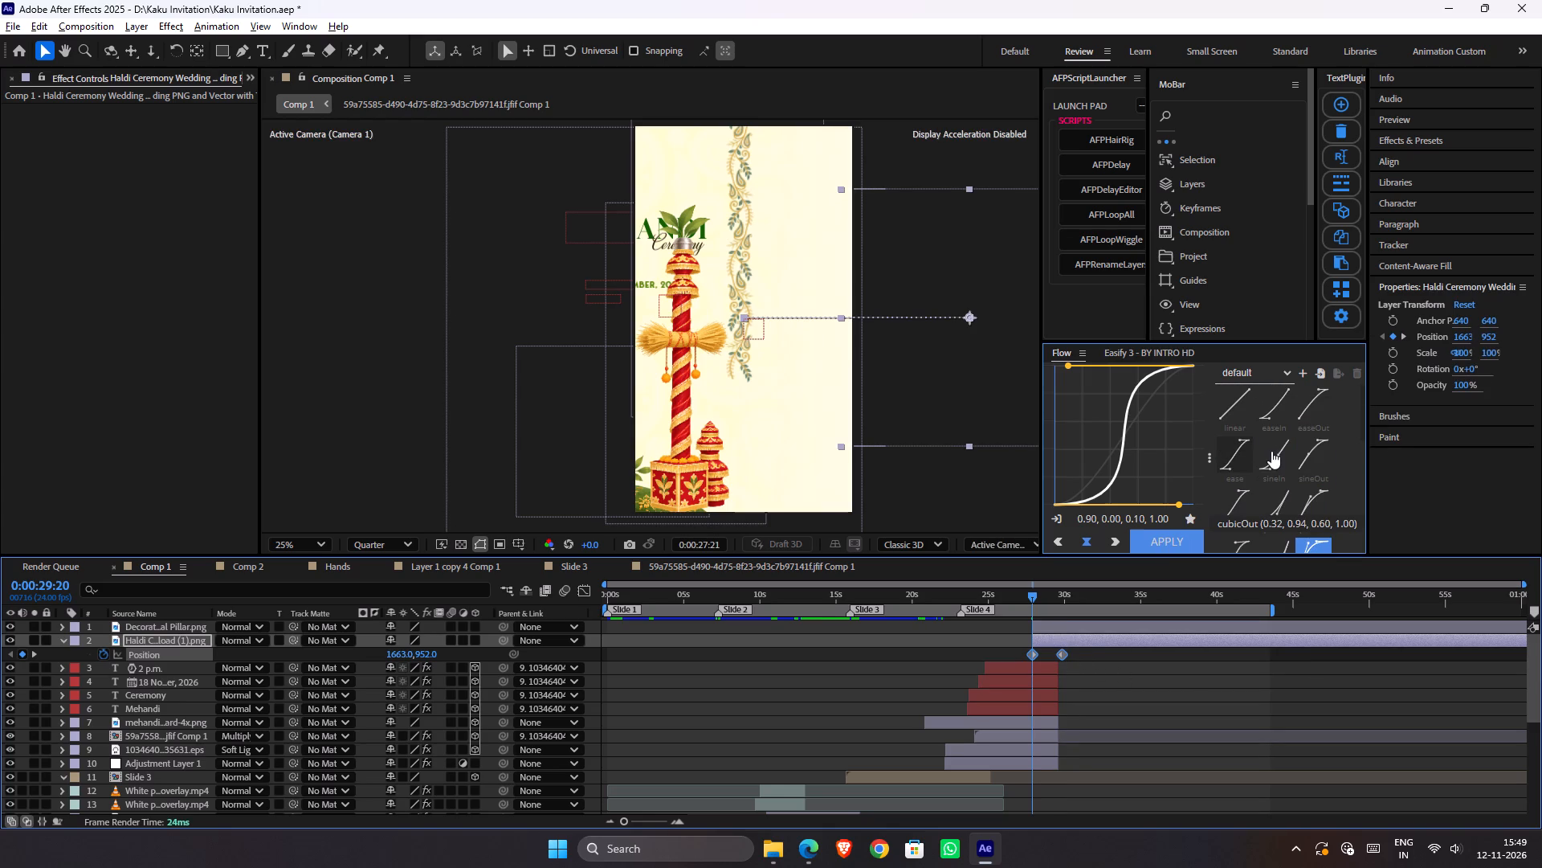
scroll(1295, 432, up, 1)
scroll(1297, 432, down, 1)
scroll(1297, 432, up, 1)
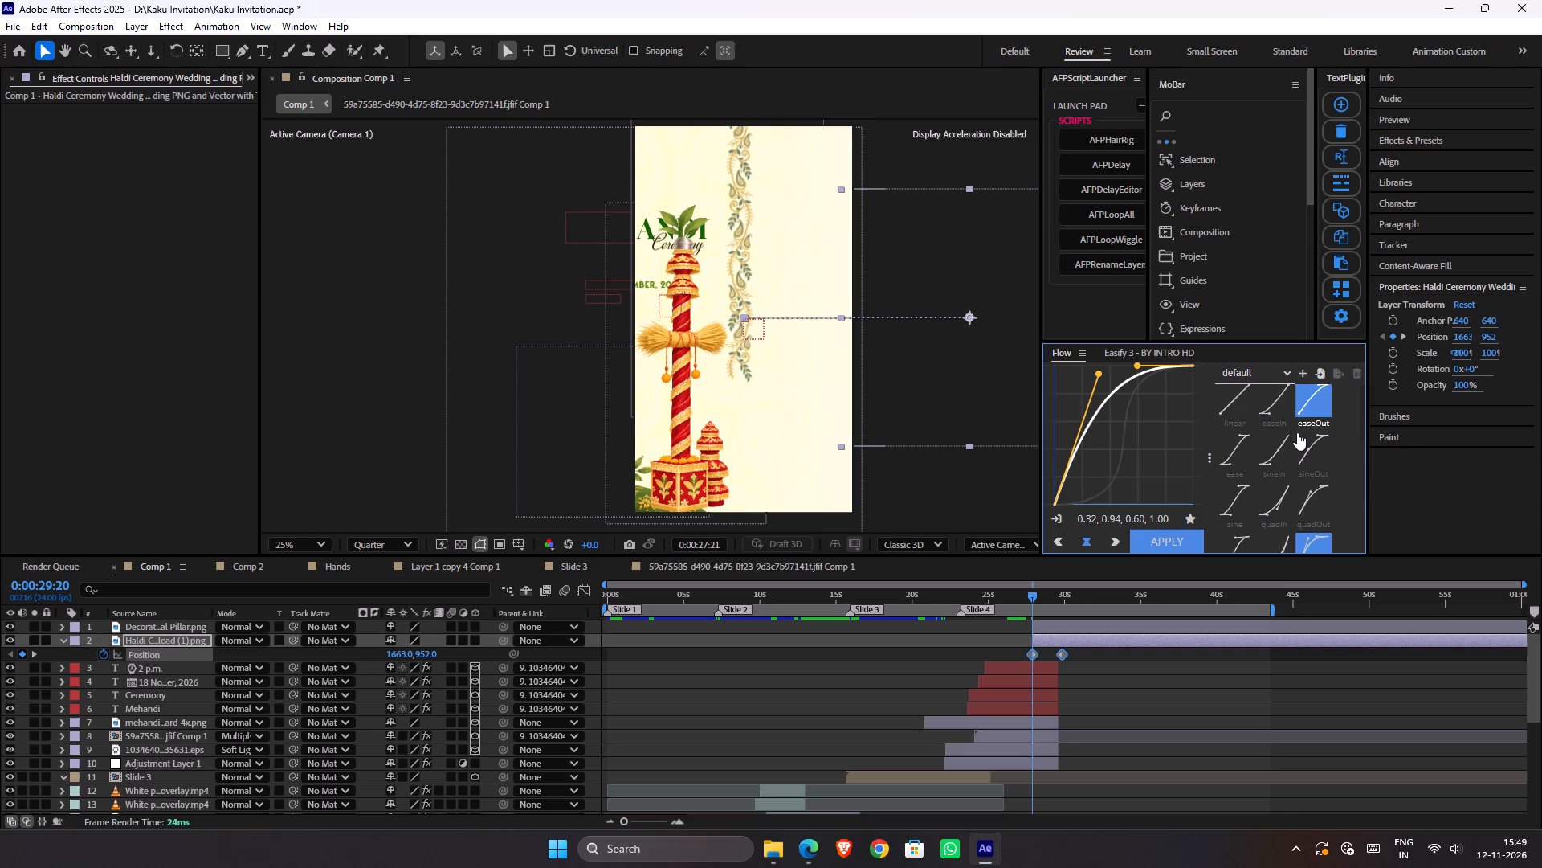
scroll(1297, 432, up, 1)
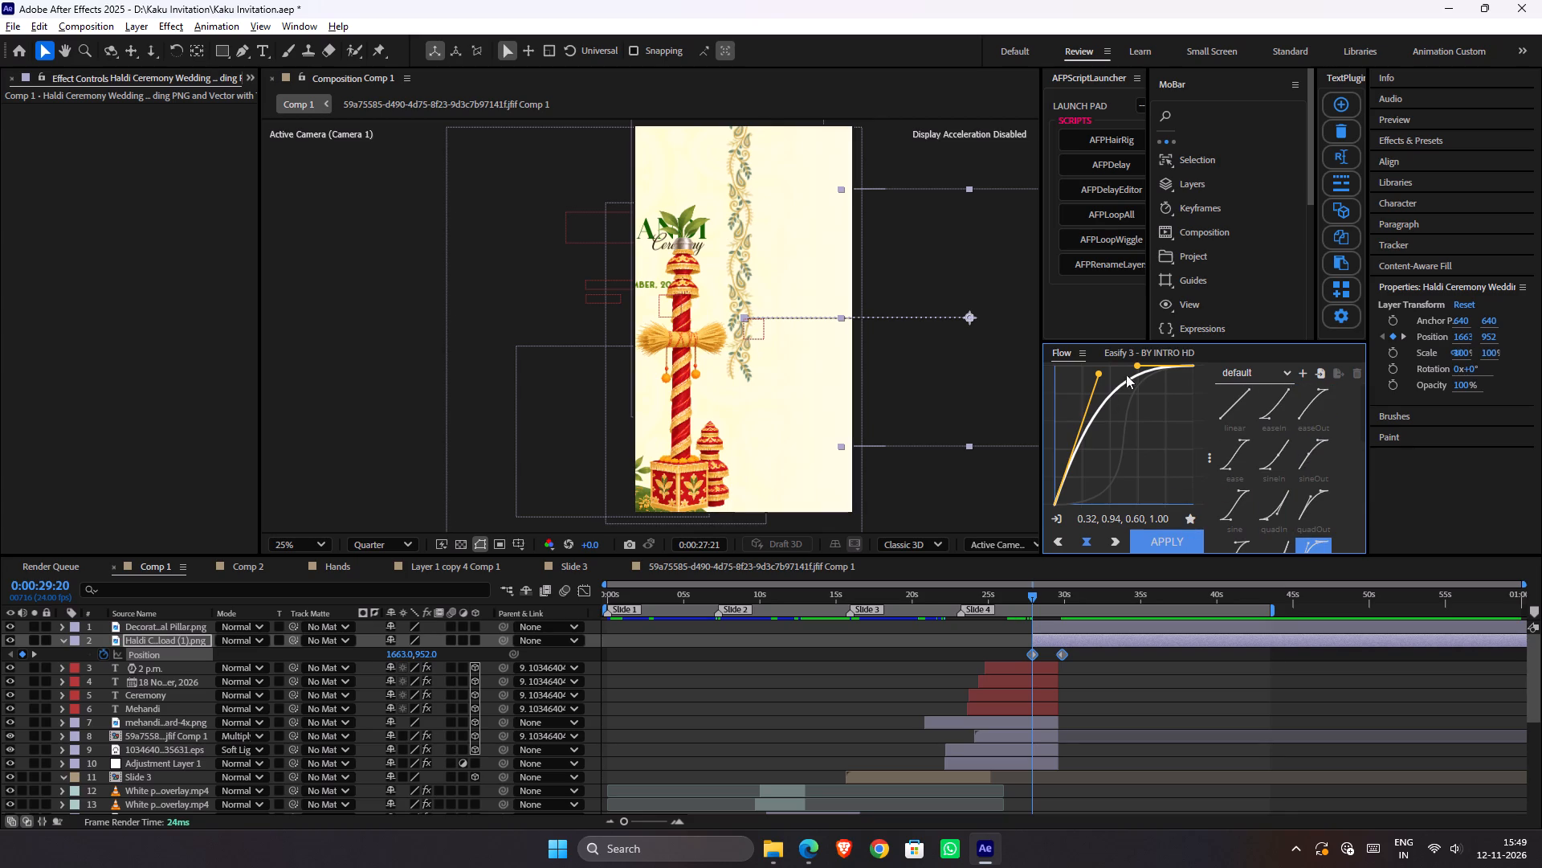
drag(1136, 365, 1071, 368)
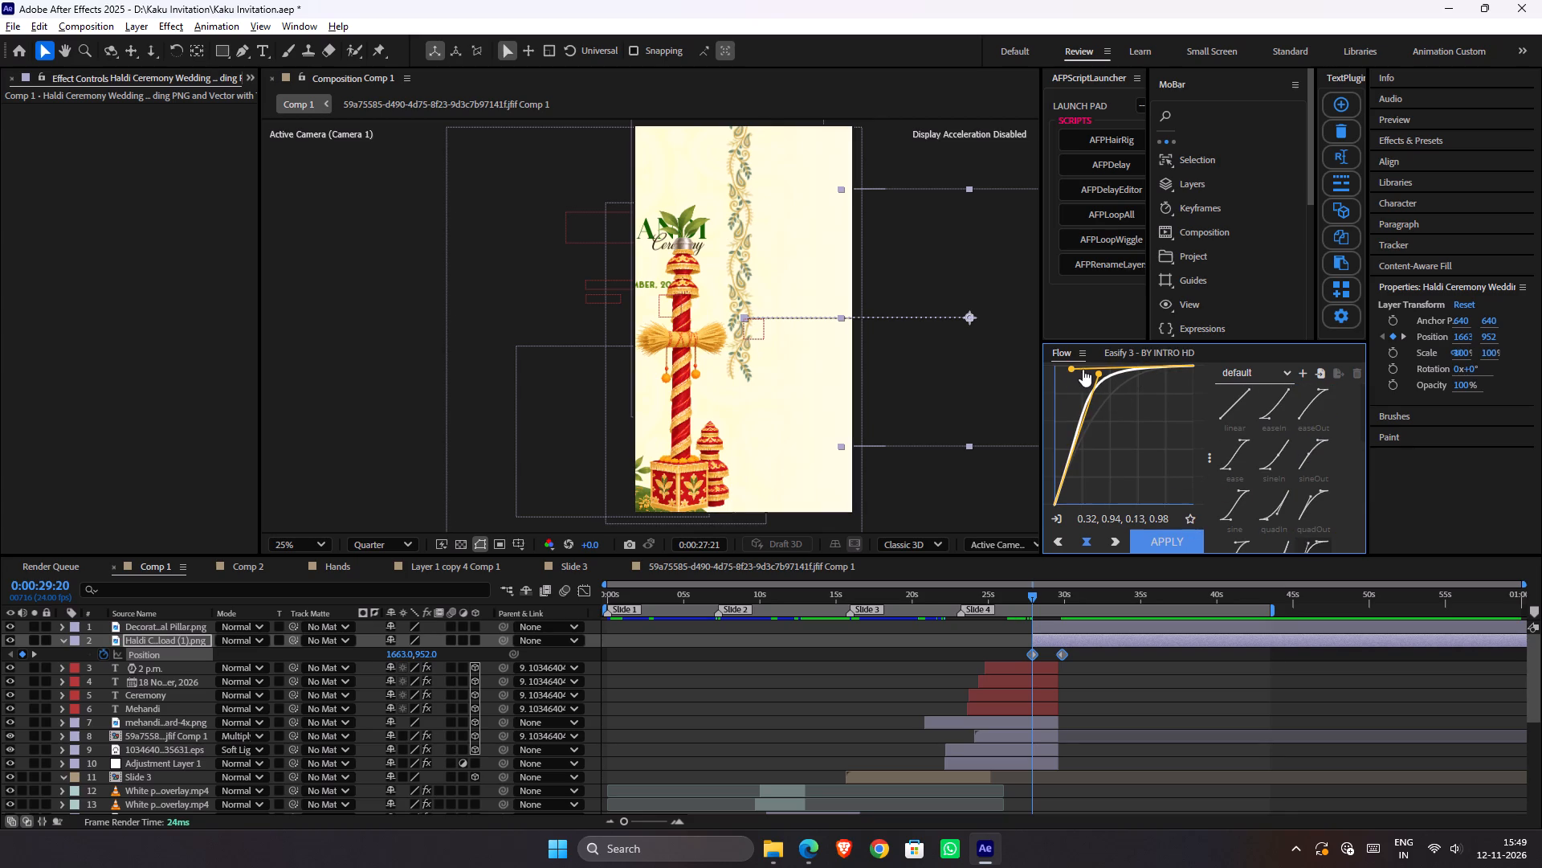
drag(1097, 374, 1070, 373)
scroll(1118, 452, up, 1)
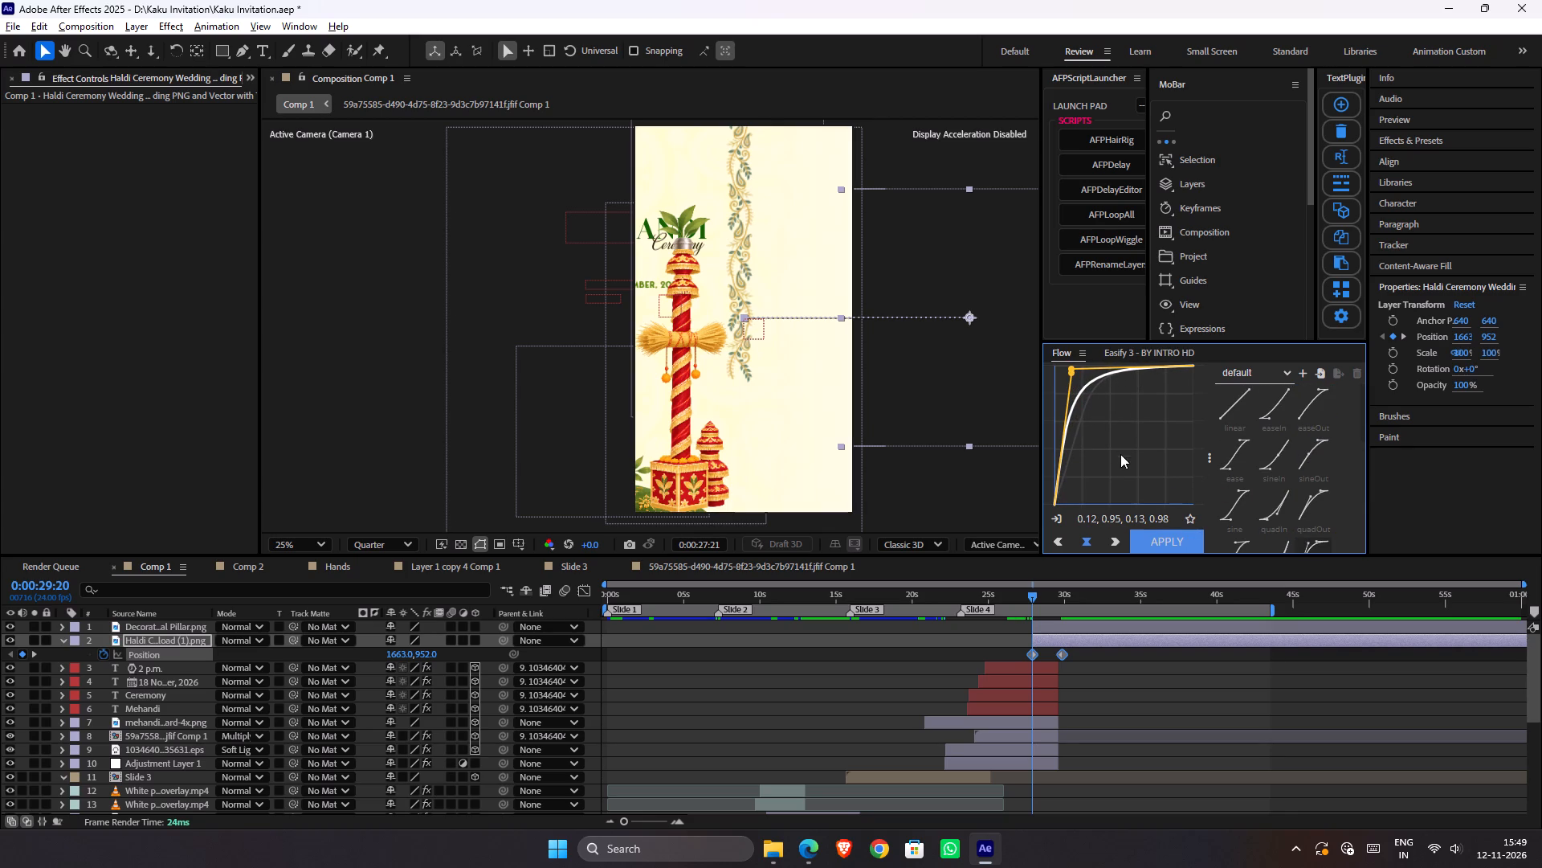
click(1157, 539)
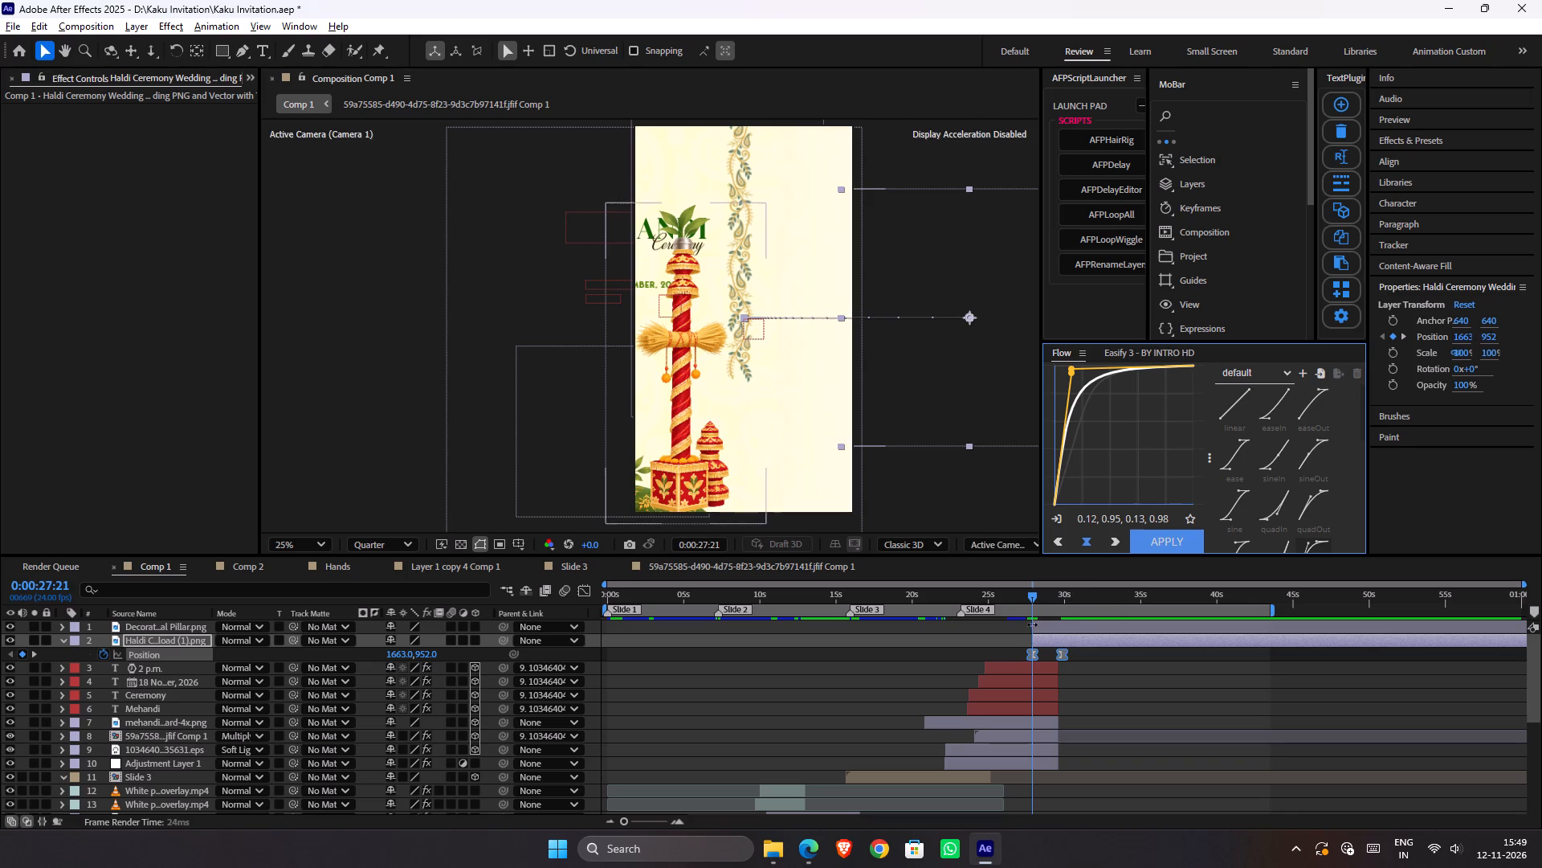
Preview from 0:00:25:16 and shift the layers later, starting the sign board just before 0:00:29:00 and the pillar slightly after it.
drag(1036, 597, 1001, 604)
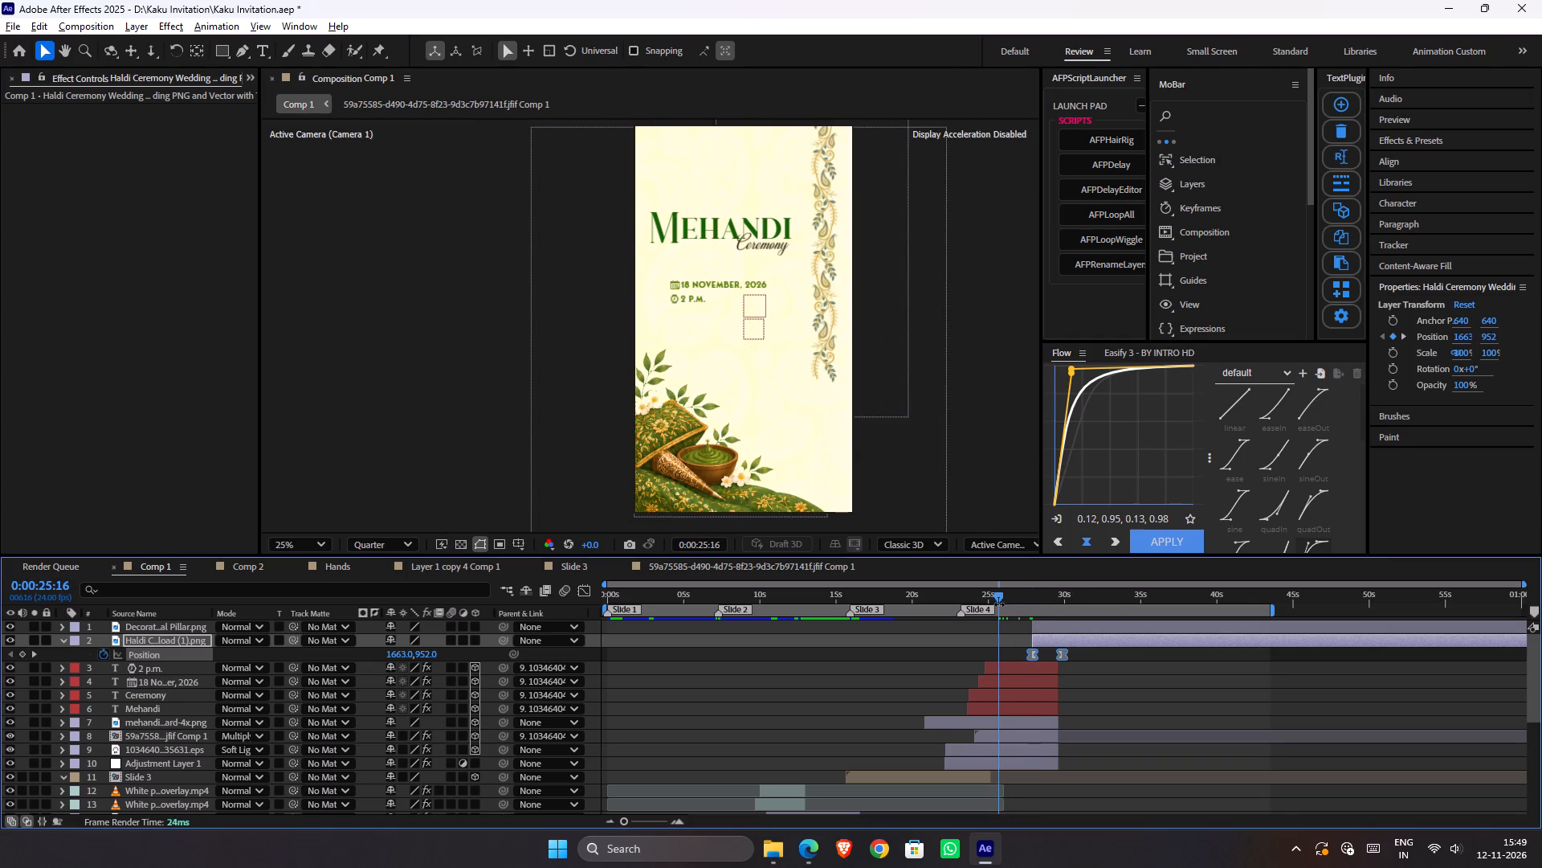
key(space)
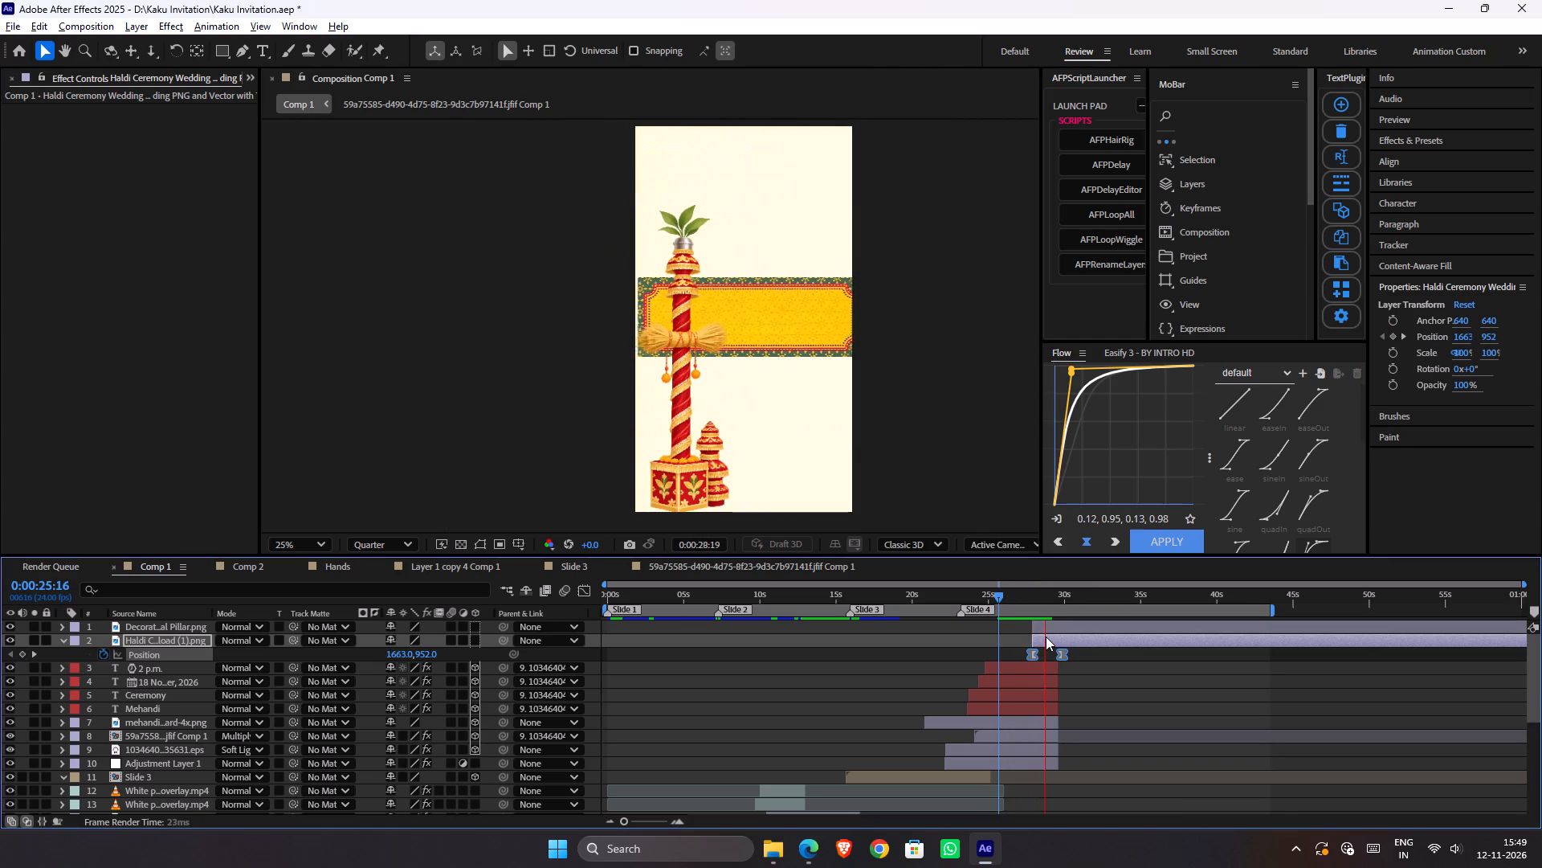
key(space)
drag(1049, 641, 1062, 641)
drag(1060, 627, 1083, 629)
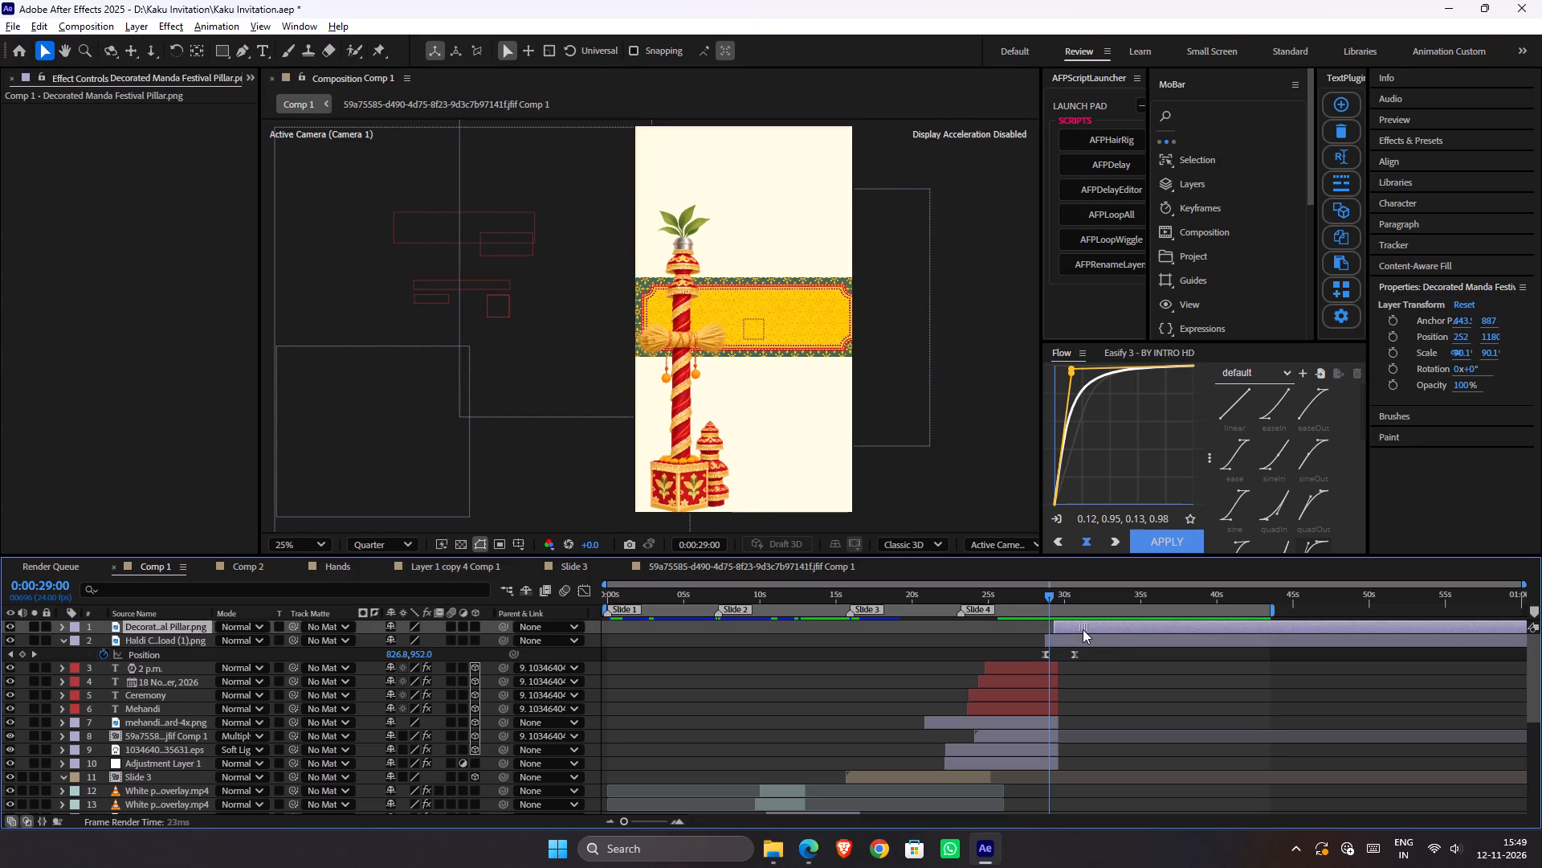
drag(1083, 629, 1073, 628)
click(1062, 623)
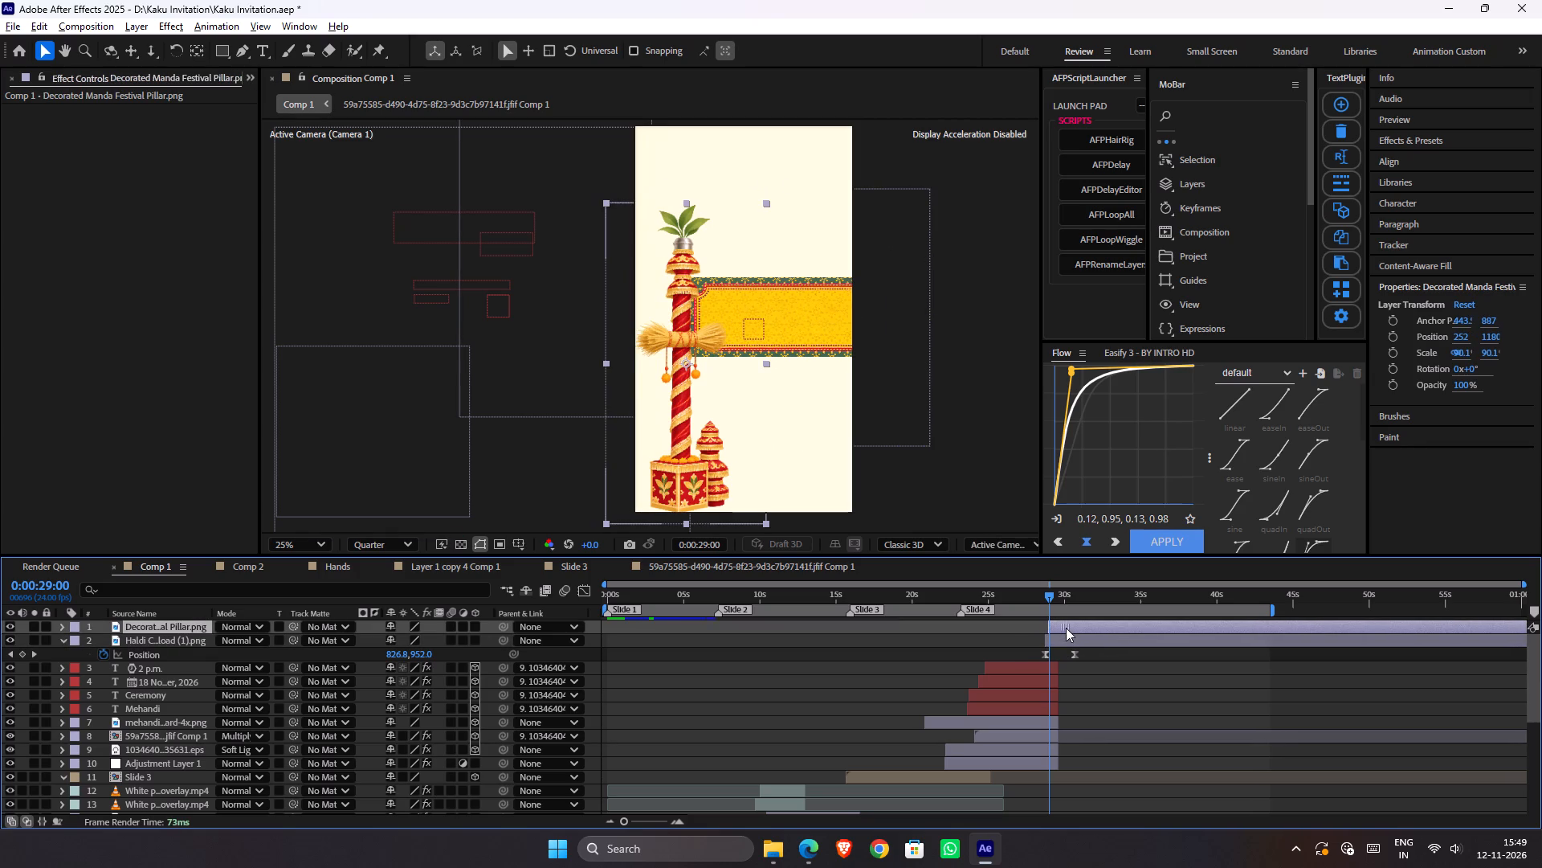
Add a Scale keyframe of 90.1% to the Decorated Manda pillar layer at 0:00:30:20.
drag(1066, 597, 1077, 608)
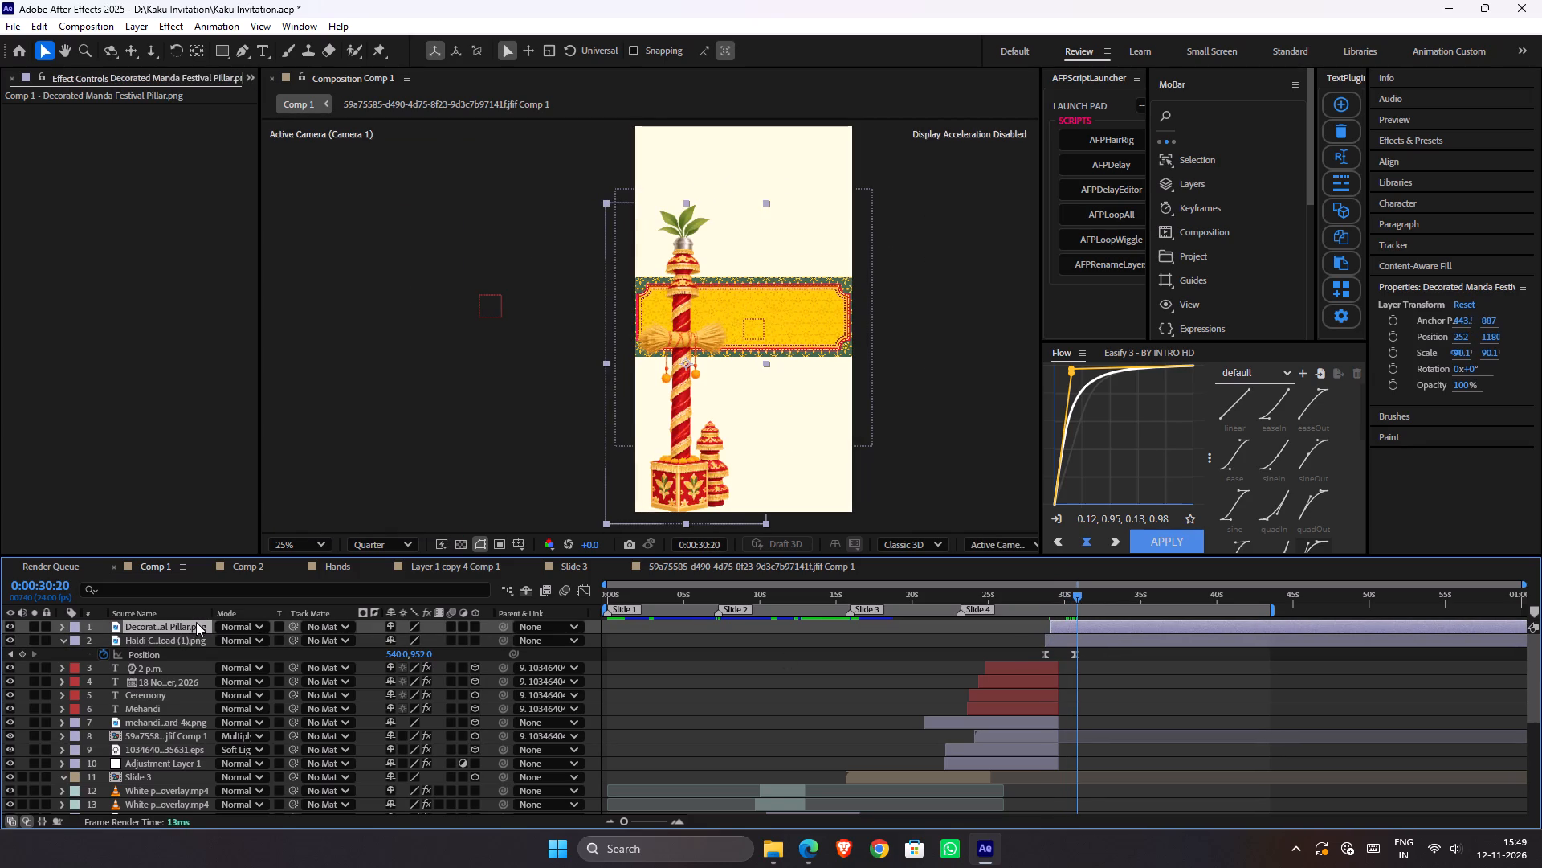
key(s)
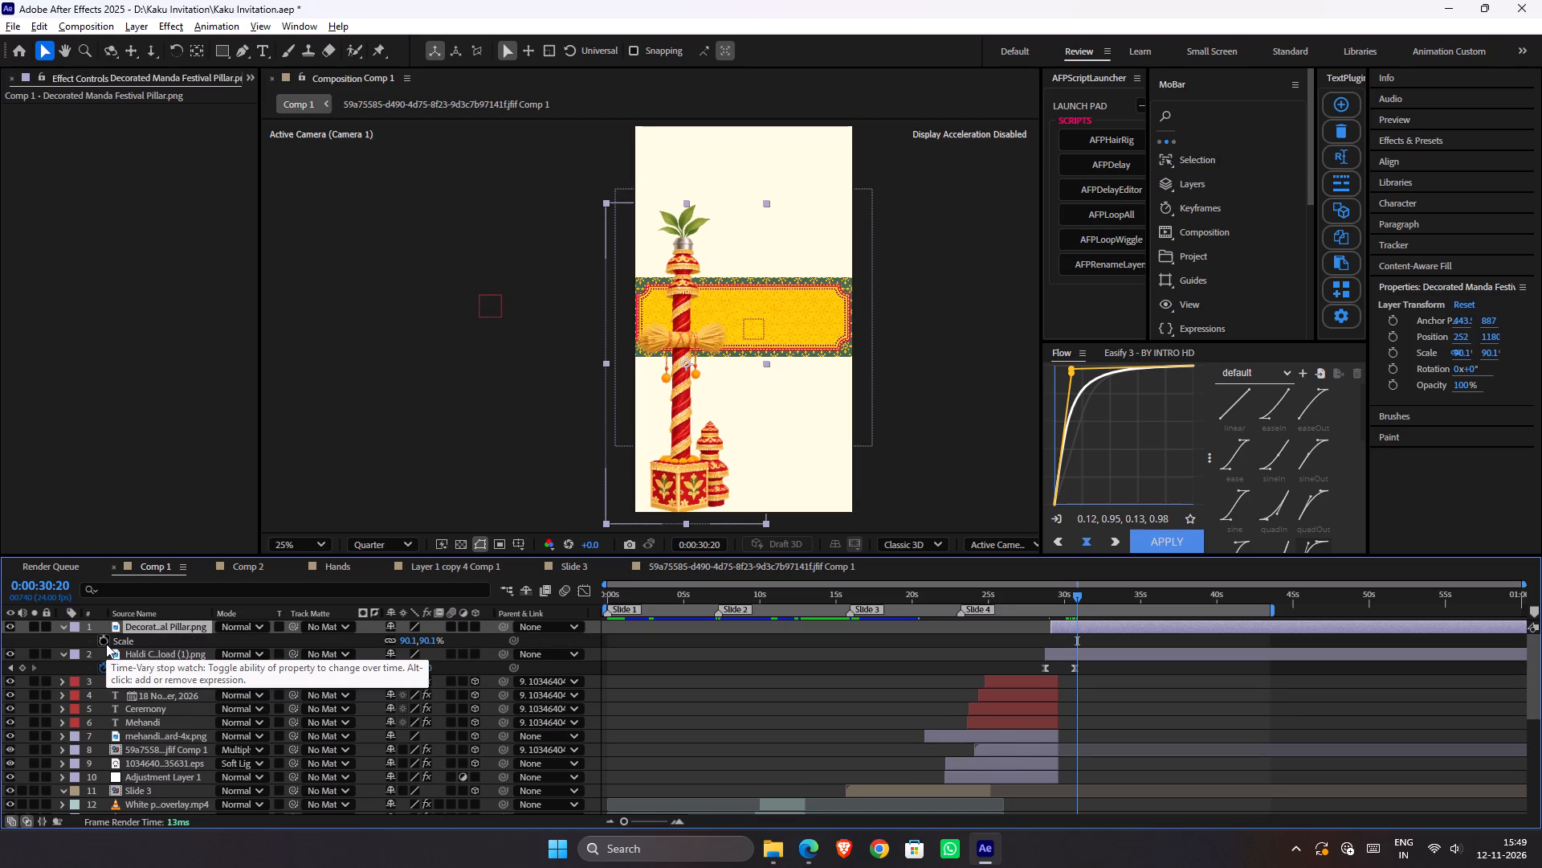
click(106, 644)
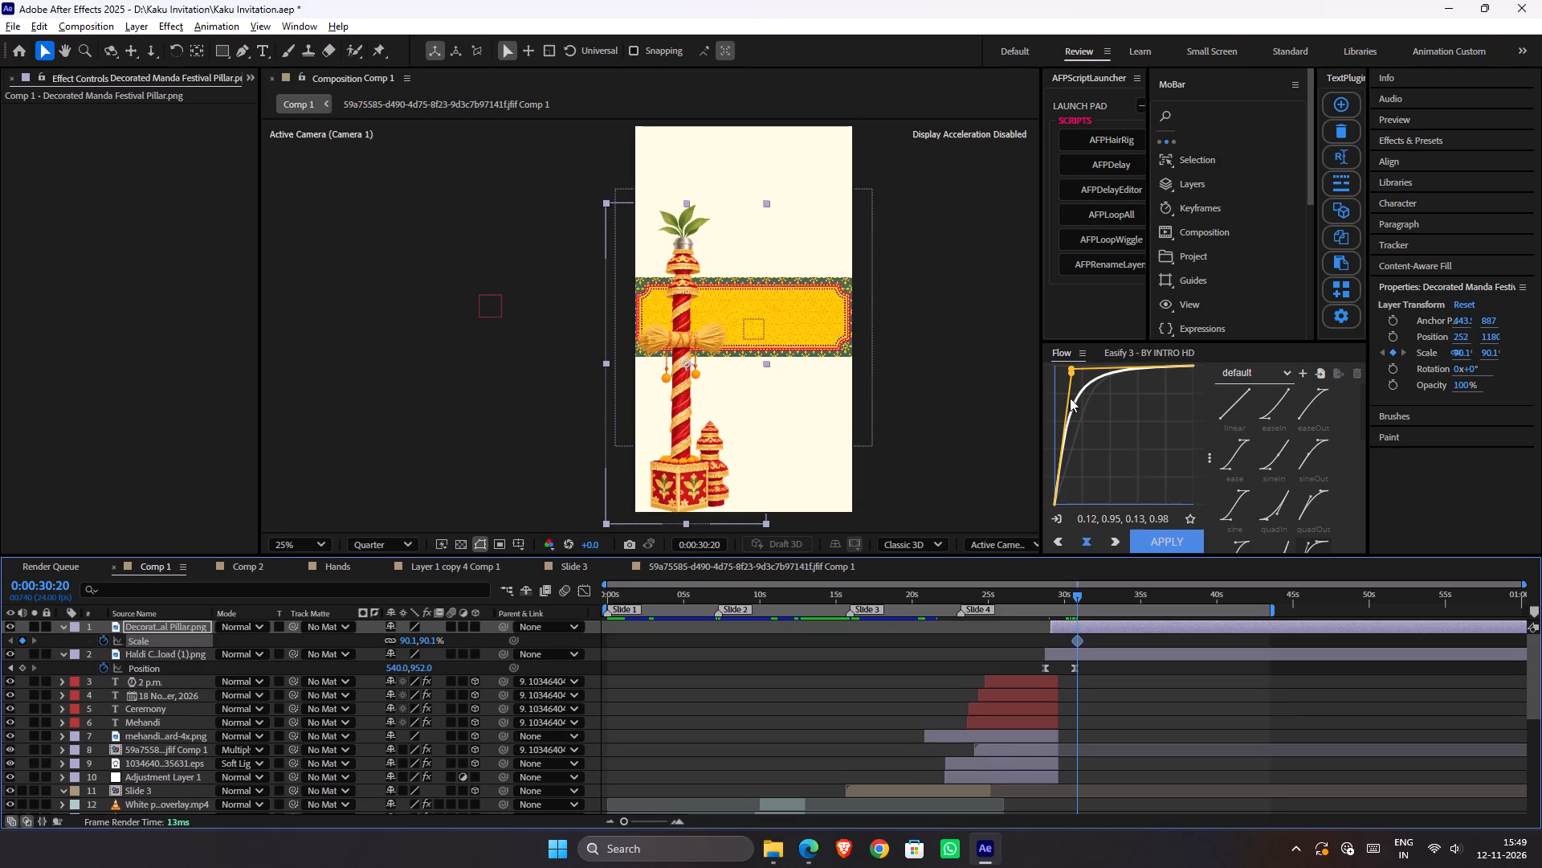
Move the pillar's anchor point straight down to below its base, outside the bottom of the frame, keeping Position X at 252.
key(y)
key(space)
key(space)
key(space)
key(space)
key(space)
key(space)
key(space)
drag(712, 398, 716, 373)
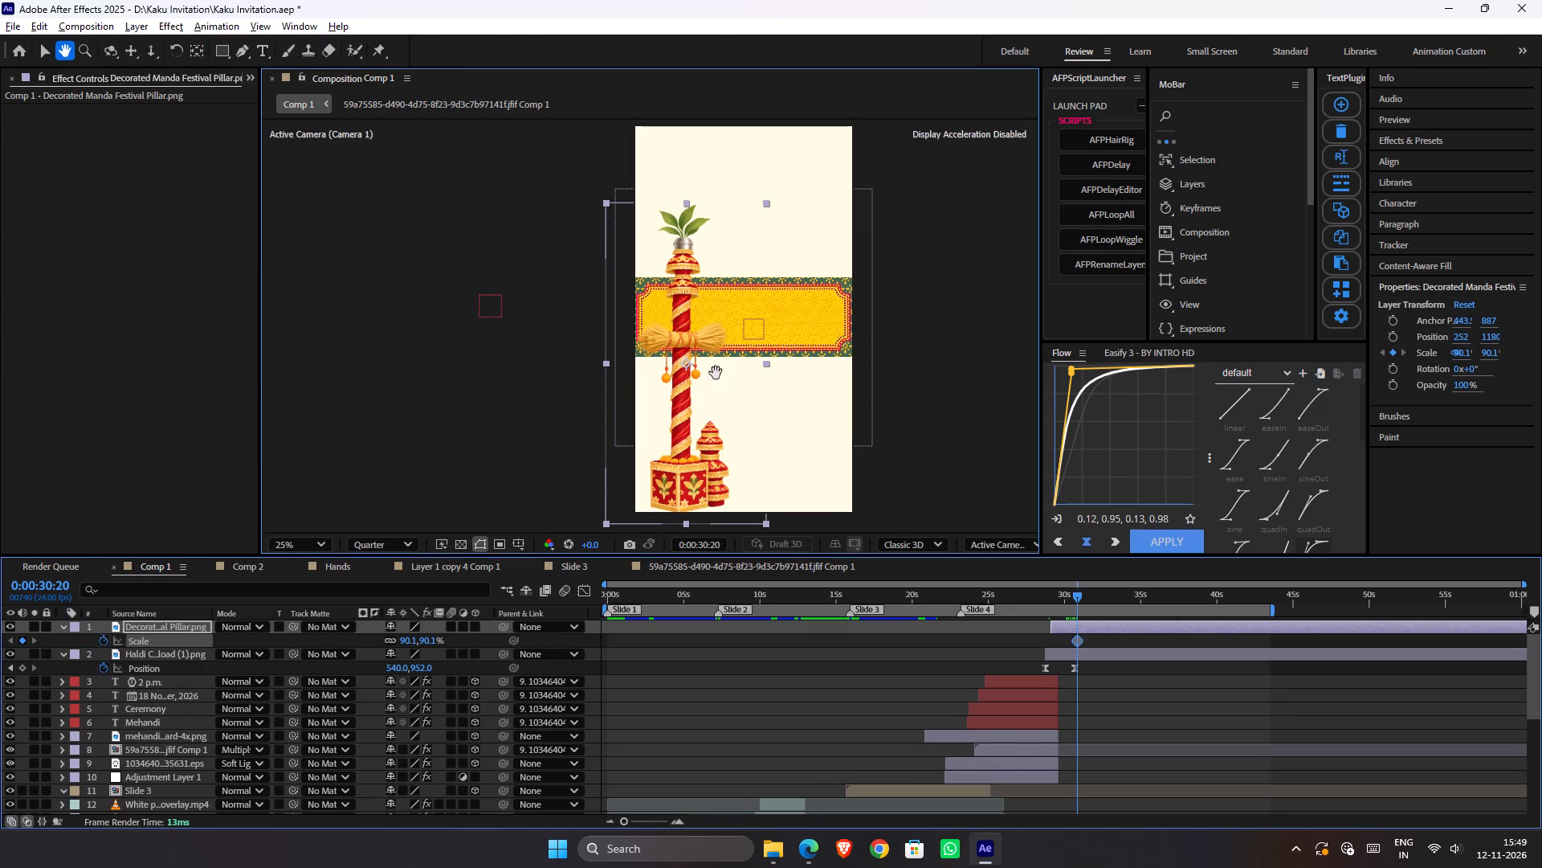
drag(716, 373, 722, 288)
drag(696, 255, 690, 501)
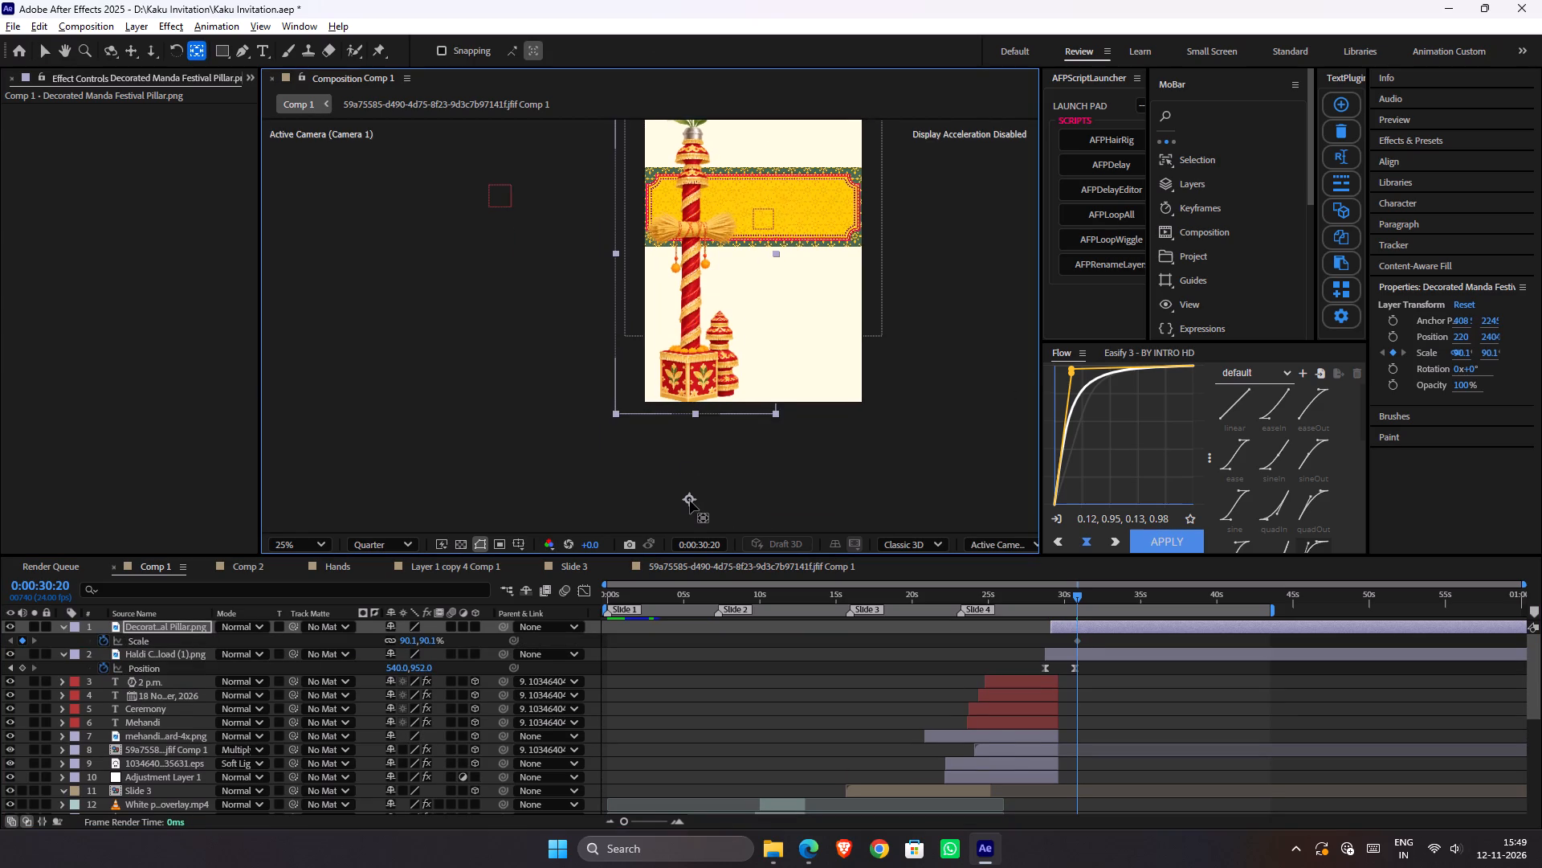
drag(690, 501, 694, 514)
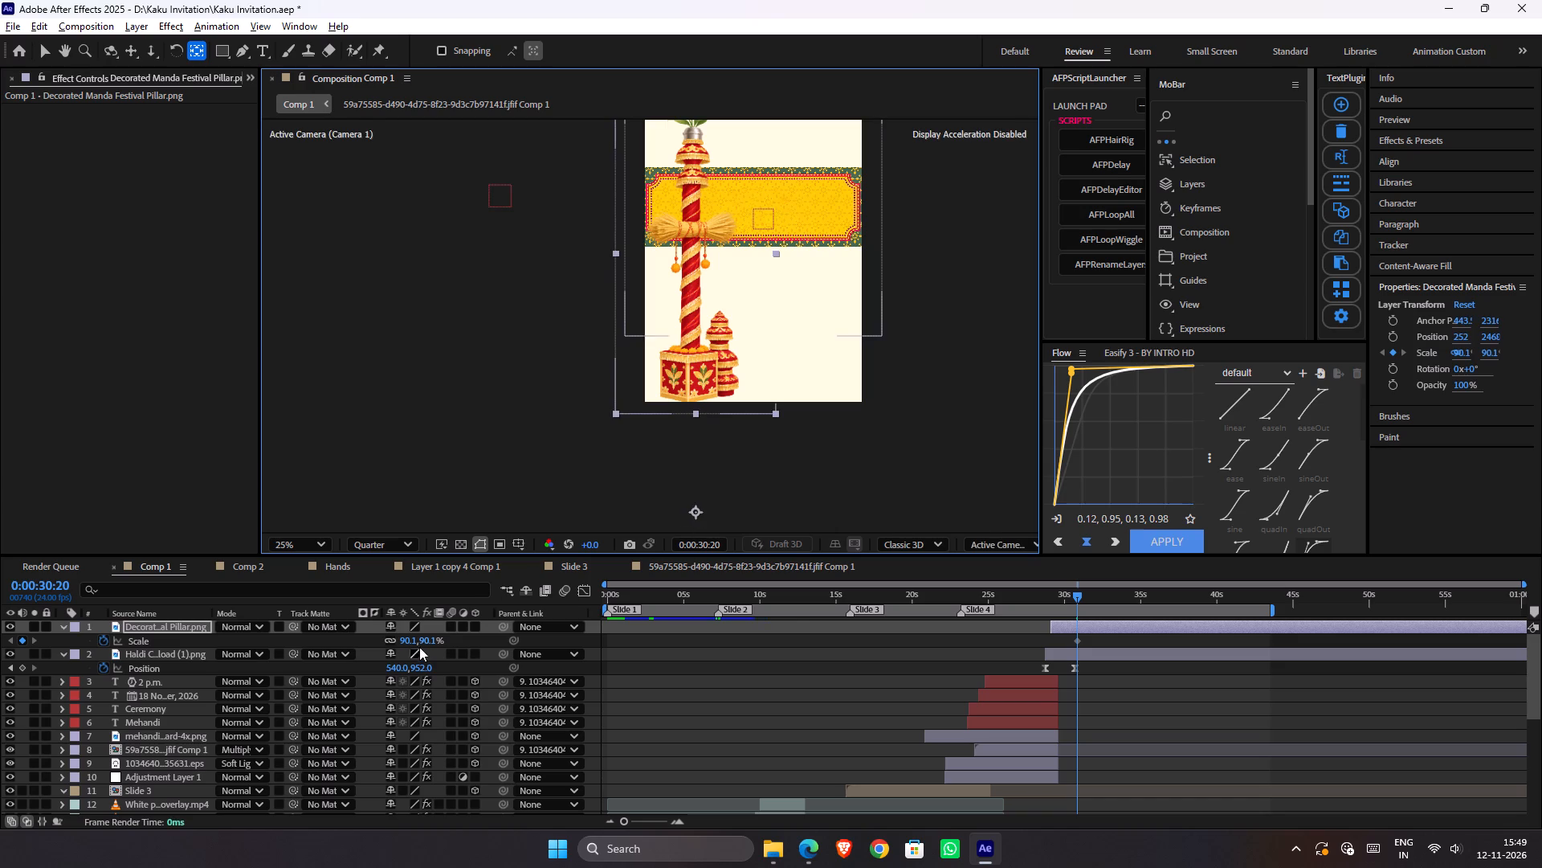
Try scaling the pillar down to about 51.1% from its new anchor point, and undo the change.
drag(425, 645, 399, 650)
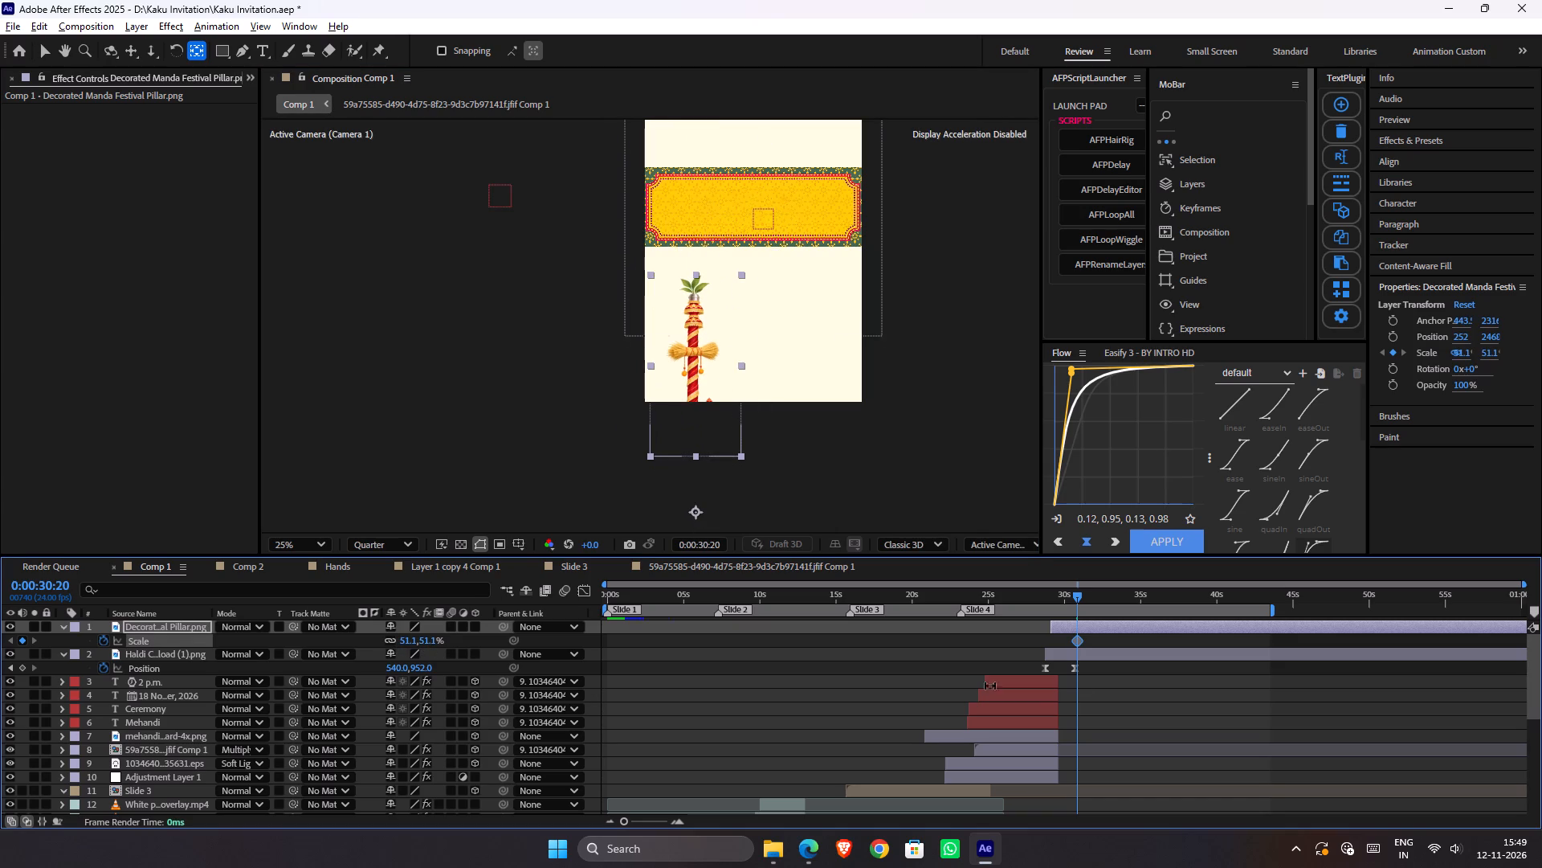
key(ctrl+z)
Set the Decorated Manda pillar's Scale to 44.1% at the layer's start, 0:00:29:03.
key(i)
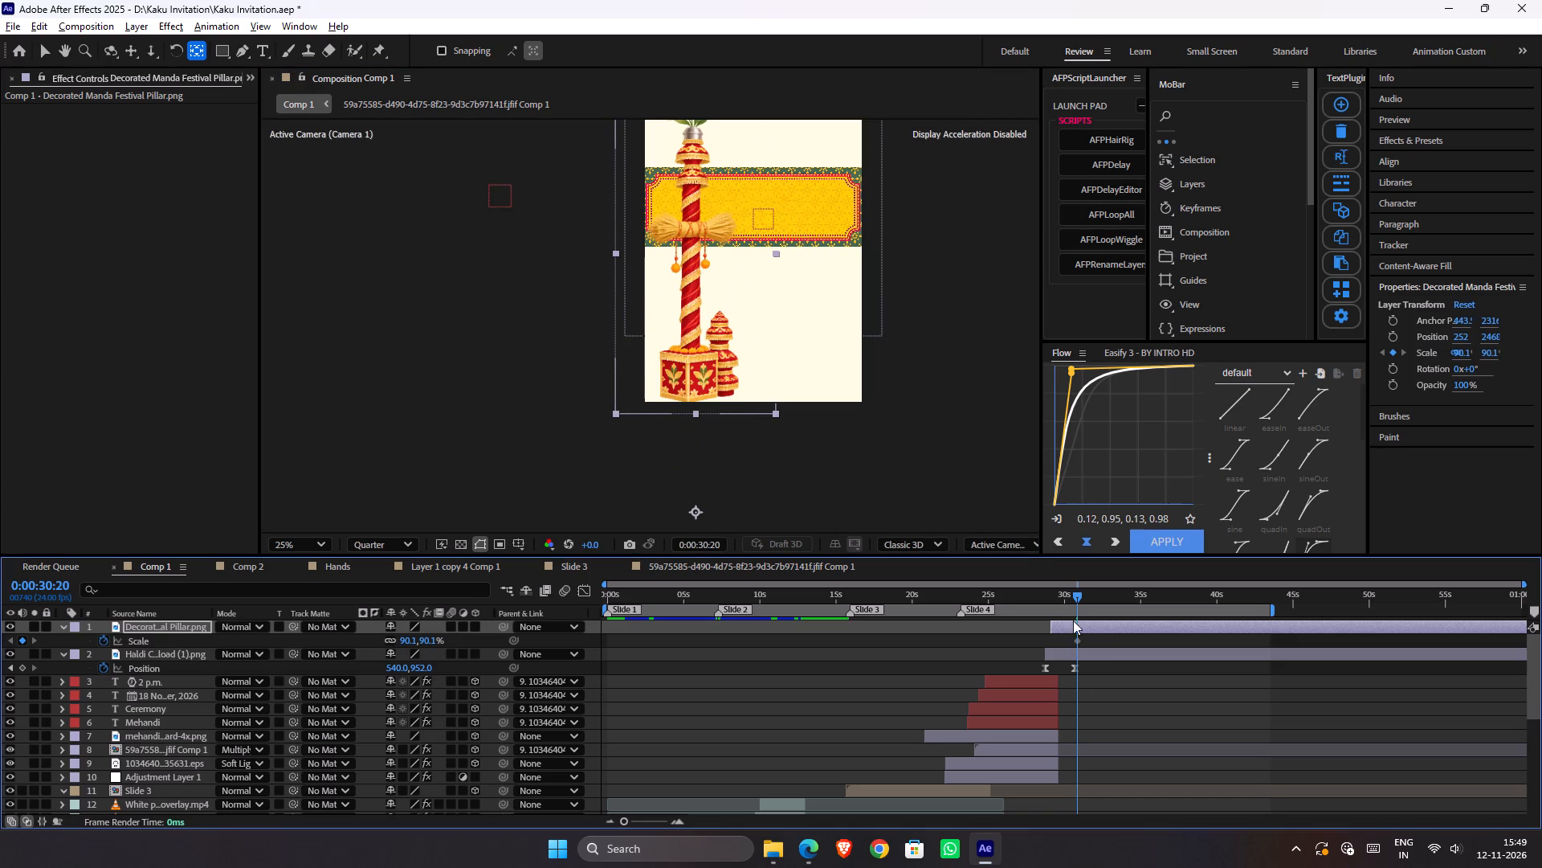
key(v)
drag(427, 637, 401, 638)
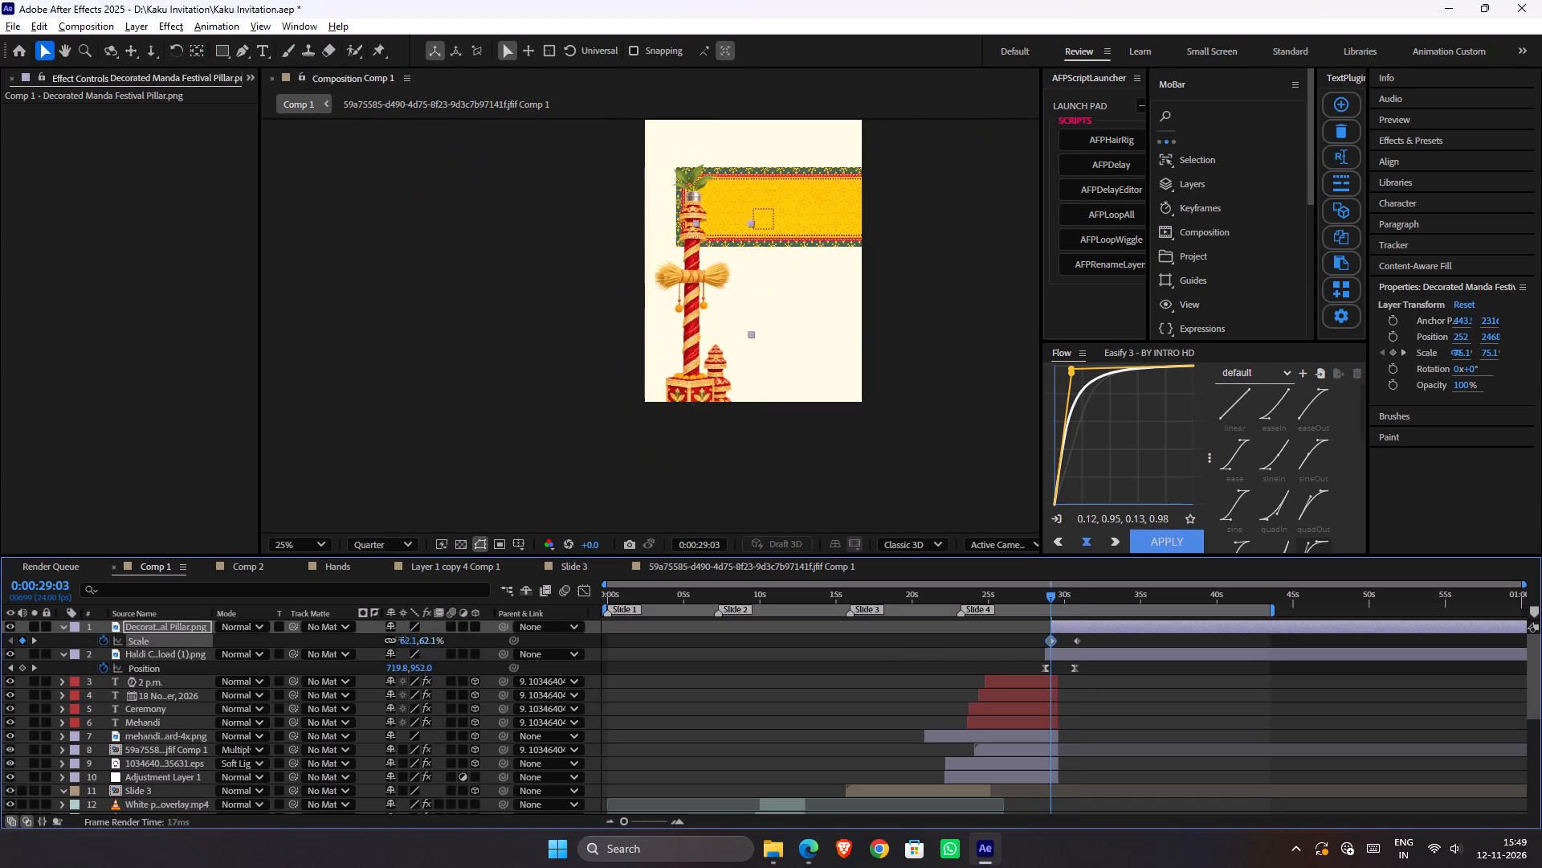
drag(401, 638, 391, 637)
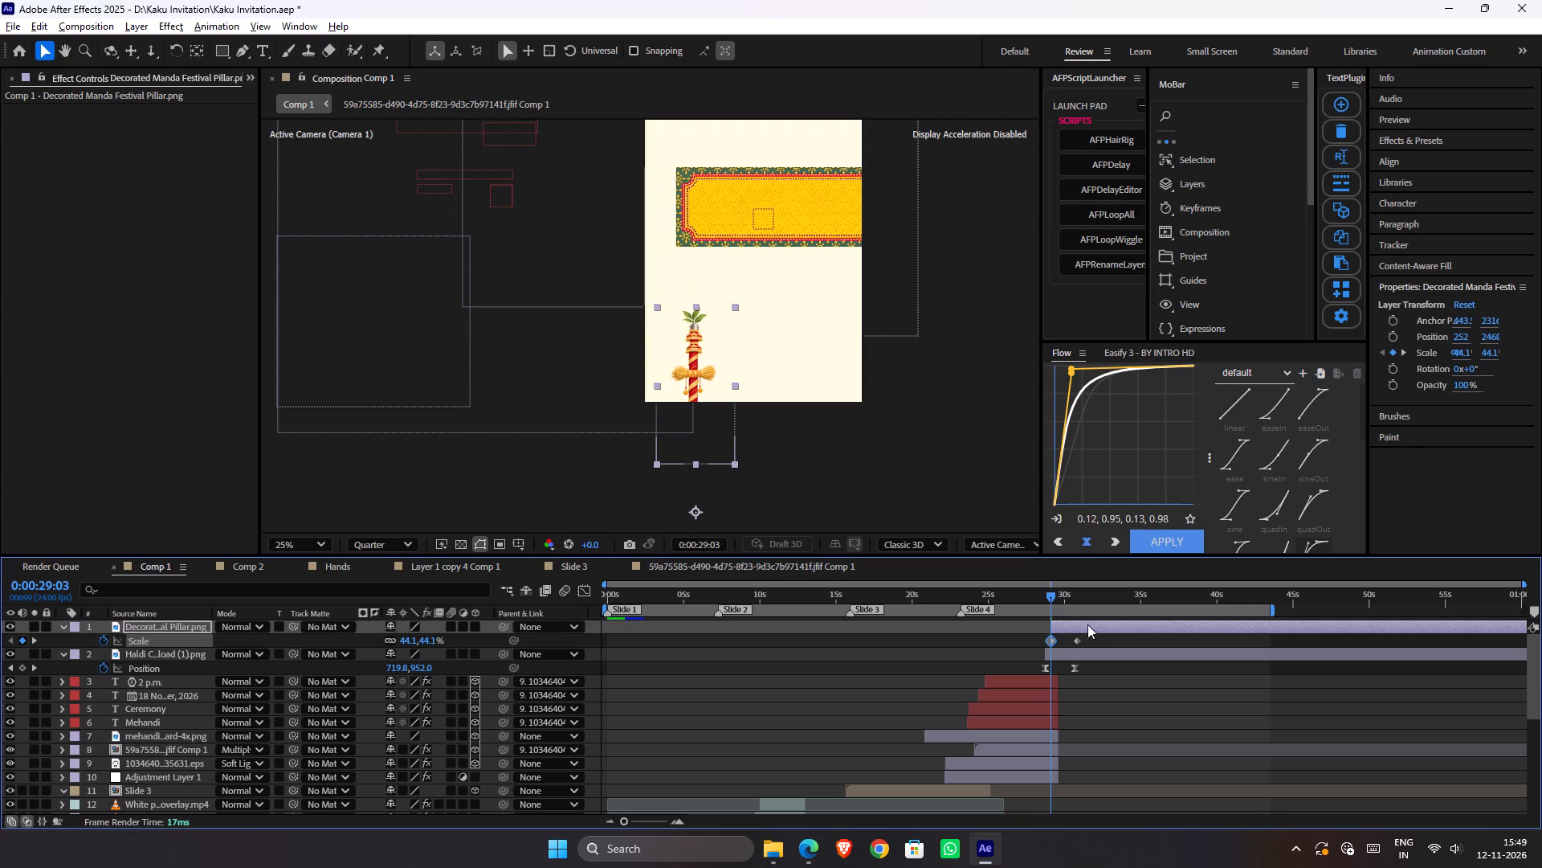
Apply the Flow easing curve 0.12, 0.95, 0.13, 0.98 to both of the pillar's Scale keyframes.
drag(1094, 639, 1049, 645)
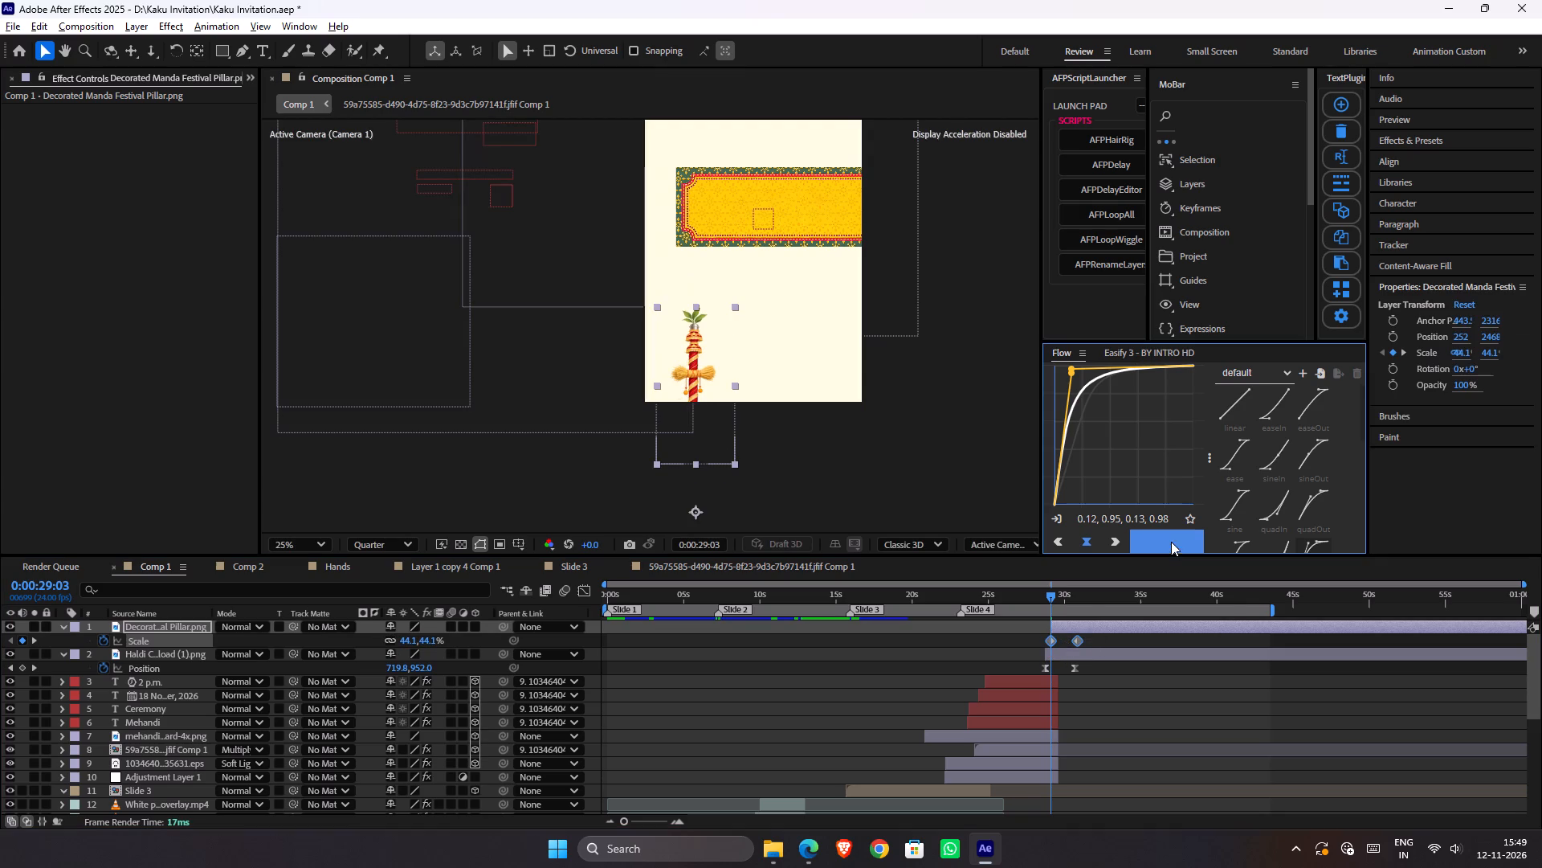
click(1171, 542)
Preview the transition into the sign board and pillar animation, starting before the board slides in, with the whole frame in view.
drag(1051, 588, 1033, 589)
key(space)
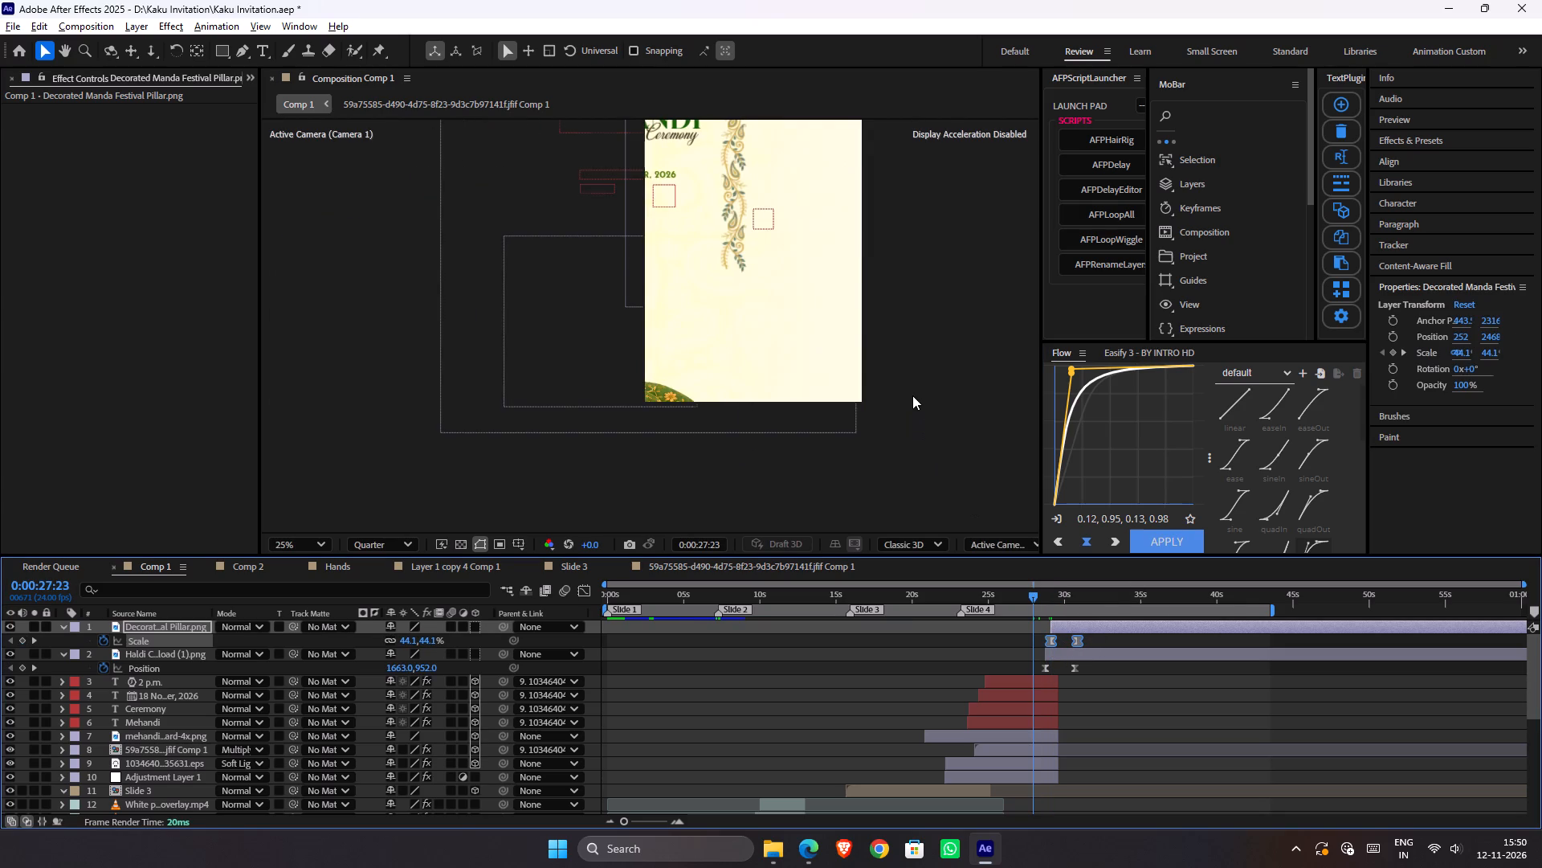
key(space)
key(space)
key(space)
key(space)
key(space)
key(space)
key(space)
key(space)
key(space)
key(space)
key(space)
key(space)
key(space)
key(space)
key(space)
key(space)
key(space)
key(space)
key(space)
key(space)
key(space)
drag(817, 283, 819, 342)
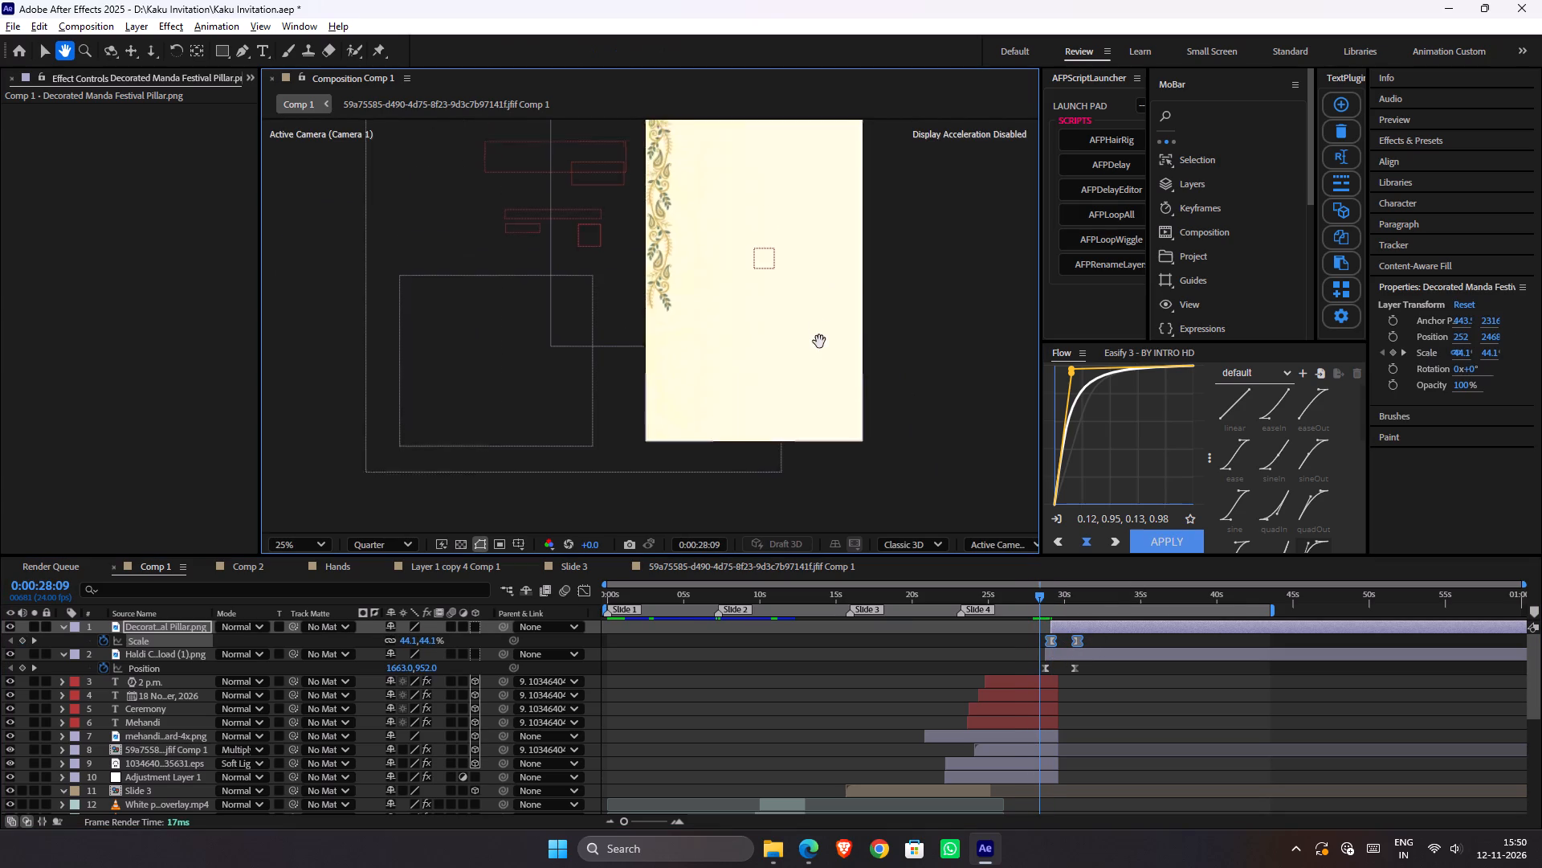
drag(819, 342, 802, 402)
key(space)
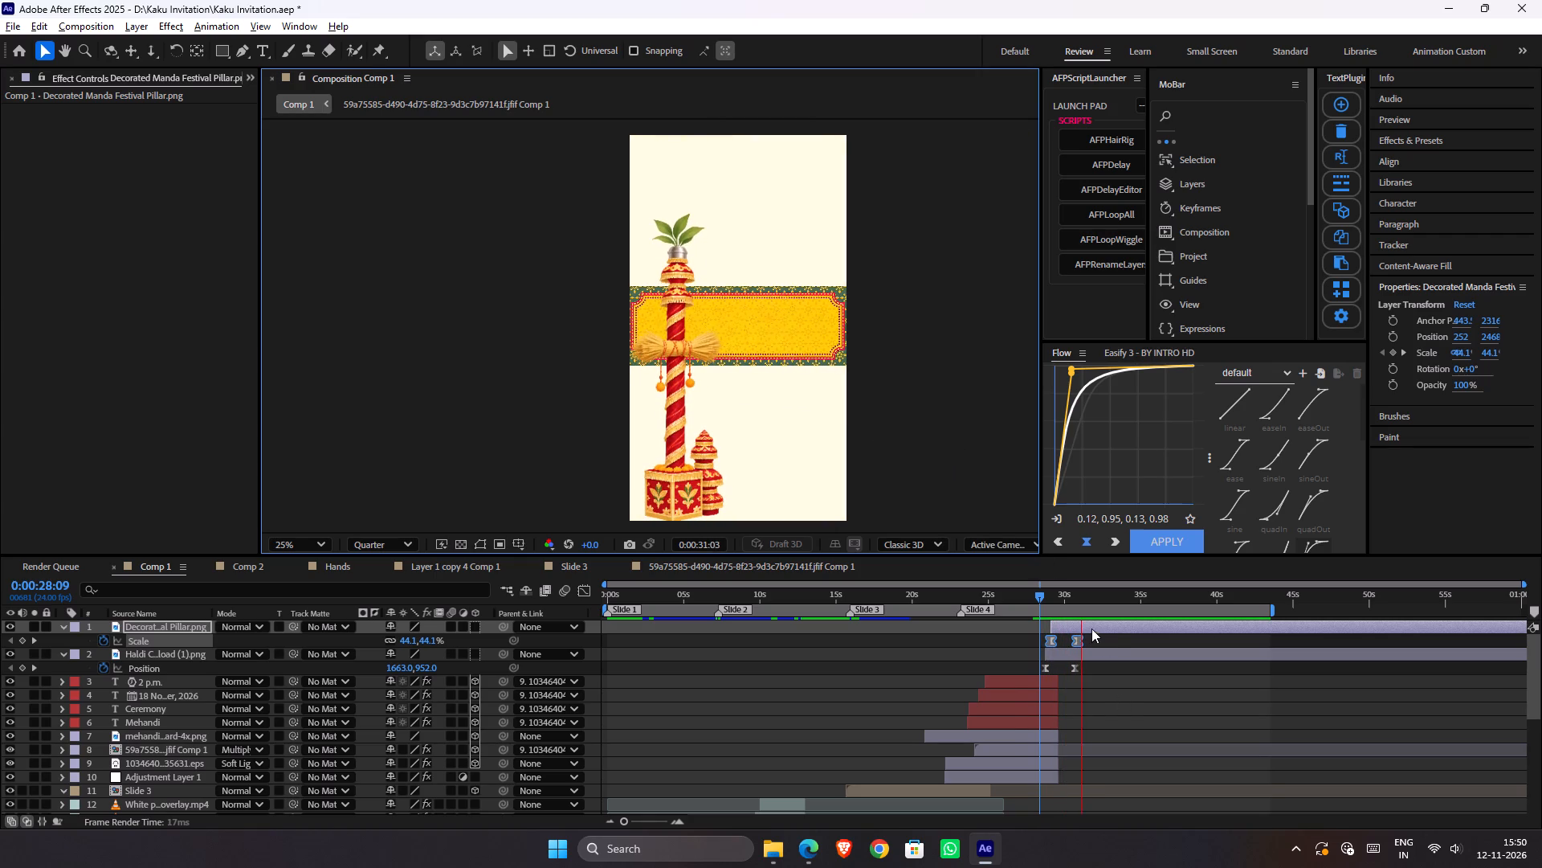
key(space)
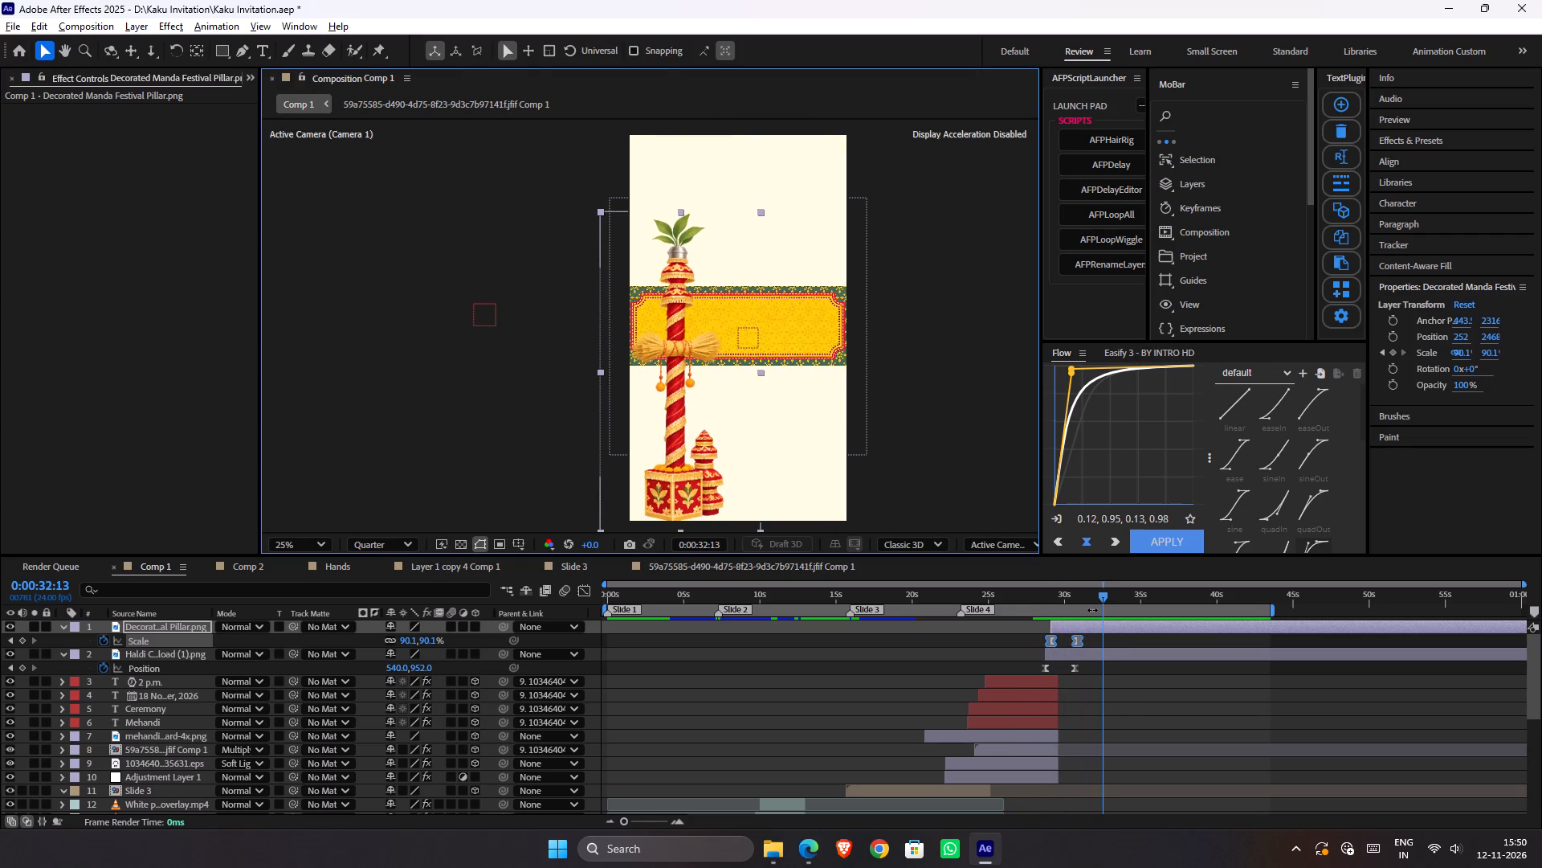
drag(1067, 600, 1014, 619)
key(space)
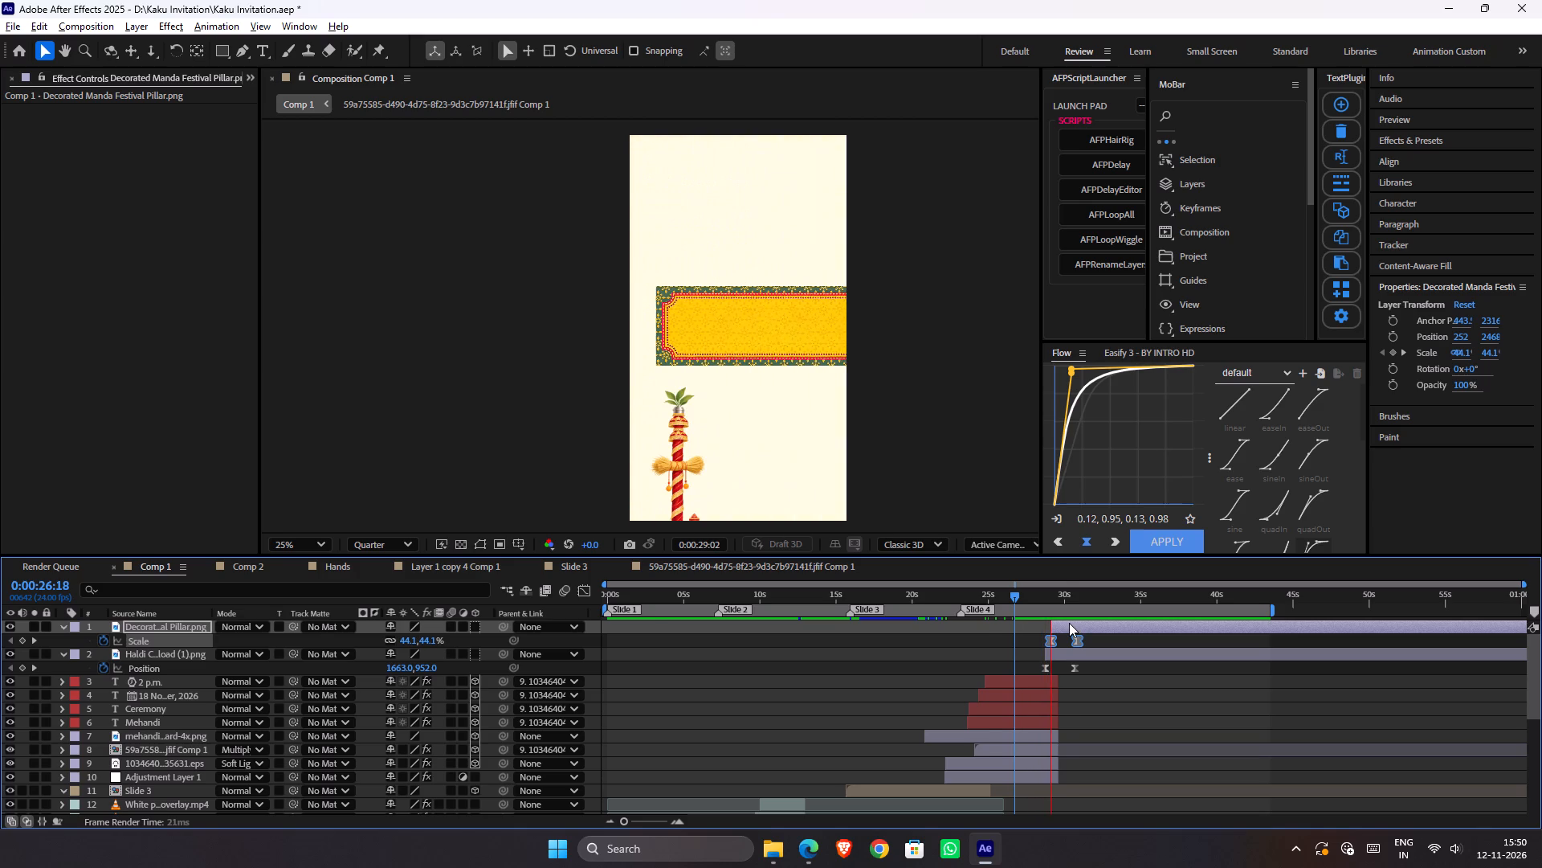
key(space)
Save the project.
key(ctrl+s)
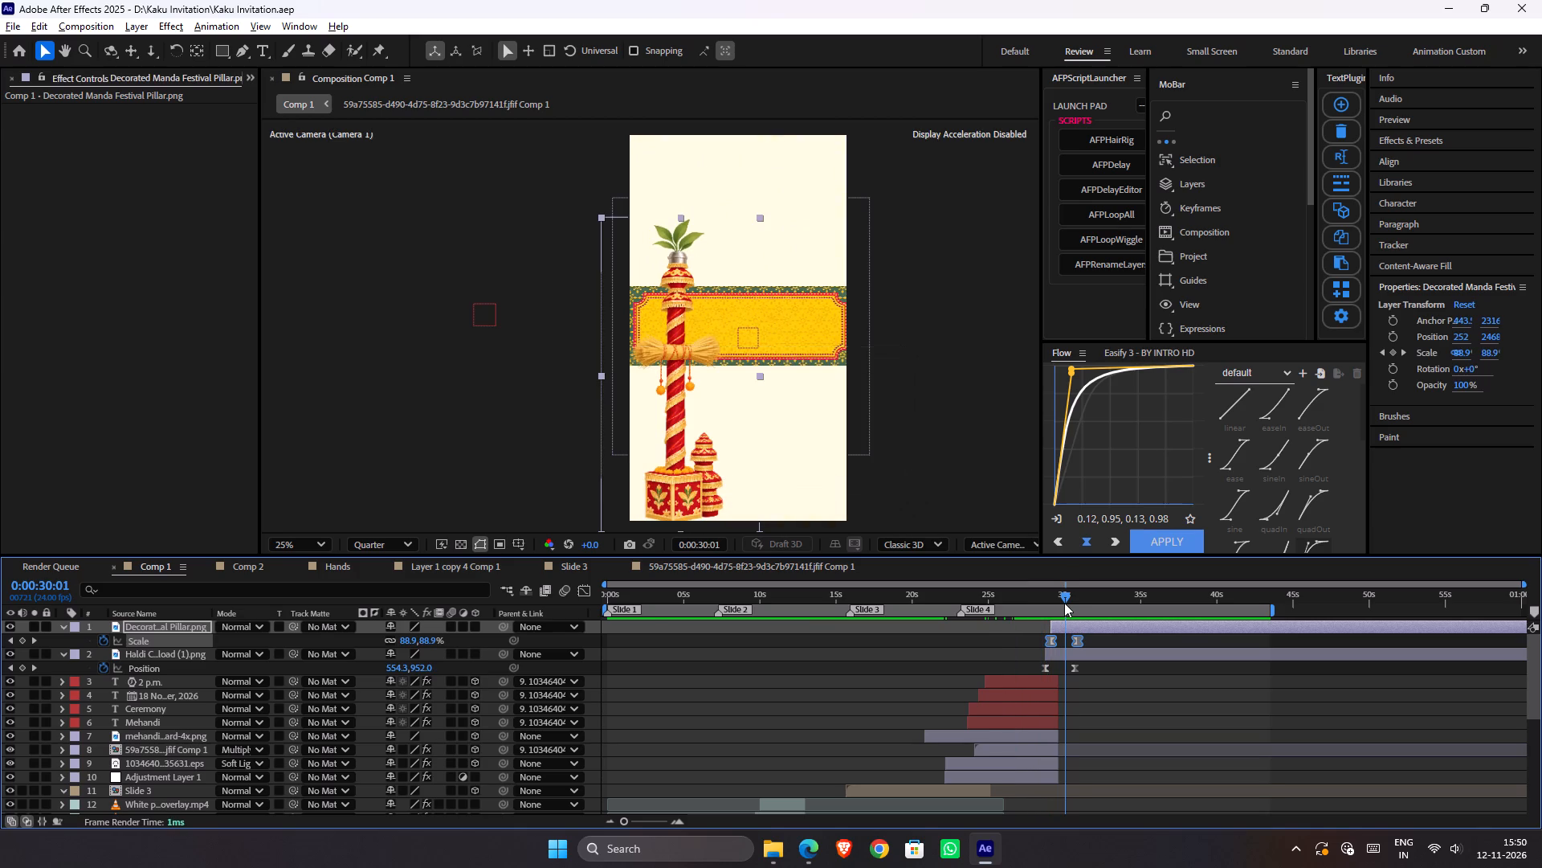
Duplicate the Mehandi slide's four text layers and move the copies above the pillar layer in the layer stack.
click(1018, 682)
shift+click(1005, 719)
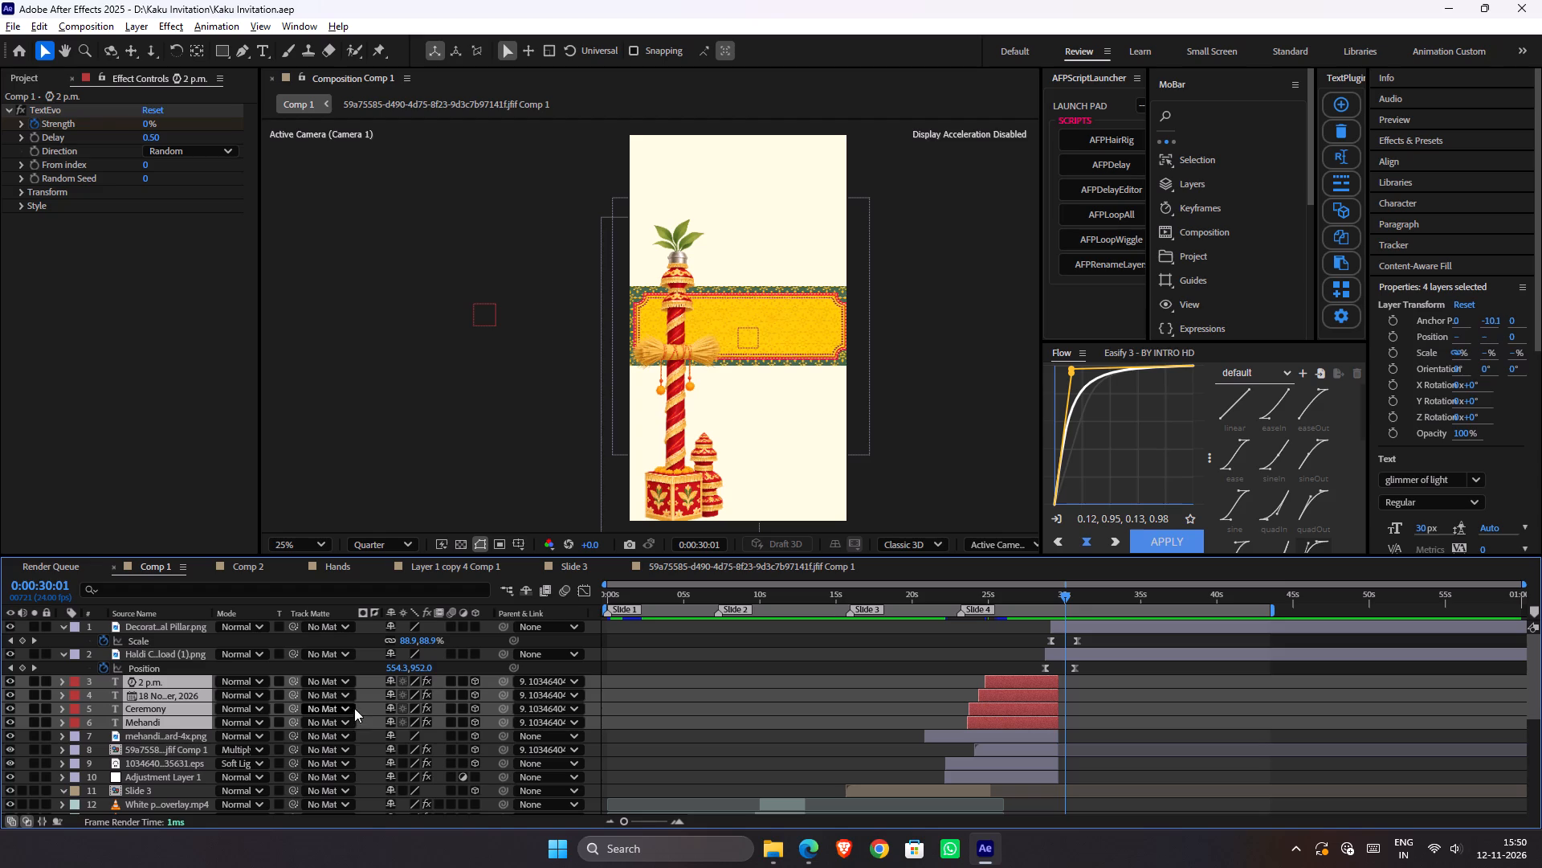
key(ctrl+d)
drag(168, 682, 173, 624)
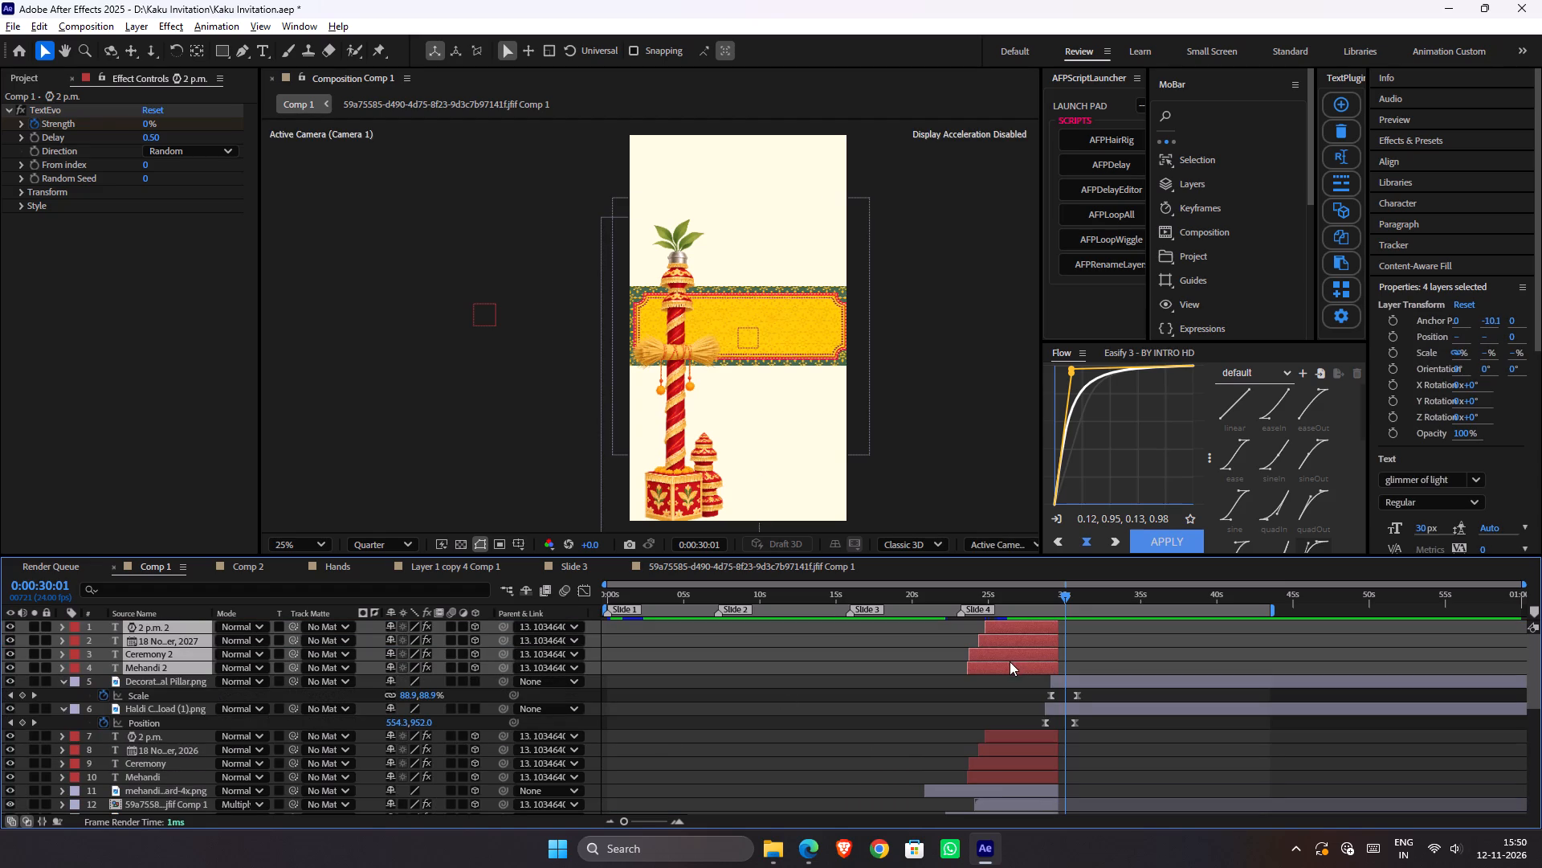
Parent the copied Ceremony, date and time text layers to the Mehandi 2 title layer.
ctrl+click(1010, 665)
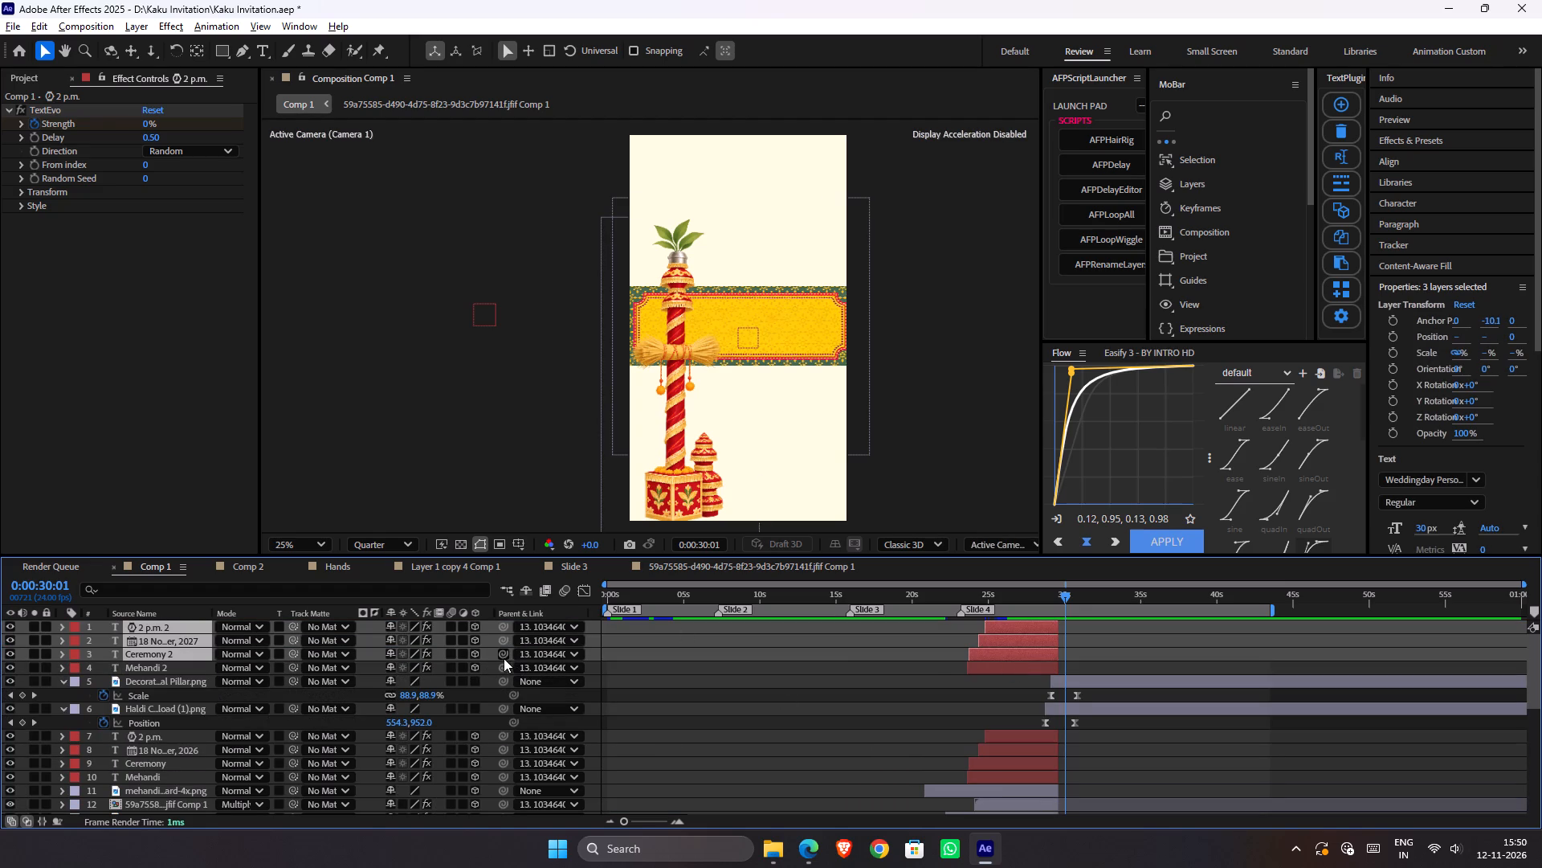
drag(503, 658, 488, 669)
Shift the four copied text layers later in time so the Mehandi 2 title starts together with the pillar layer, just after 0:00:29:00.
click(172, 667)
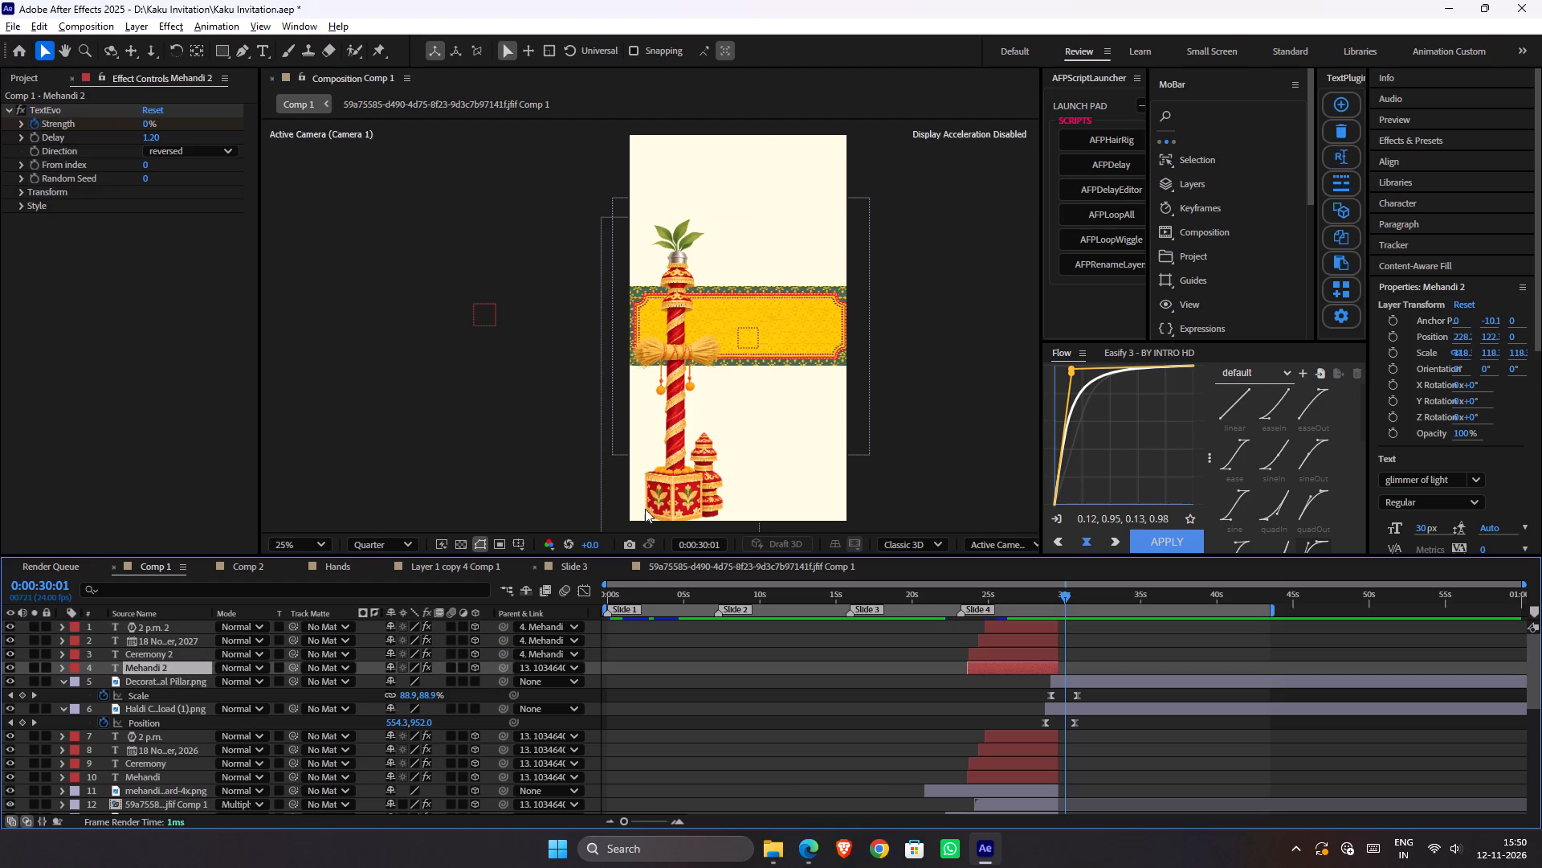
shift+click(1037, 626)
drag(1016, 663, 1099, 661)
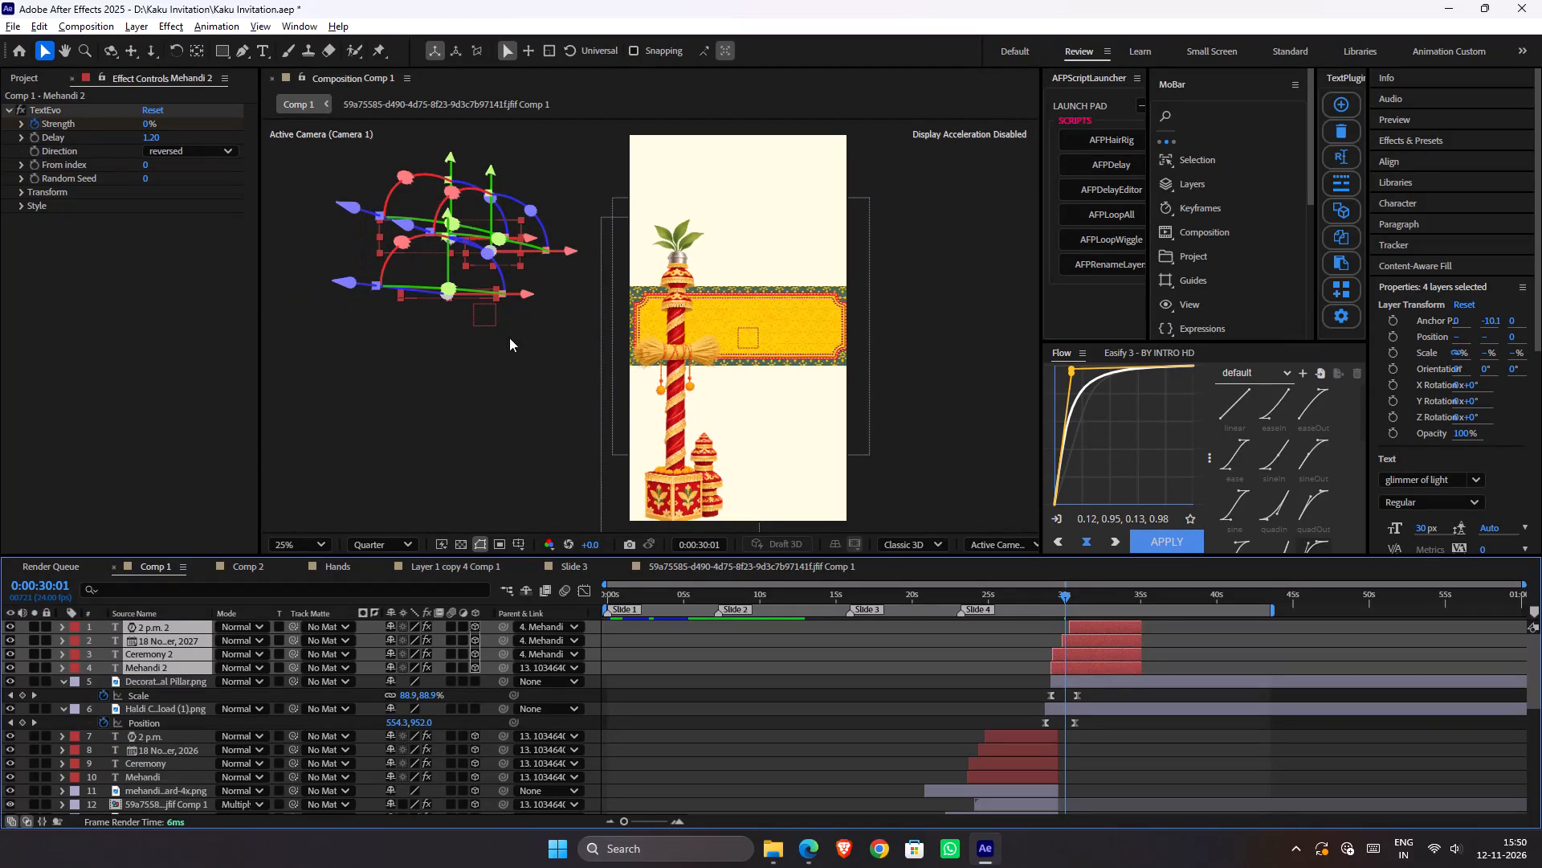
Move the Mehandi 2 title into the frame and down onto the yellow sign board, at about X 595, Y 226.
click(746, 688)
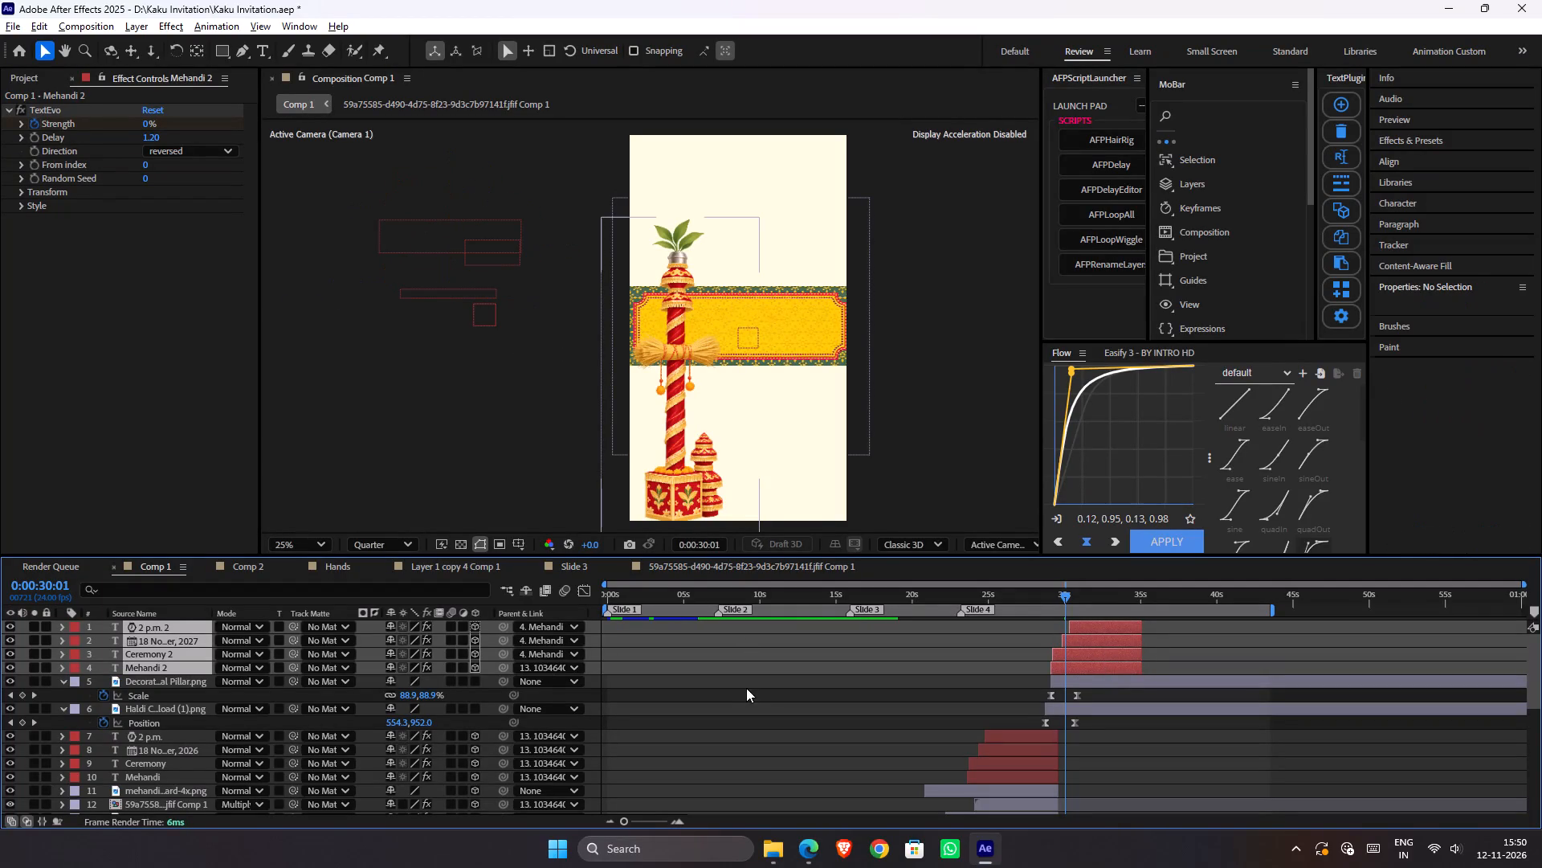
click(1067, 672)
drag(533, 236, 848, 250)
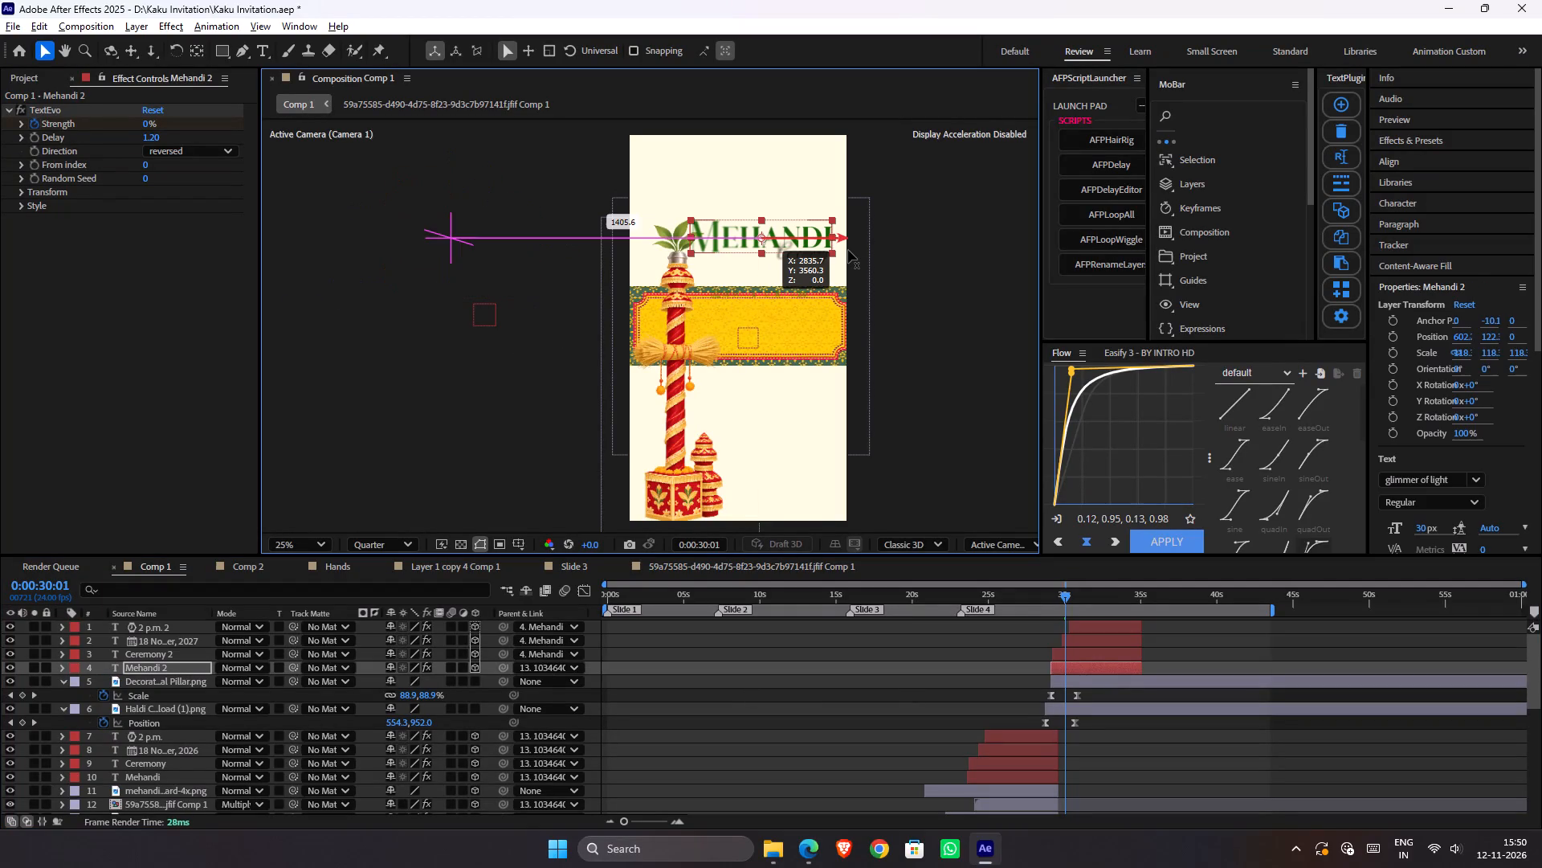
drag(848, 250, 842, 251)
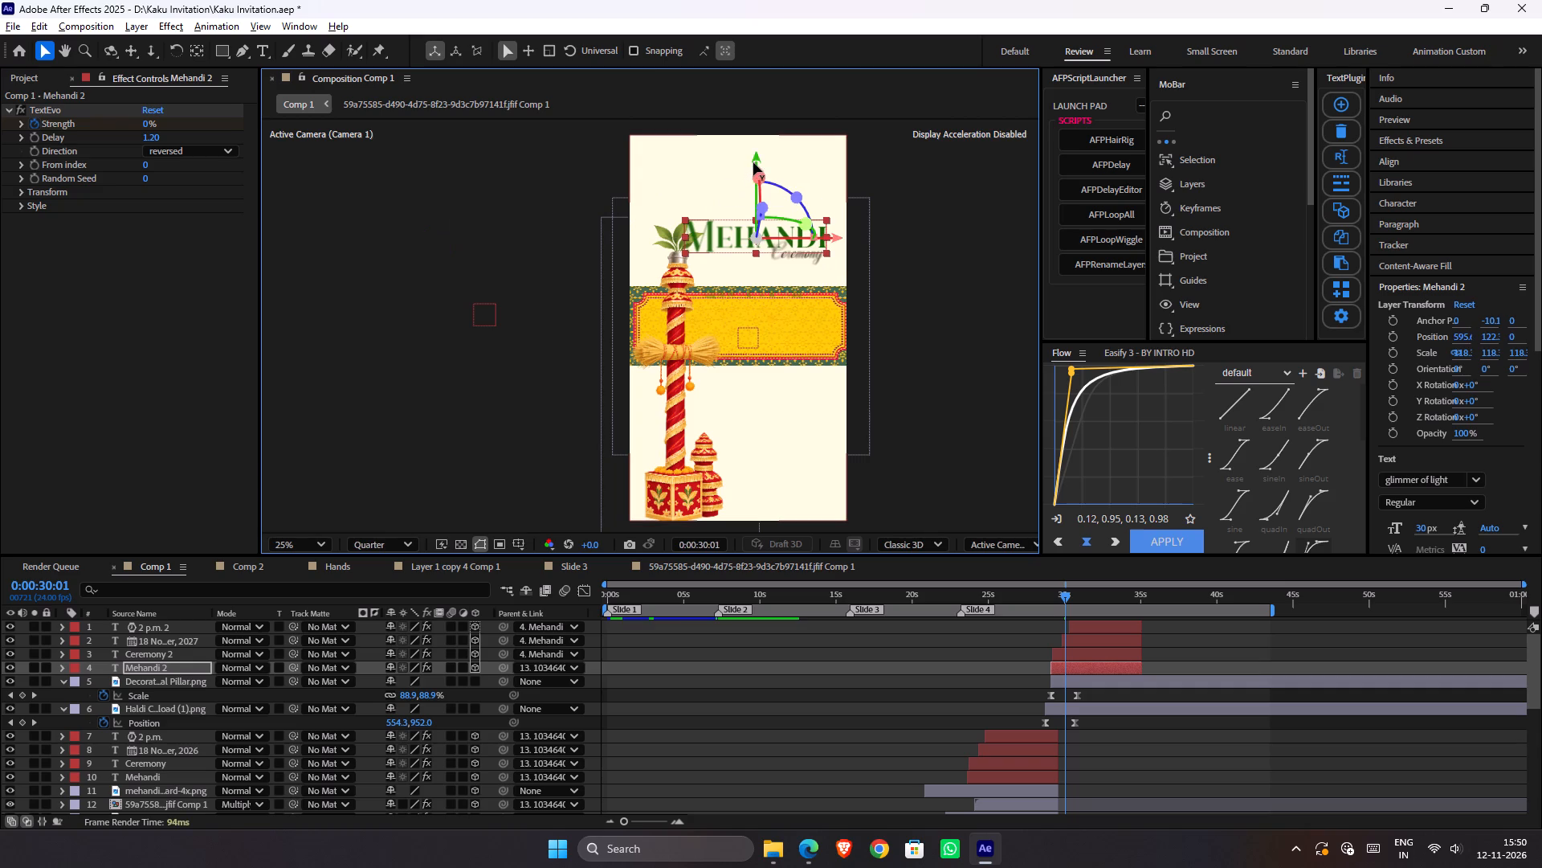
click(756, 158)
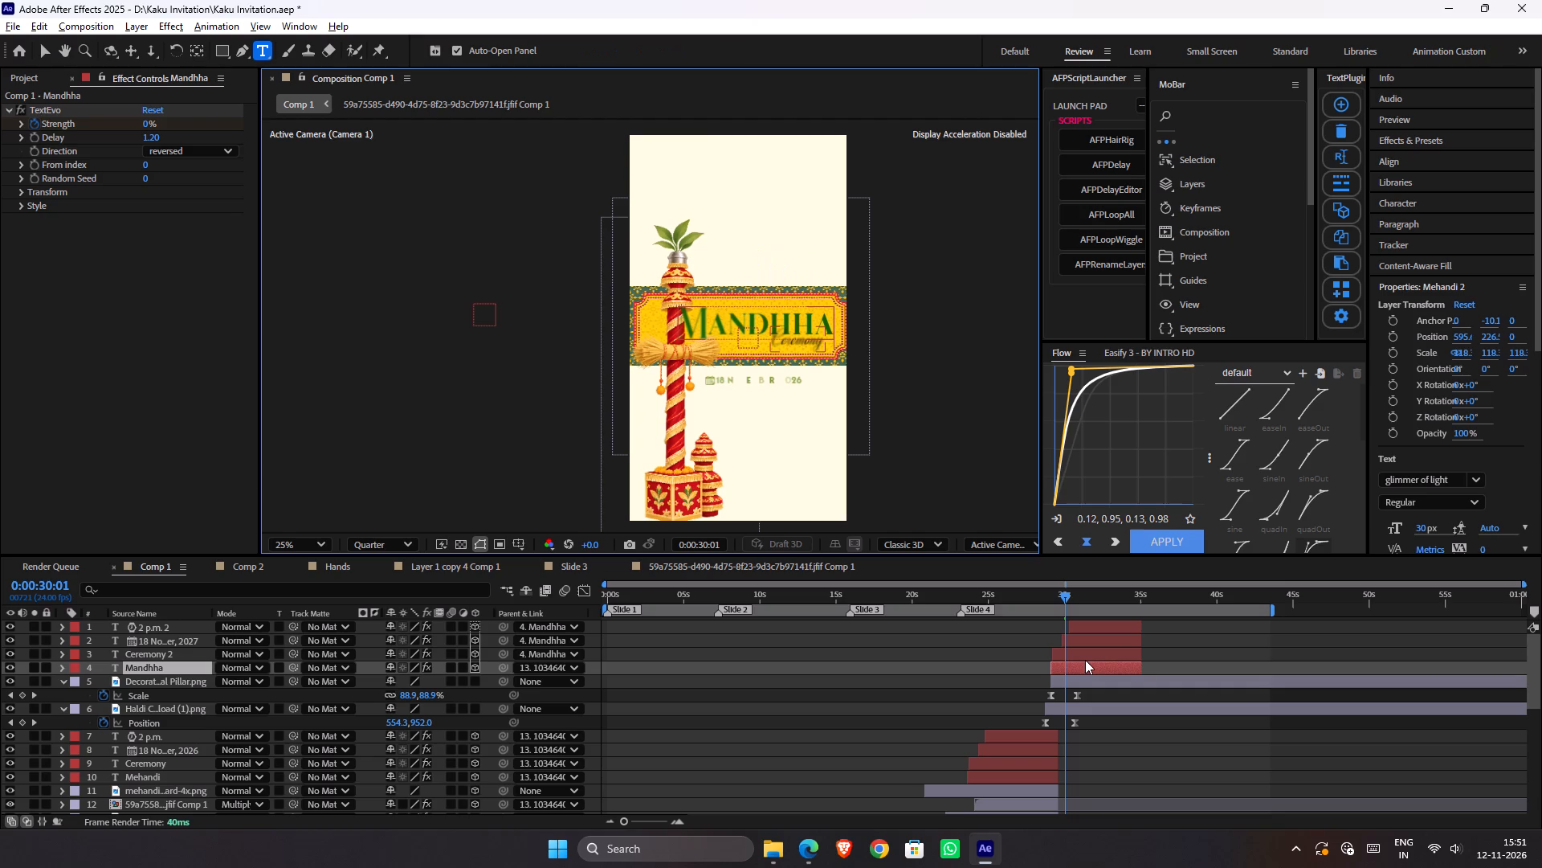
Correct the copied title's text to read Mandha.
key(Left)
key(BackSpace)
key(Return)
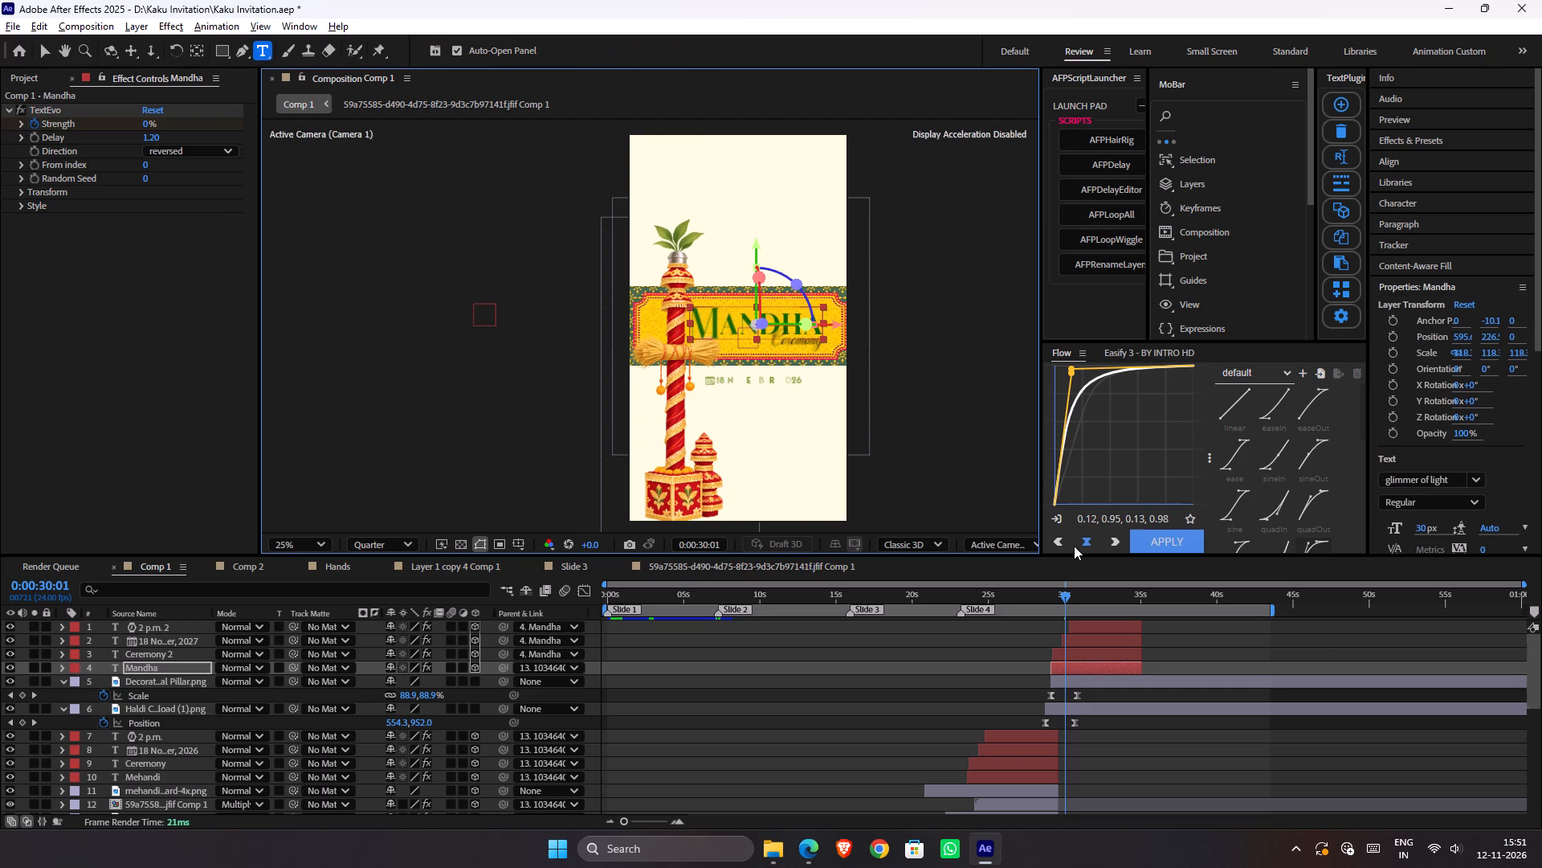
Shift the Mandha title about 14.5 px to the right on the sign board.
key(v)
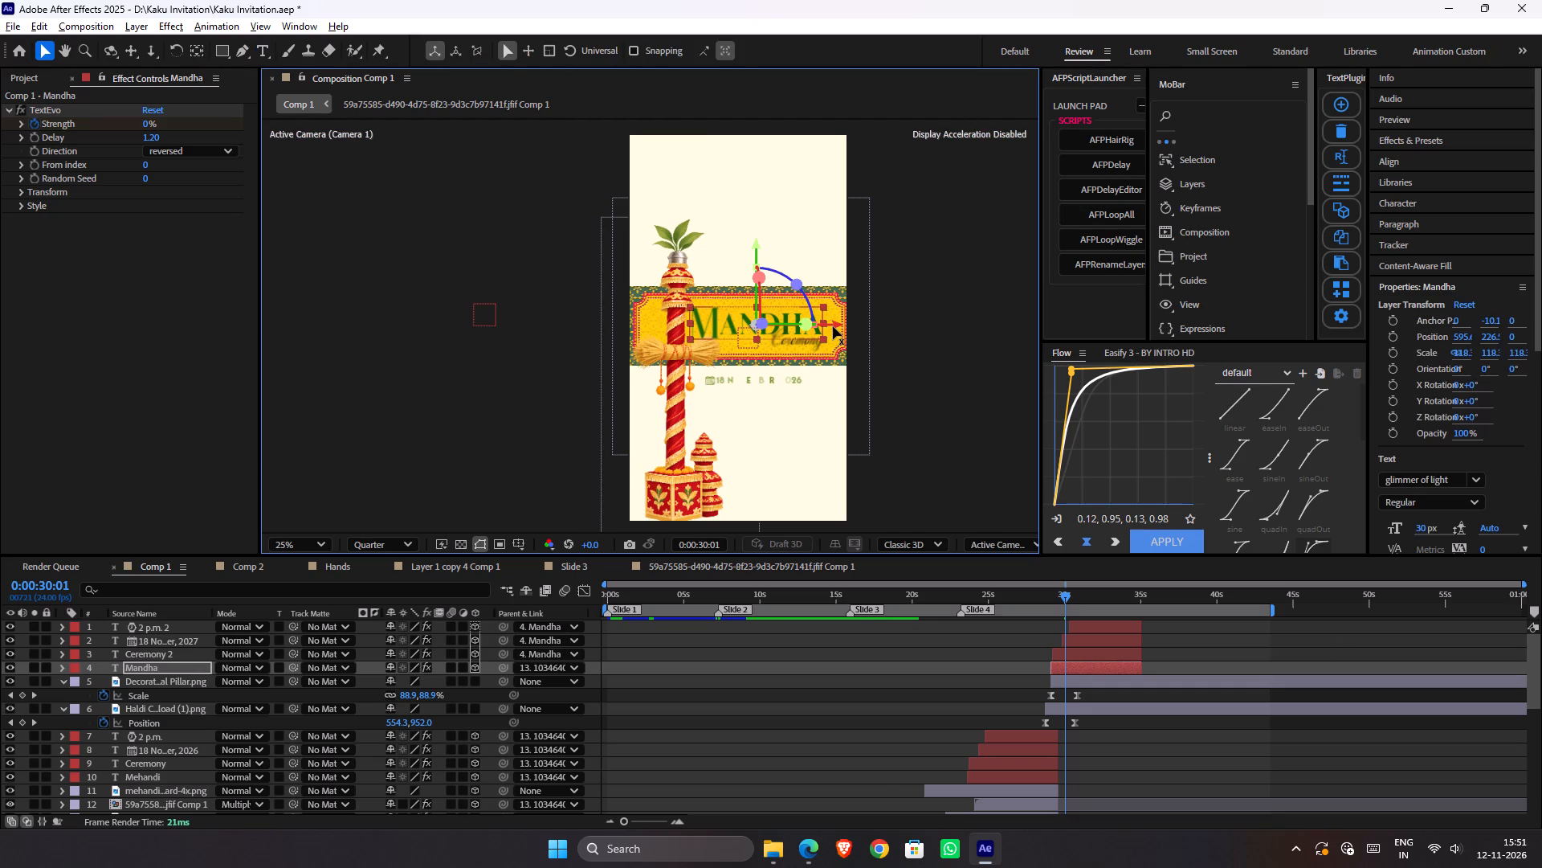
click(833, 326)
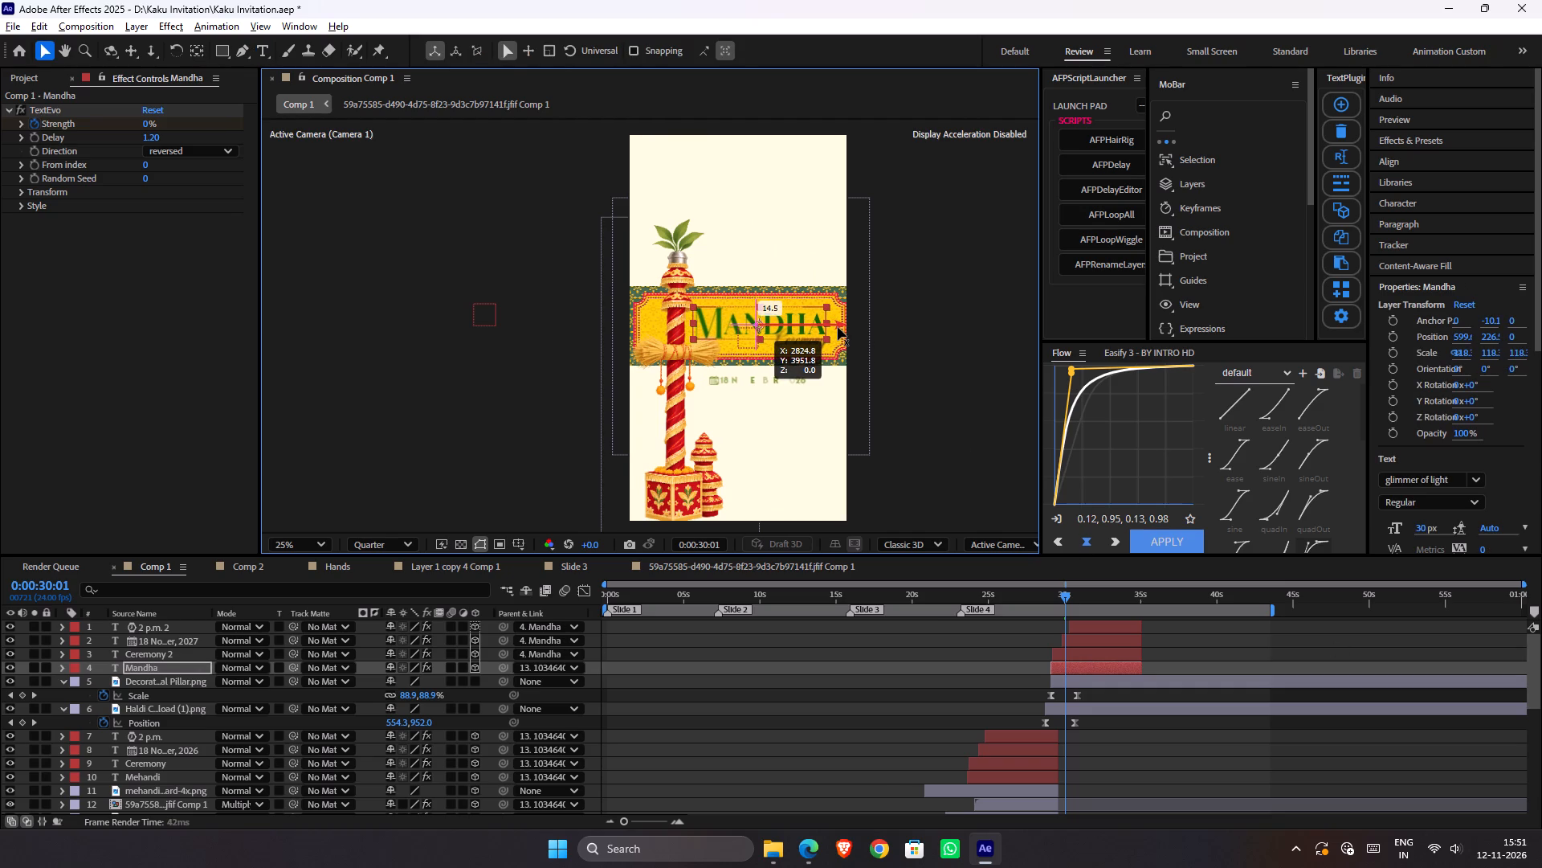
Nudge the copied Ceremony text left to Position X 32 beneath the Mandha title, and save the project.
click(1075, 652)
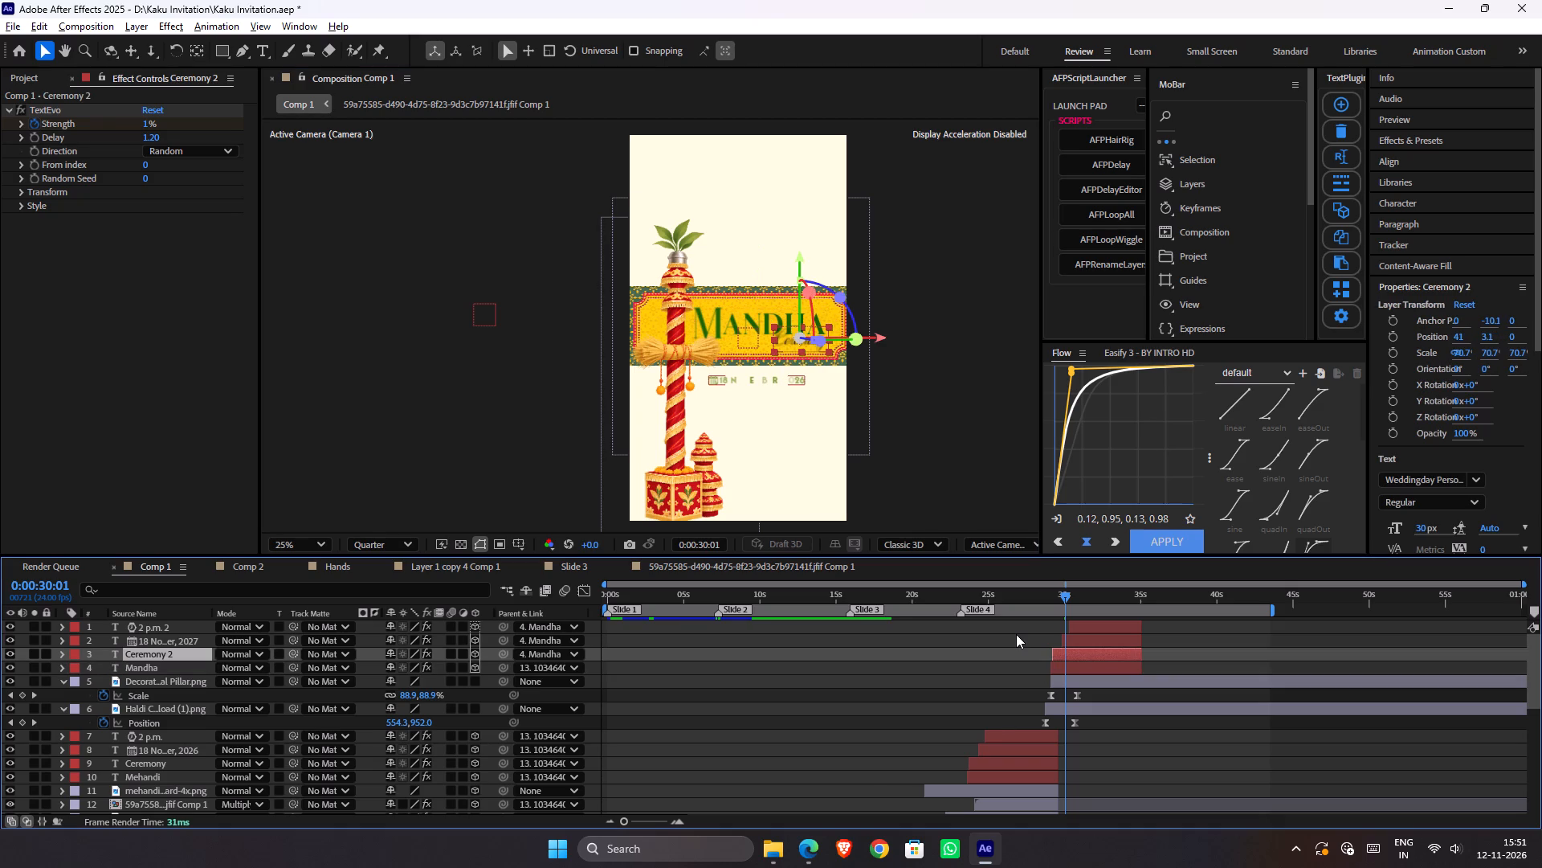
key(shift+Left)
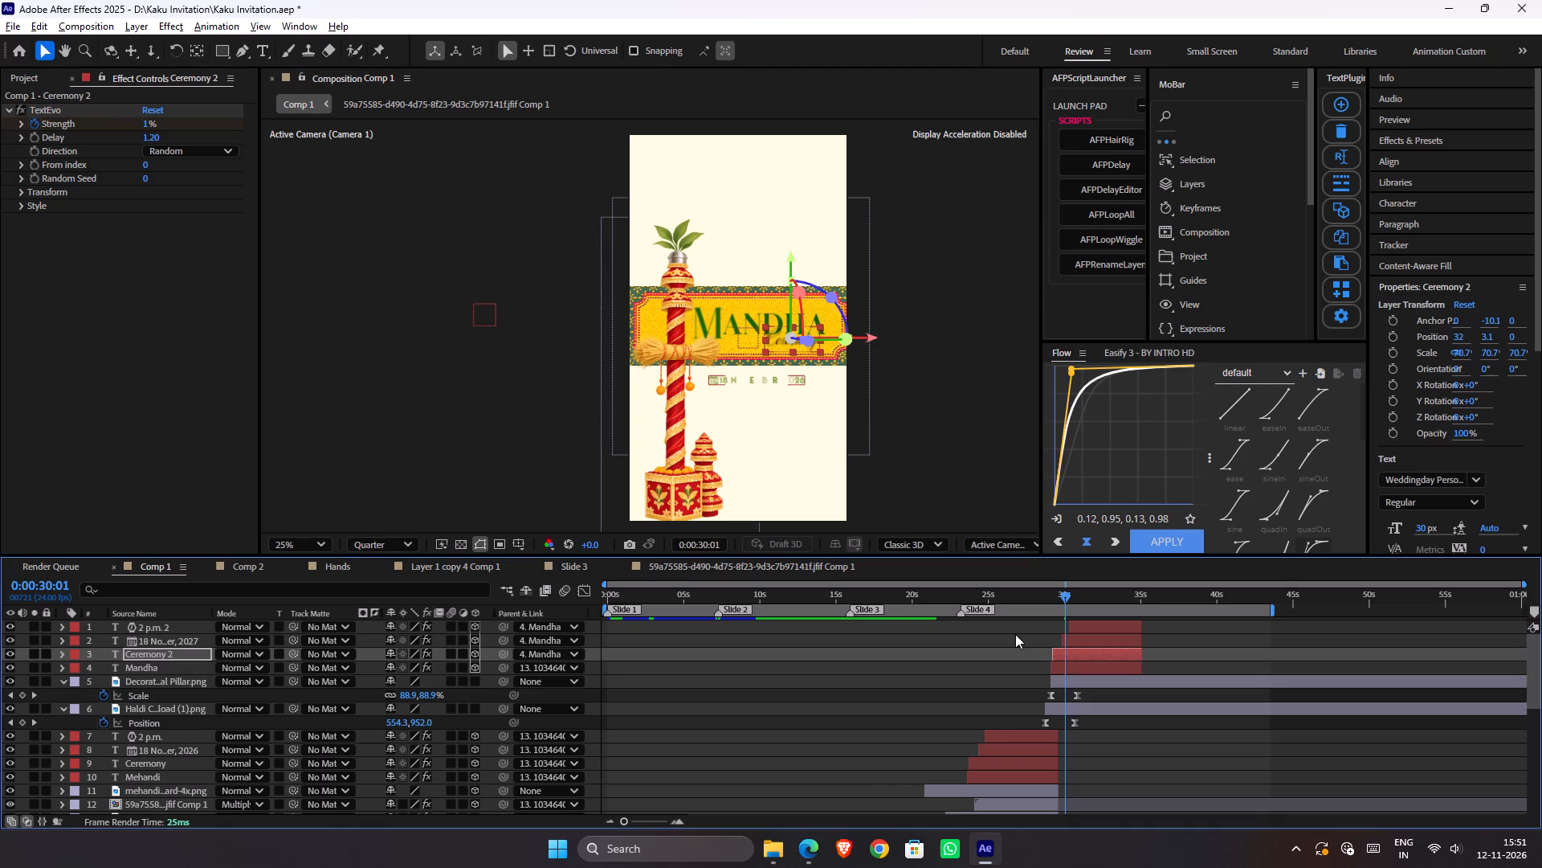
key(ctrl+s)
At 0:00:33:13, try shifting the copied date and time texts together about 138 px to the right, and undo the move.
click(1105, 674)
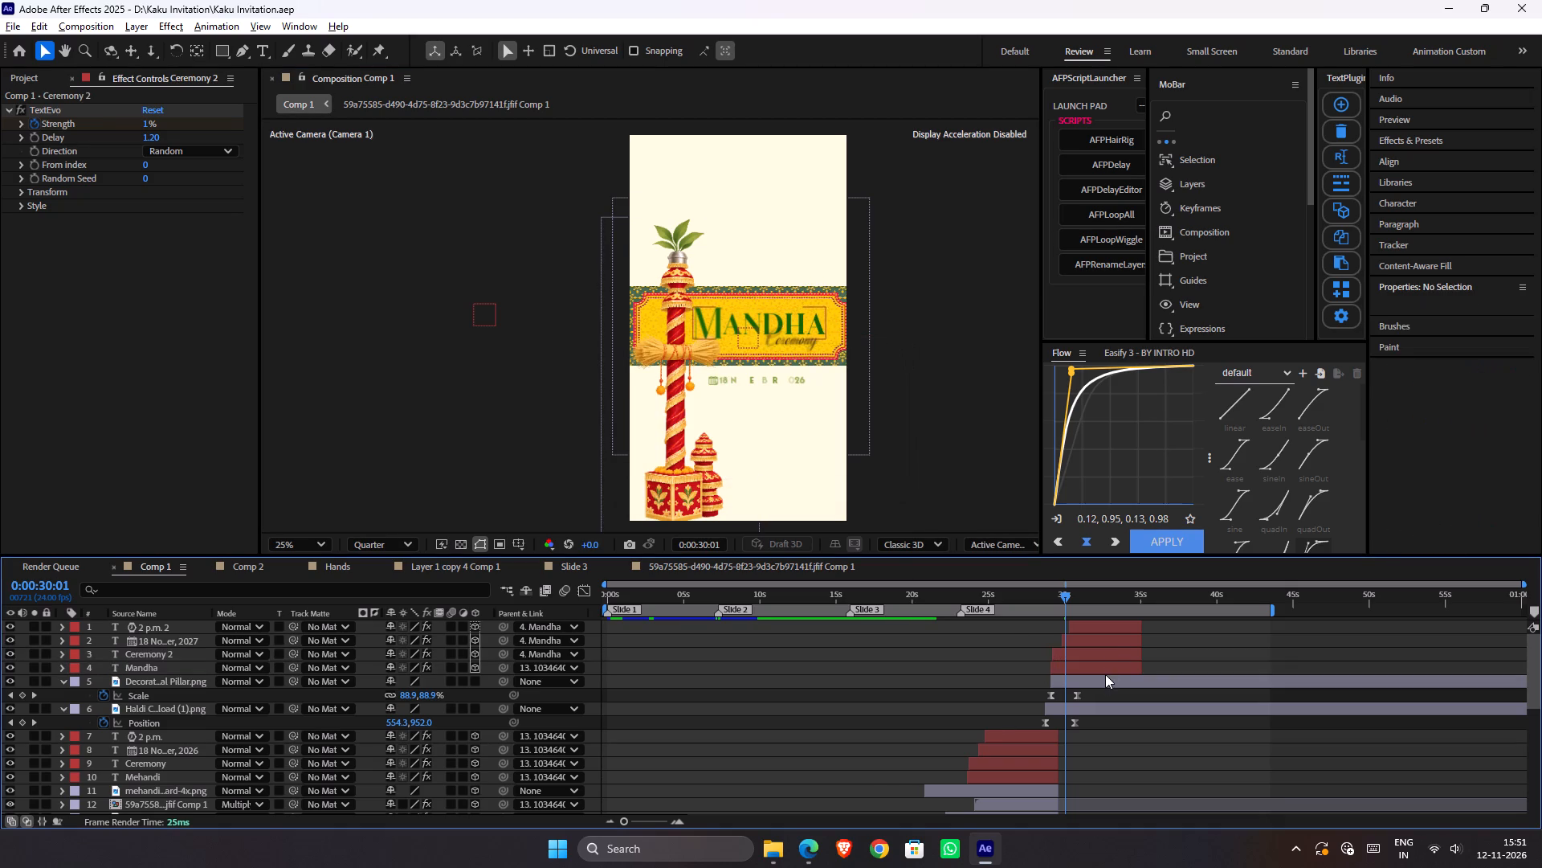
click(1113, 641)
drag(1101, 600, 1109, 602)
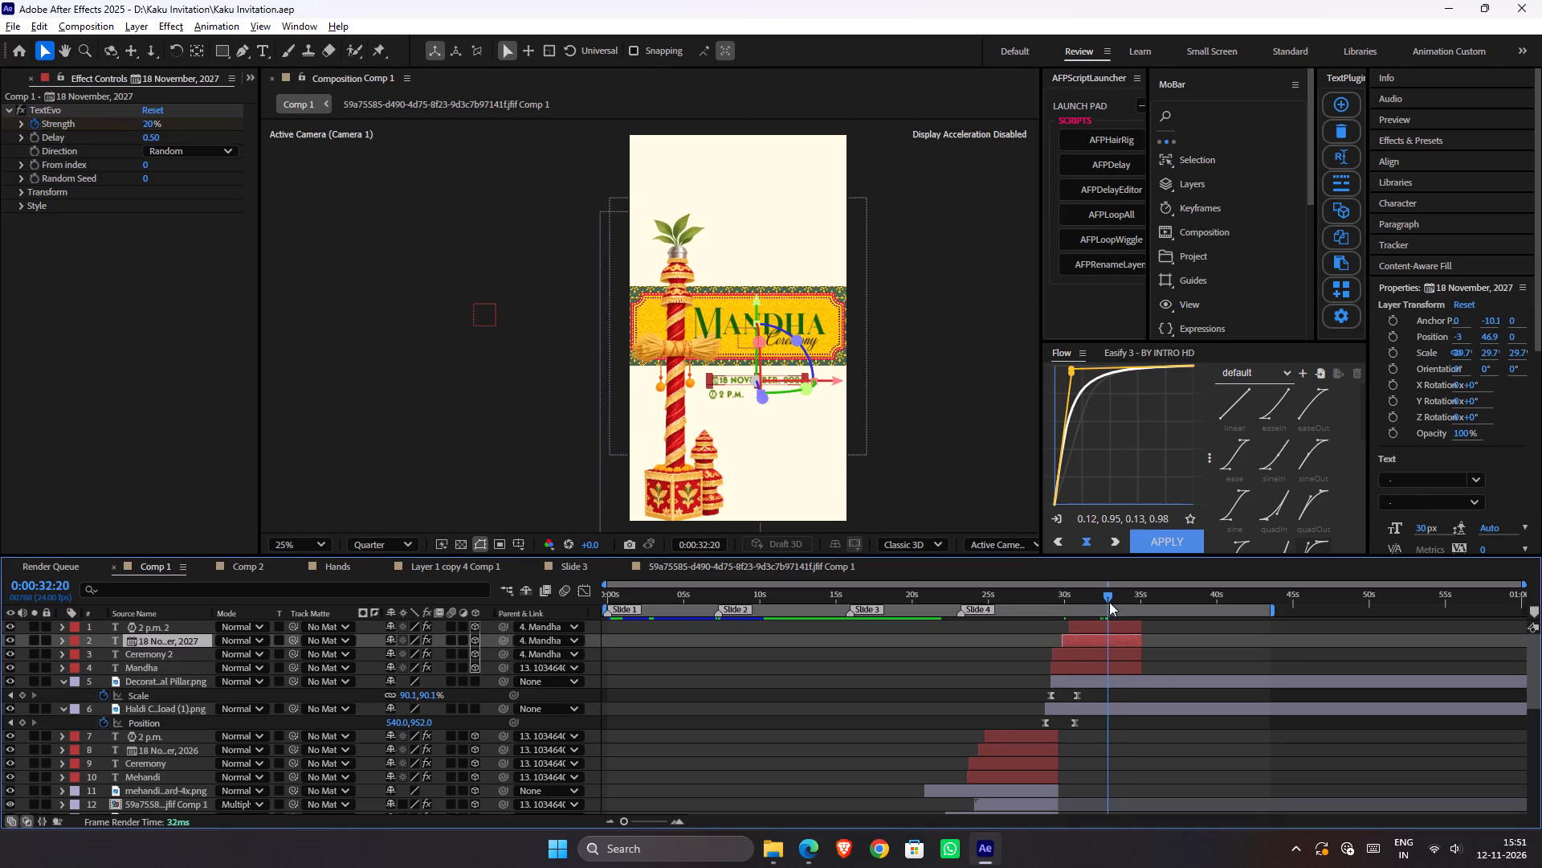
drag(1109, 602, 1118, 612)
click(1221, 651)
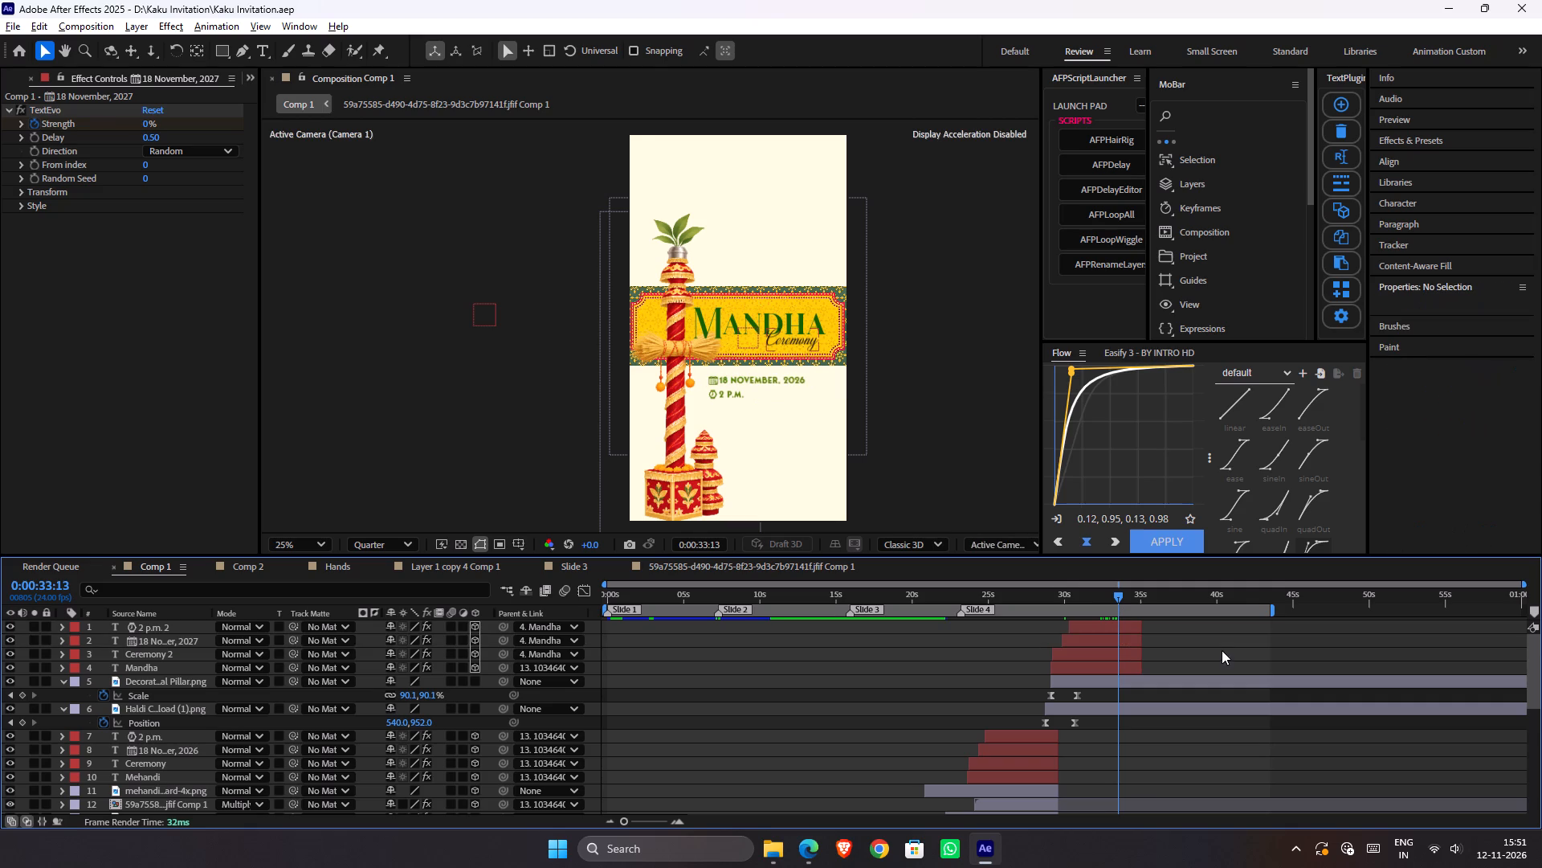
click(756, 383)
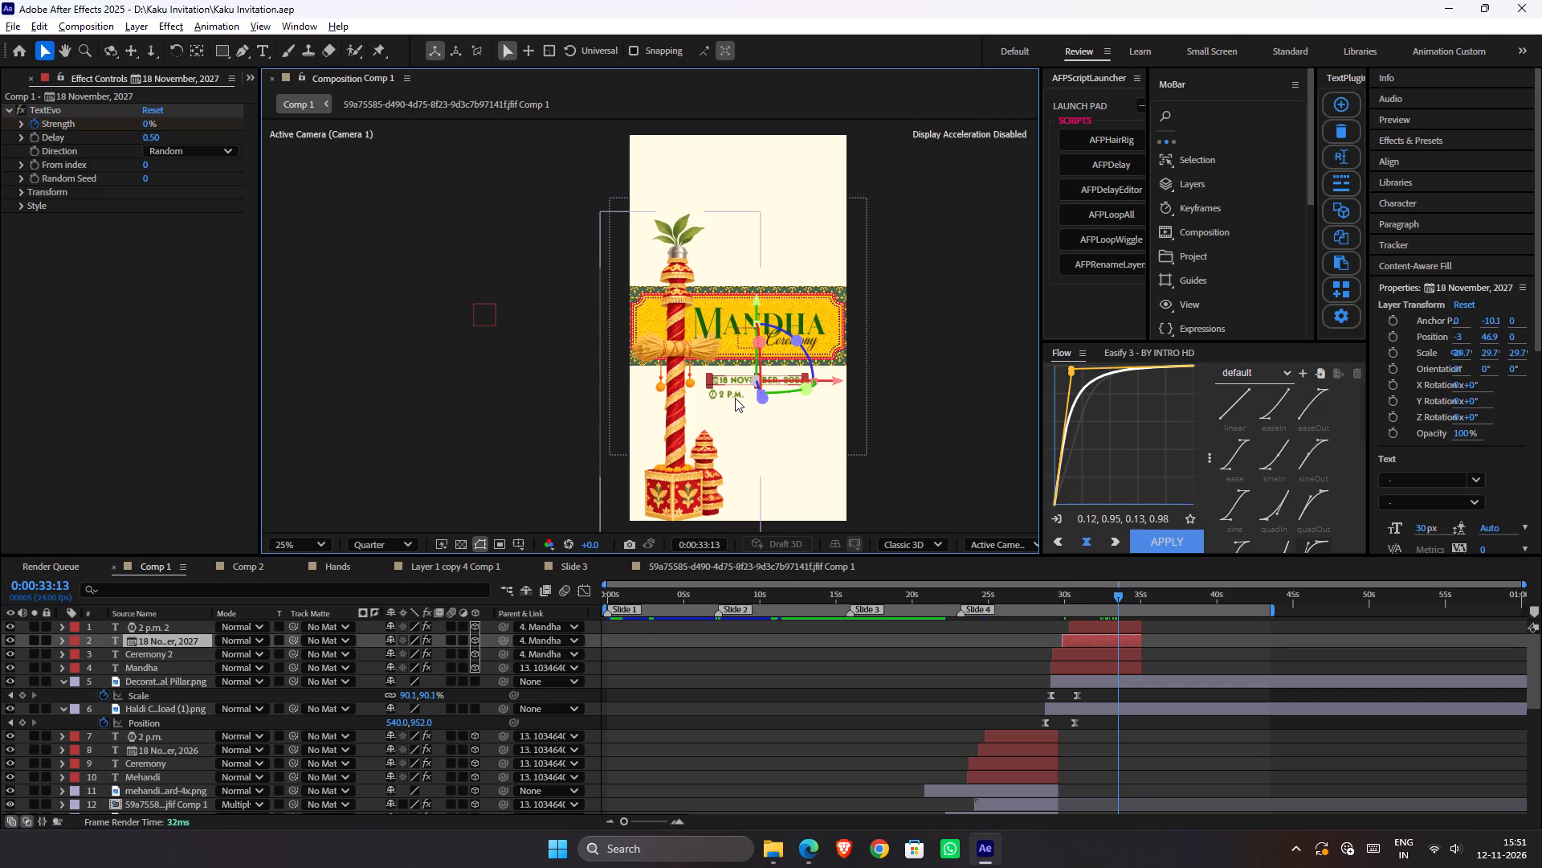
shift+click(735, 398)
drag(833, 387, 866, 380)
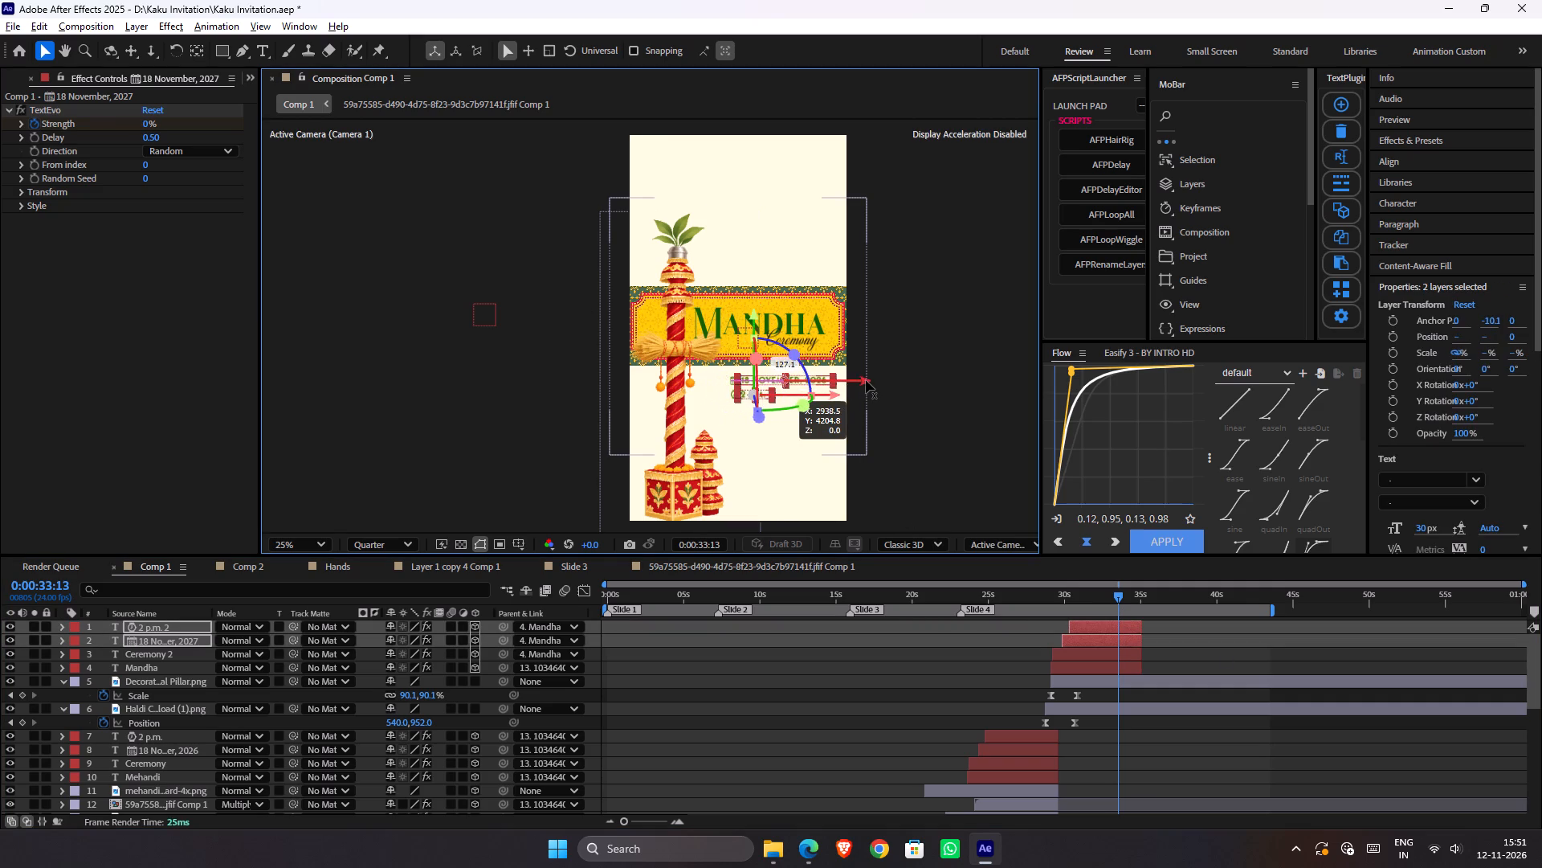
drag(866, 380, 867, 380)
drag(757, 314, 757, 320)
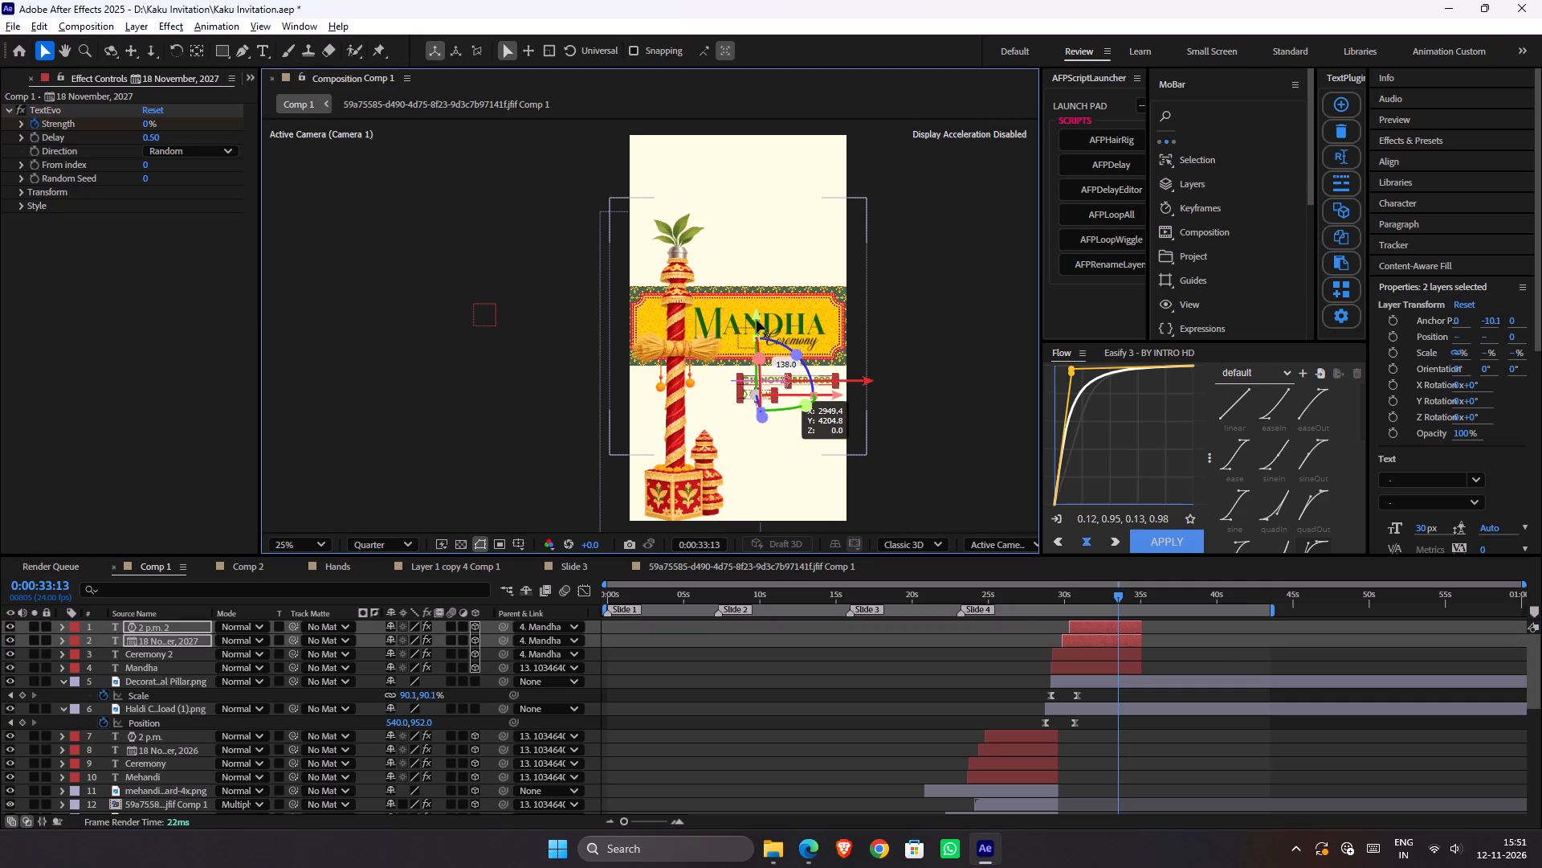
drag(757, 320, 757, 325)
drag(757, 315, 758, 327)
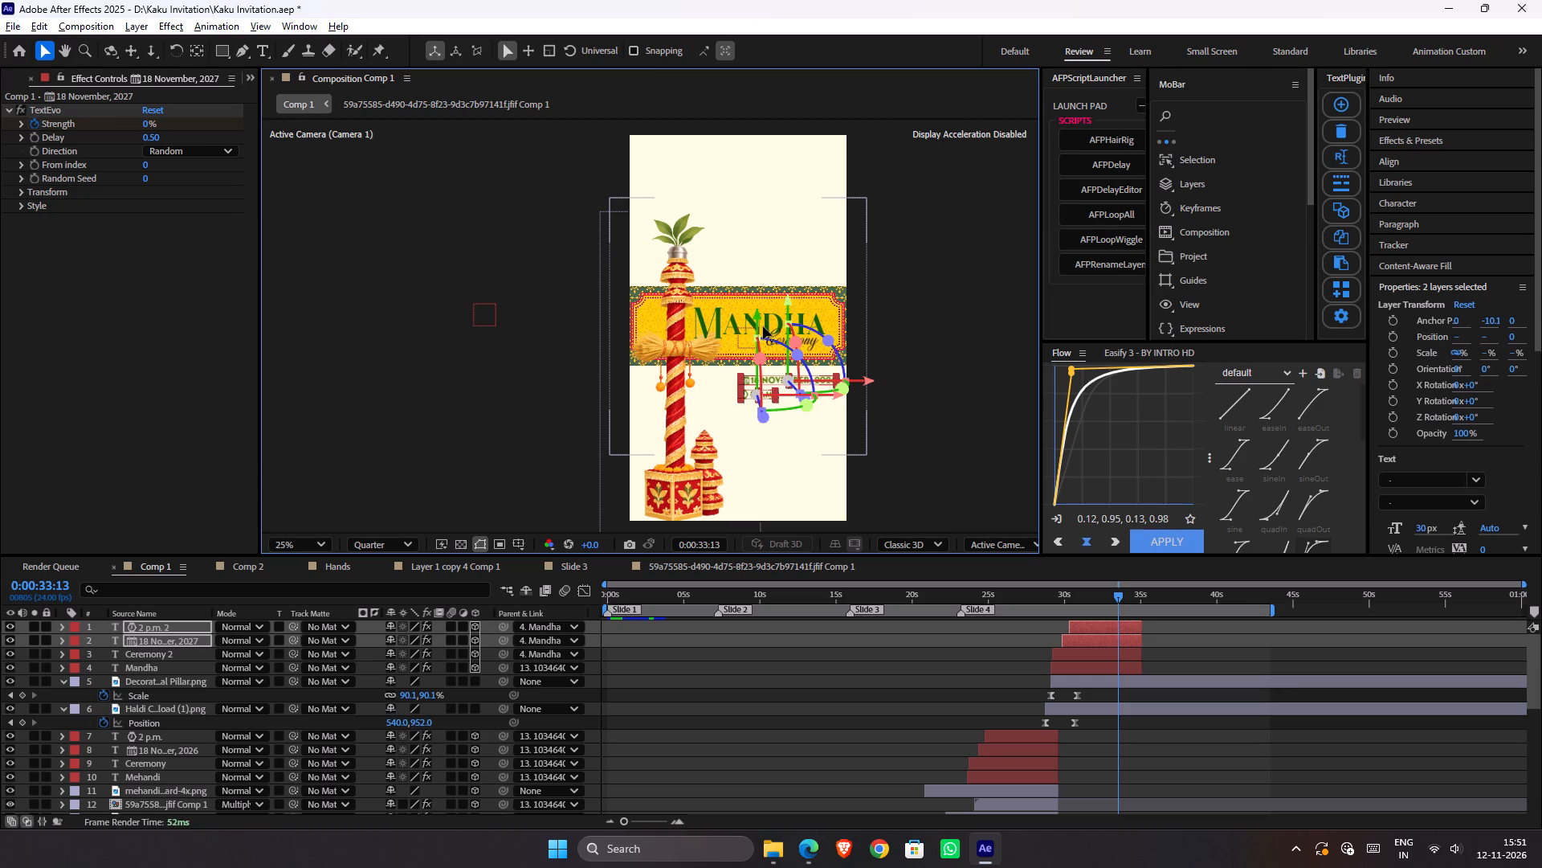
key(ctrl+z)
Move the copied date and time texts together slightly further down below the sign board, and save the project.
drag(758, 301, 767, 316)
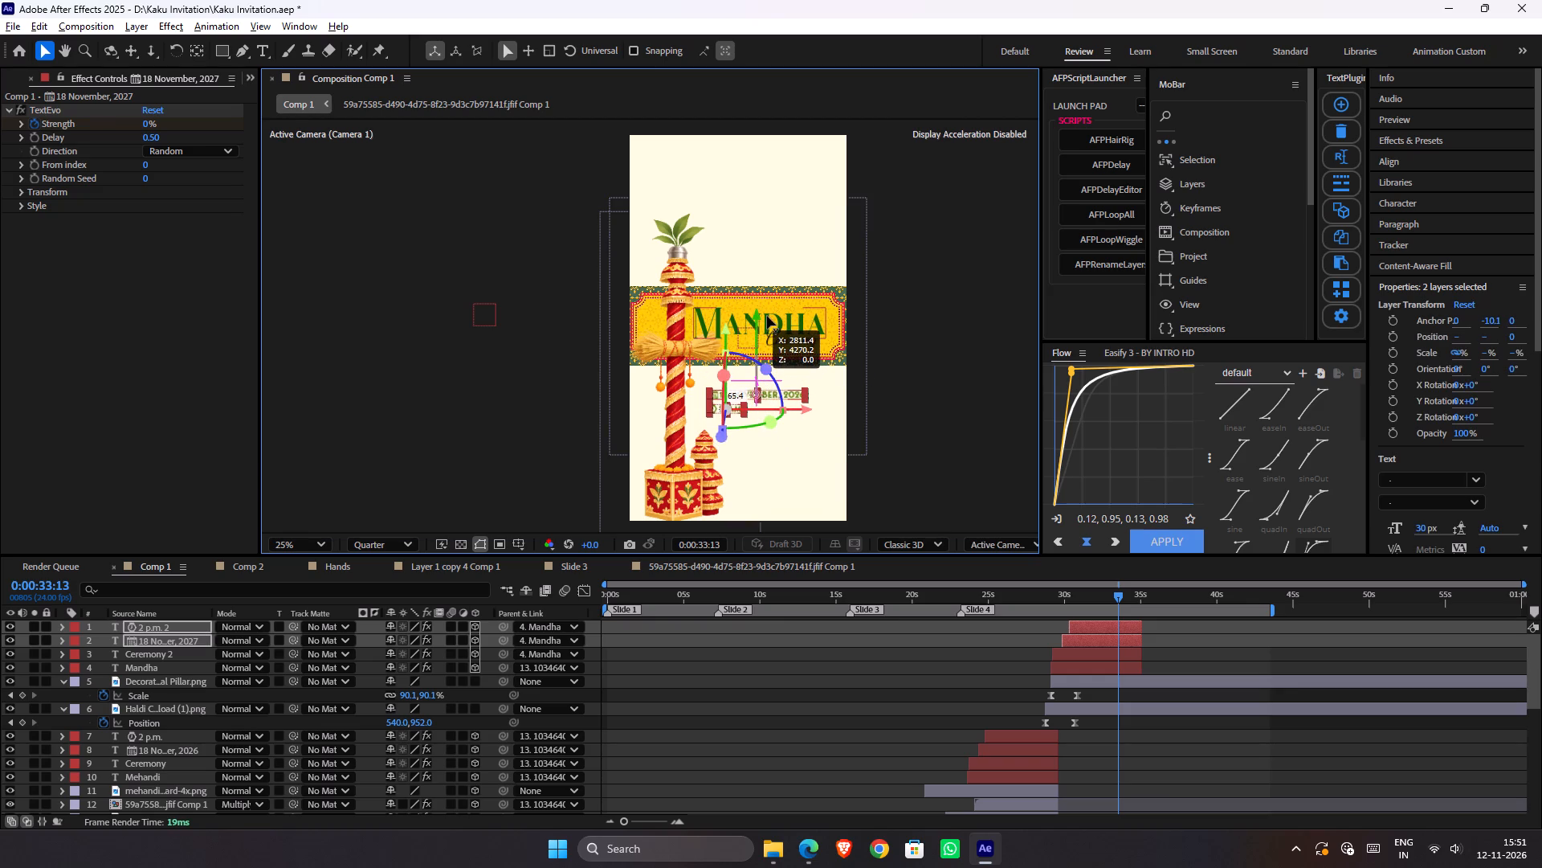
drag(767, 316, 769, 313)
click(912, 375)
key(ctrl+s)
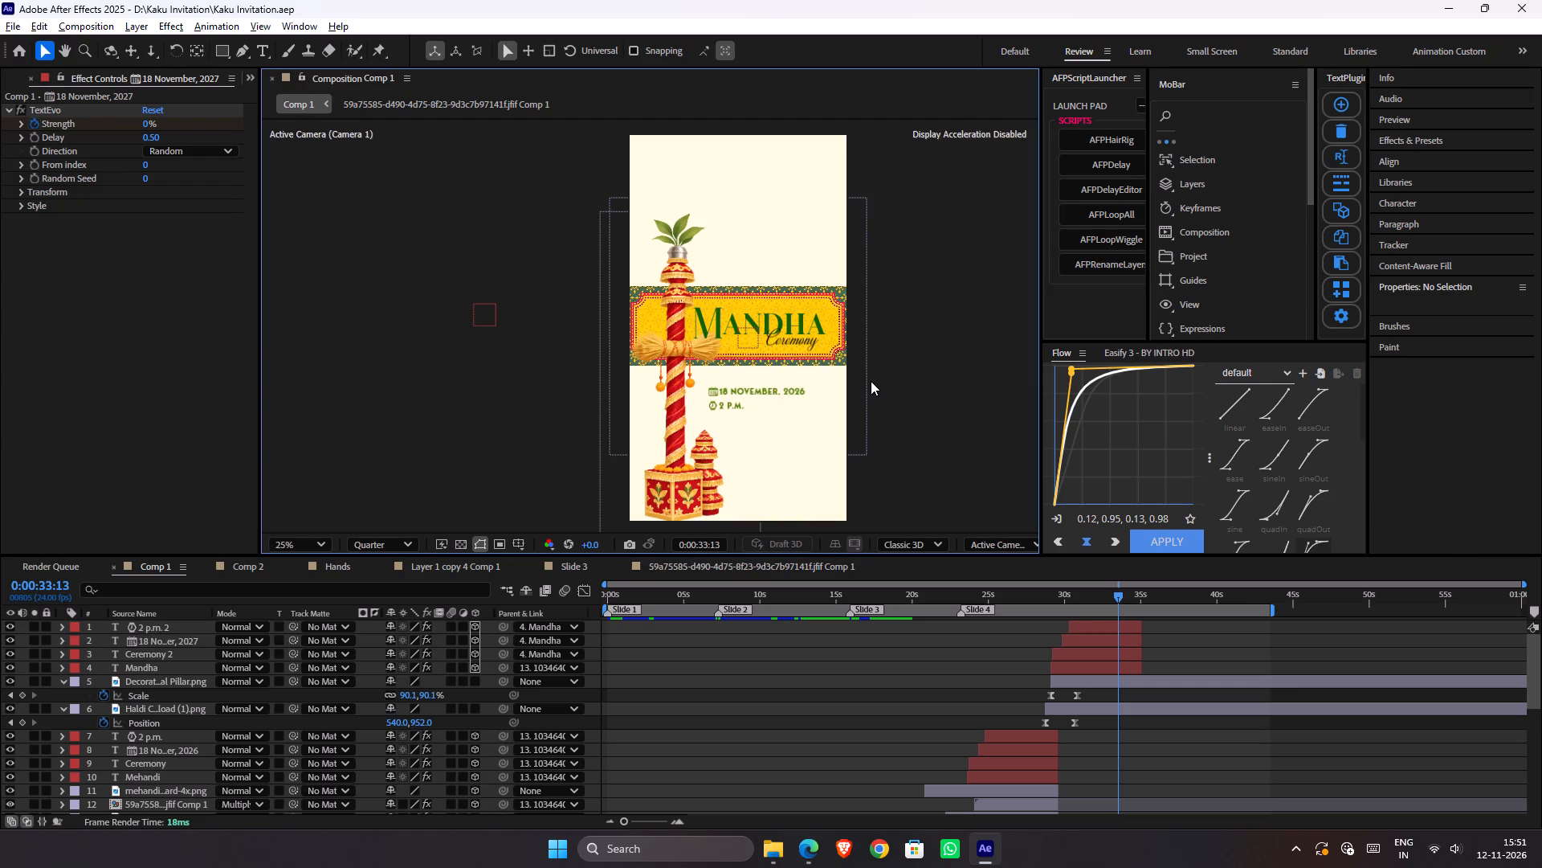
Import the decorative floral pot PNG from the Footage folder as Comp 1's uppermost layer, starting at 0:00:33:13.
key(alt+Tab)
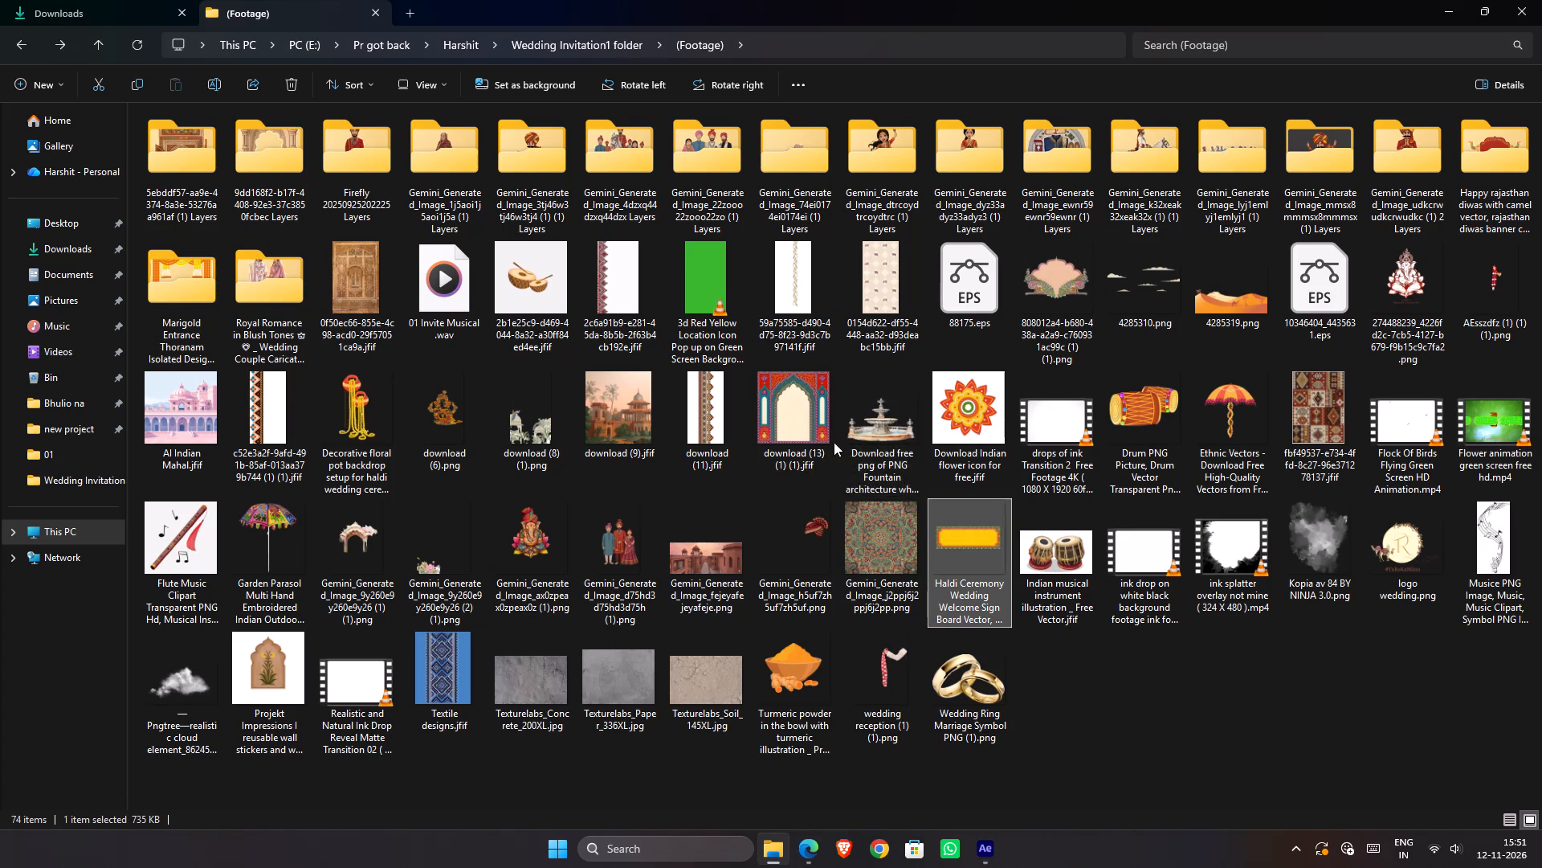
drag(324, 444, 456, 477)
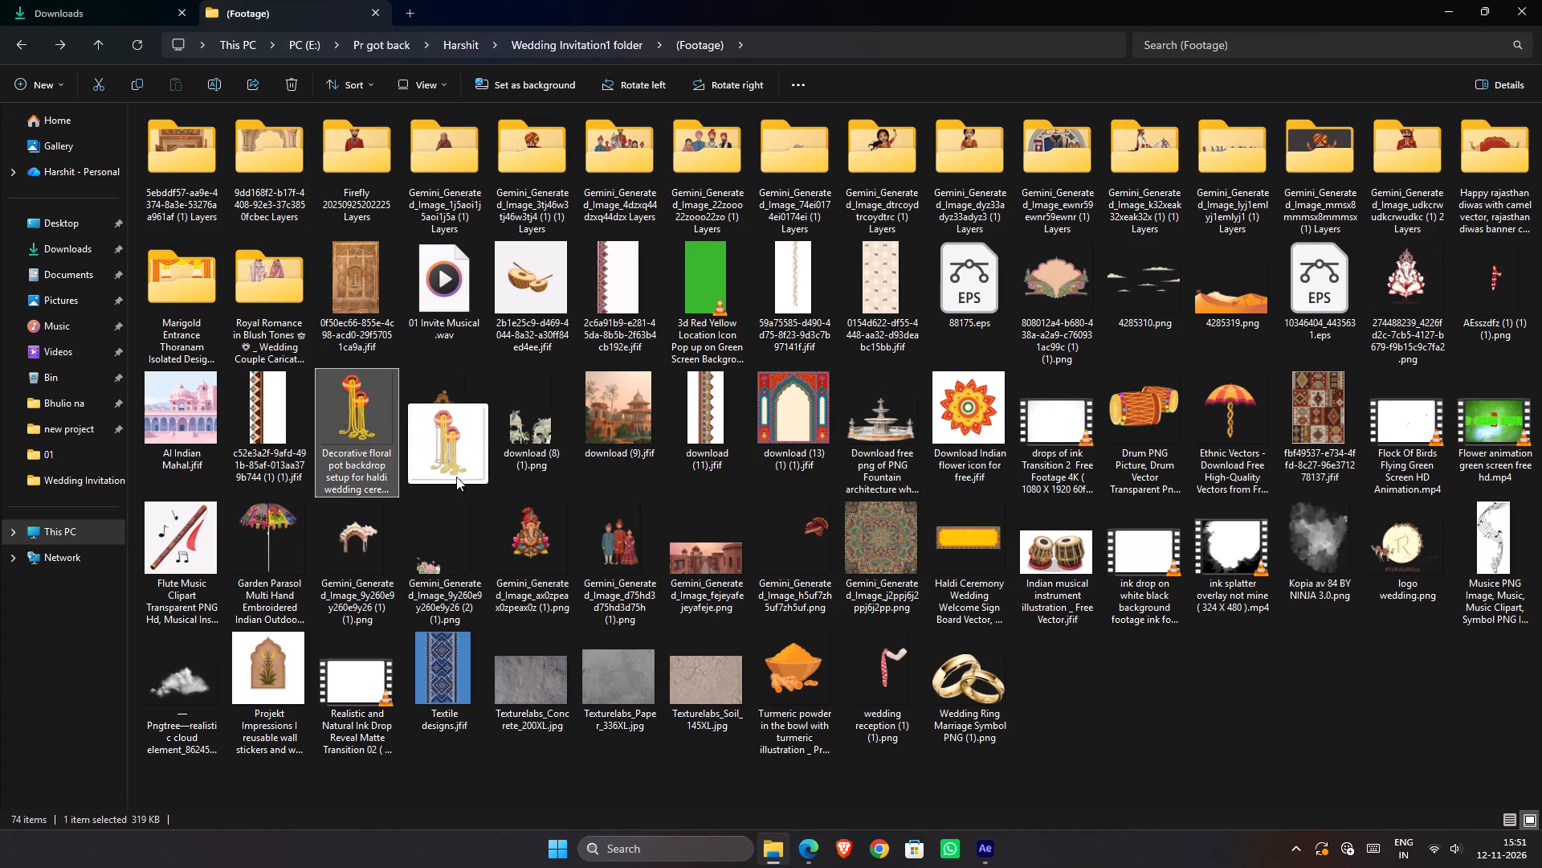
drag(456, 477, 1168, 680)
key(alt+Tab)
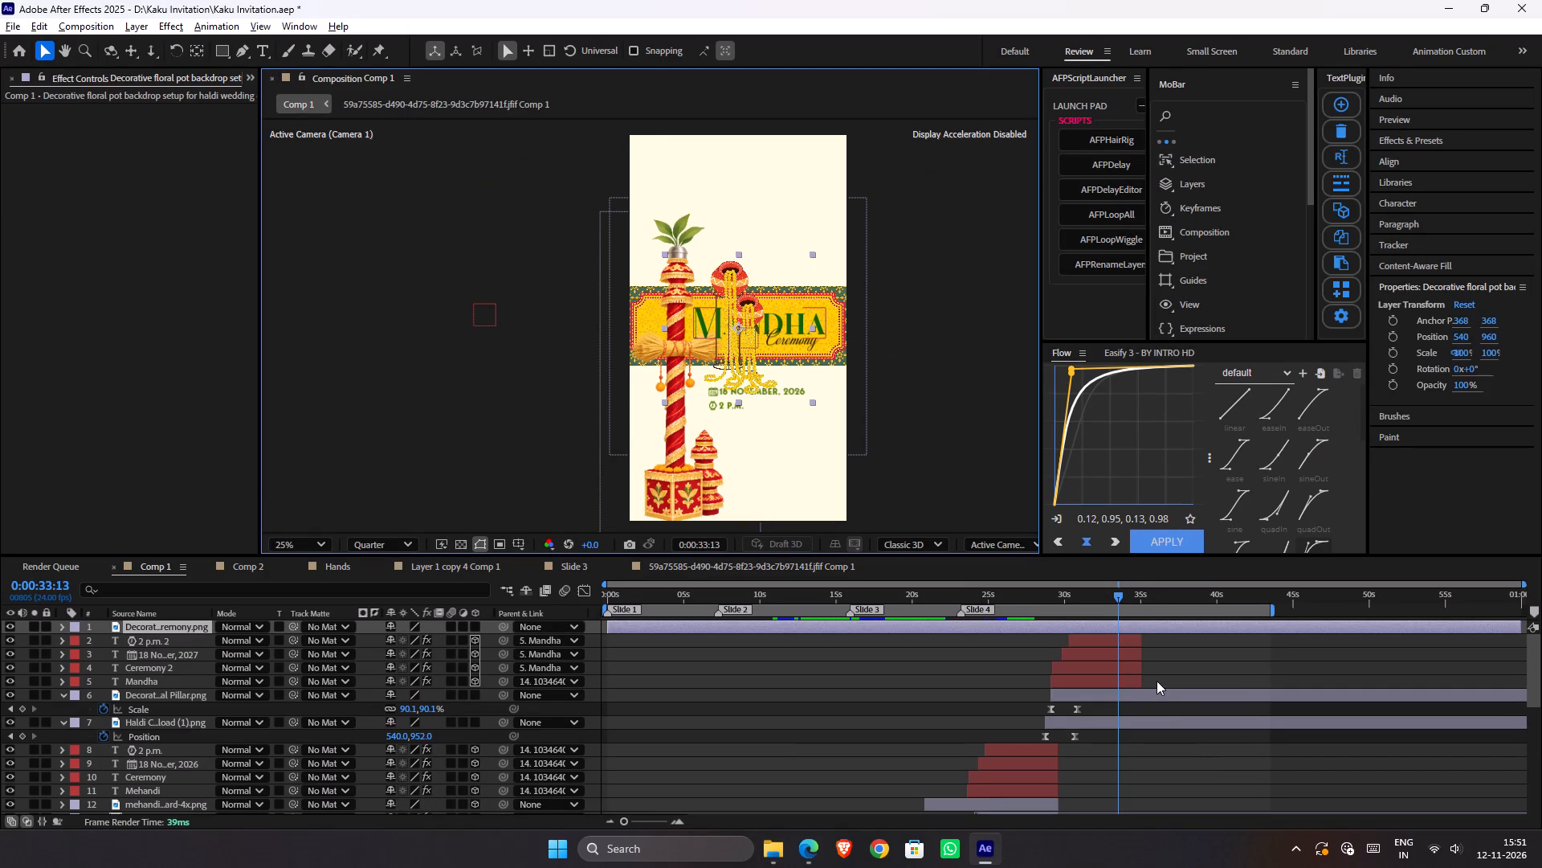
key(bracketleft)
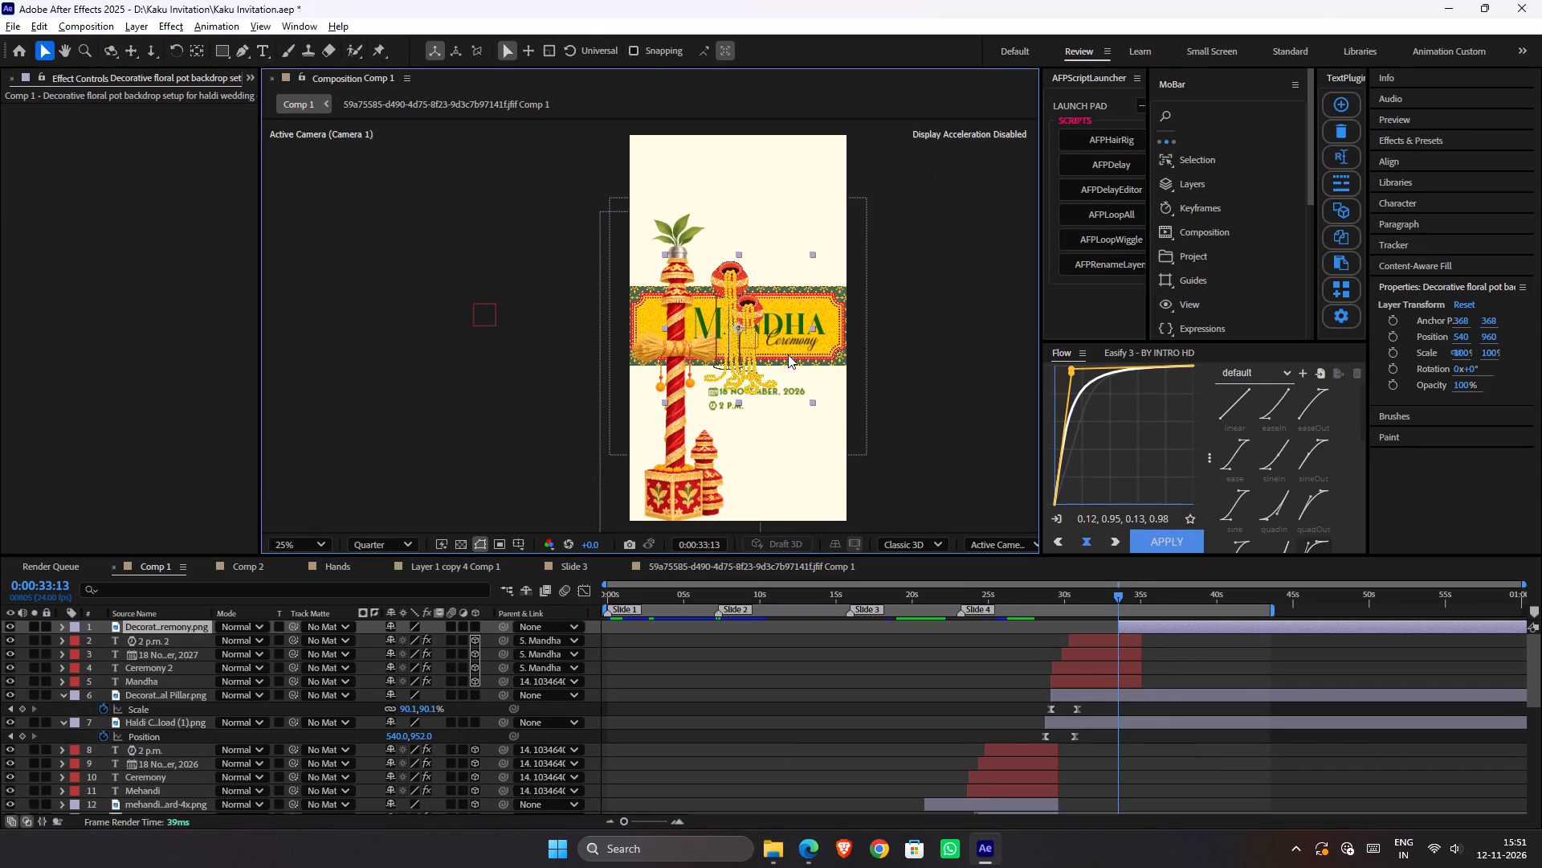
Place the floral pots in the slide's lower-right corner at about Position 924, 1624, and save the project.
drag(736, 358, 814, 487)
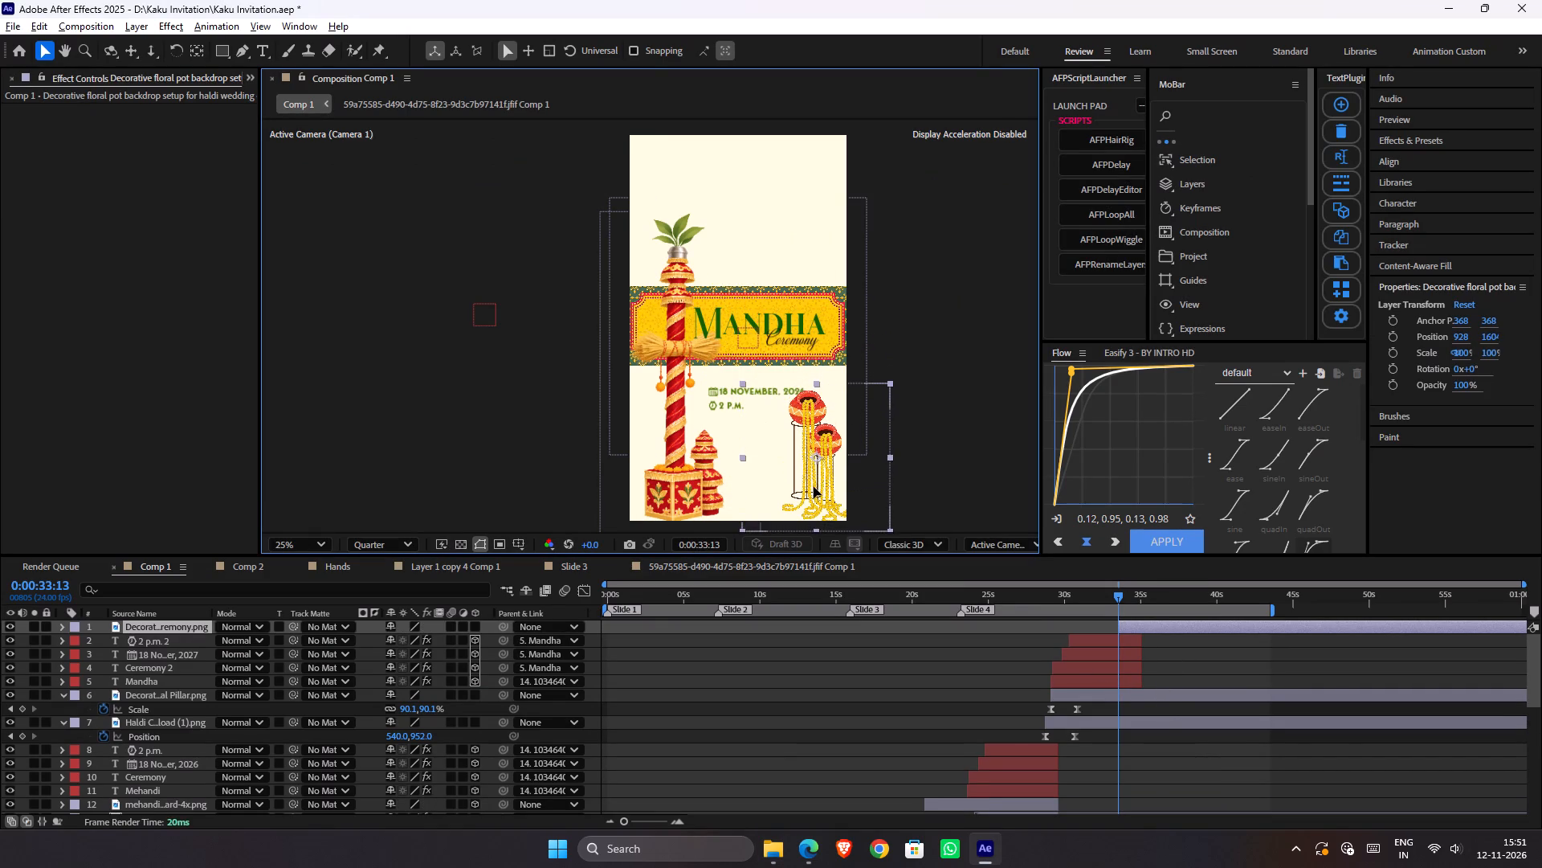
drag(814, 487, 799, 253)
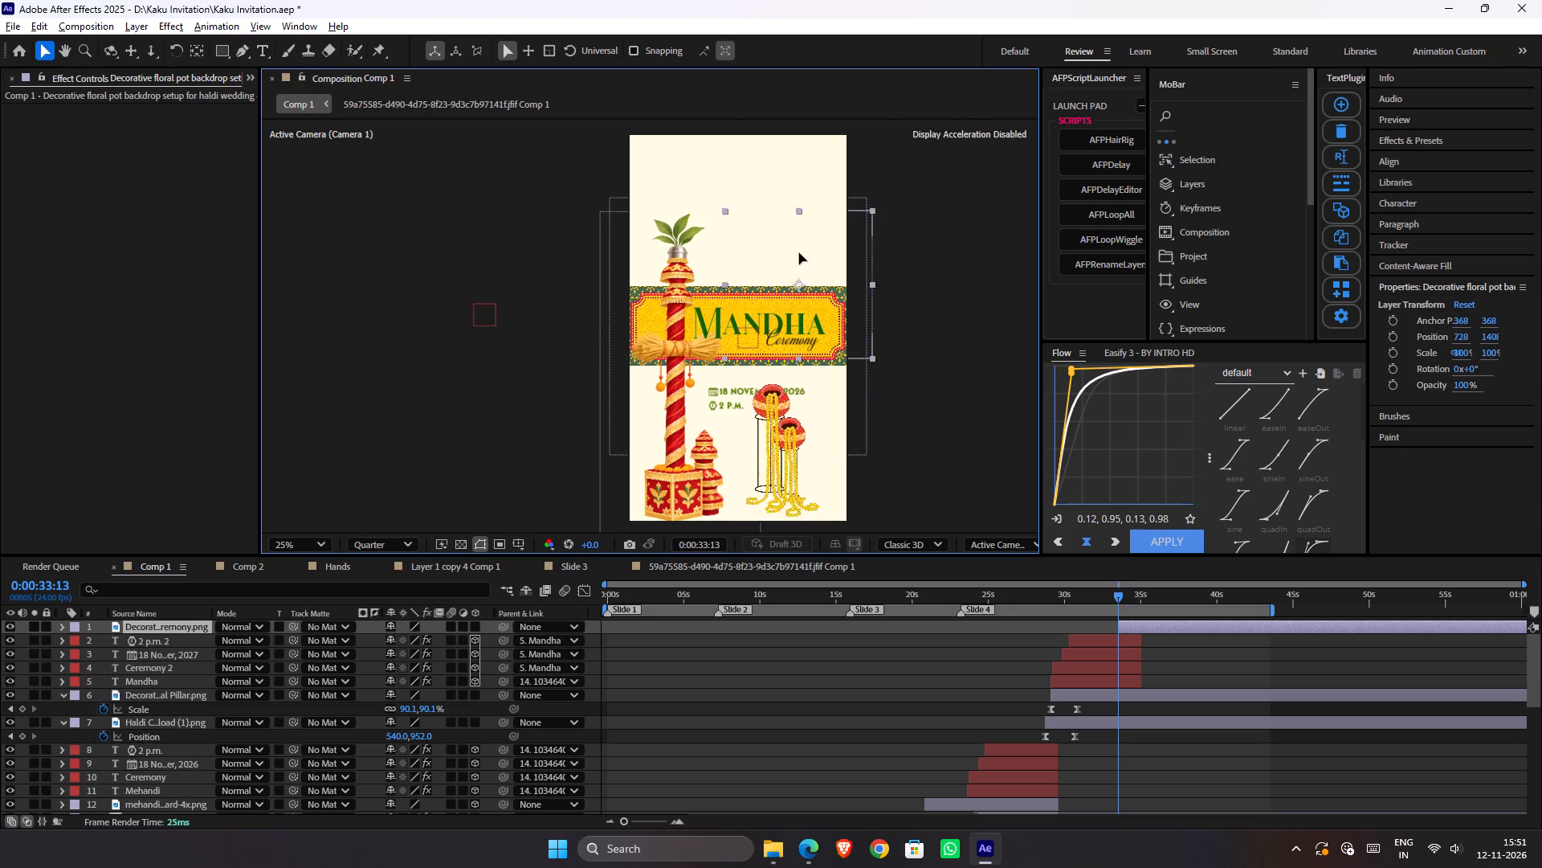
drag(799, 253, 772, 491)
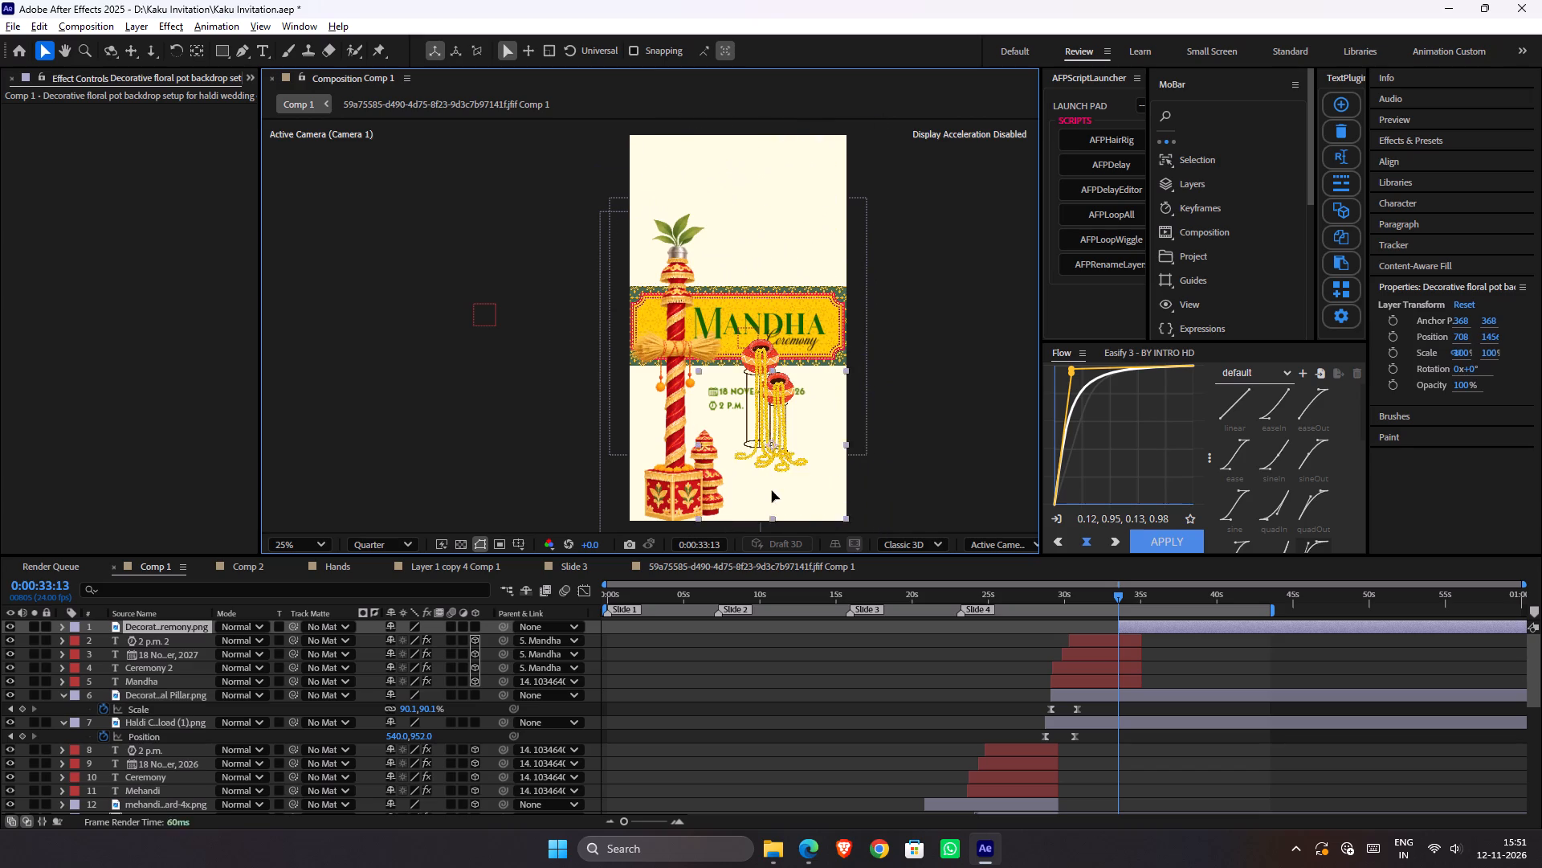
drag(772, 491, 812, 497)
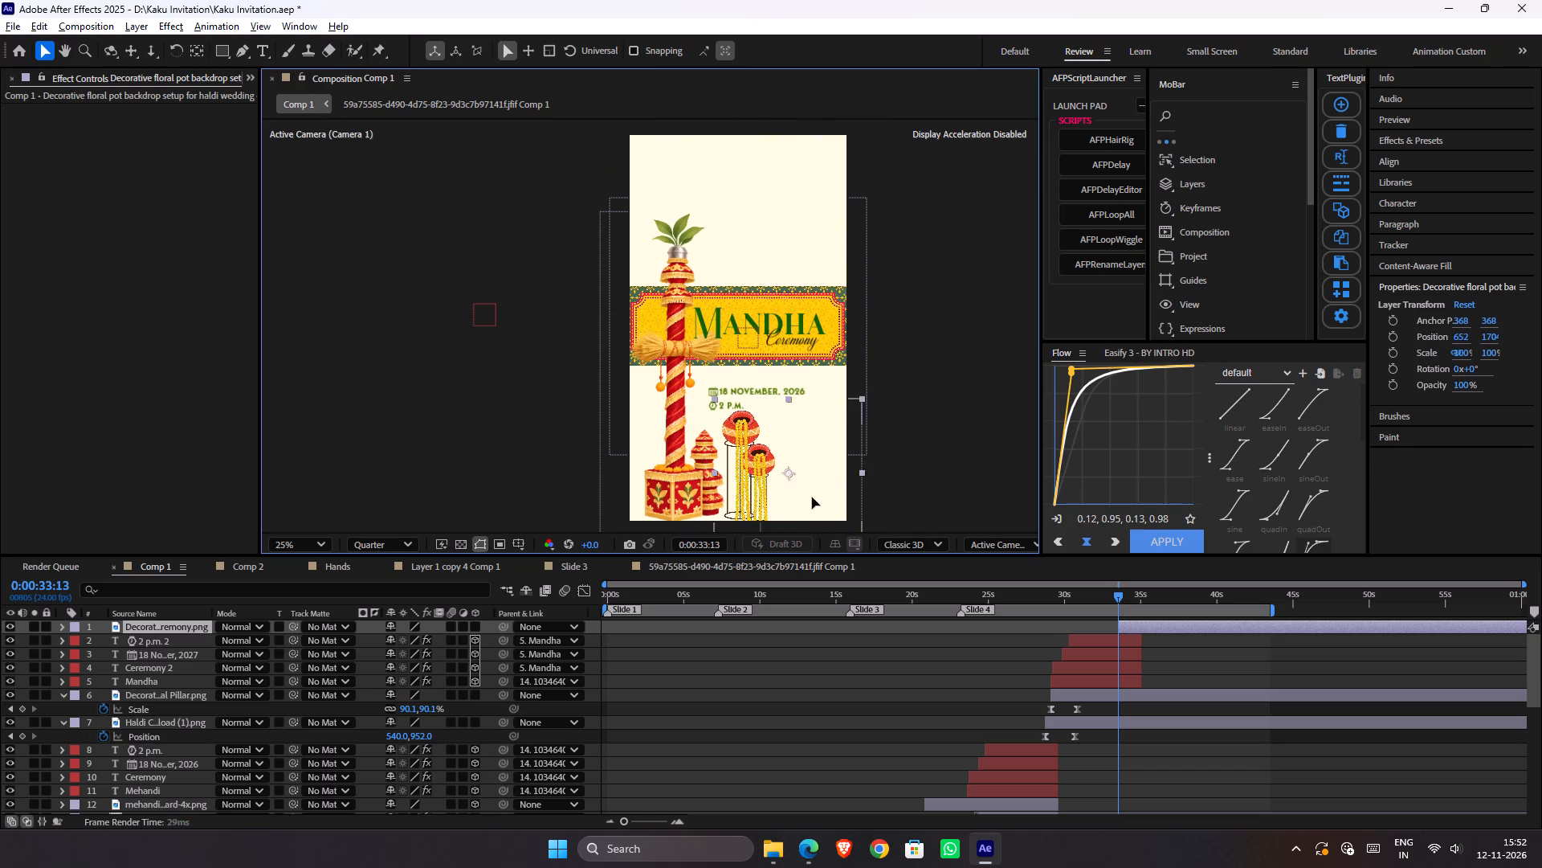
drag(812, 497, 822, 487)
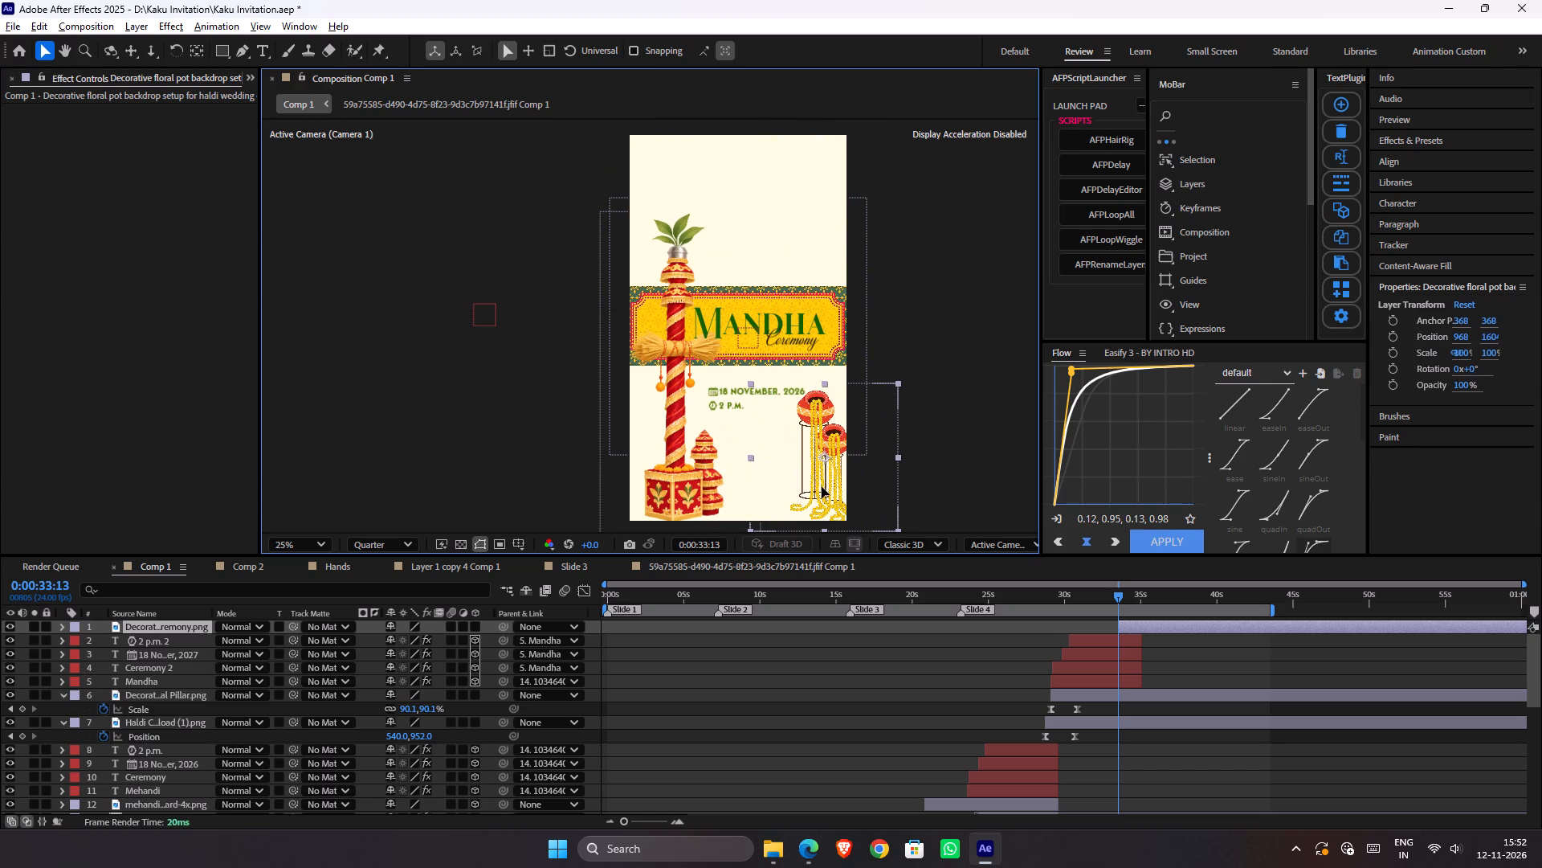
drag(822, 487, 813, 491)
key(space)
key(space)
key(space)
key(space)
key(space)
key(space)
key(space)
key(space)
key(space)
key(space)
key(space)
key(space)
key(space)
key(space)
key(space)
key(space)
key(space)
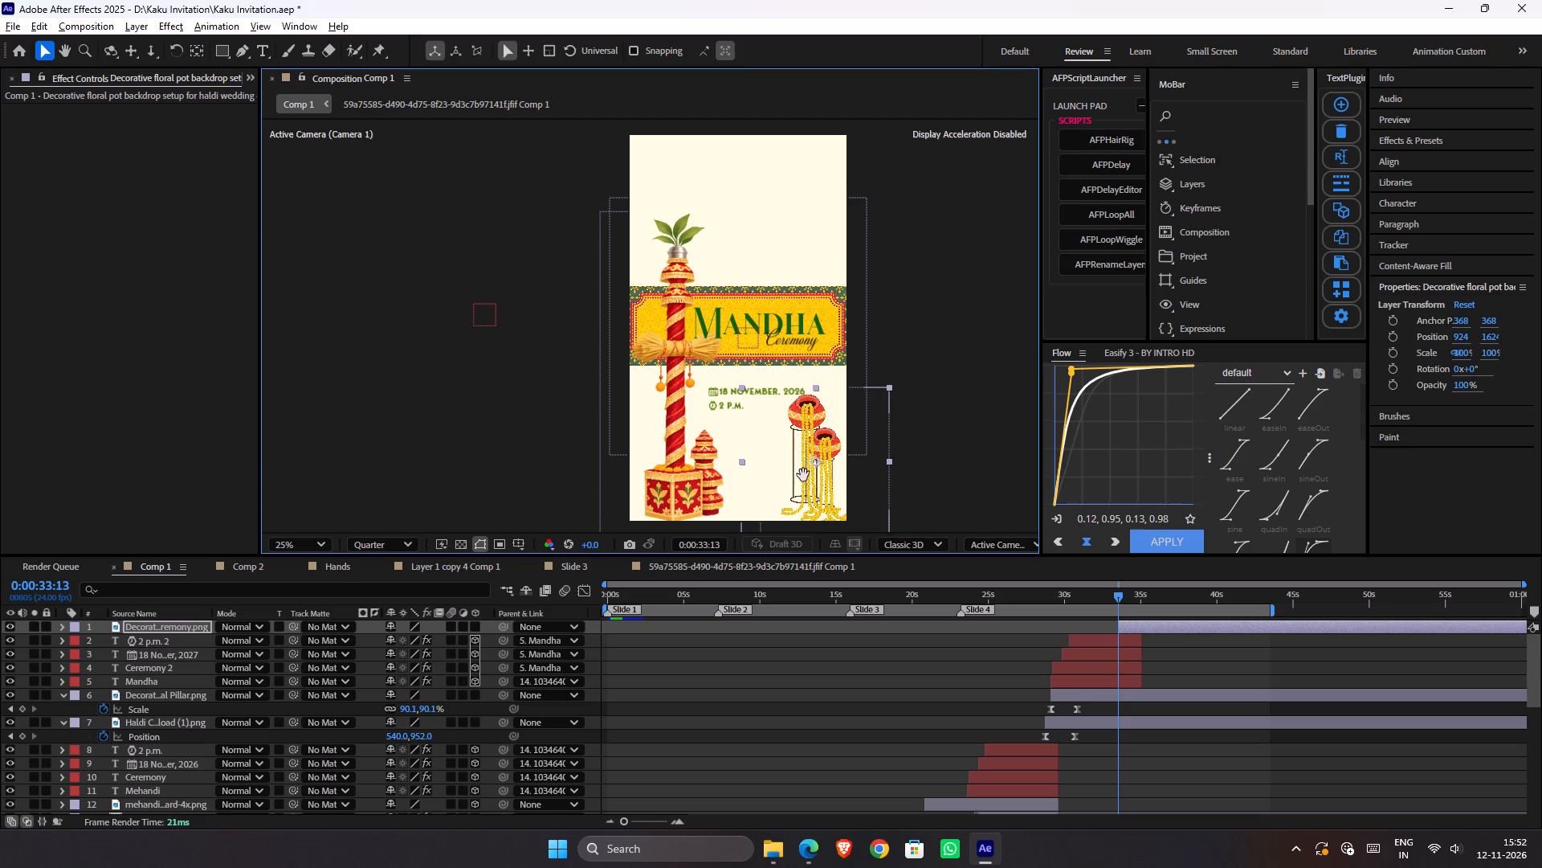
drag(805, 475, 806, 412)
key(space)
key(space)
key(space)
key(space)
key(space)
key(space)
key(space)
key(space)
key(space)
key(space)
drag(821, 384, 818, 418)
key(ctrl+s)
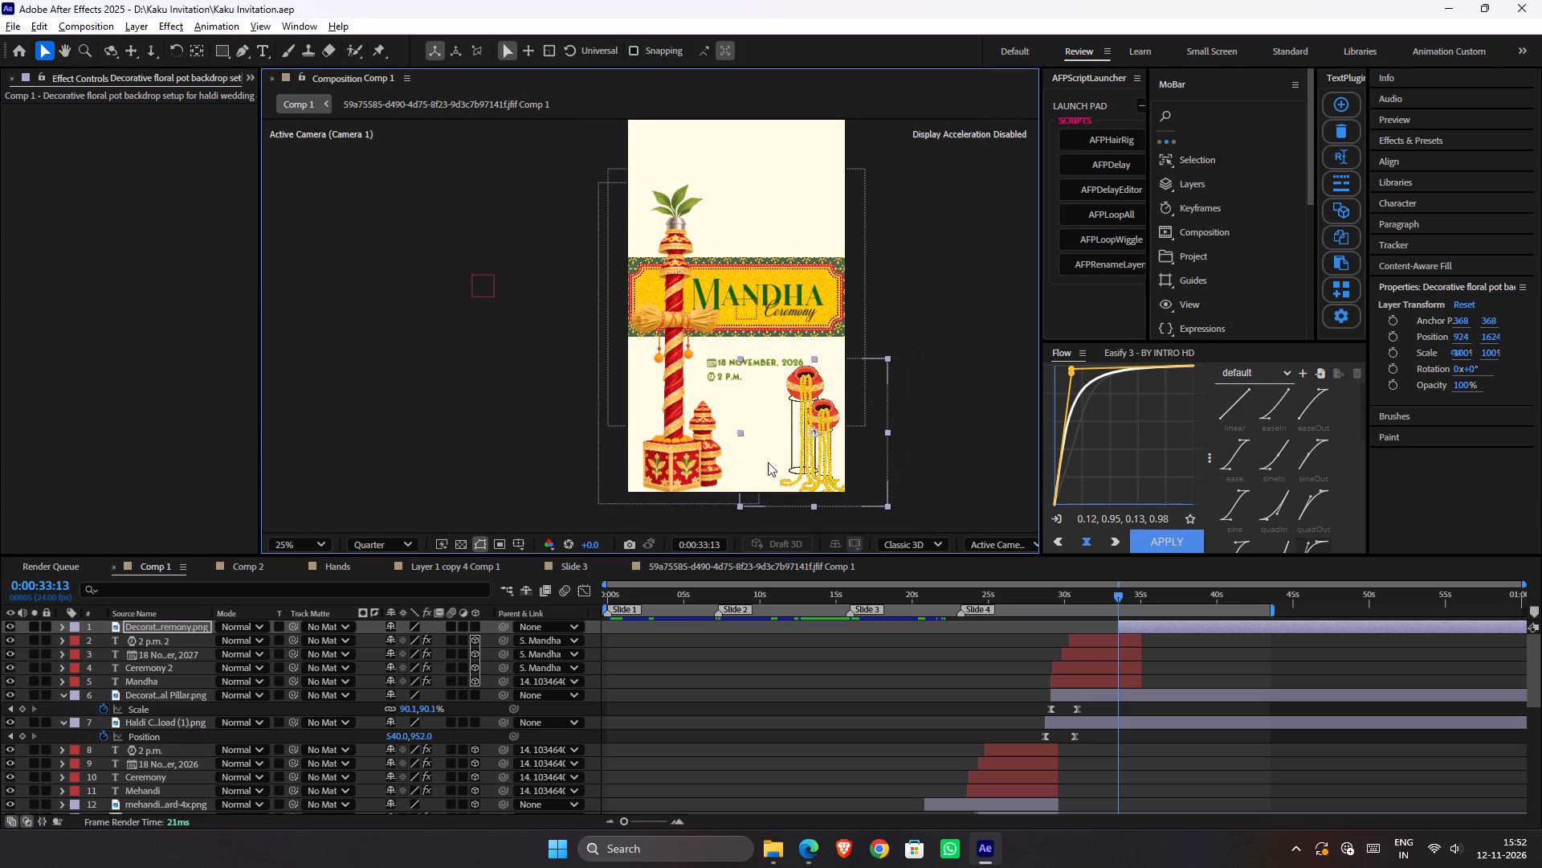
Duplicate the yellow Haldi sign board layer that sits behind the Mandha title.
click(1110, 688)
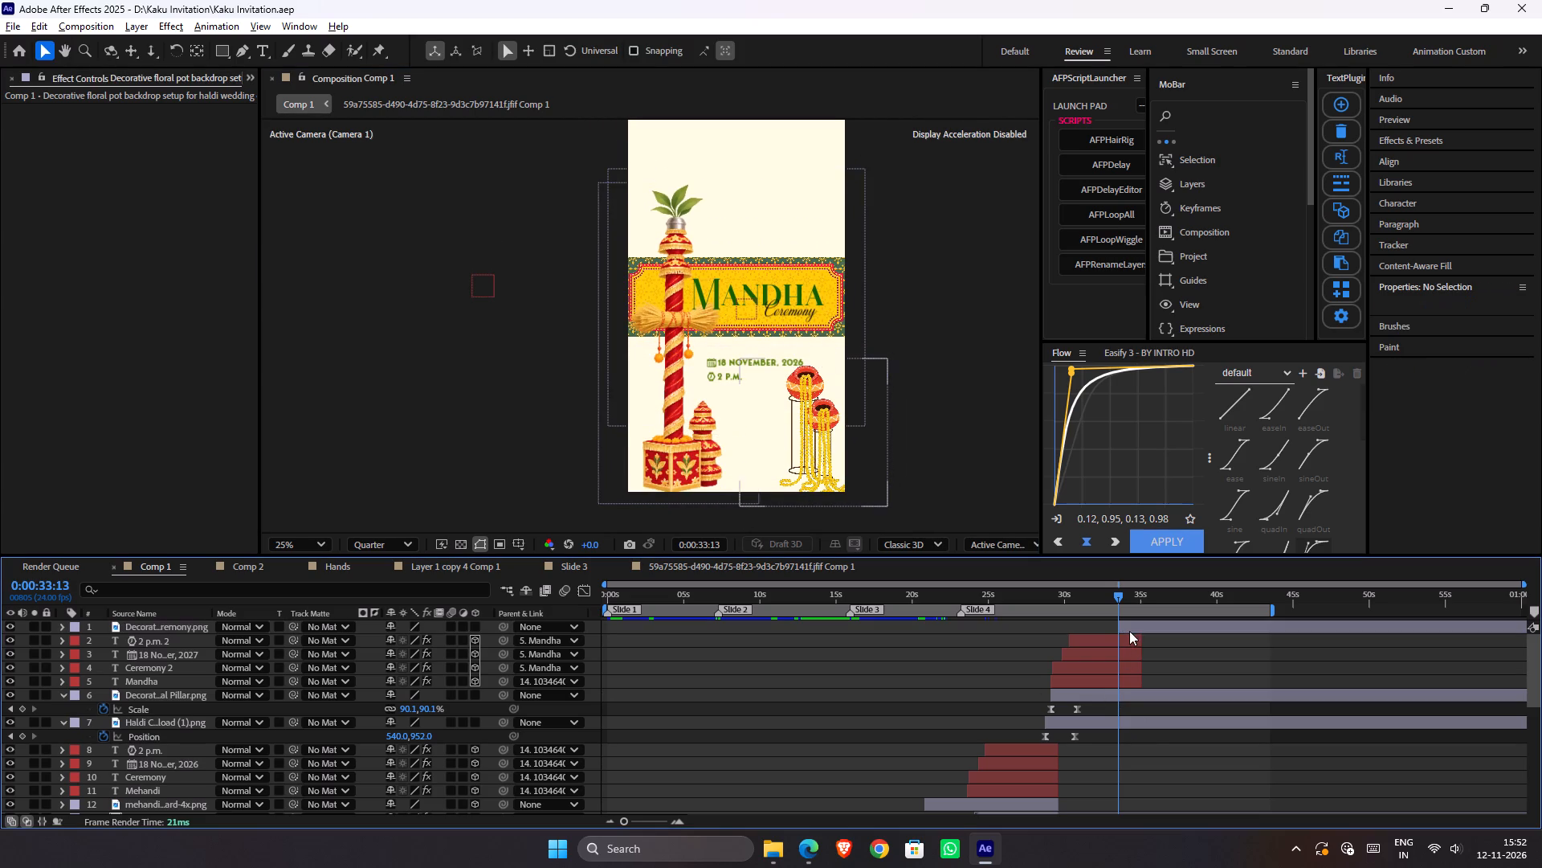
click(1141, 697)
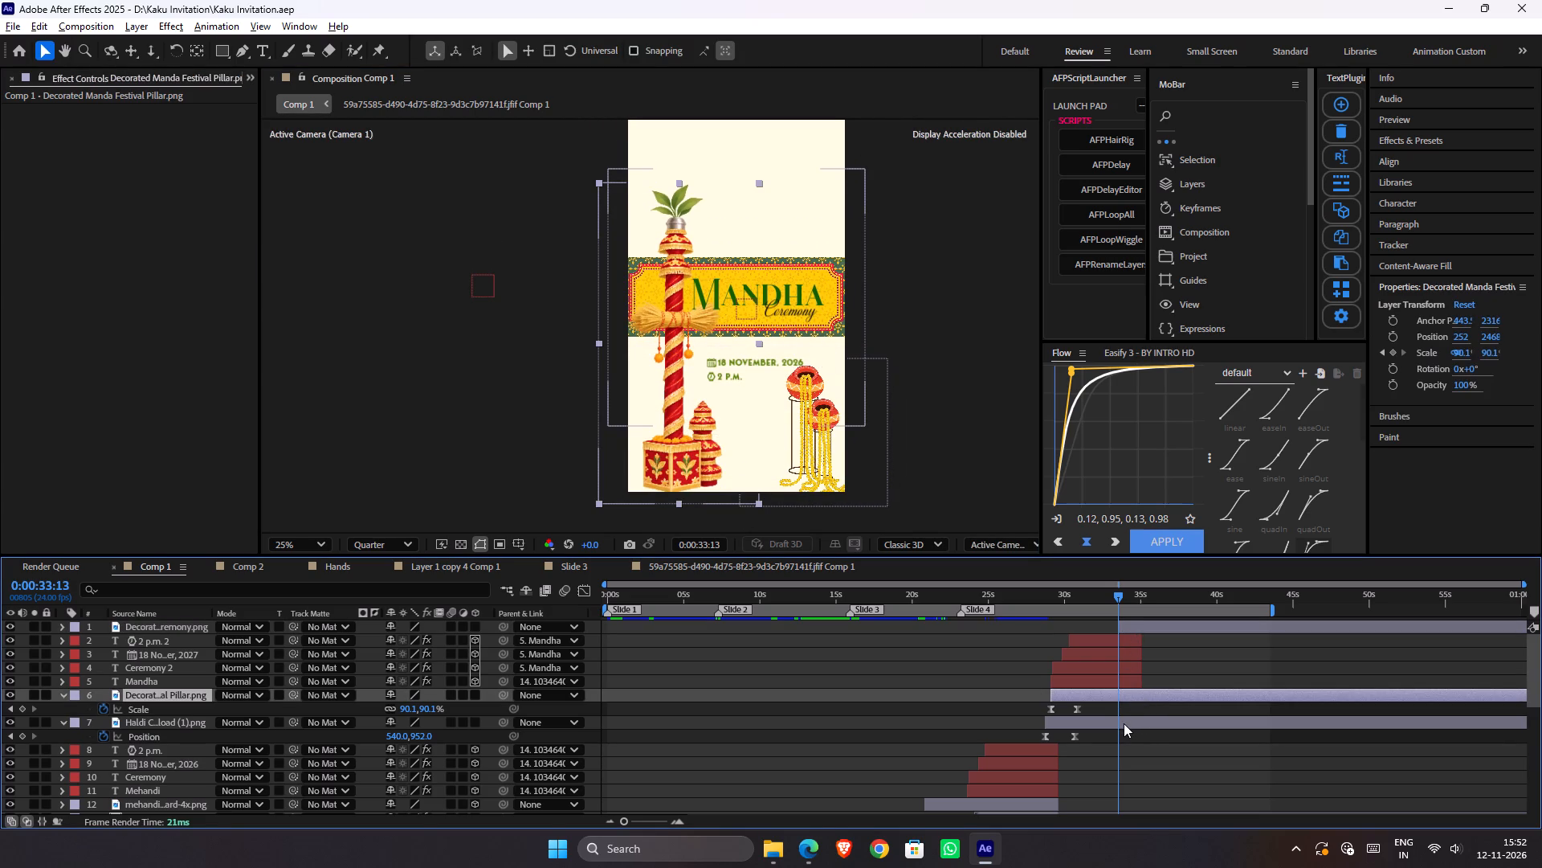
click(1124, 730)
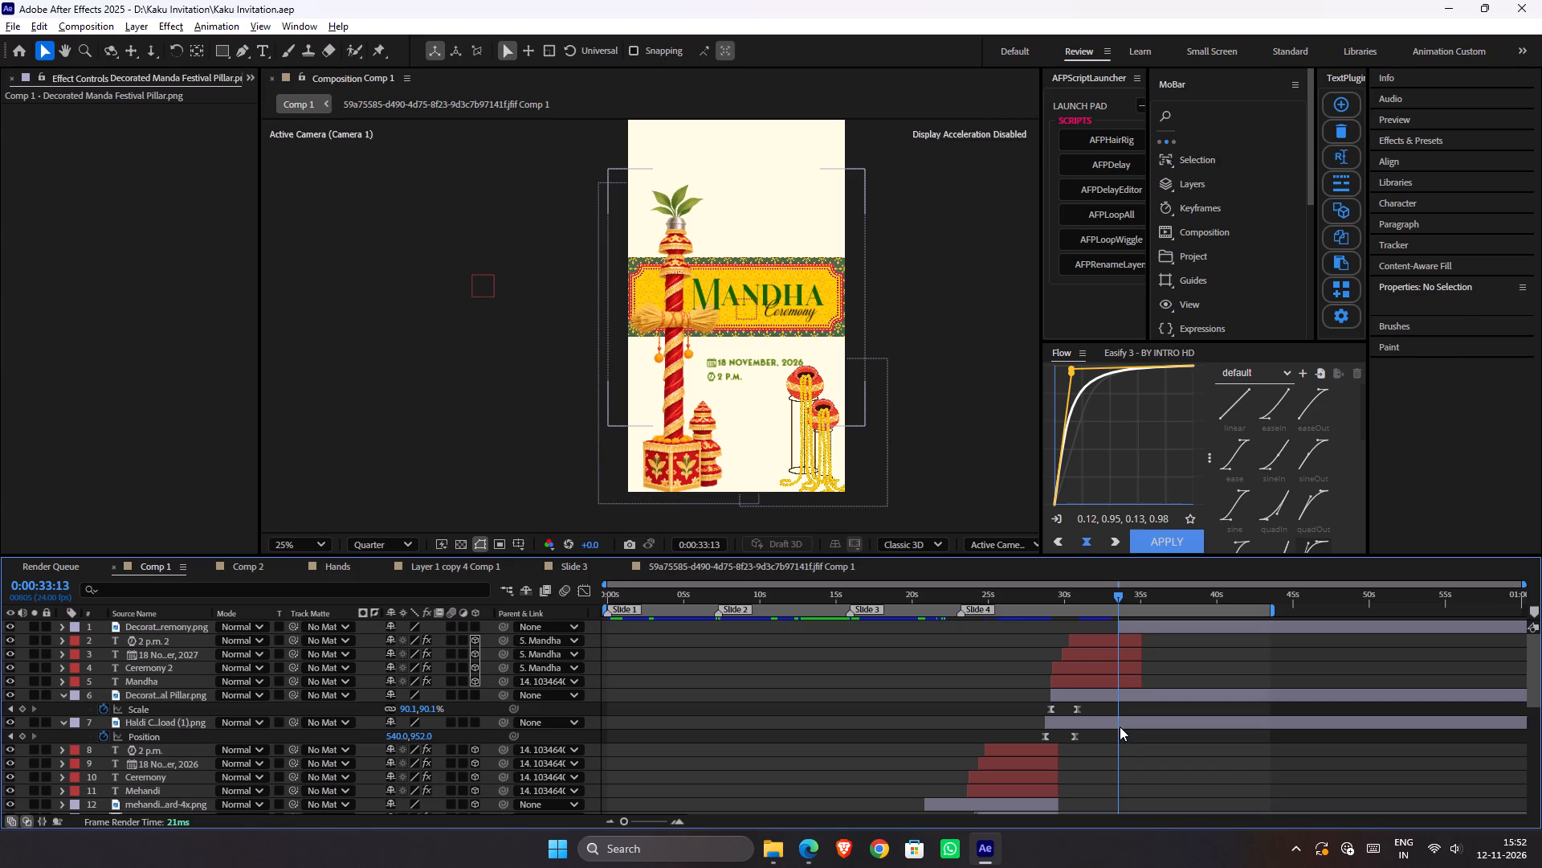
click(1120, 727)
key(ctrl+d)
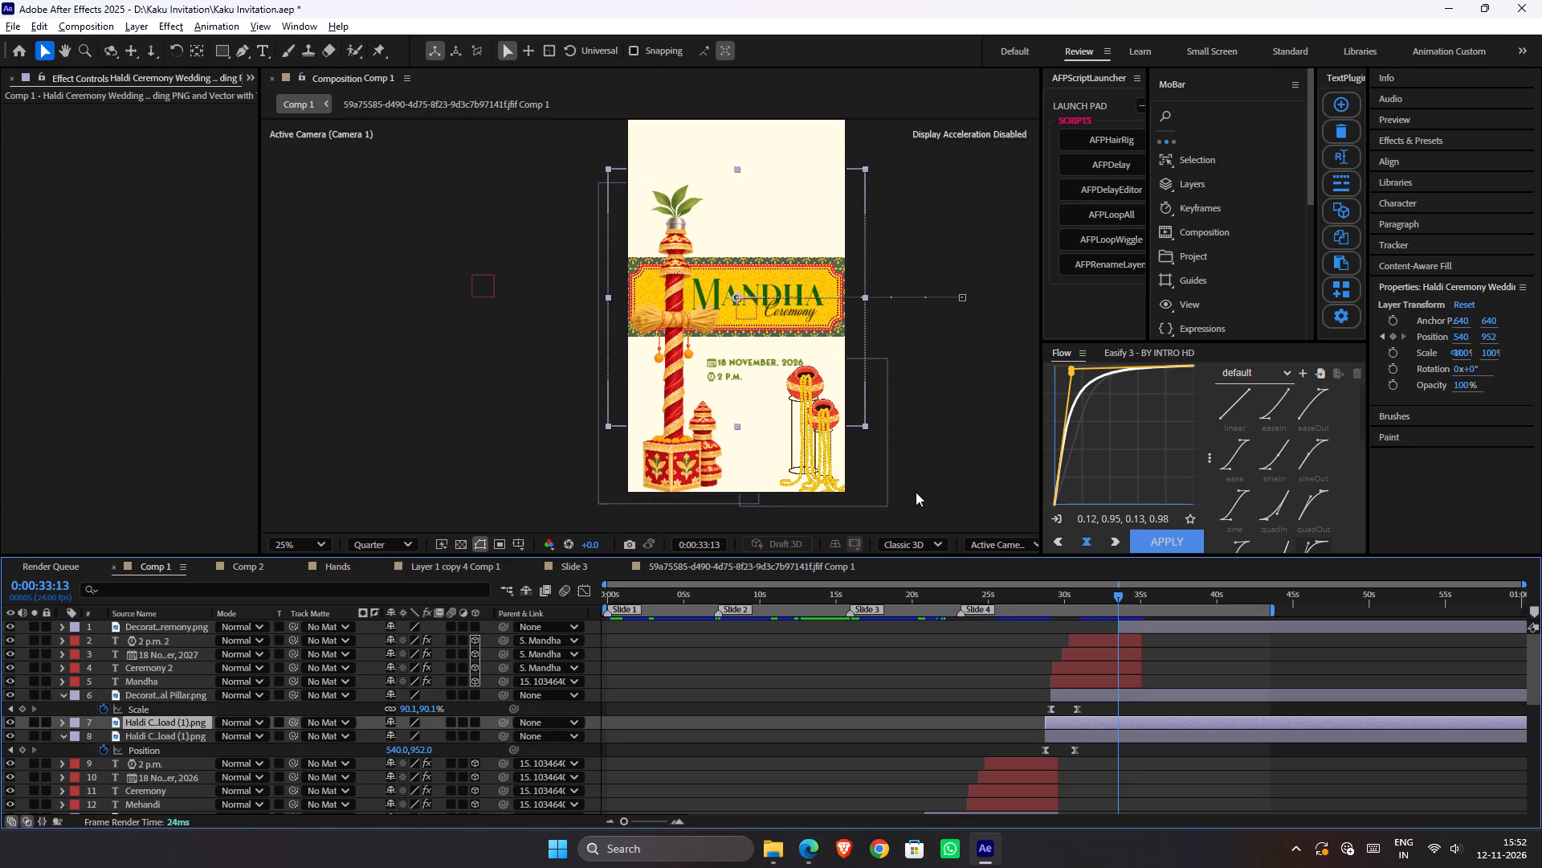
Apply a Transform effect to the duplicate sign board and set its Position to 640, 1426 at the slide's bottom edge.
key(ctrl+space)
key(t)
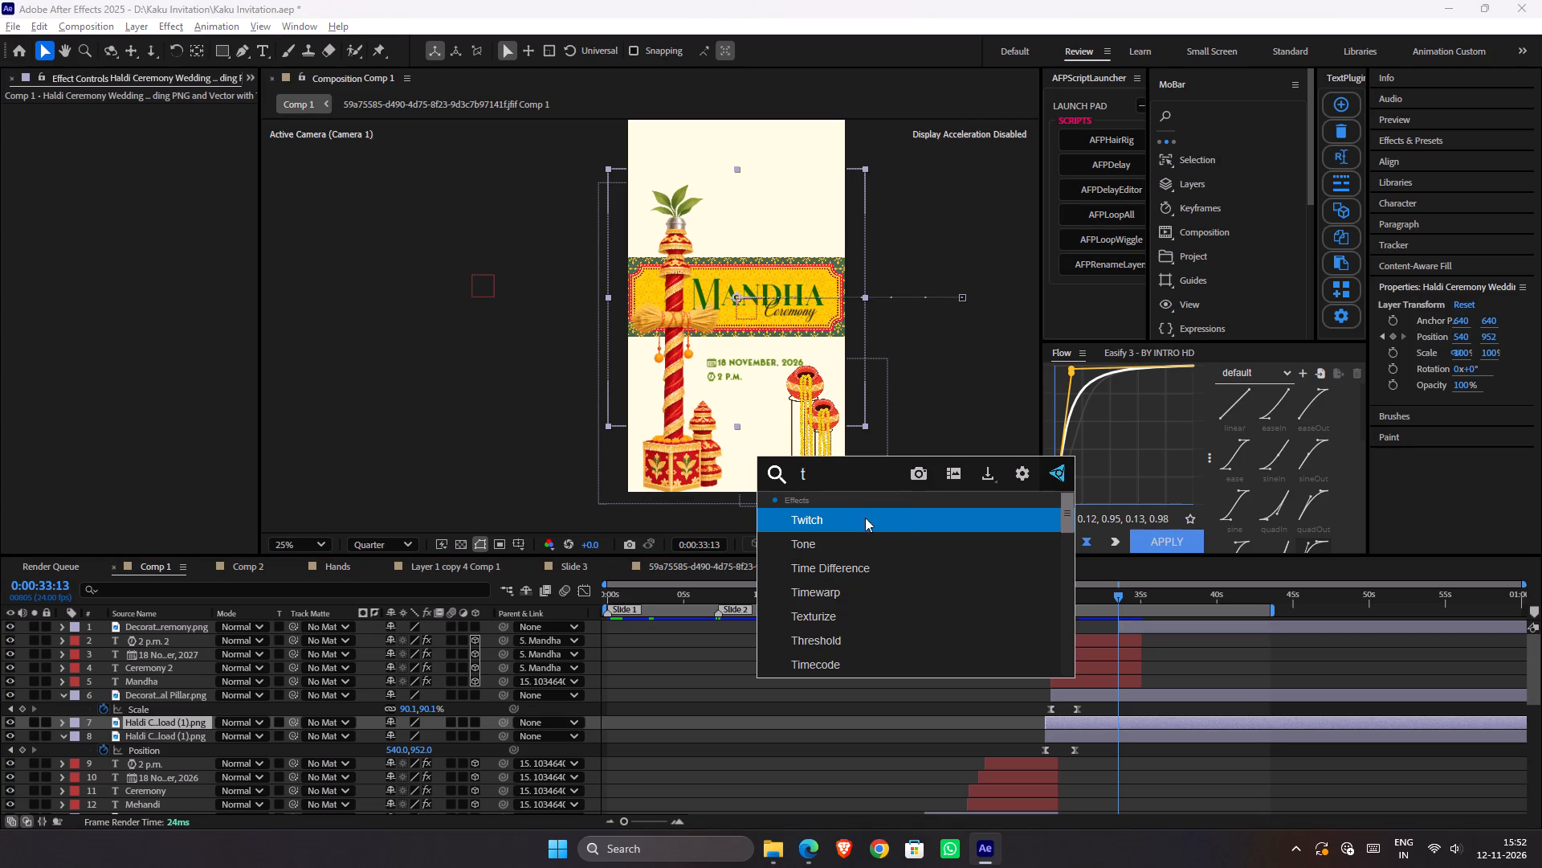
text(ra)
click(852, 528)
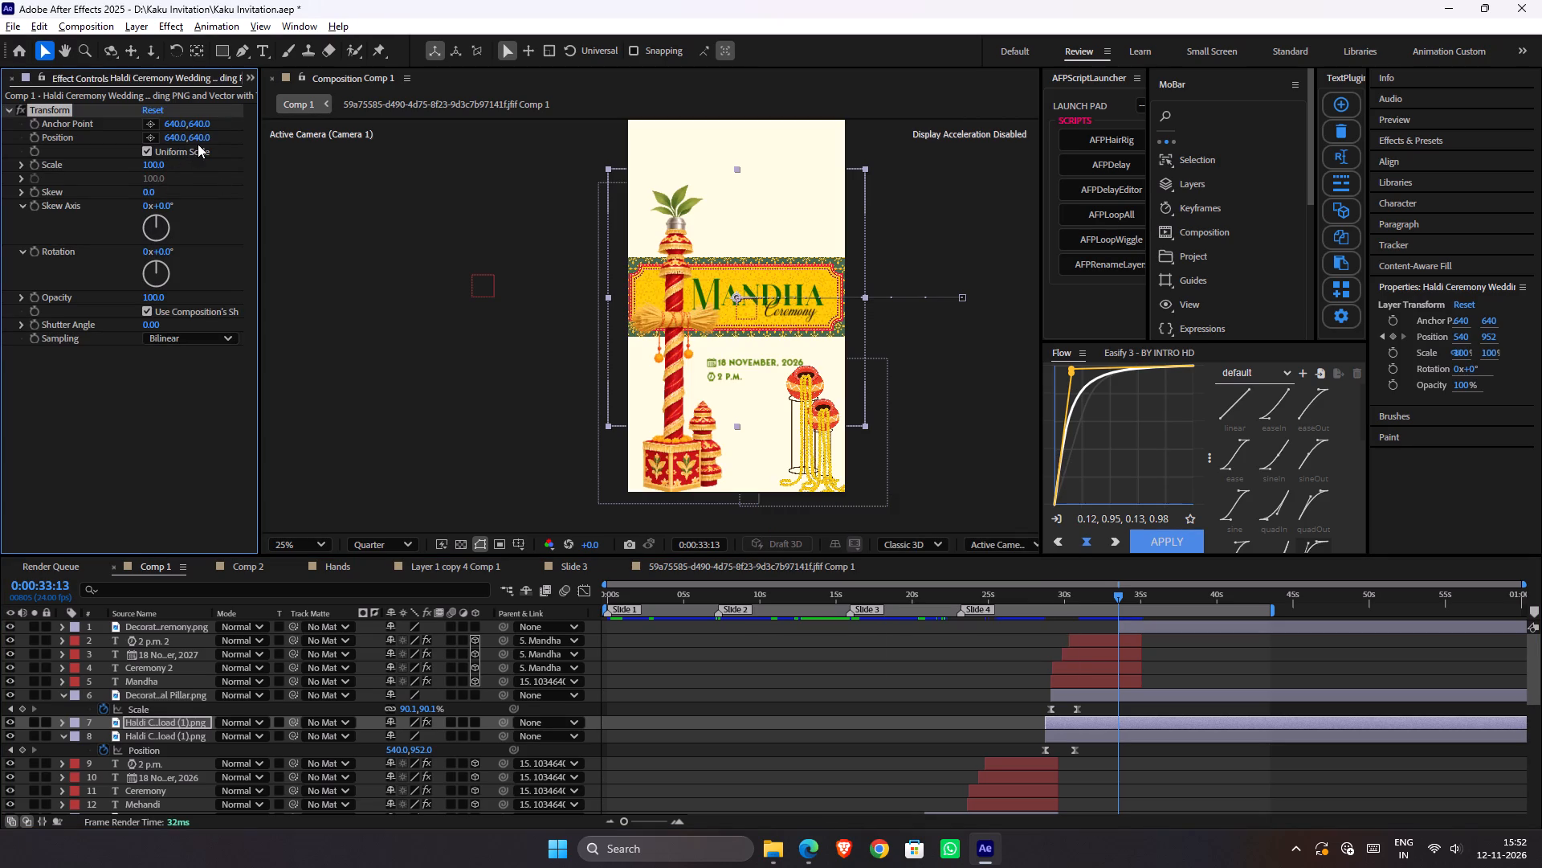
drag(198, 140, 0, 85)
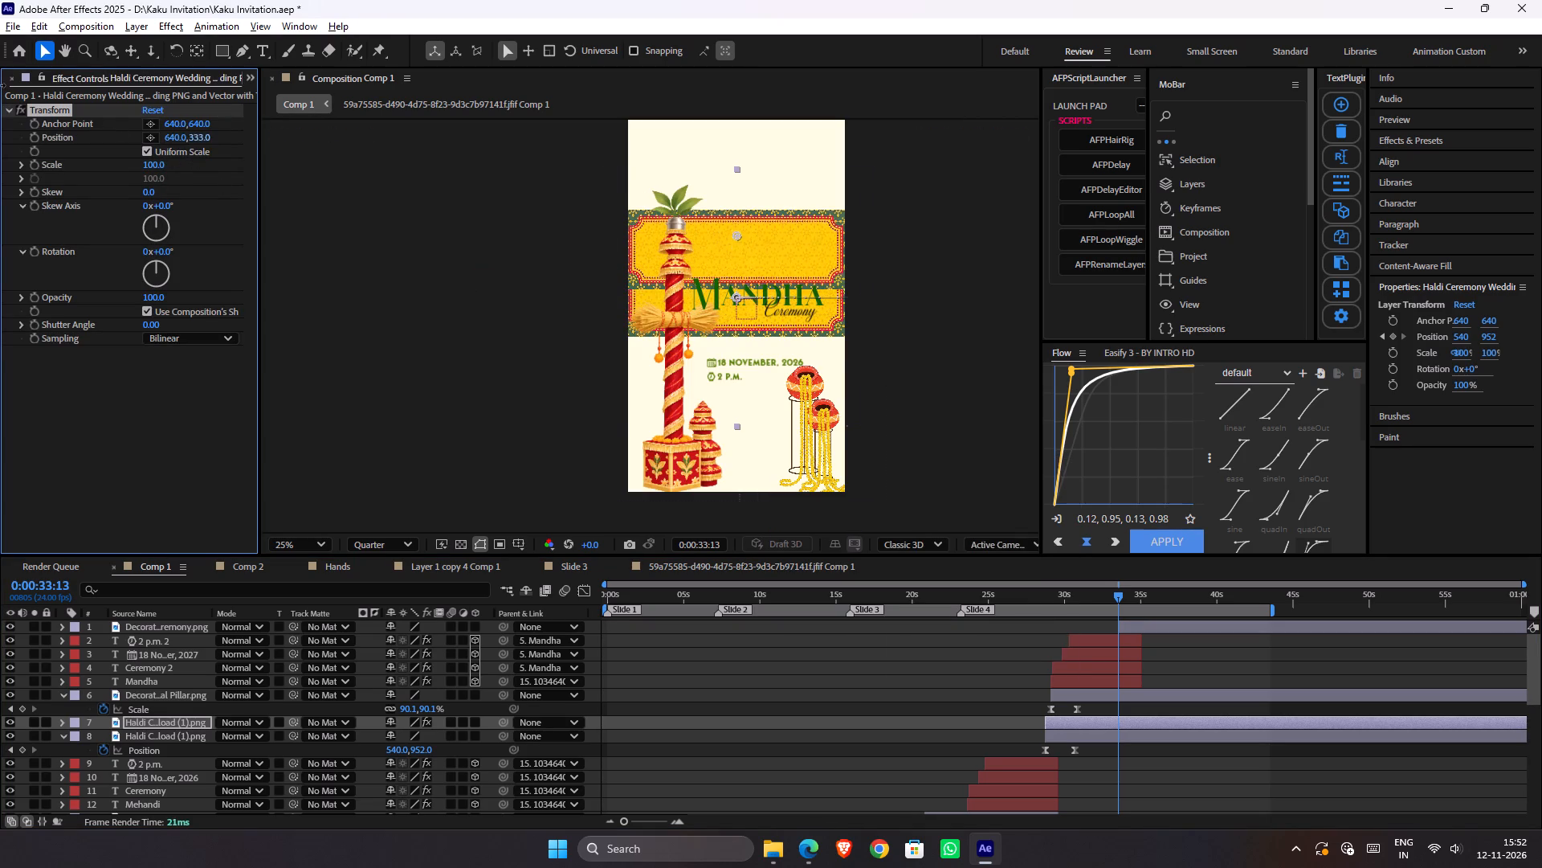
drag(0, 85, 0, 83)
drag(197, 141, 188, 141)
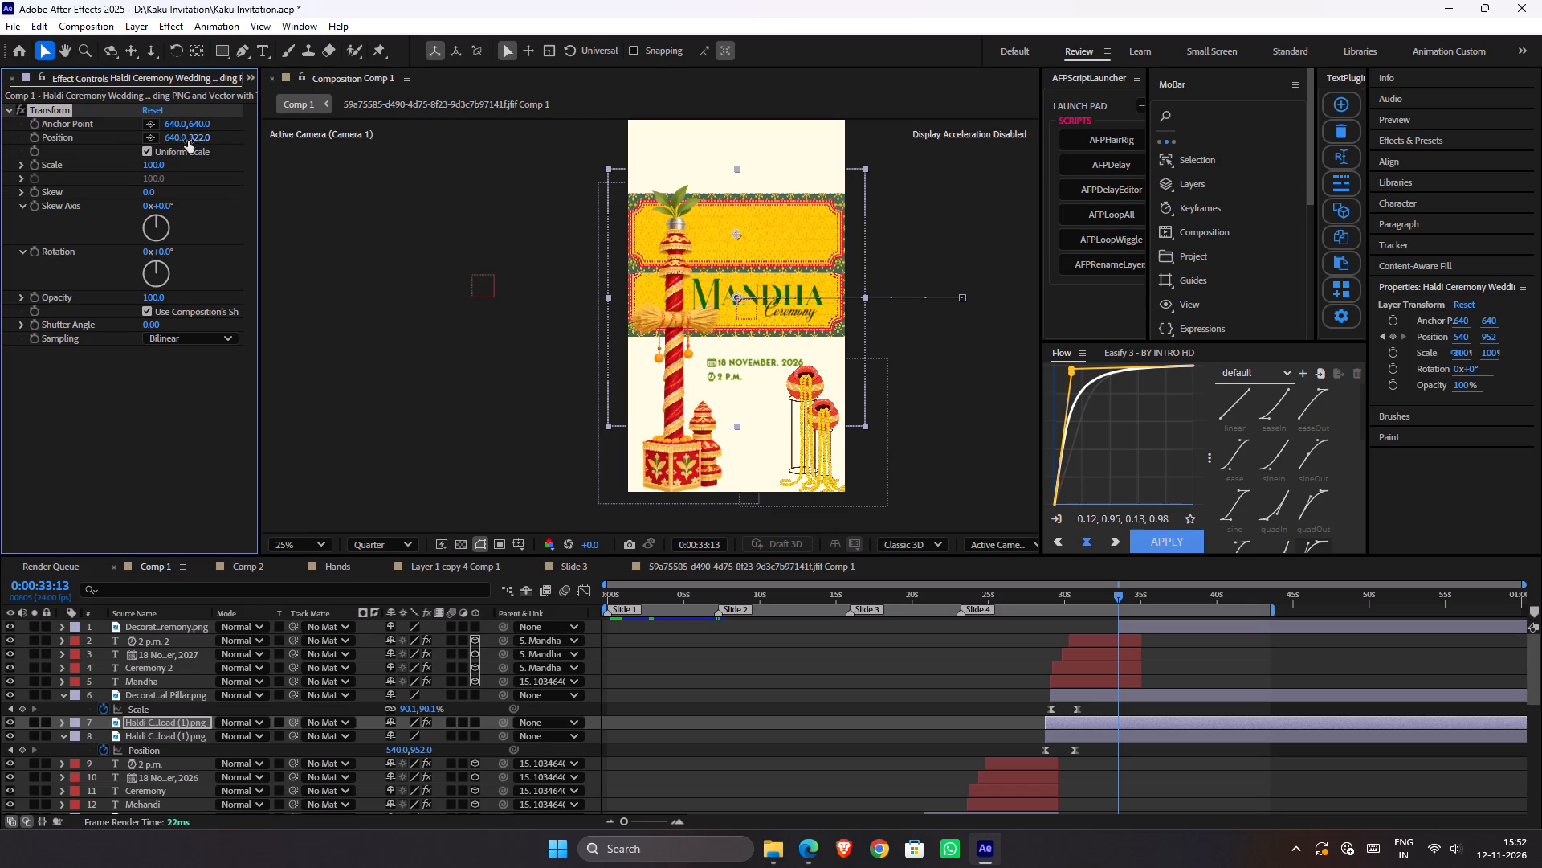
drag(188, 141, 141, 113)
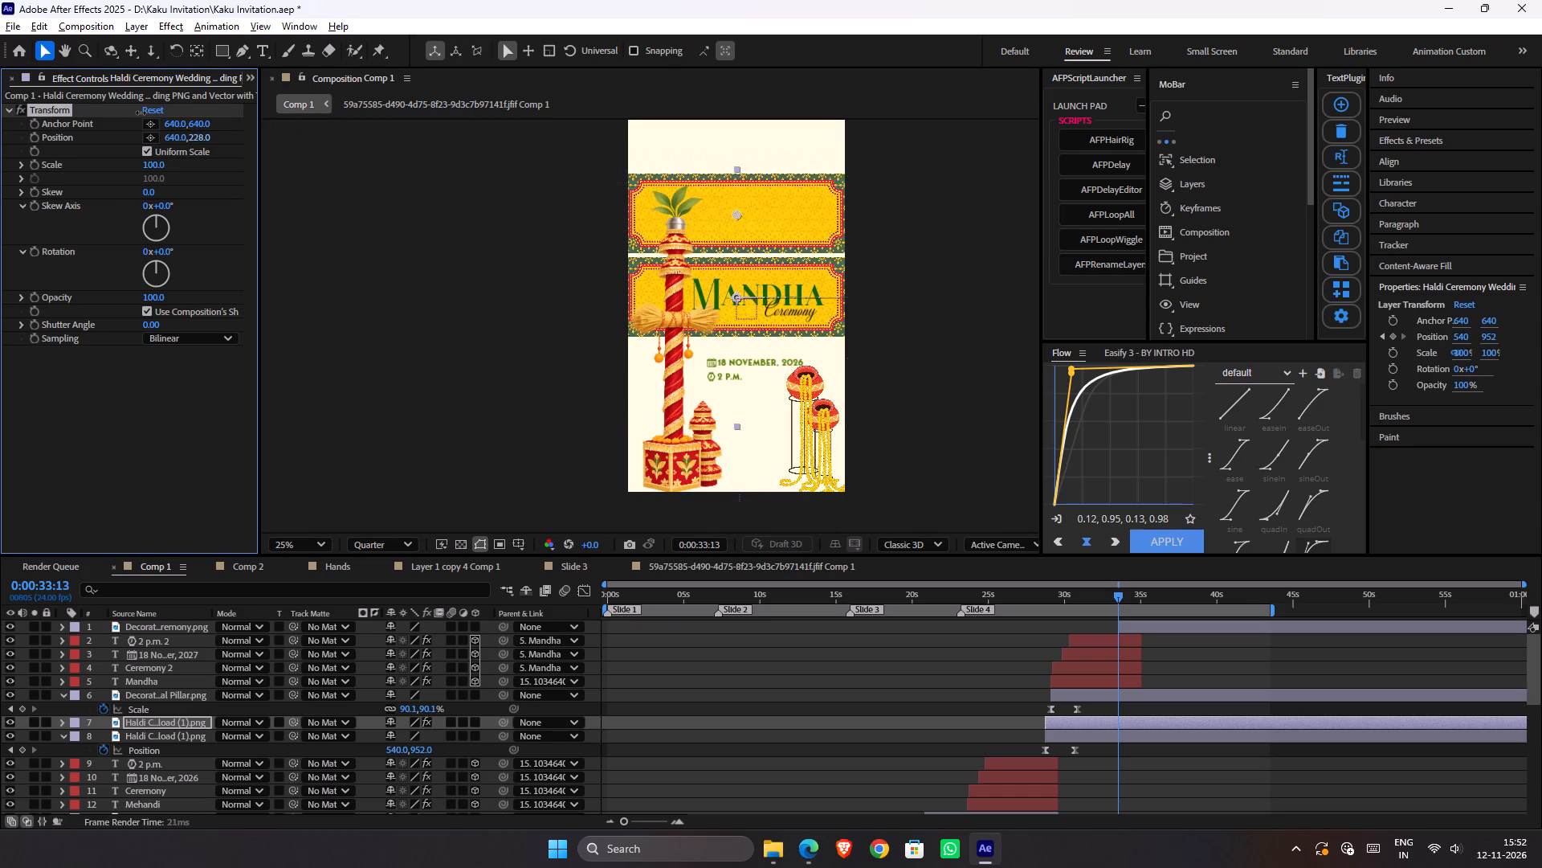
drag(141, 113, 156, 111)
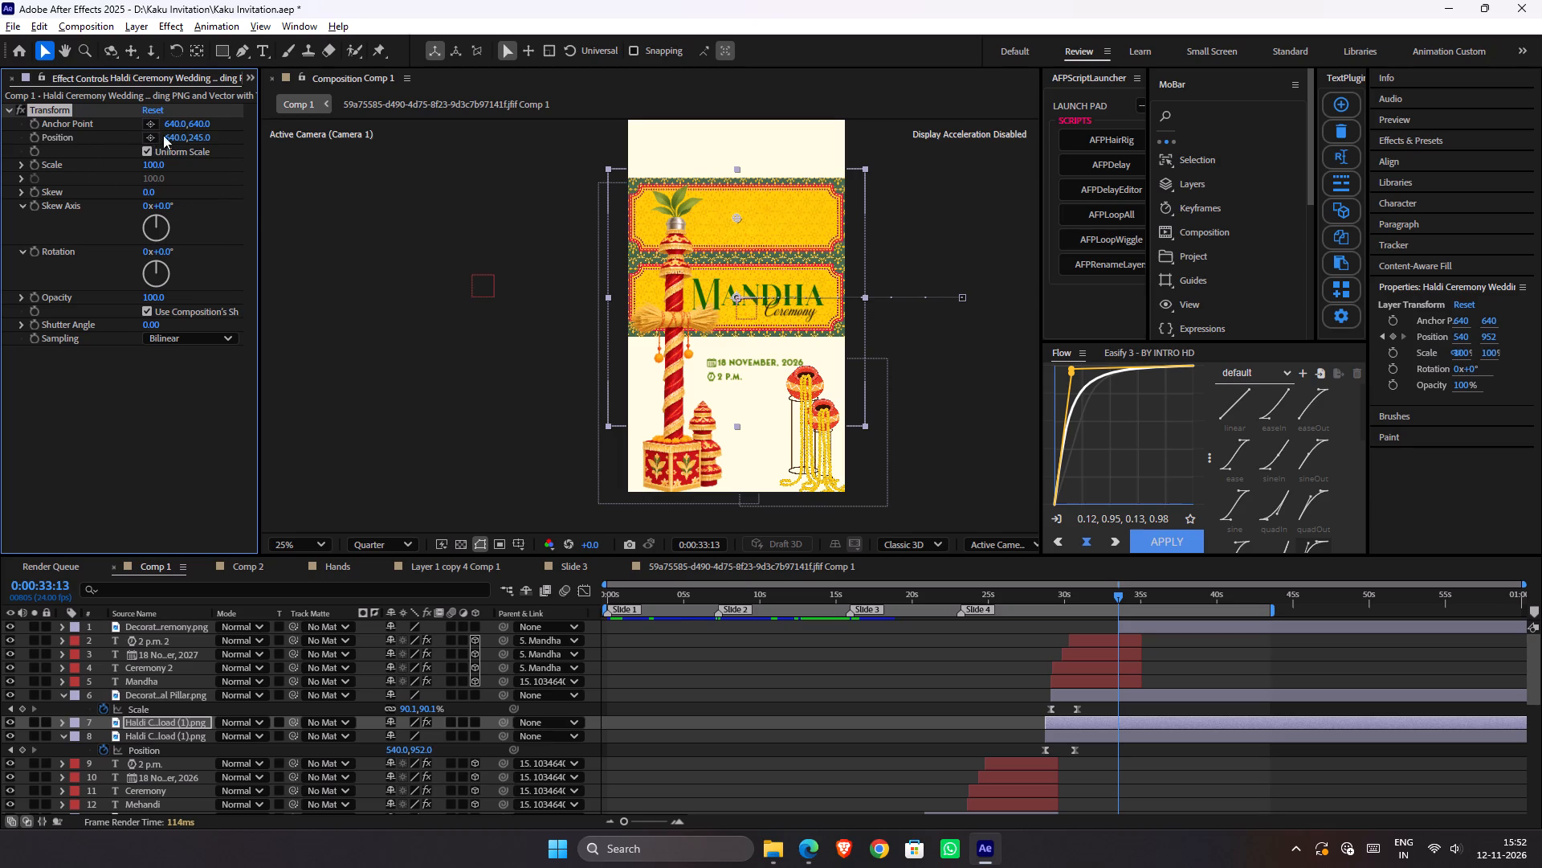
drag(196, 137, 806, 240)
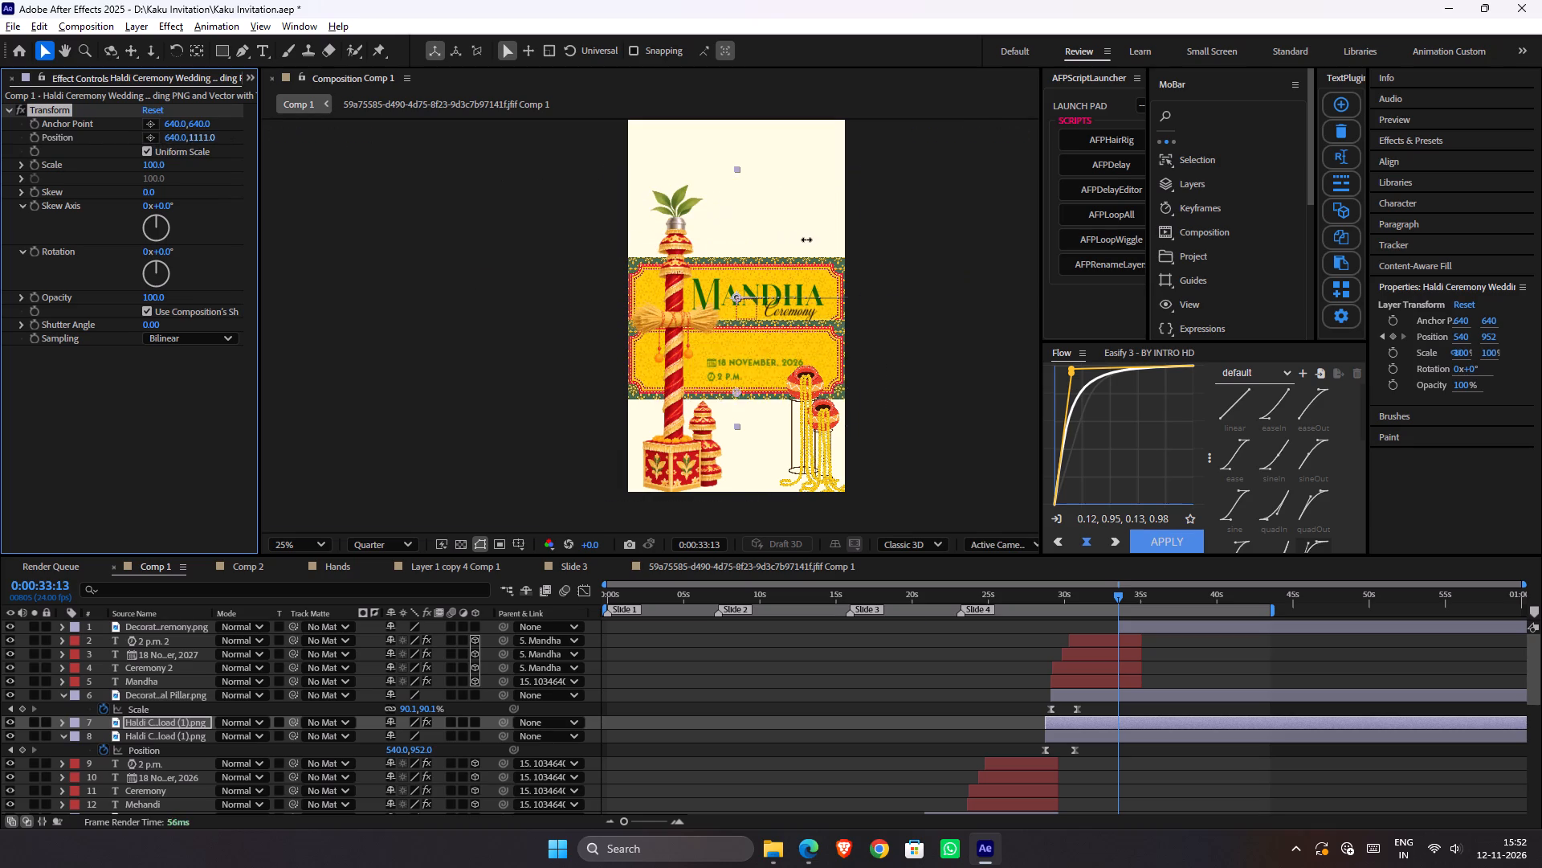
drag(806, 240, 1007, 264)
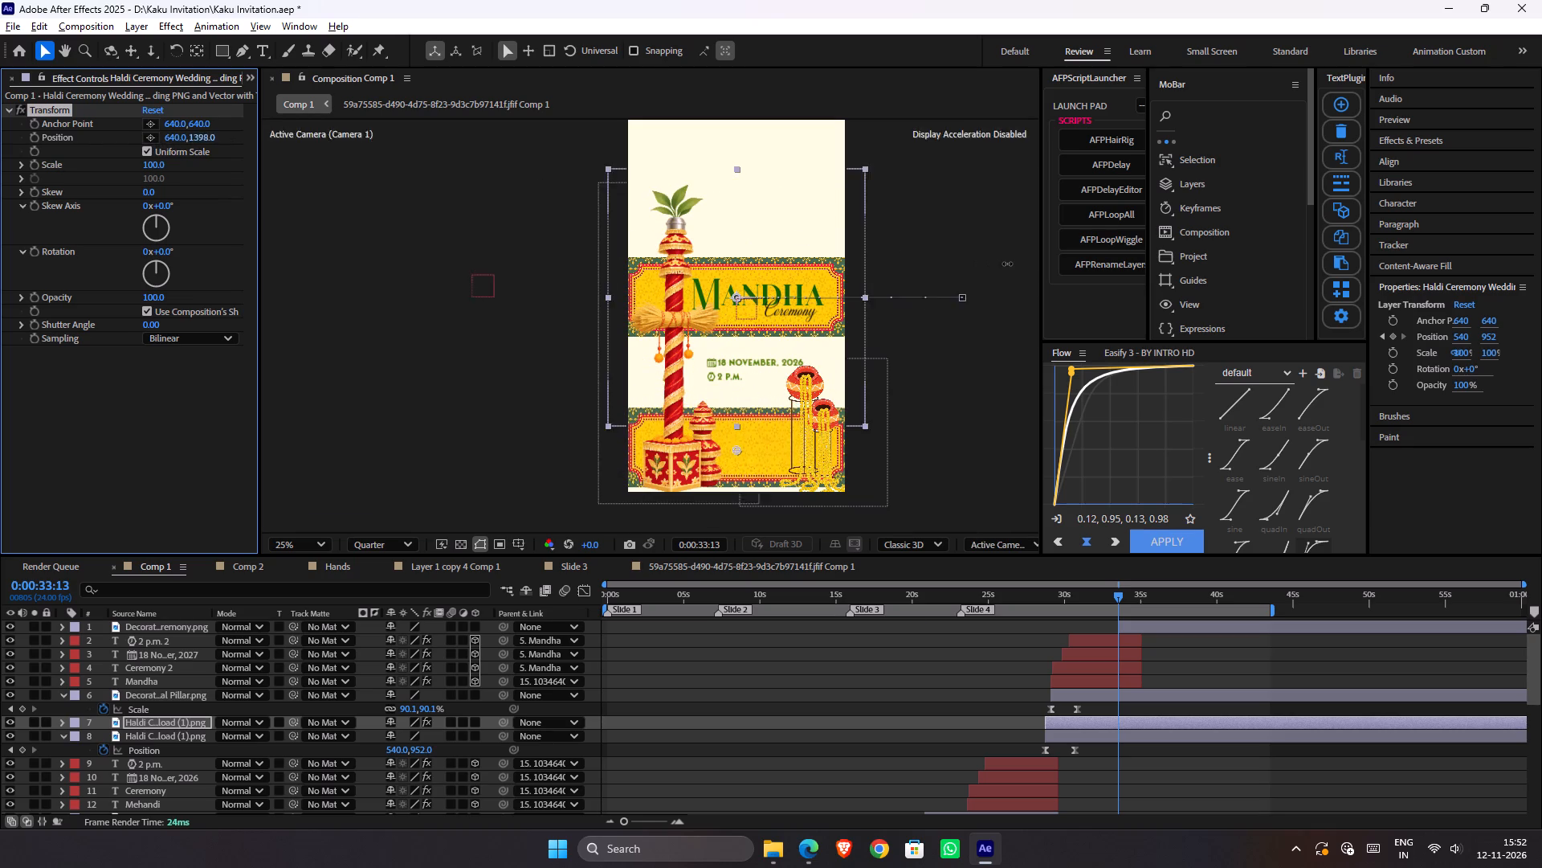
drag(1007, 264, 1032, 264)
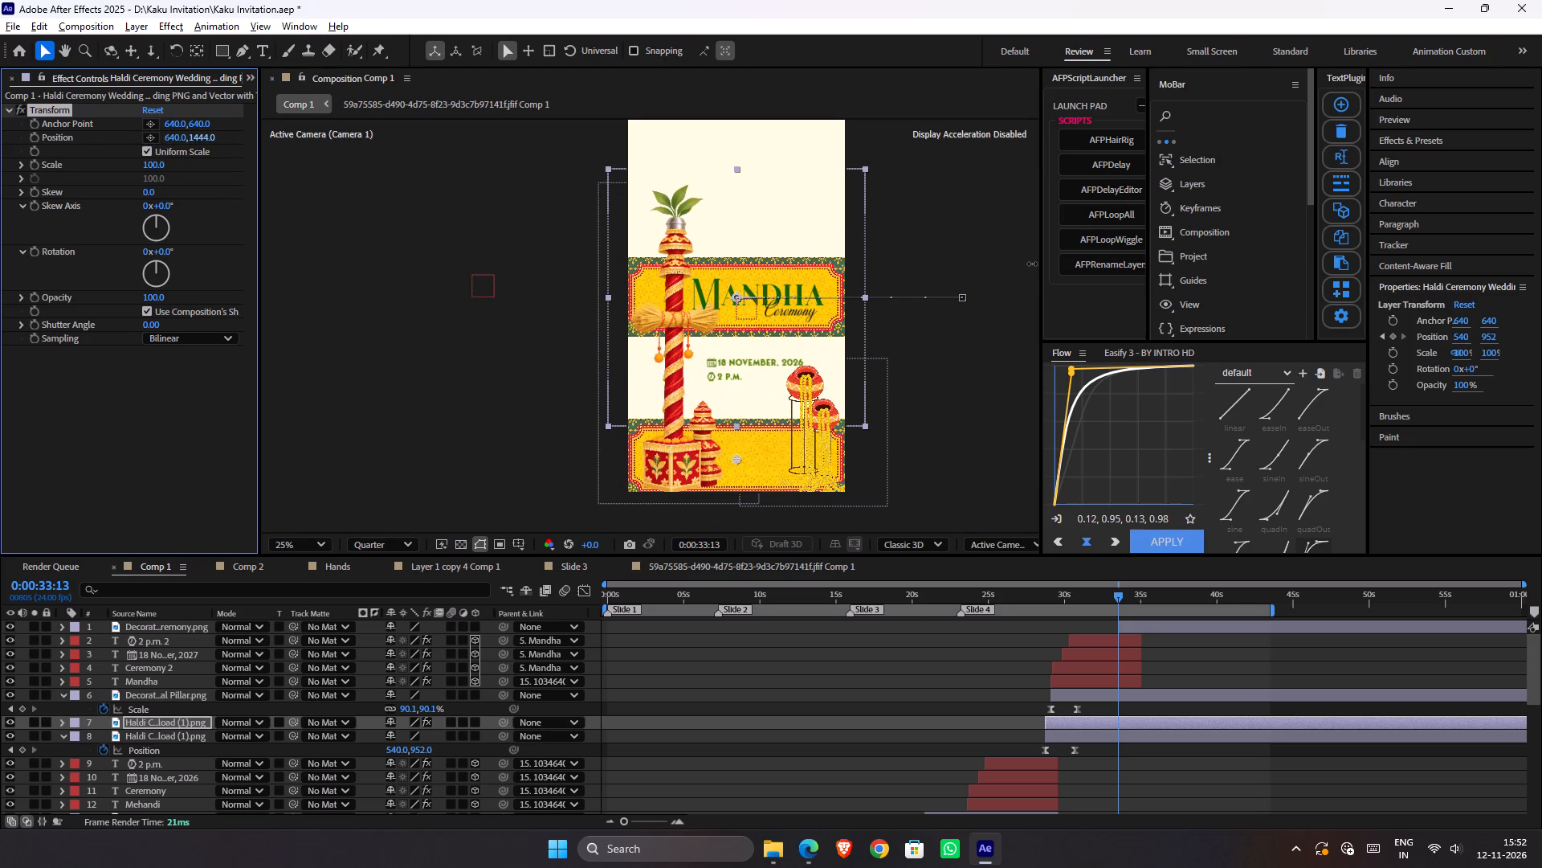
drag(1032, 264, 1021, 260)
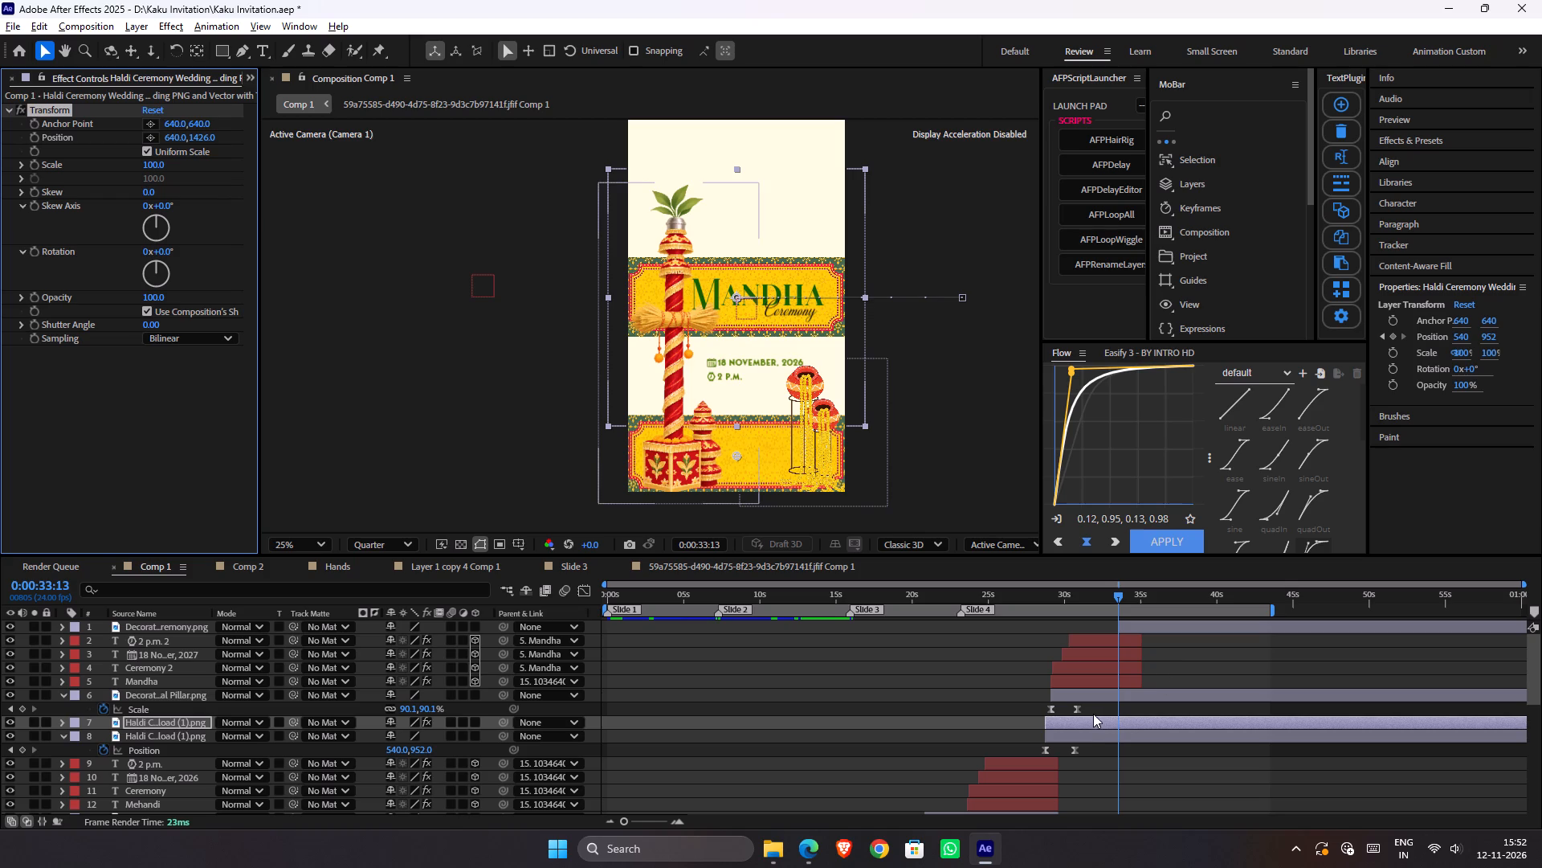
Shift the duplicate sign board layer slightly later in time so it starts with the pillar layer.
click(1087, 723)
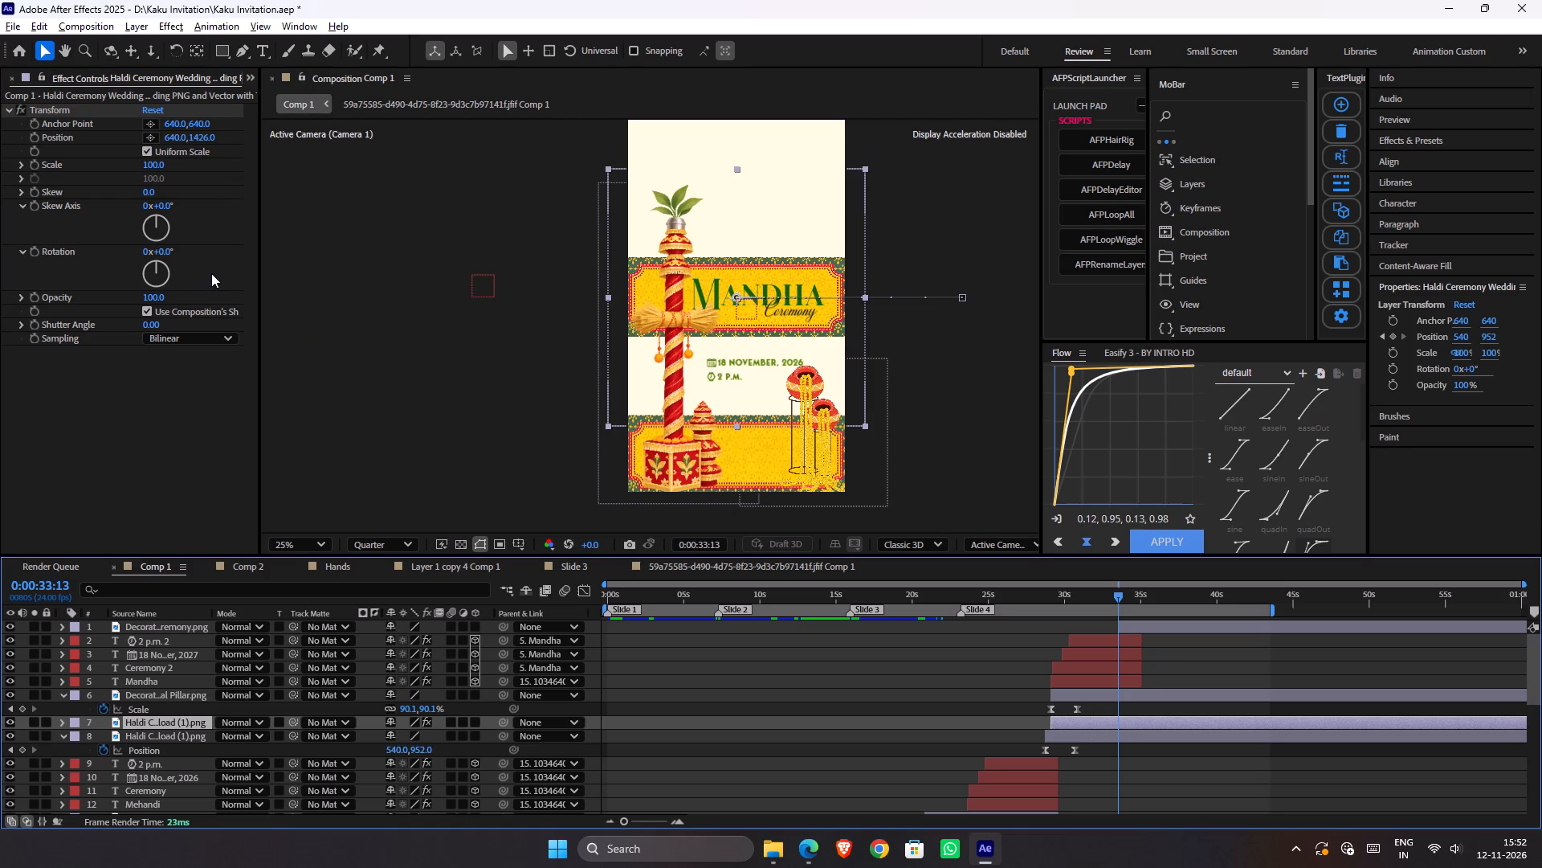
Apply a Hue/Saturation effect to the duplicate sign board and save the project.
key(ctrl+space)
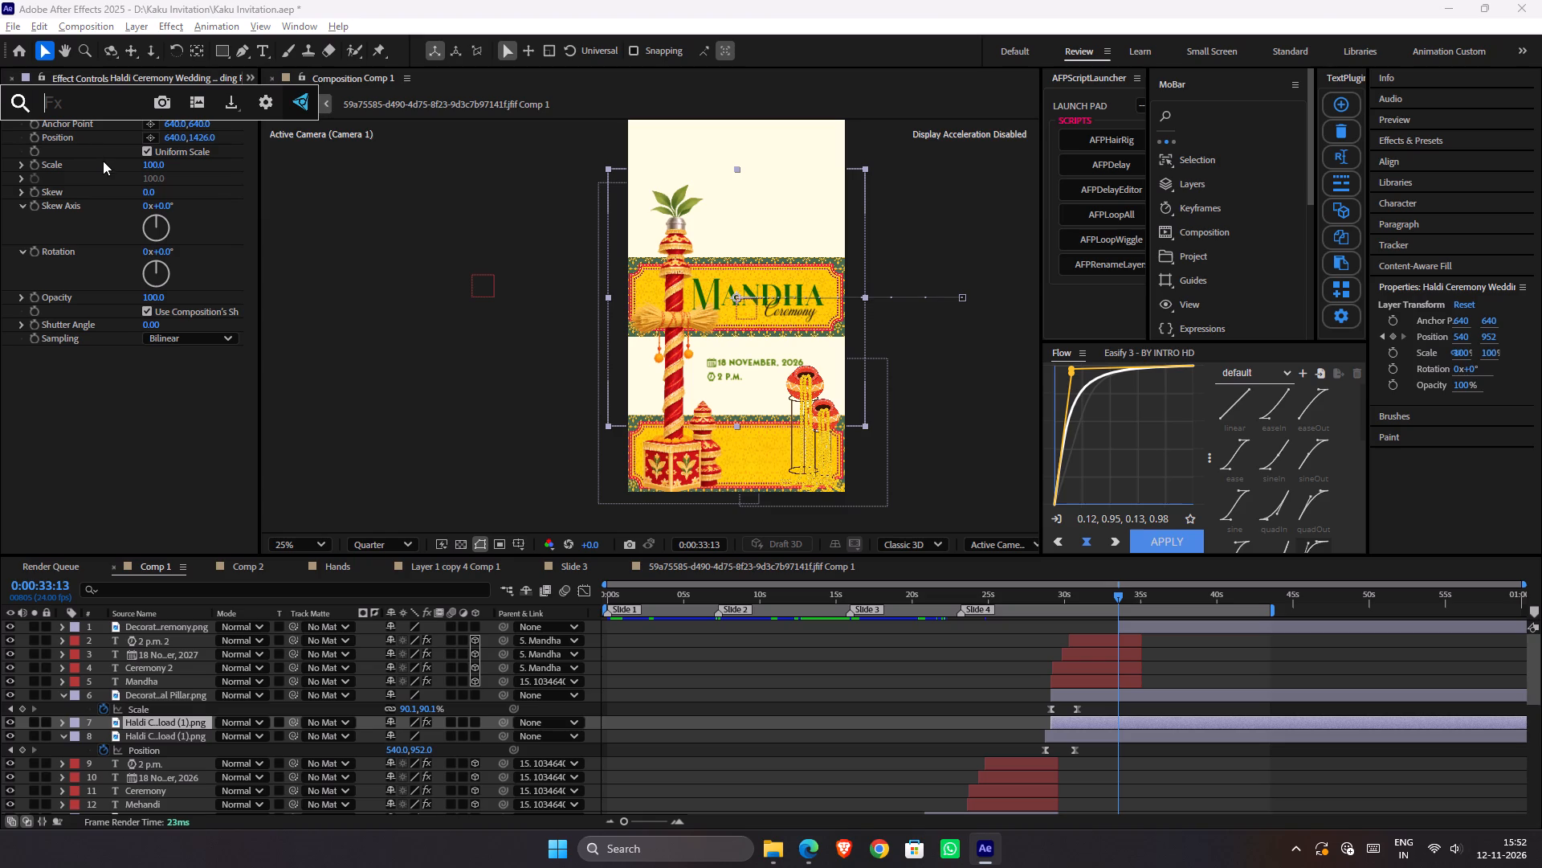
text(hue)
key(Return)
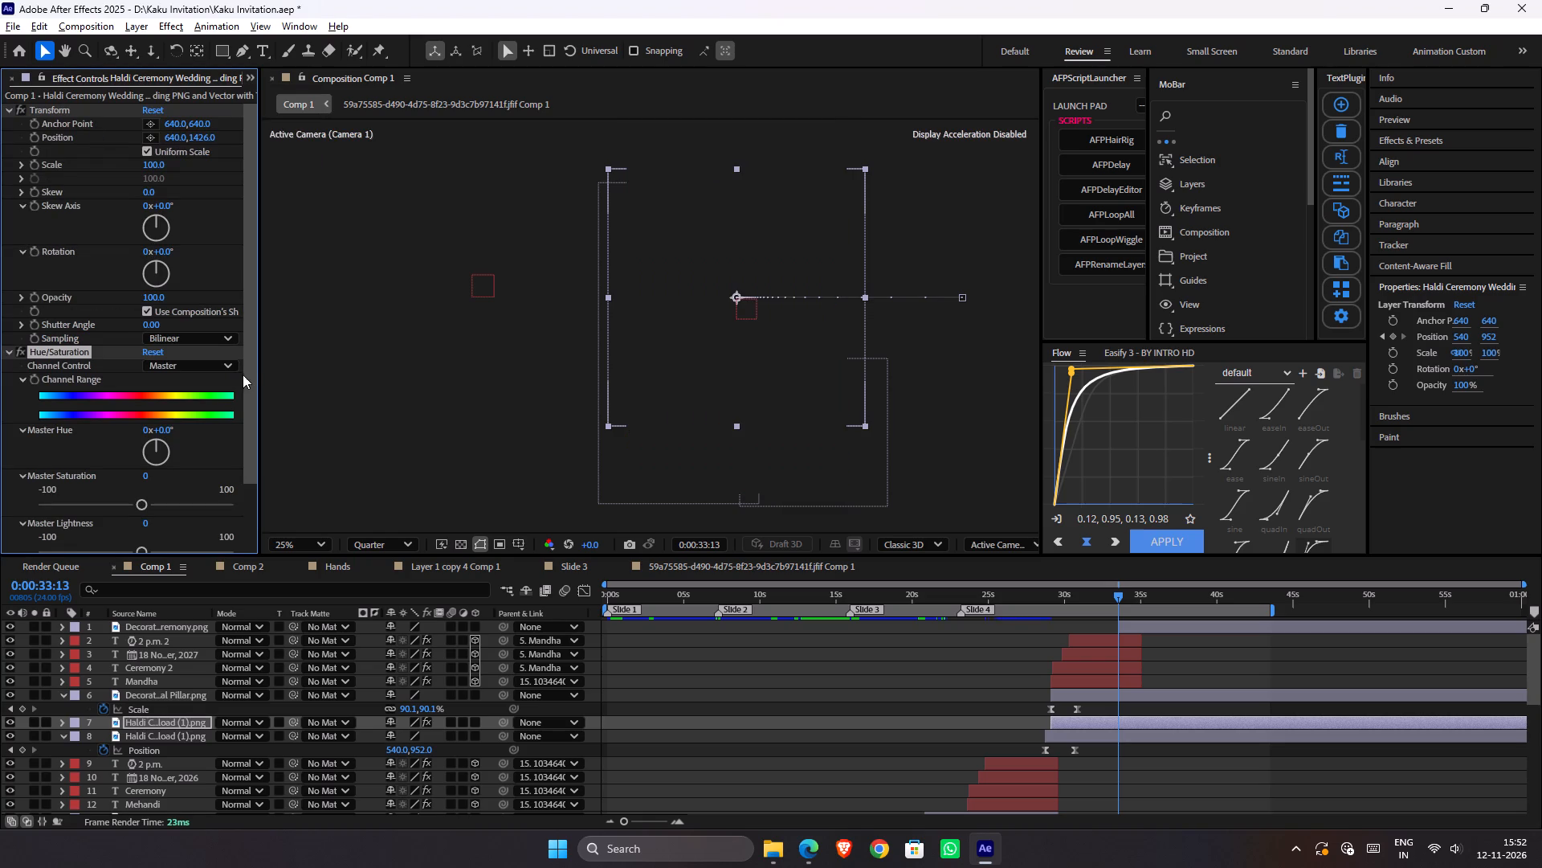
key(ctrl+s)
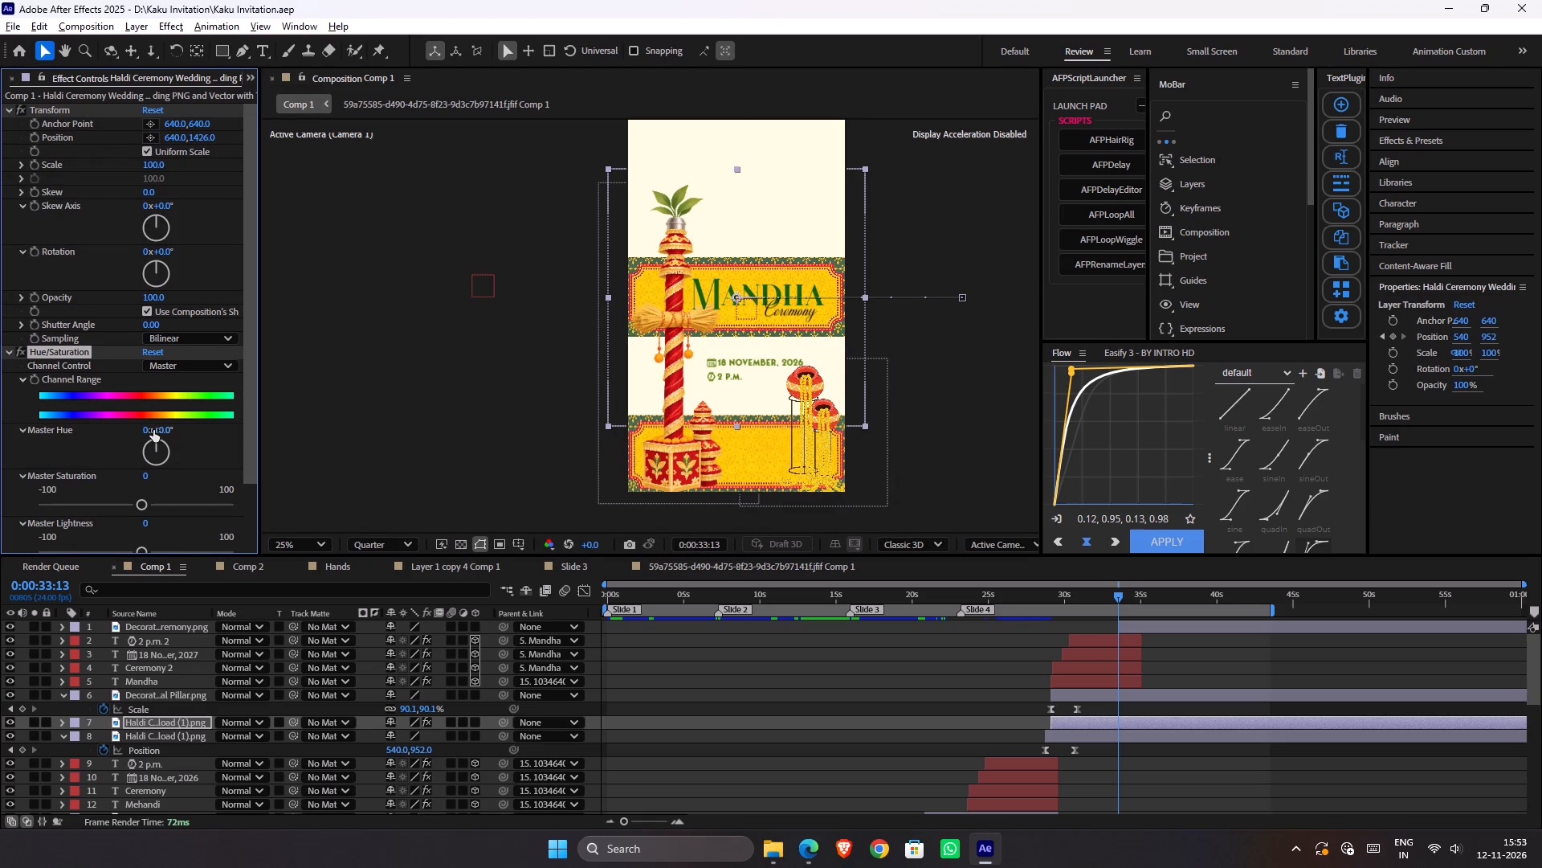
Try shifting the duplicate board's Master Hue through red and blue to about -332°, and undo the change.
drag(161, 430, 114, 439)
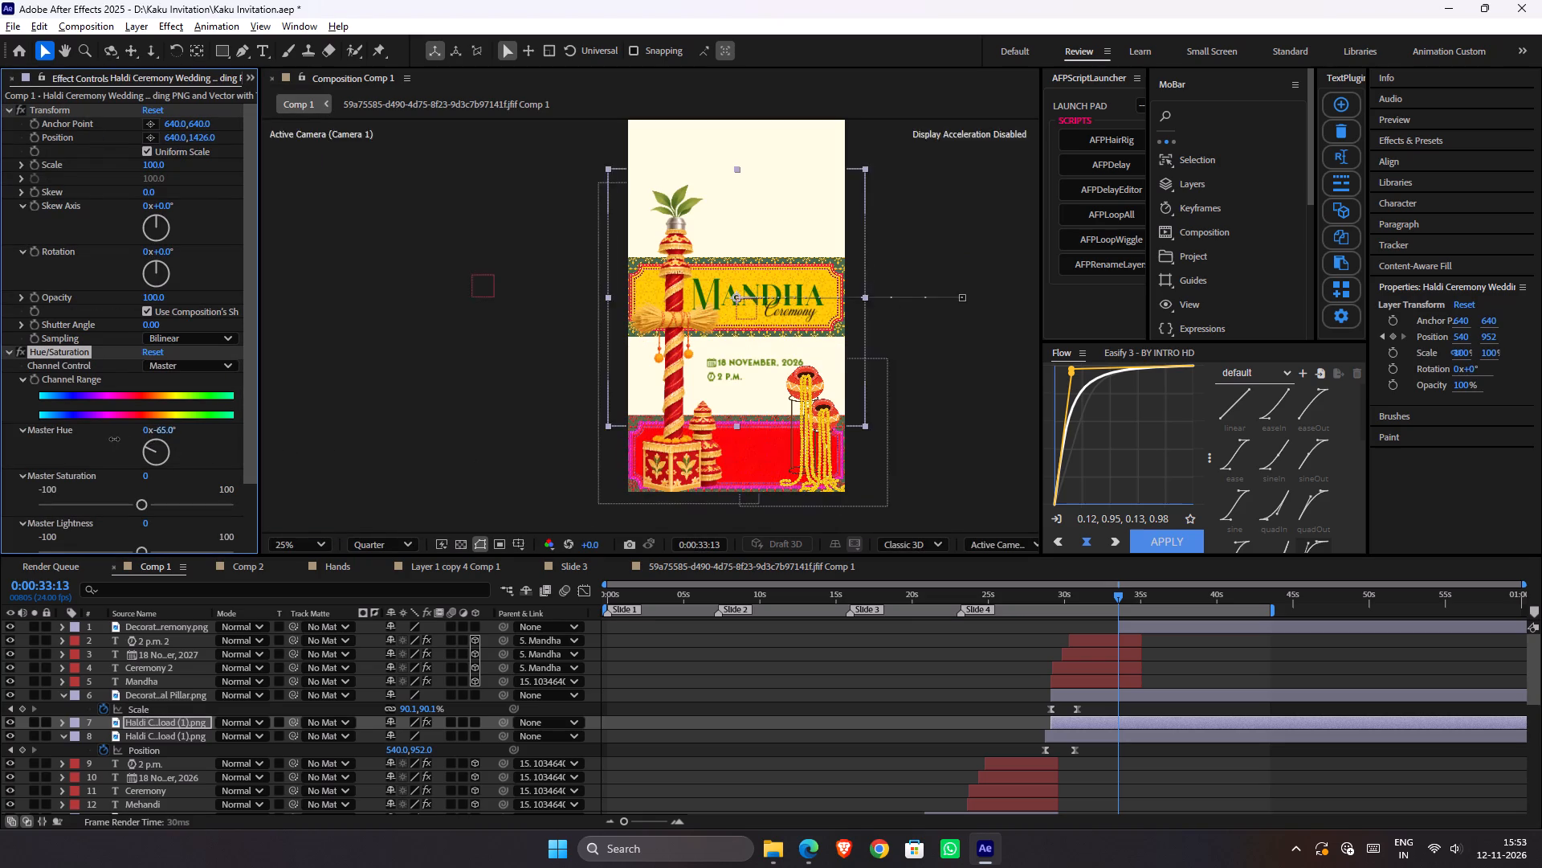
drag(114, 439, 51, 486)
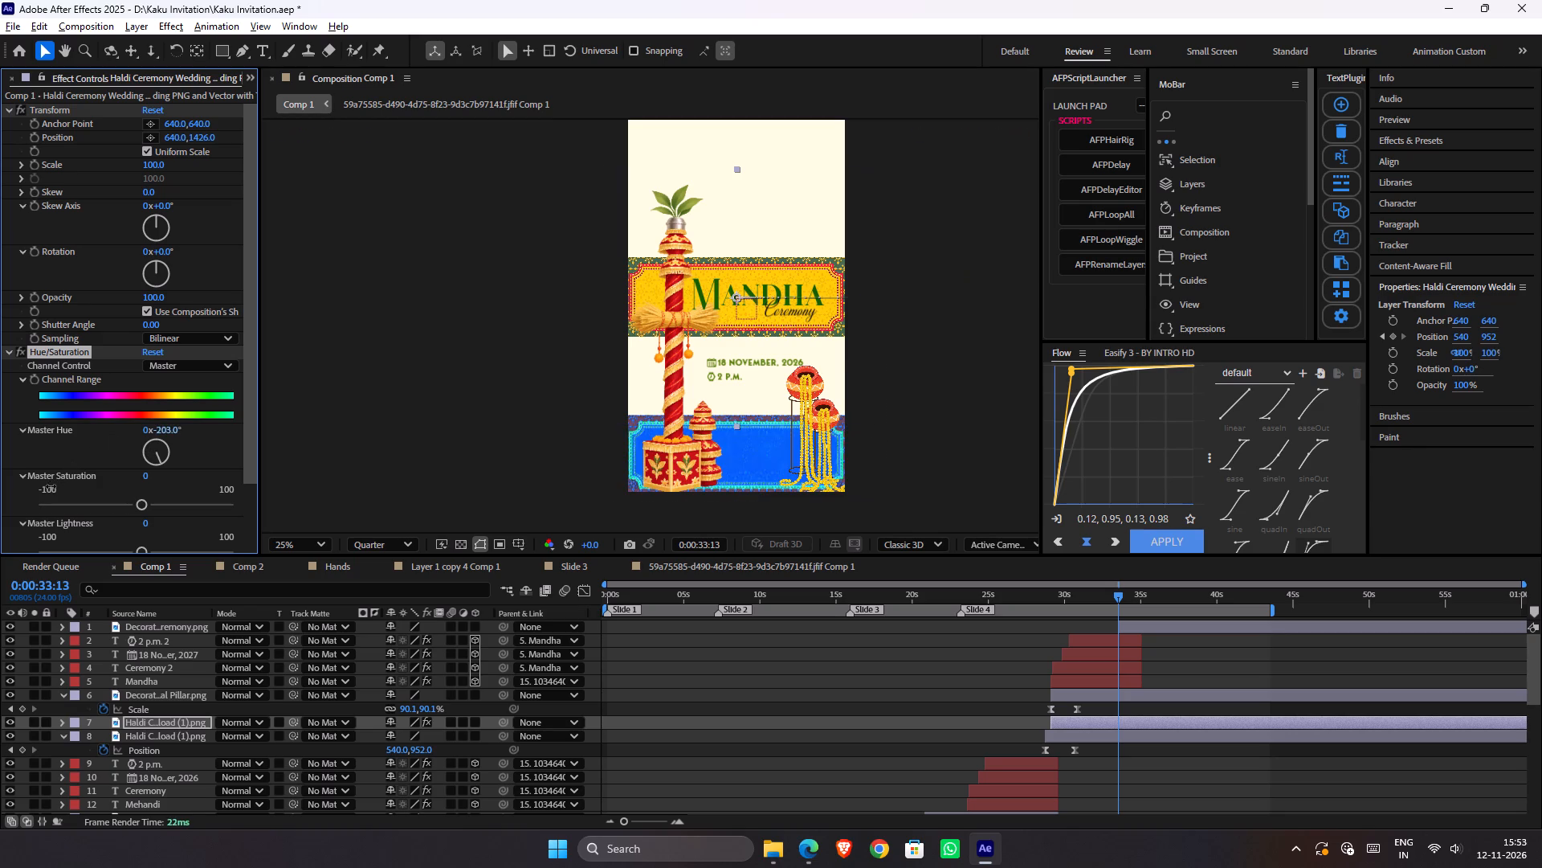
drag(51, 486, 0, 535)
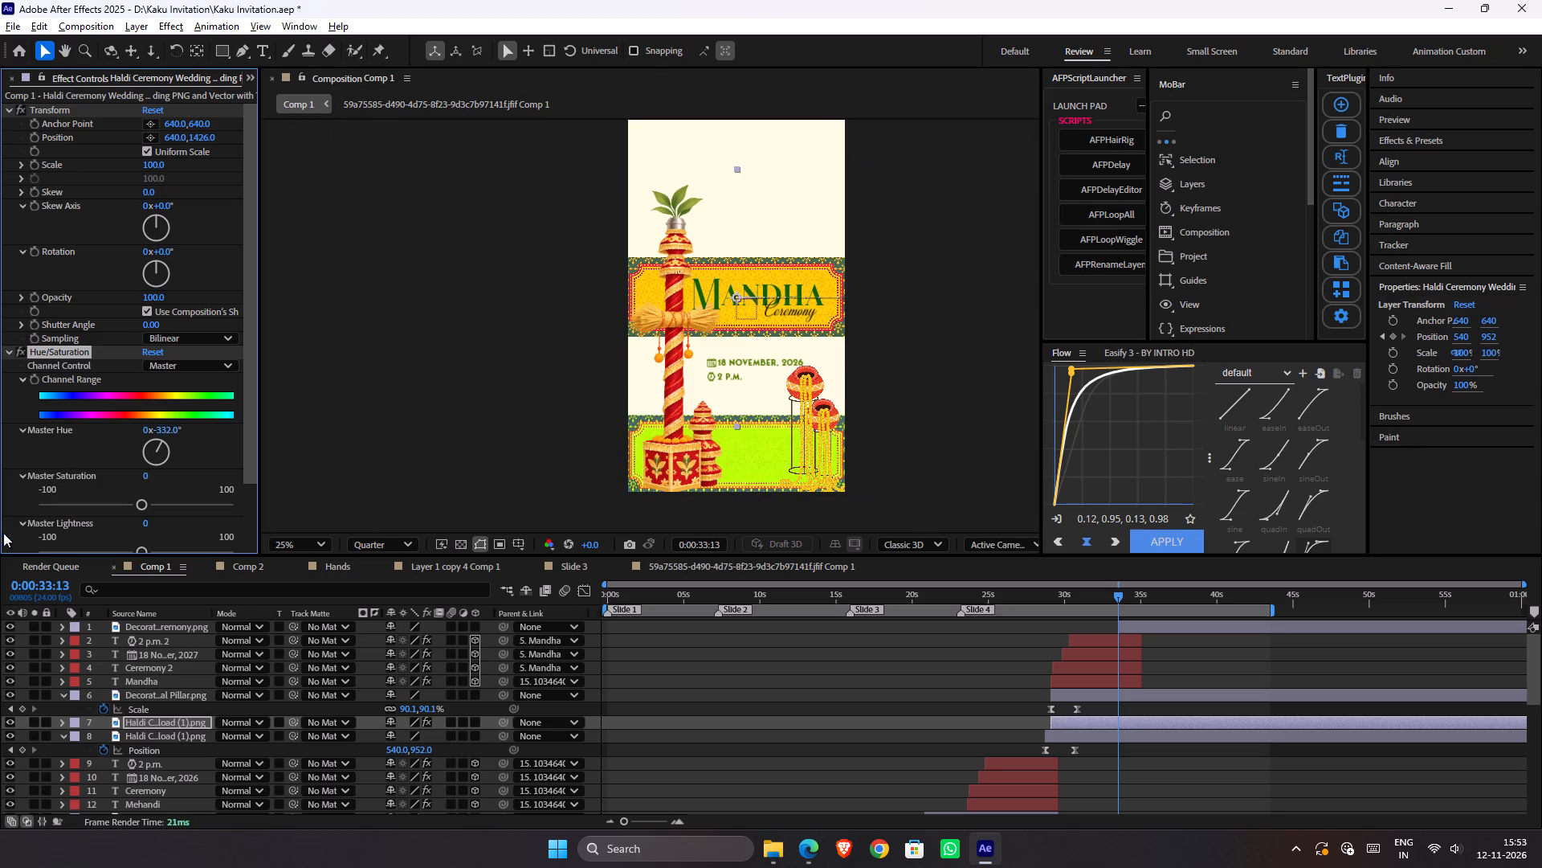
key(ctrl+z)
Switch the duplicate sign board's Hue/Saturation channel to Yellows and set Yellow Hue to 318° for a red board.
click(182, 372)
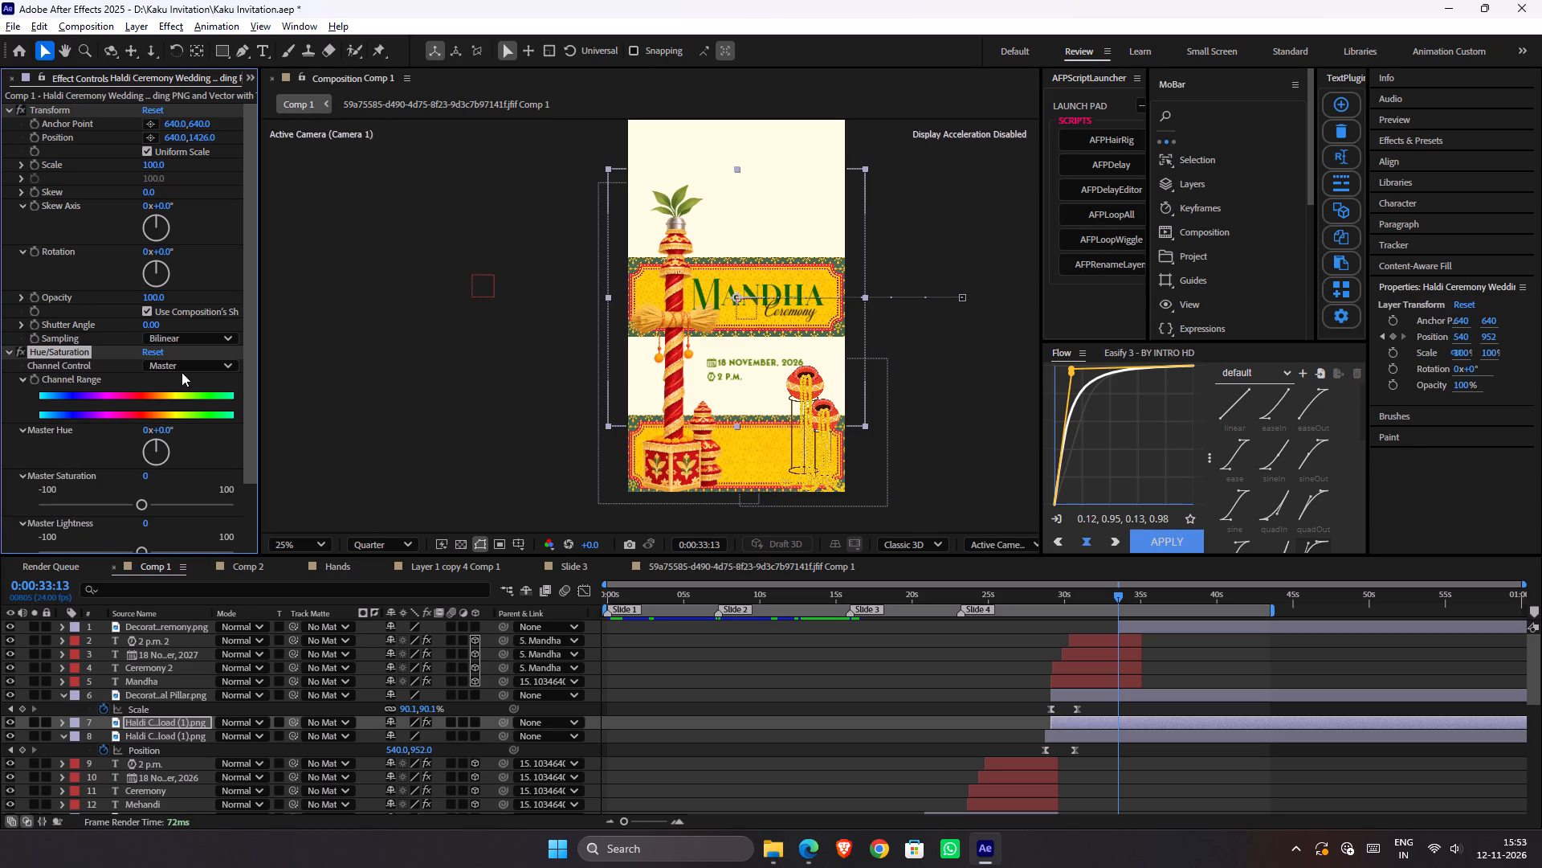
drag(191, 367, 190, 375)
click(202, 362)
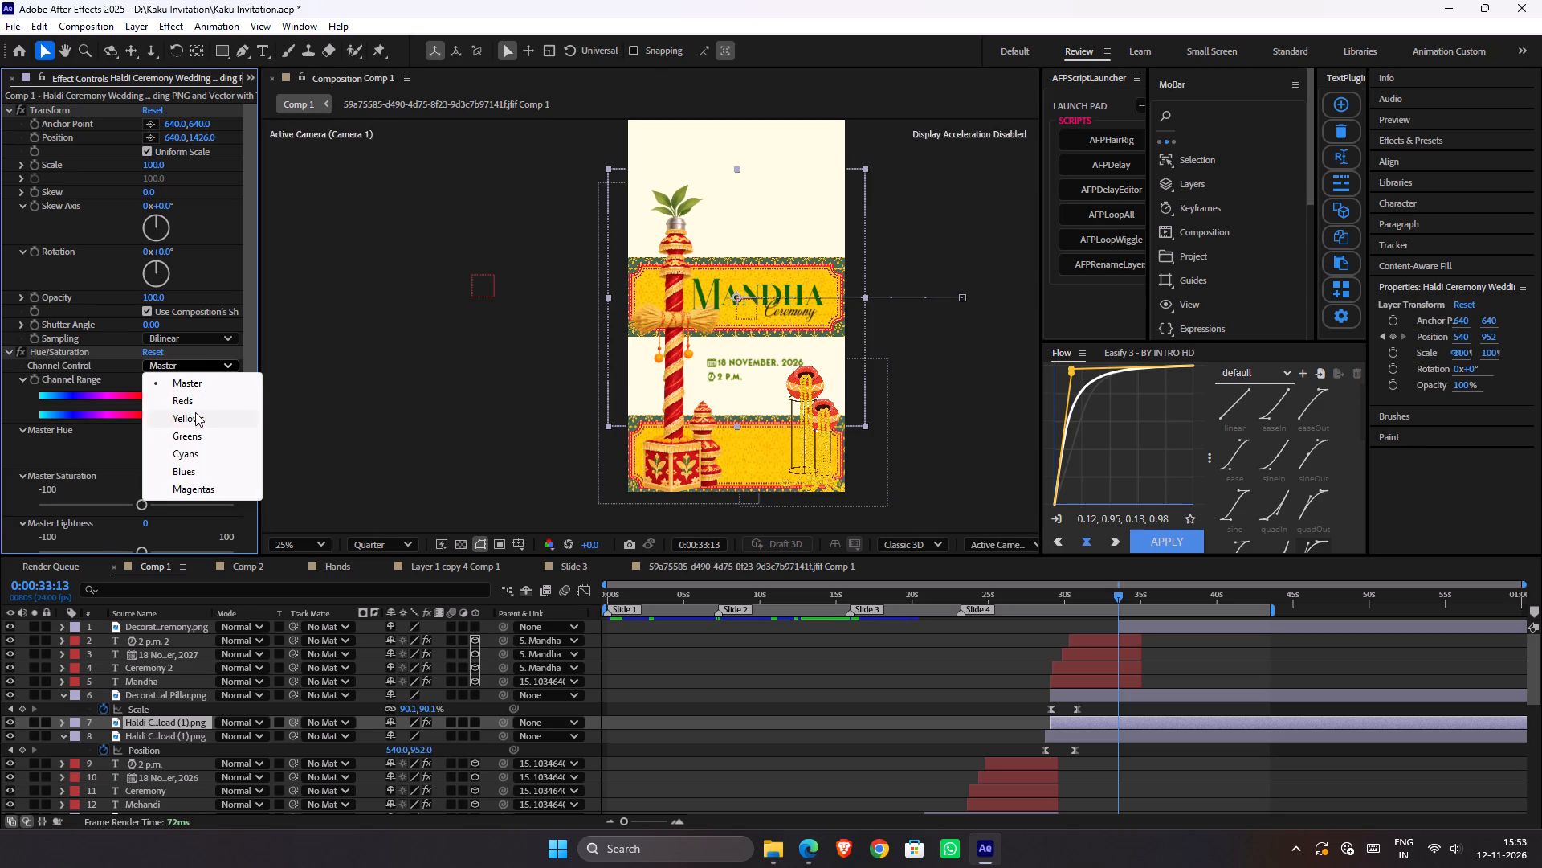
click(195, 416)
drag(166, 429, 222, 423)
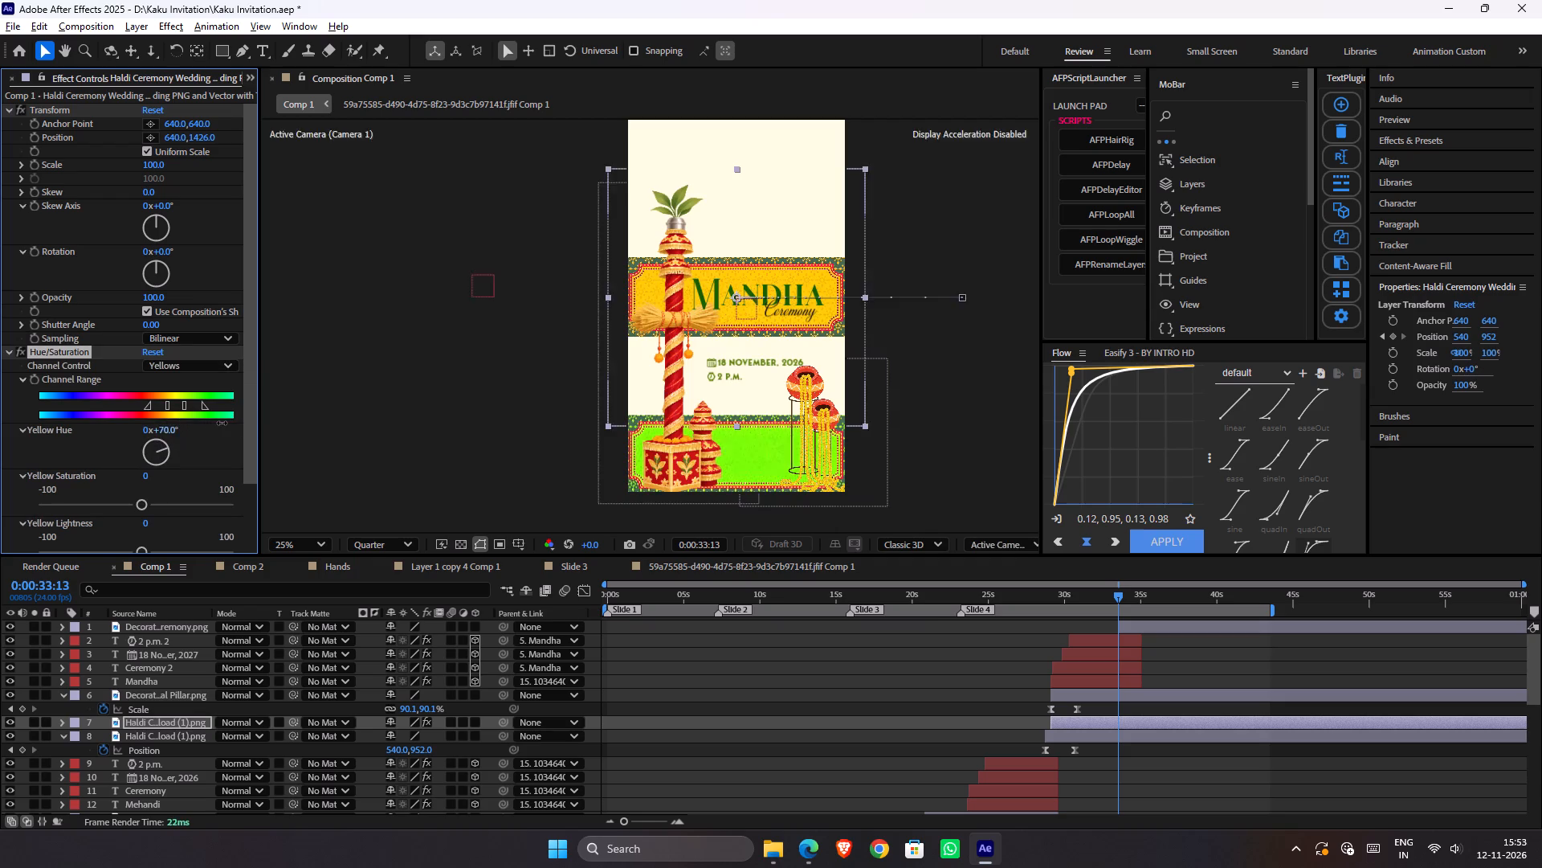
drag(222, 423, 333, 417)
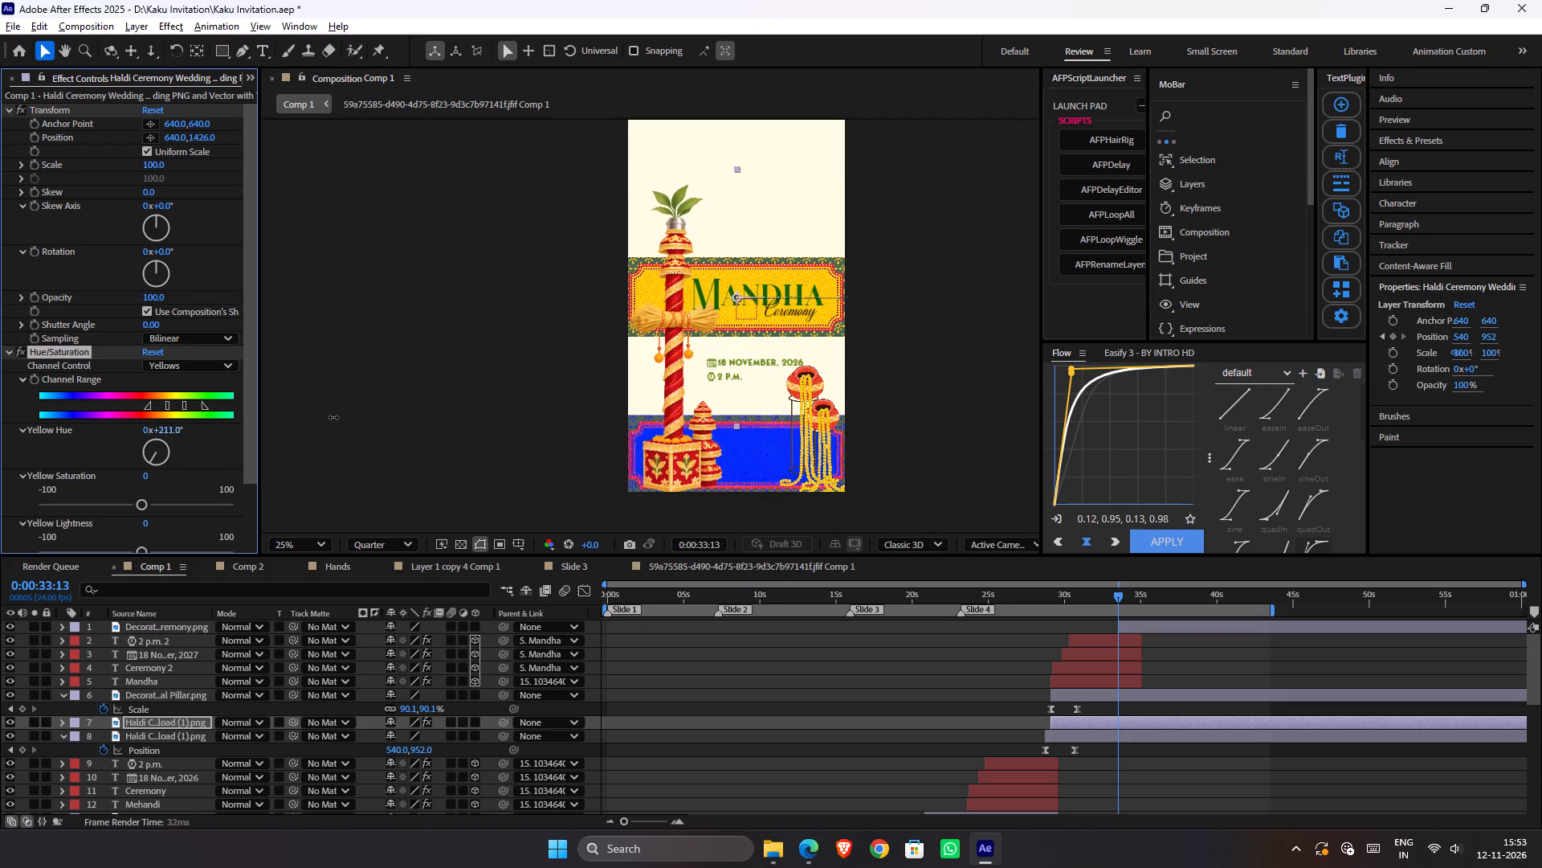
drag(333, 417, 371, 421)
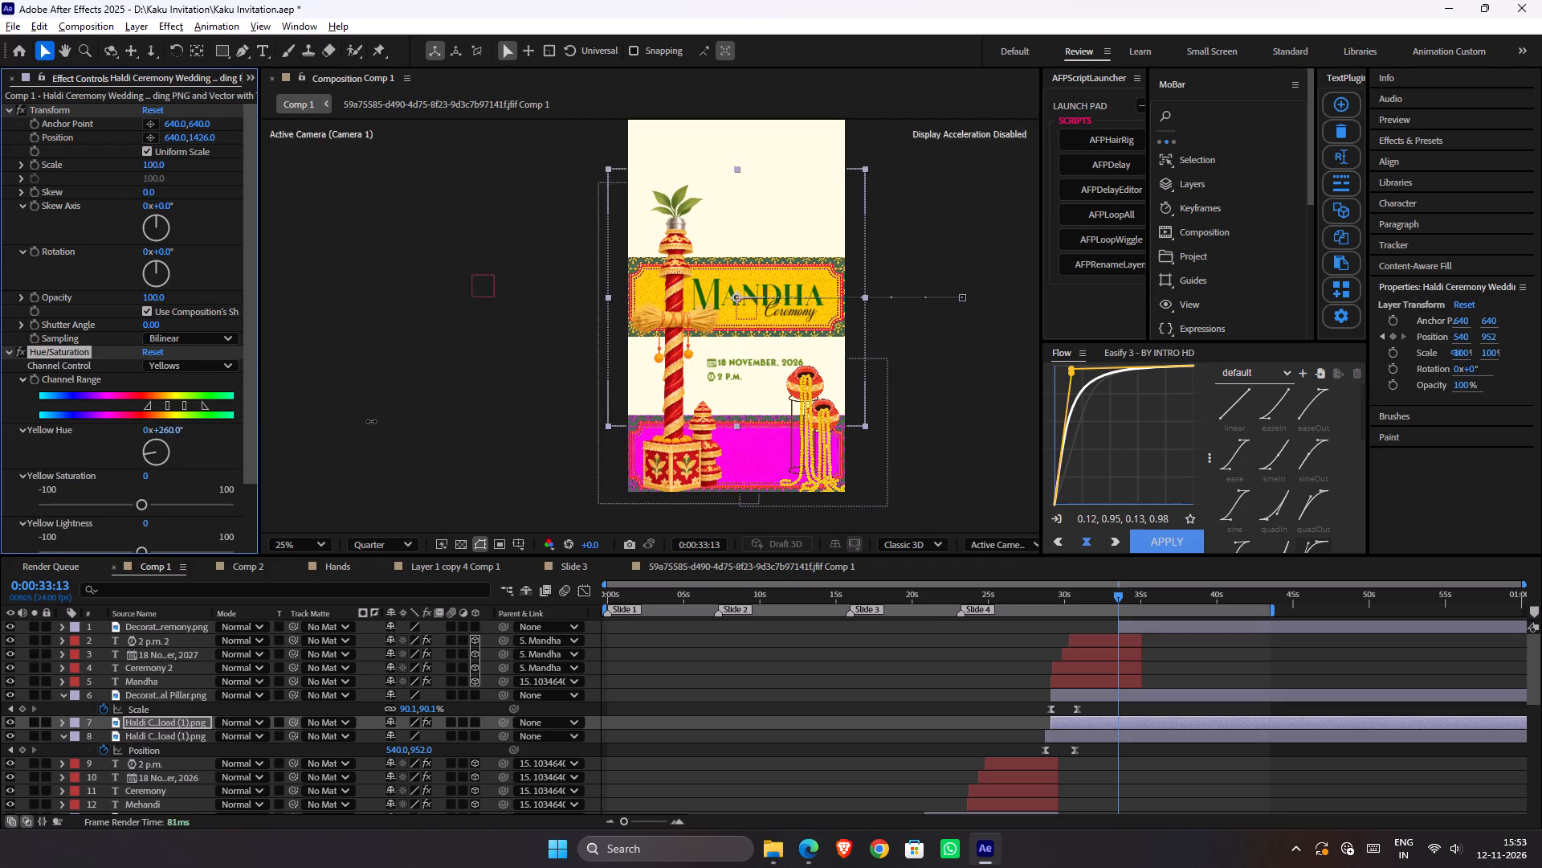
drag(371, 421, 415, 422)
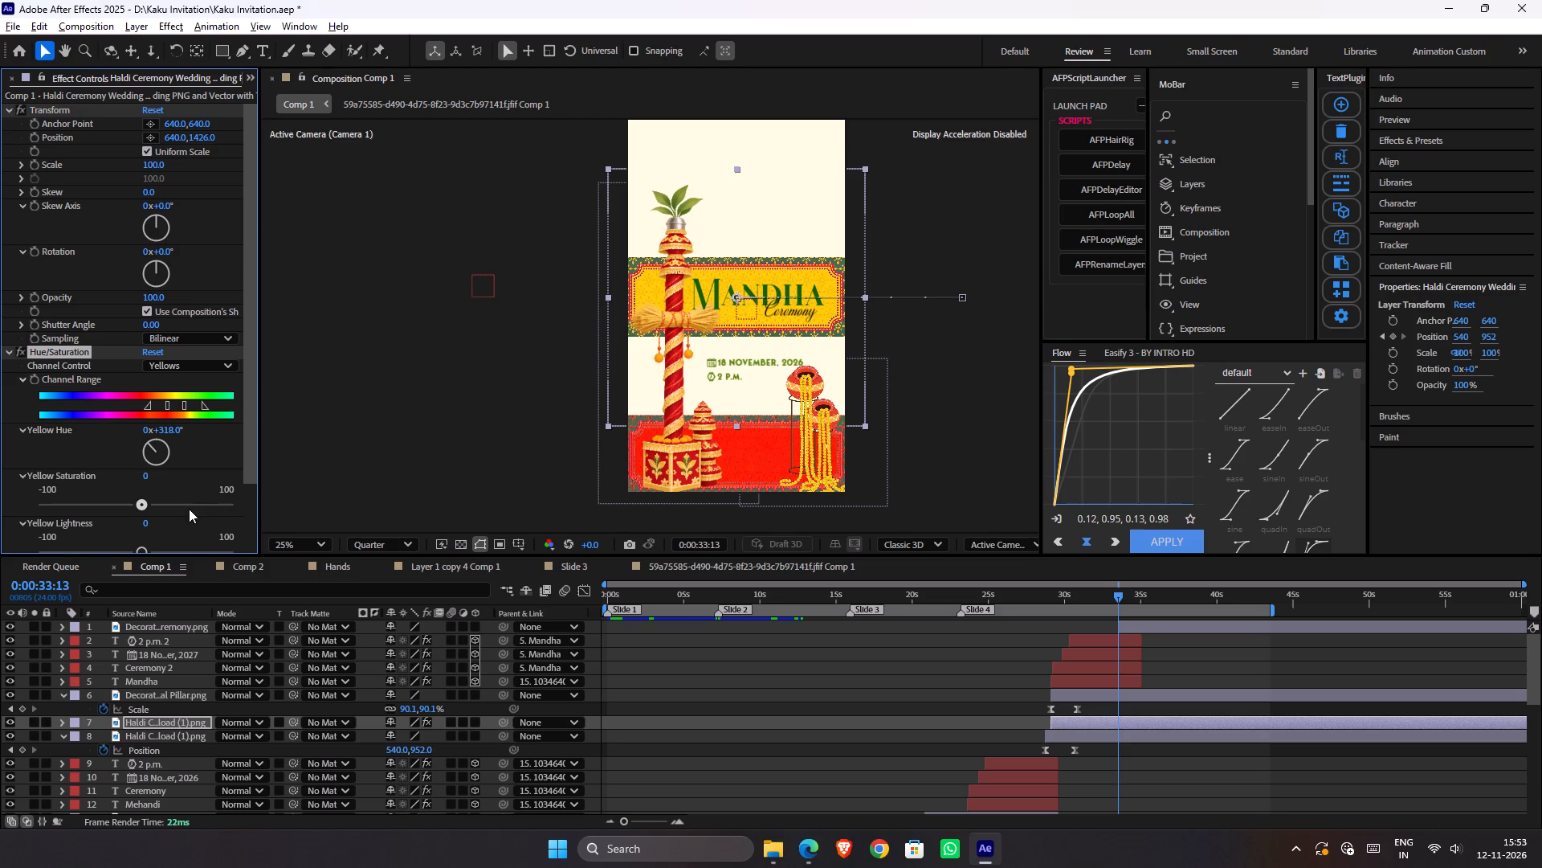
Set the duplicate board's Yellow Saturation to -12 and Yellow Lightness to -43, and save the project.
drag(140, 508, 83, 506)
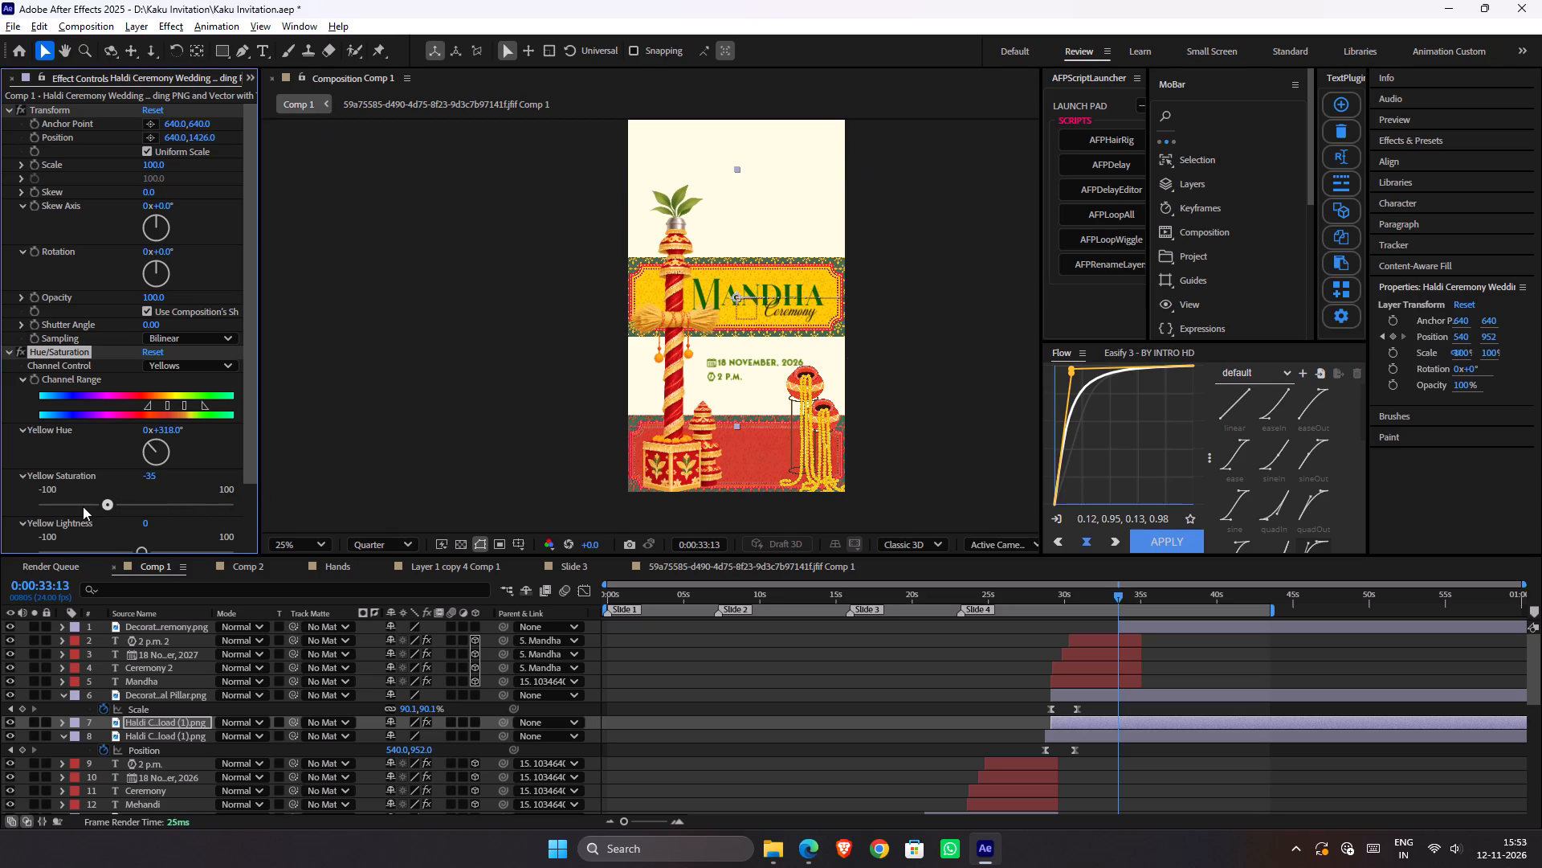
drag(83, 506, 124, 503)
scroll(157, 495, down, 1)
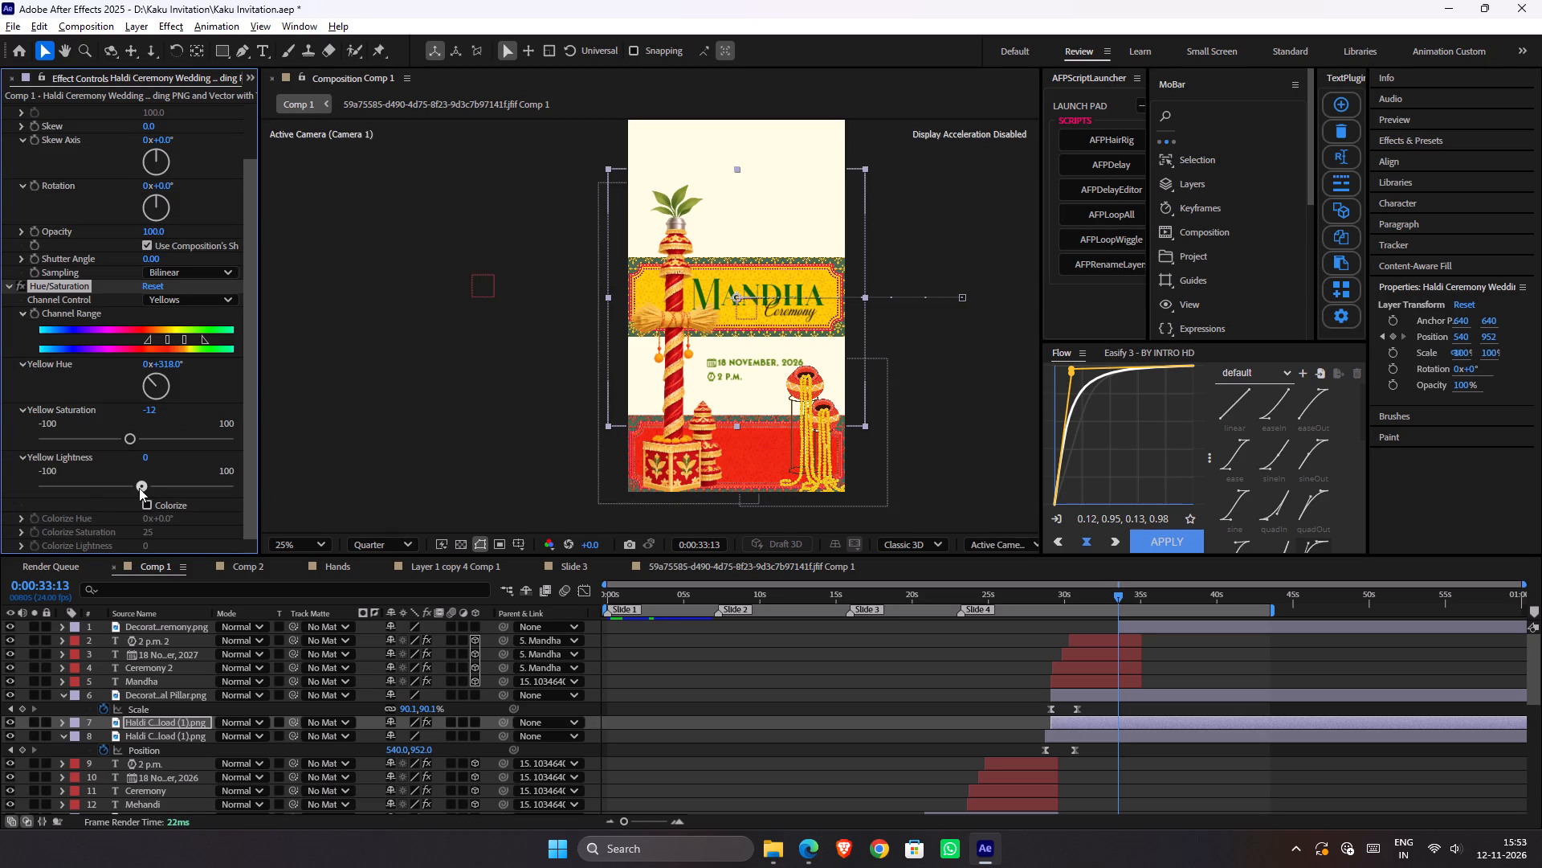
drag(139, 488, 100, 497)
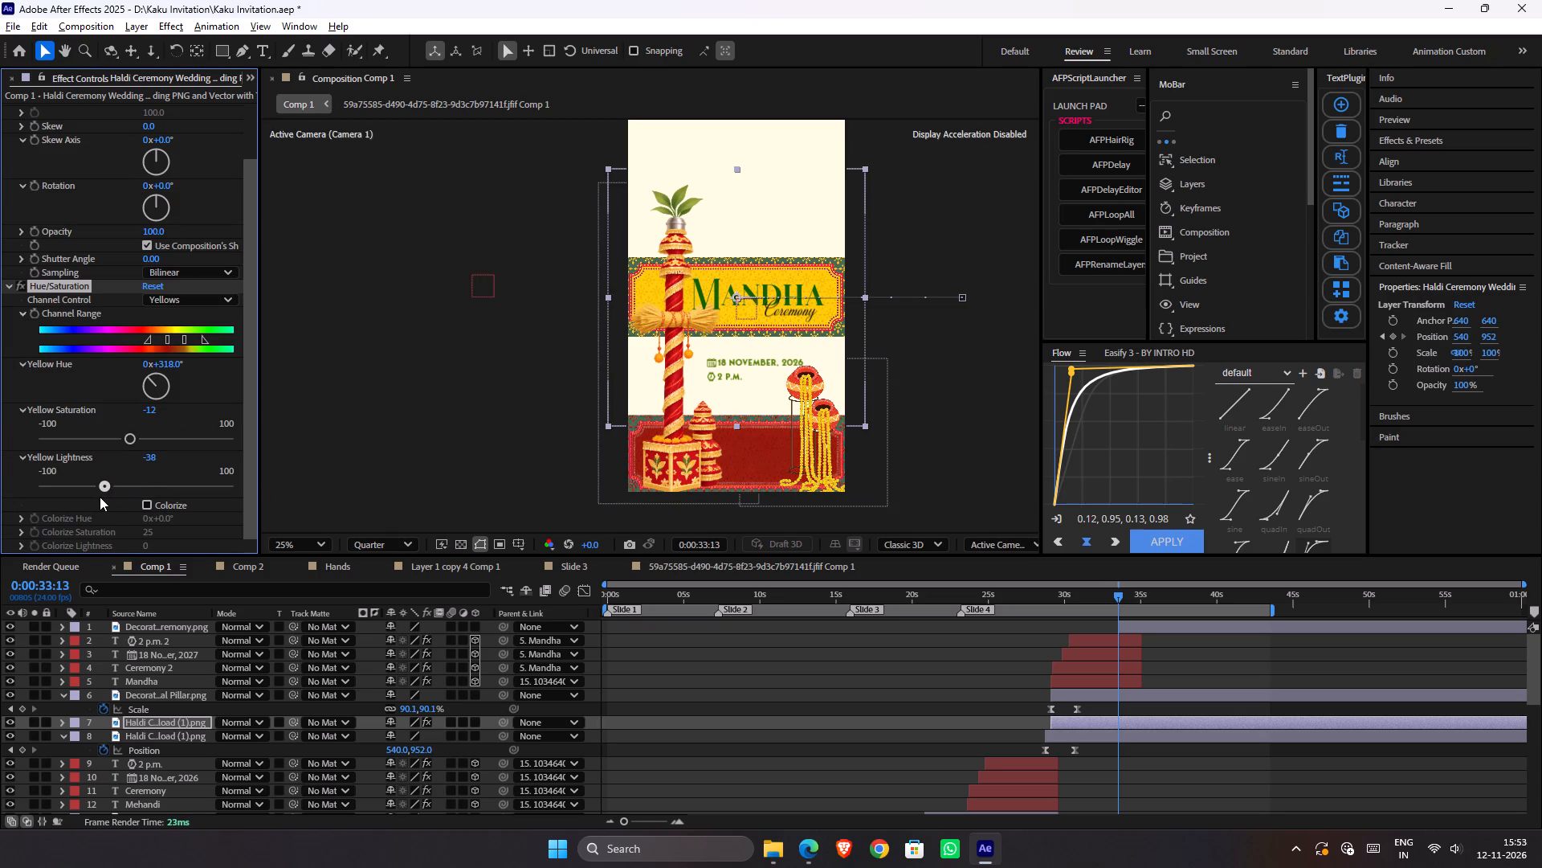
drag(100, 497, 95, 499)
click(394, 418)
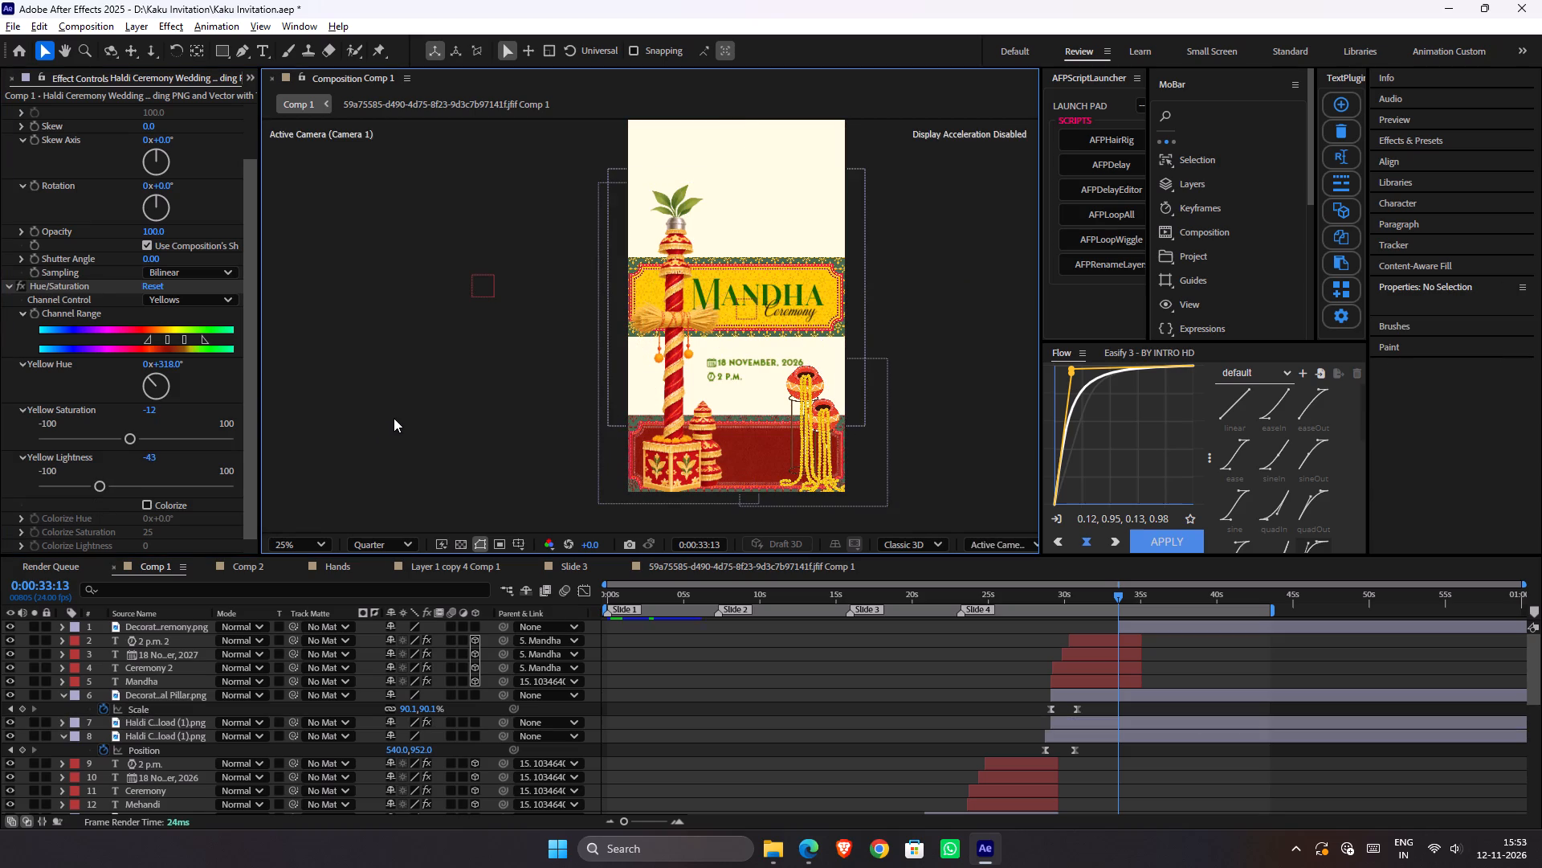
key(ctrl+s)
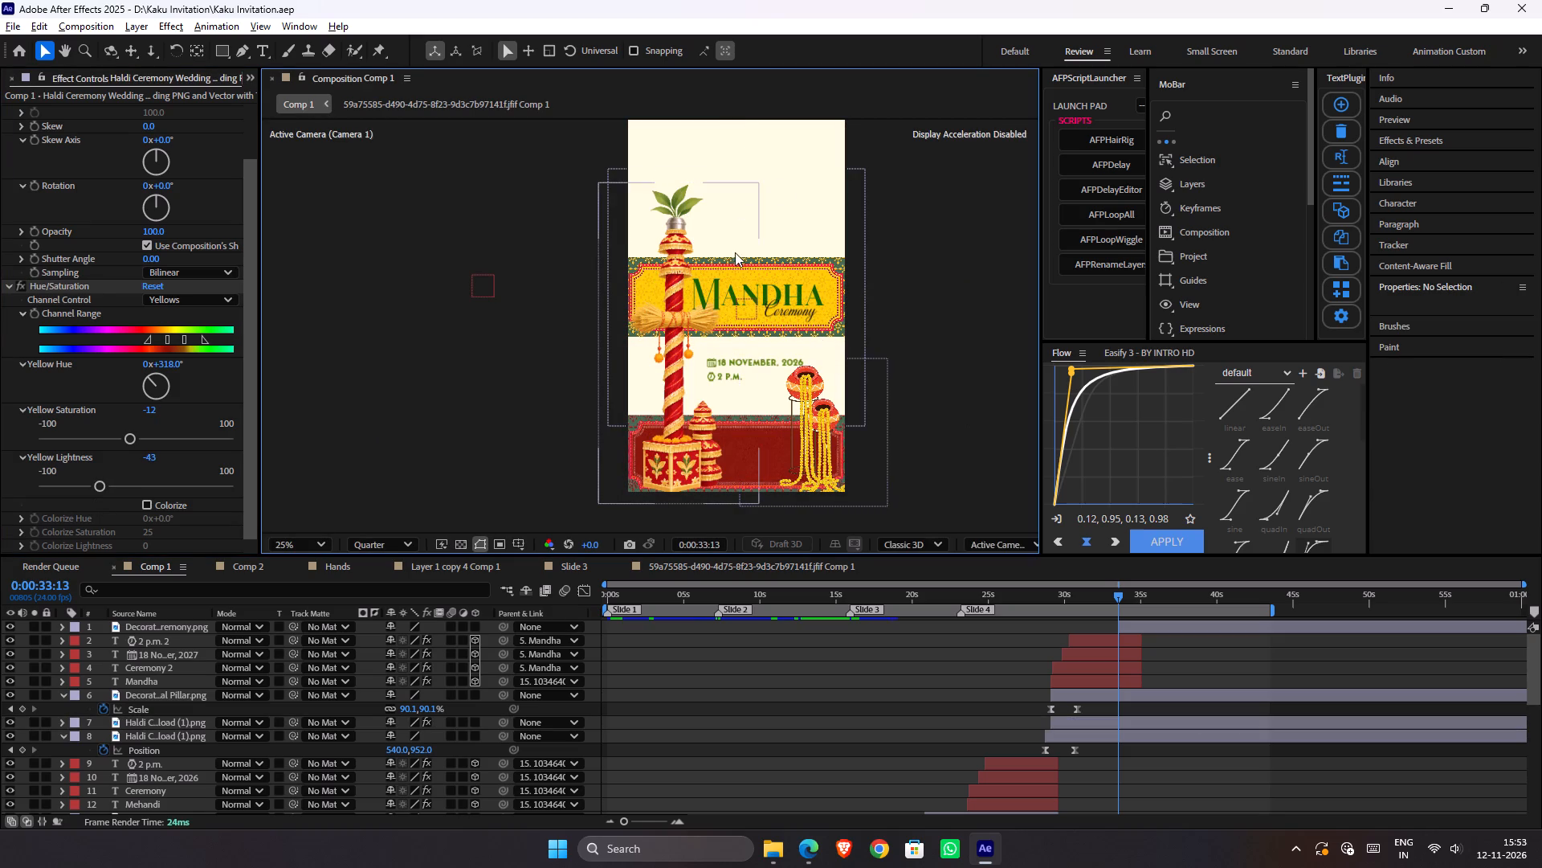
Preview the Mandha slide's entrance animation from about 28 seconds to check how the red lower board comes in.
scroll(741, 286, down, 2)
scroll(748, 287, up, 1)
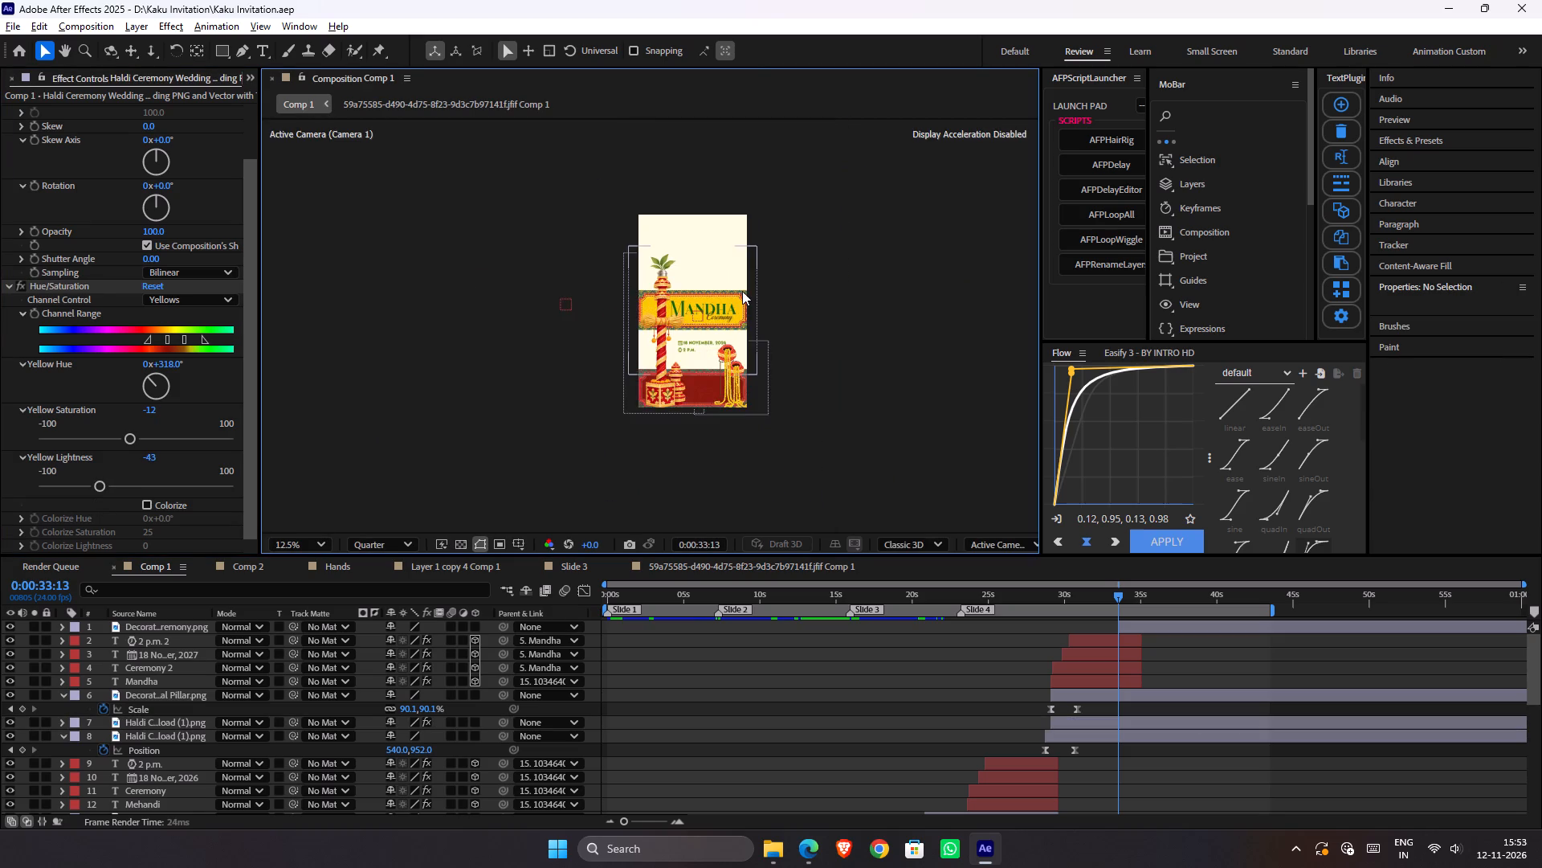
scroll(742, 291, up, 1)
click(1100, 673)
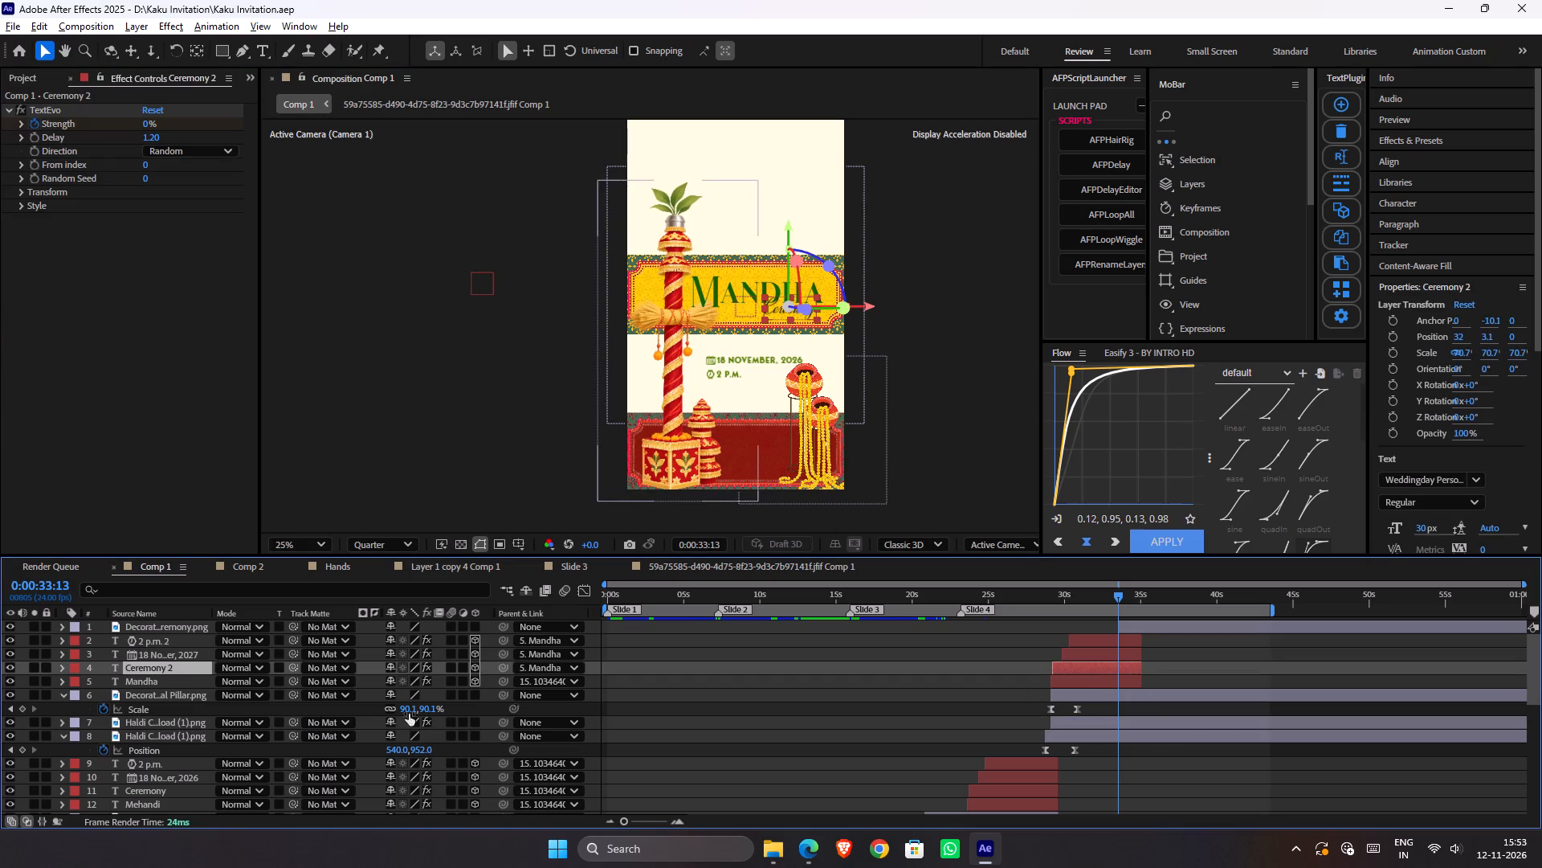
click(186, 722)
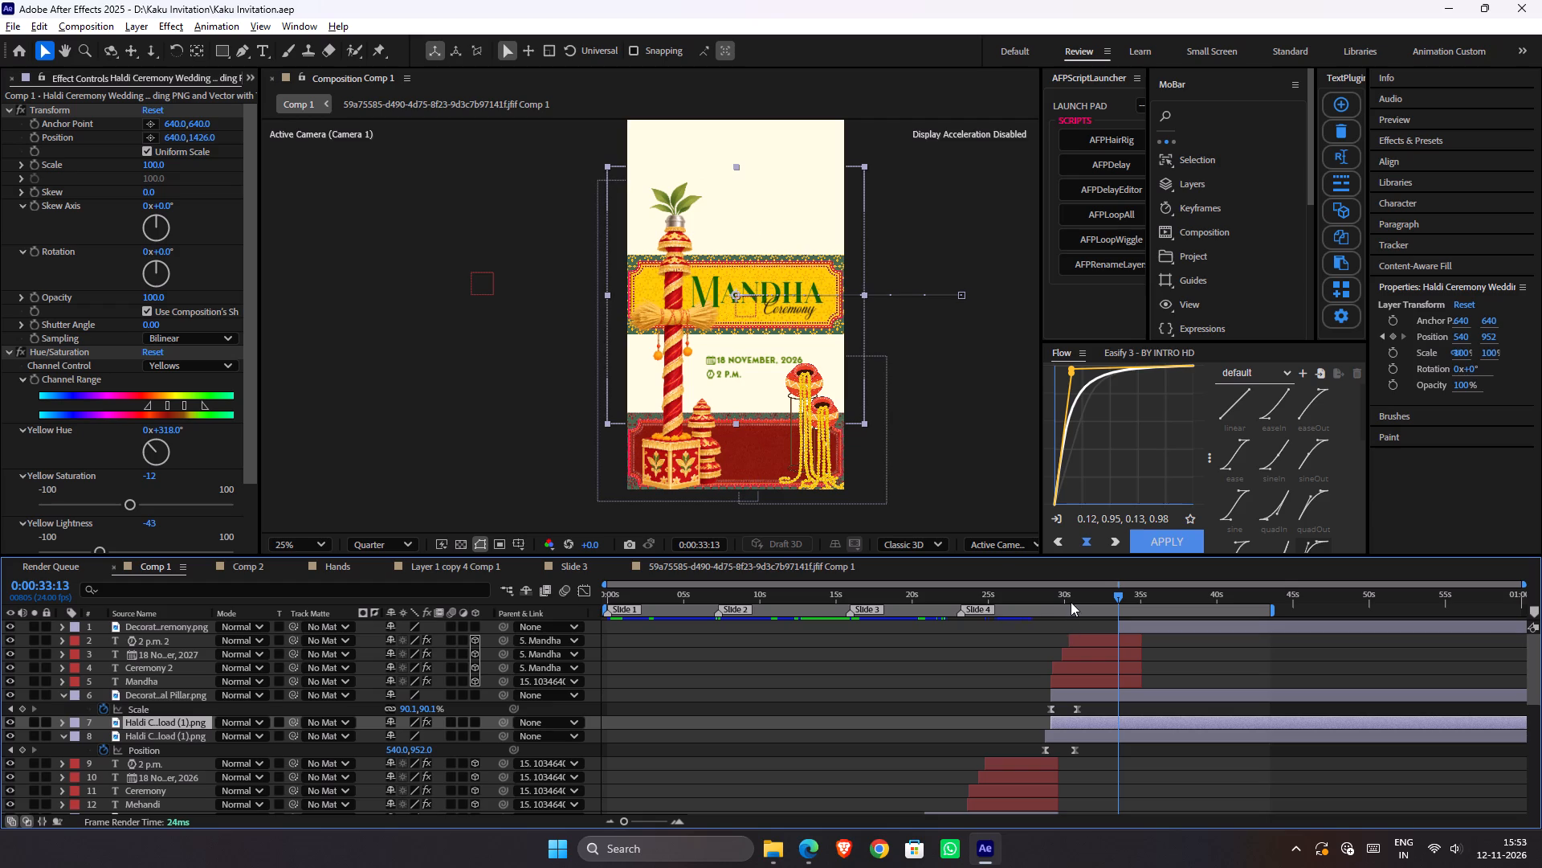
drag(1071, 600, 1038, 603)
key(space)
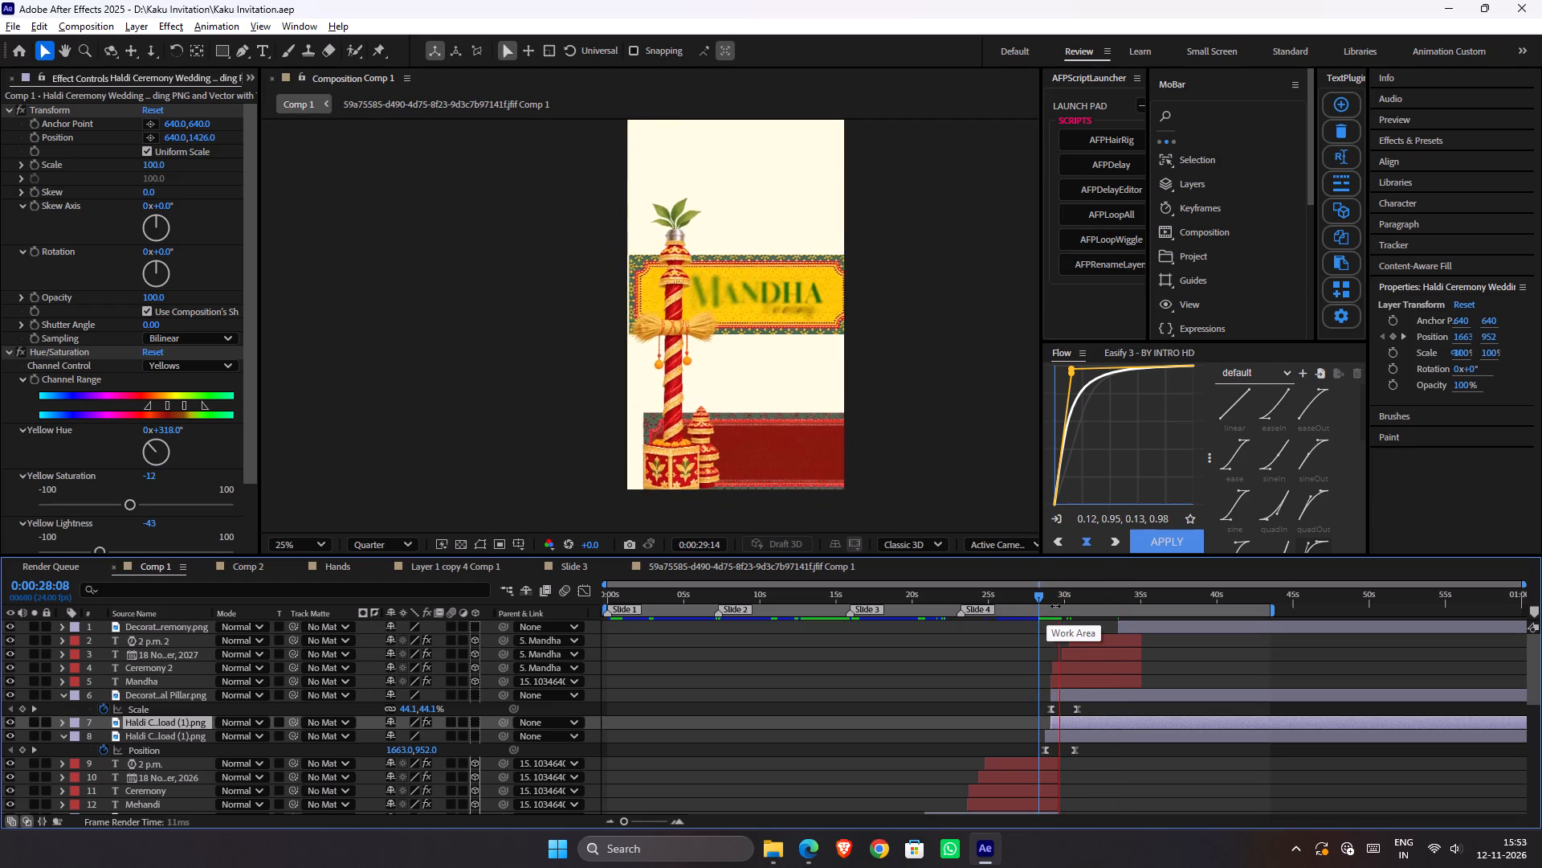
key(space)
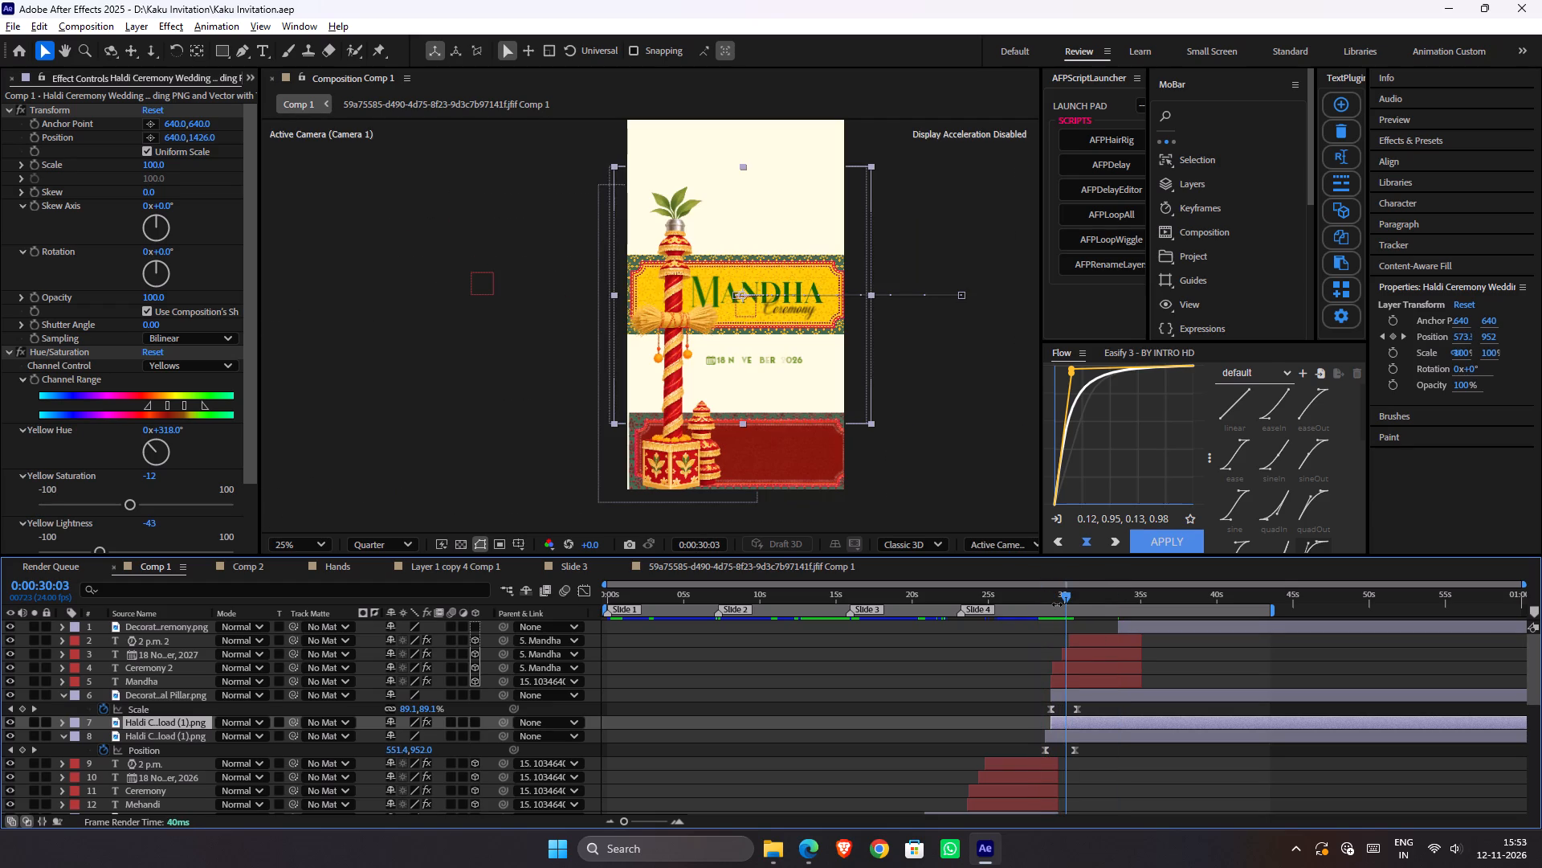
key(space)
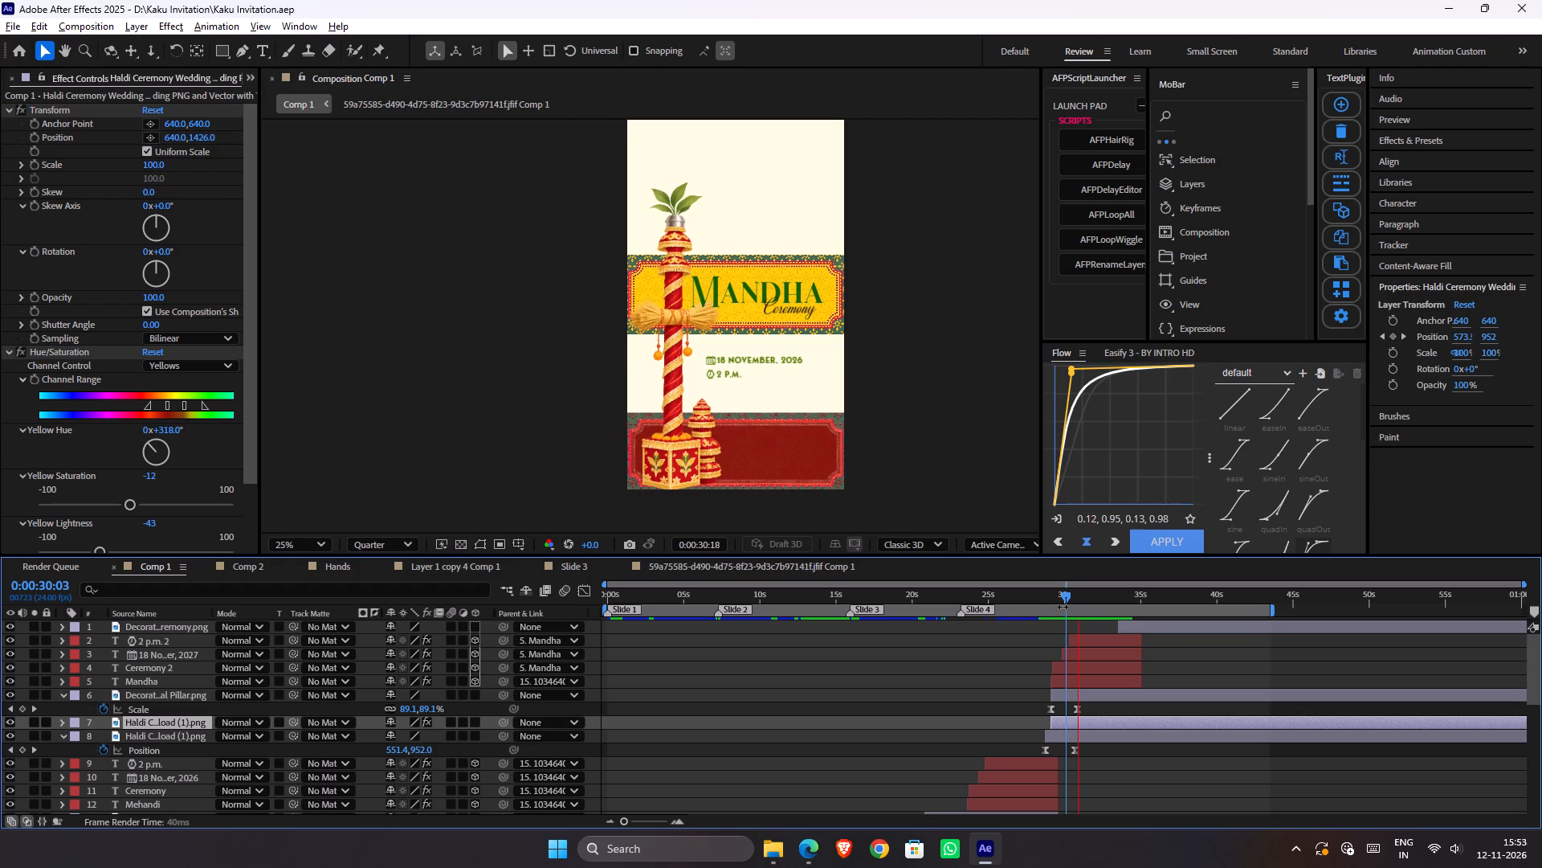
key(space)
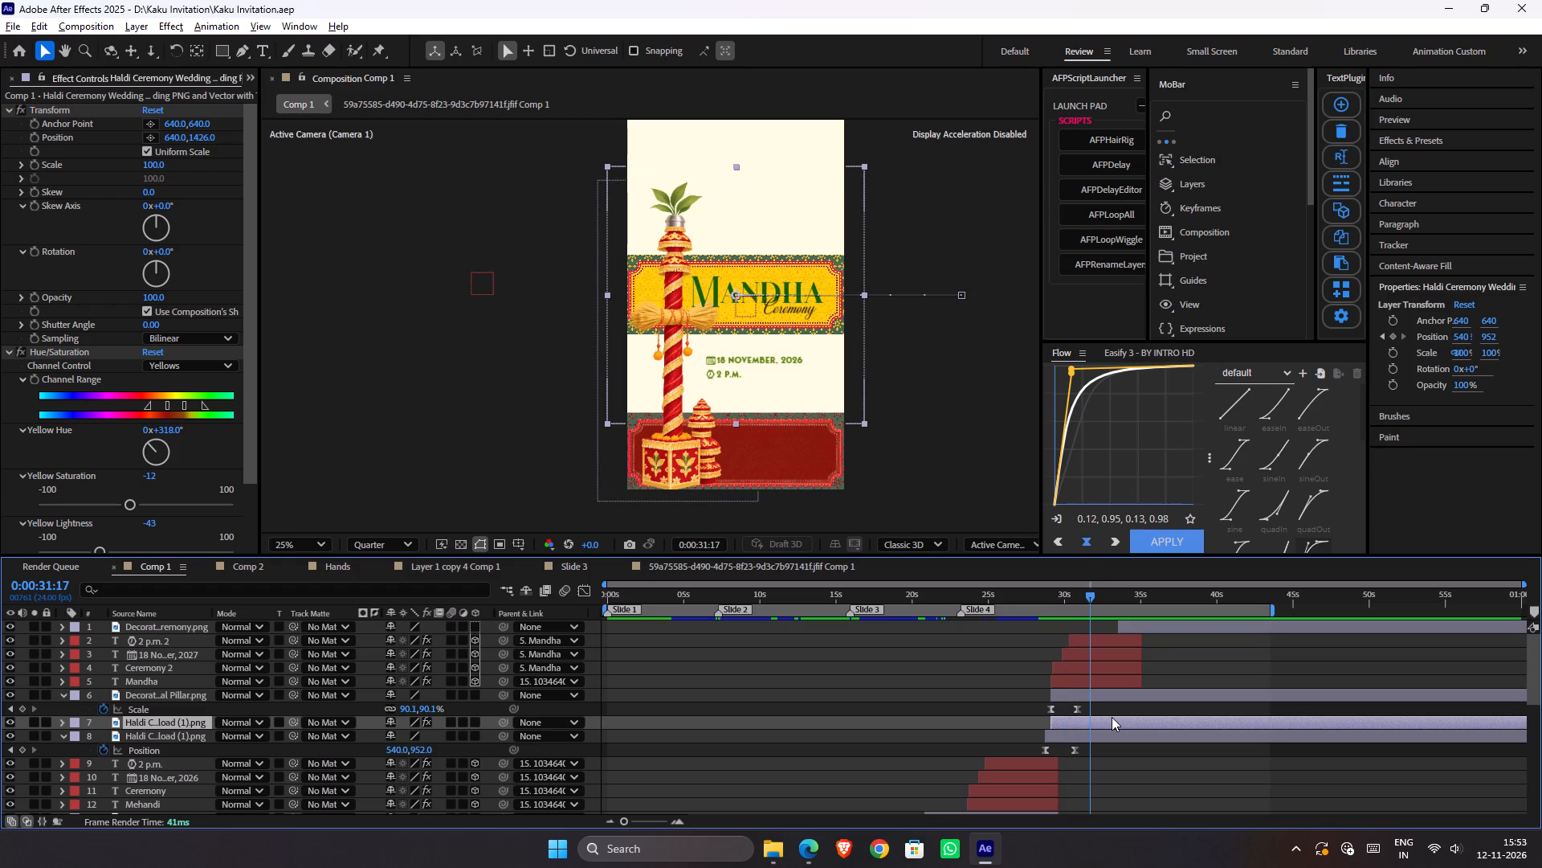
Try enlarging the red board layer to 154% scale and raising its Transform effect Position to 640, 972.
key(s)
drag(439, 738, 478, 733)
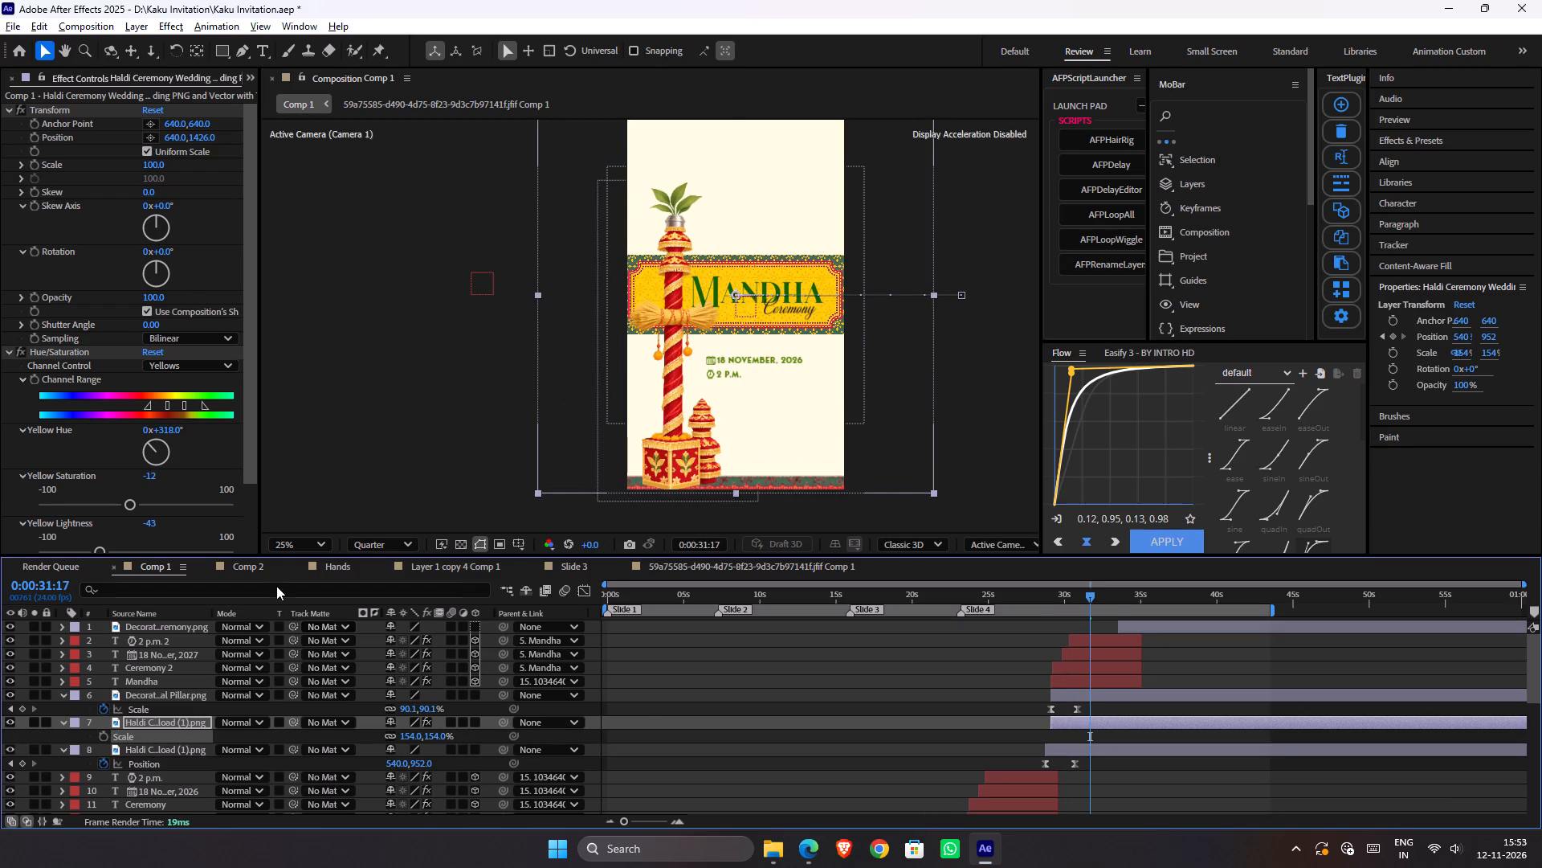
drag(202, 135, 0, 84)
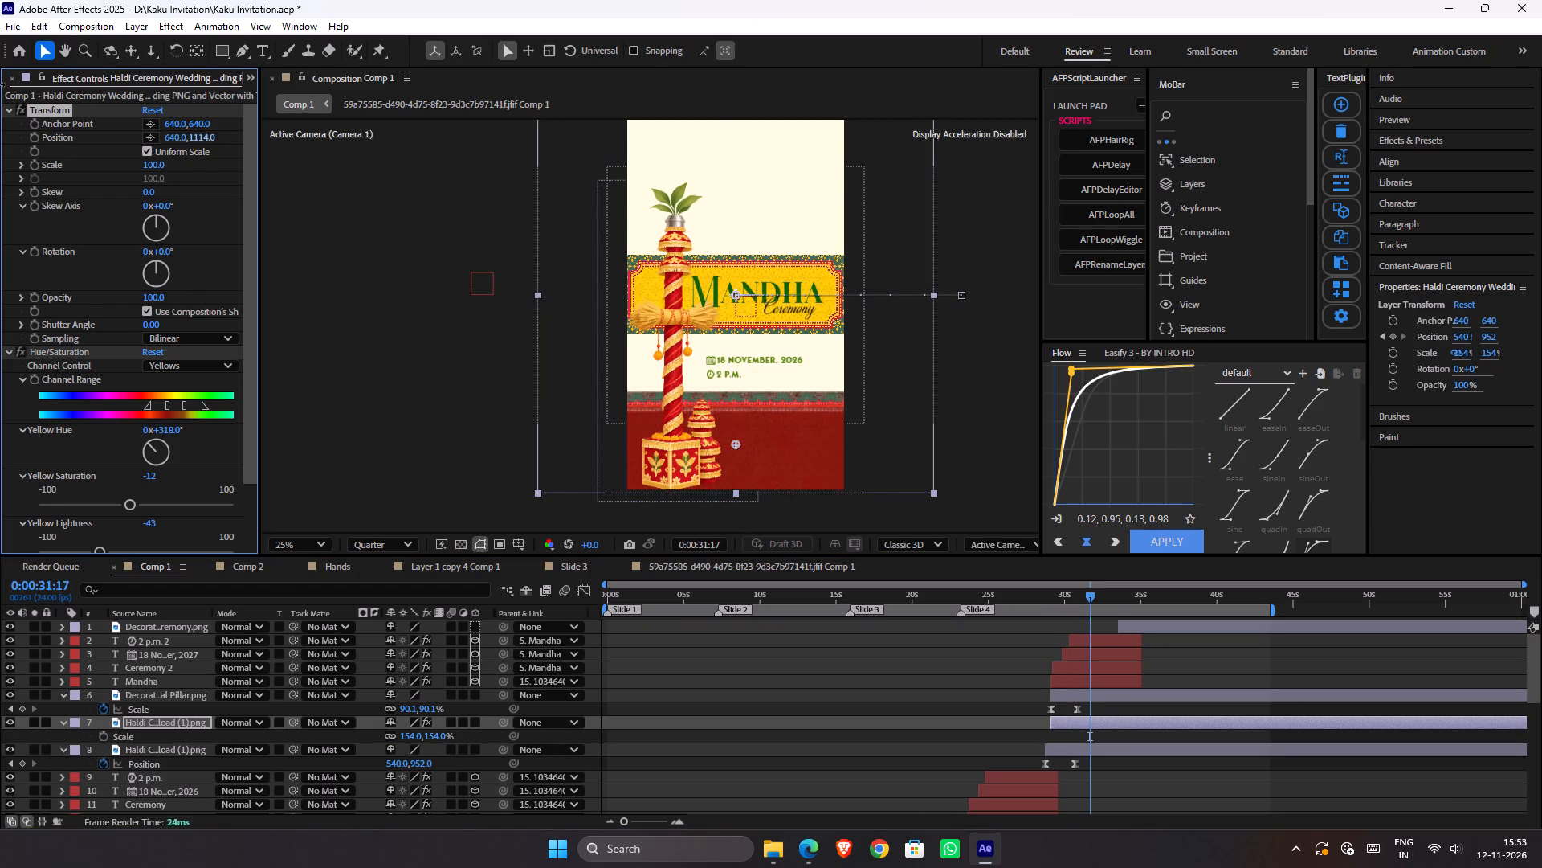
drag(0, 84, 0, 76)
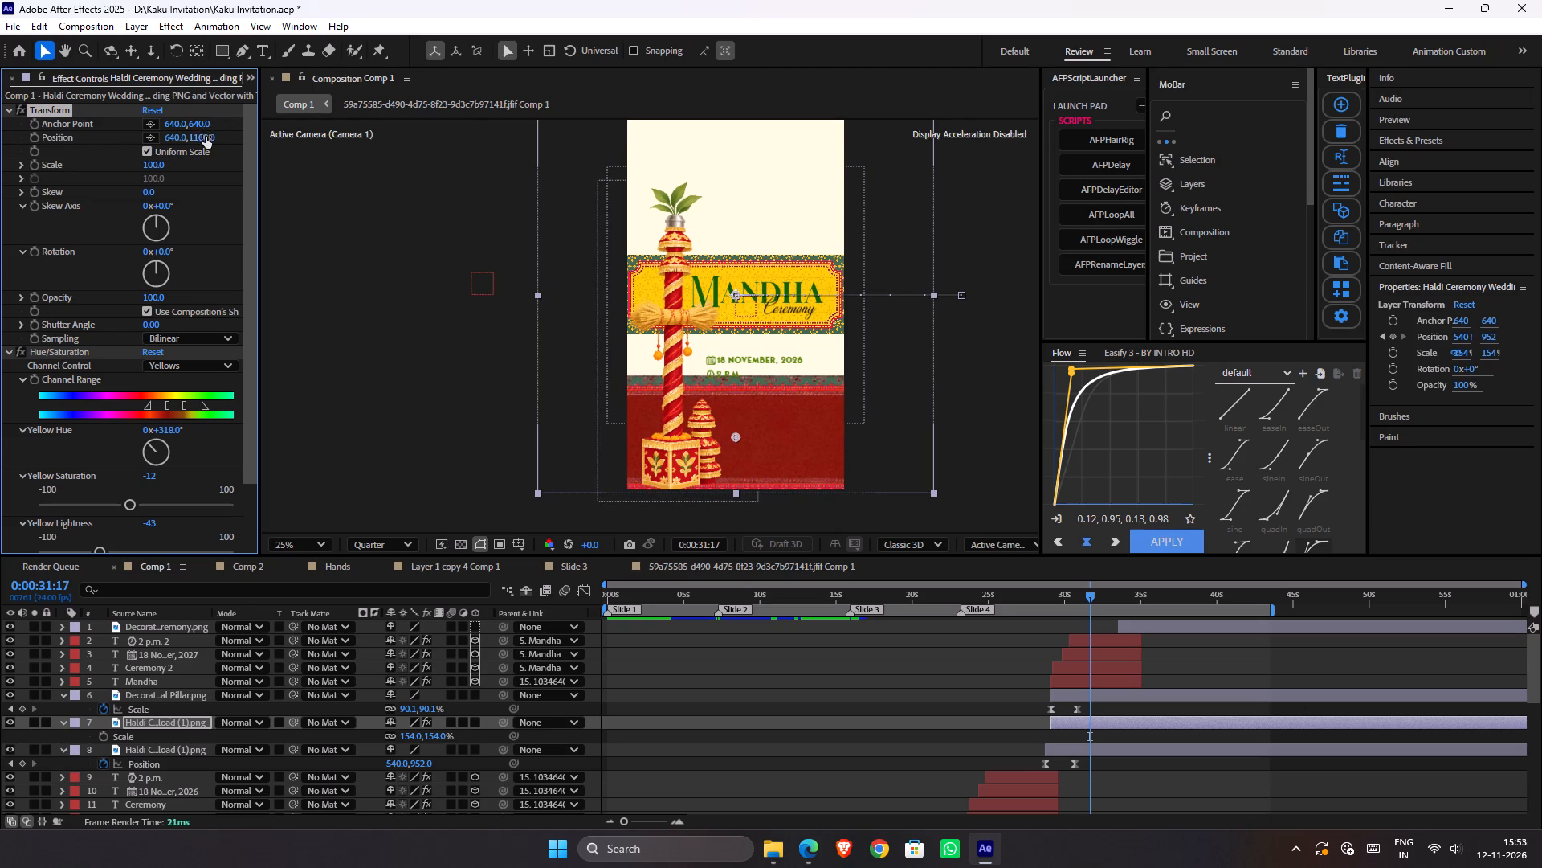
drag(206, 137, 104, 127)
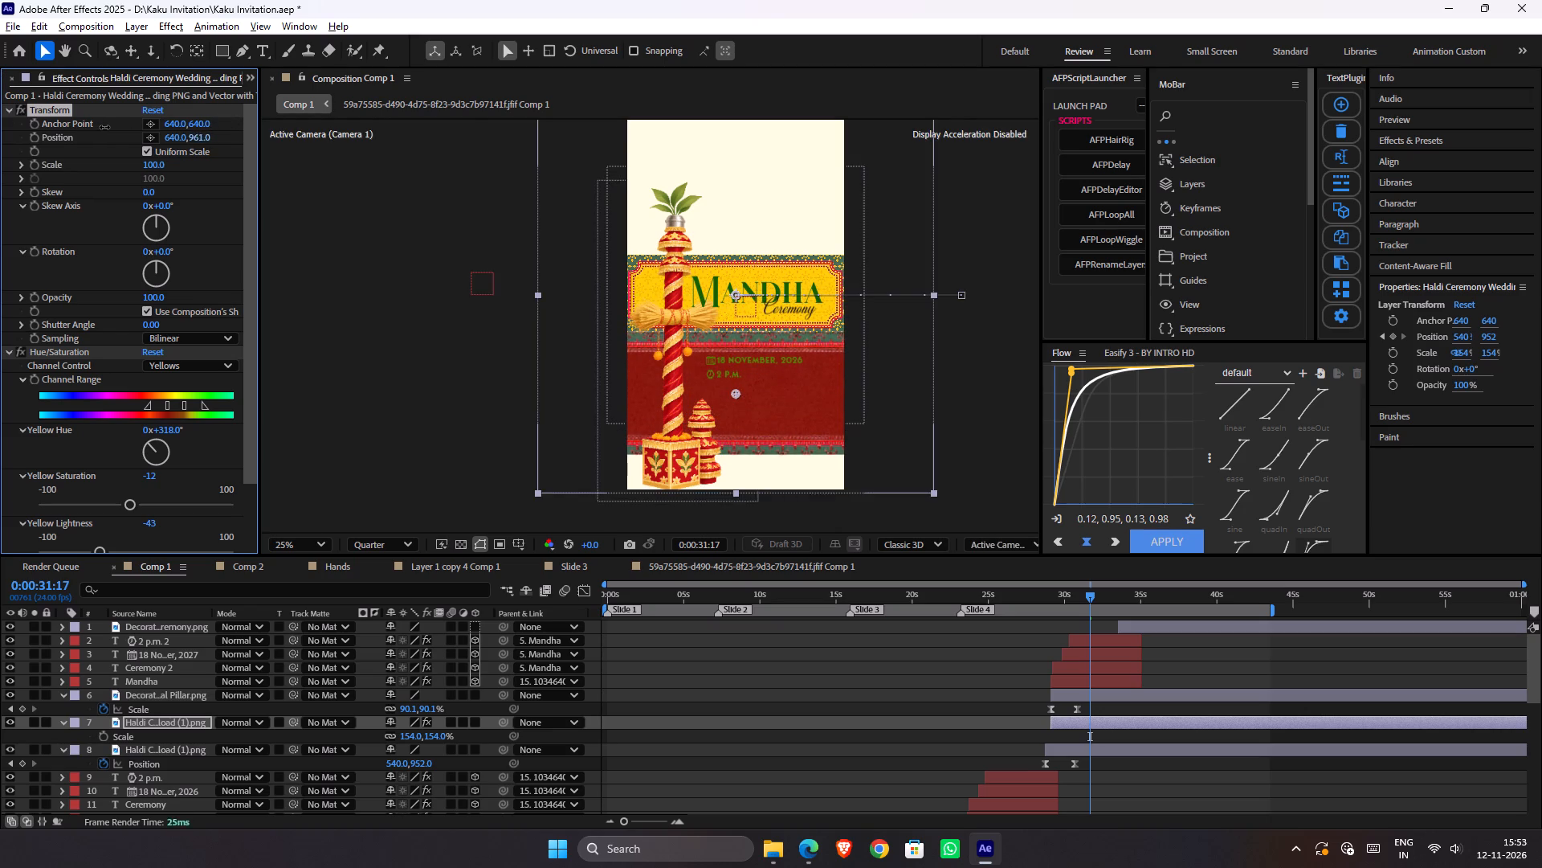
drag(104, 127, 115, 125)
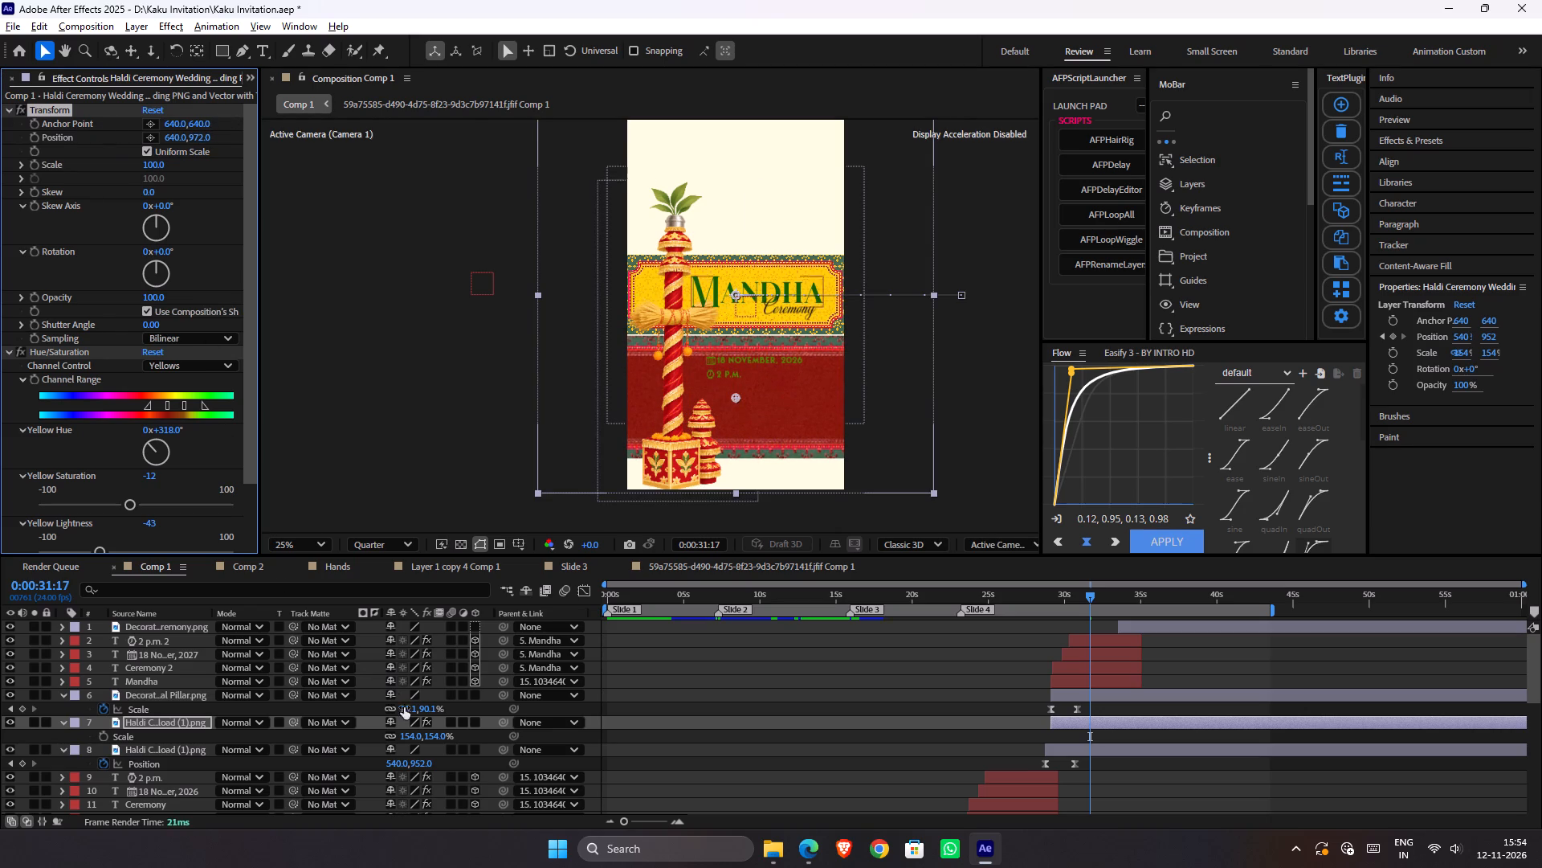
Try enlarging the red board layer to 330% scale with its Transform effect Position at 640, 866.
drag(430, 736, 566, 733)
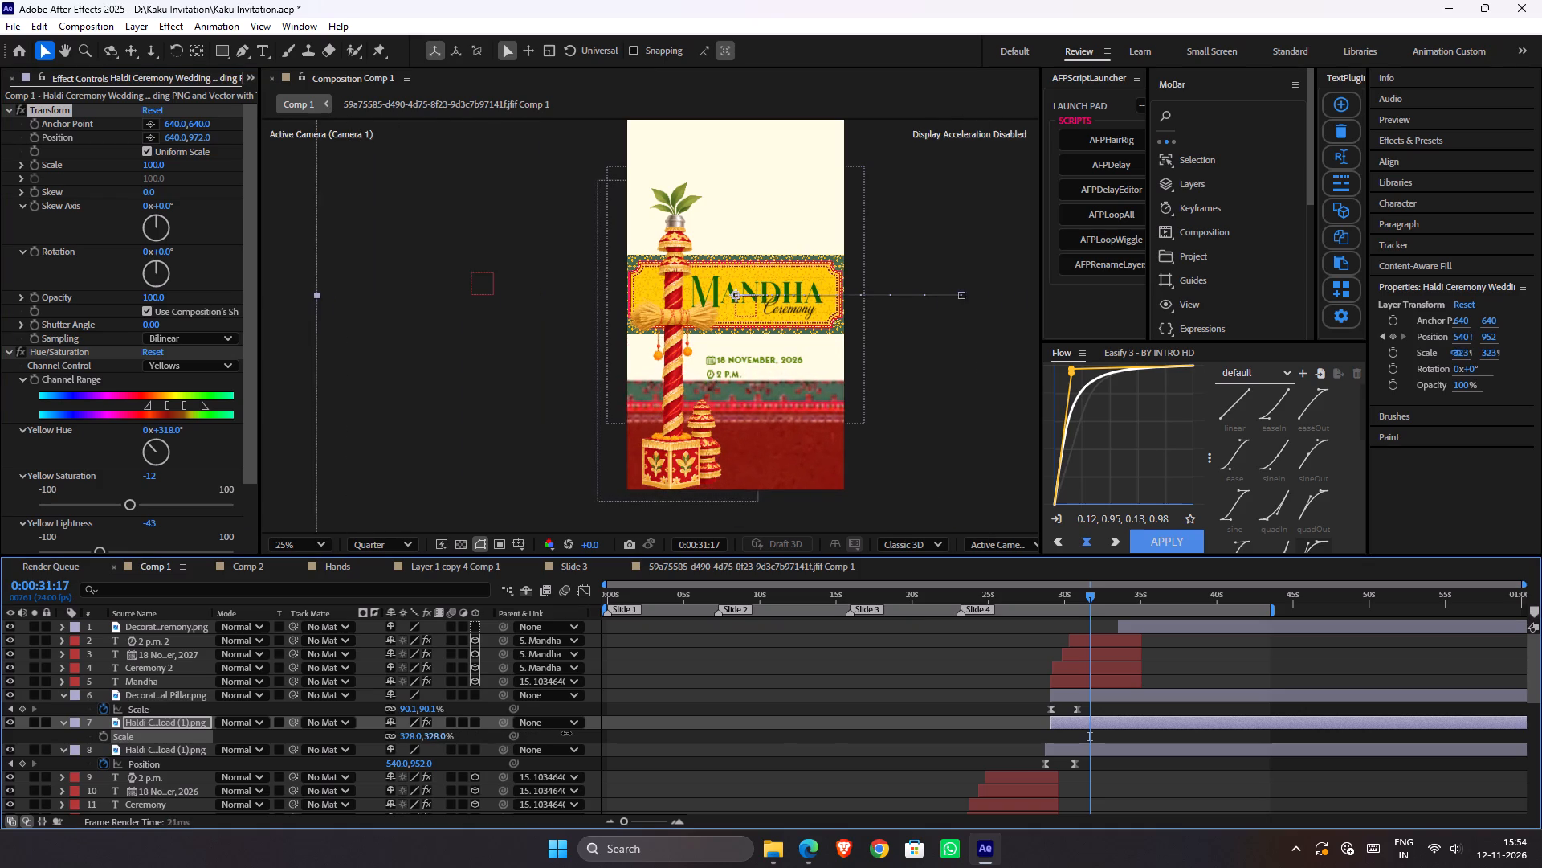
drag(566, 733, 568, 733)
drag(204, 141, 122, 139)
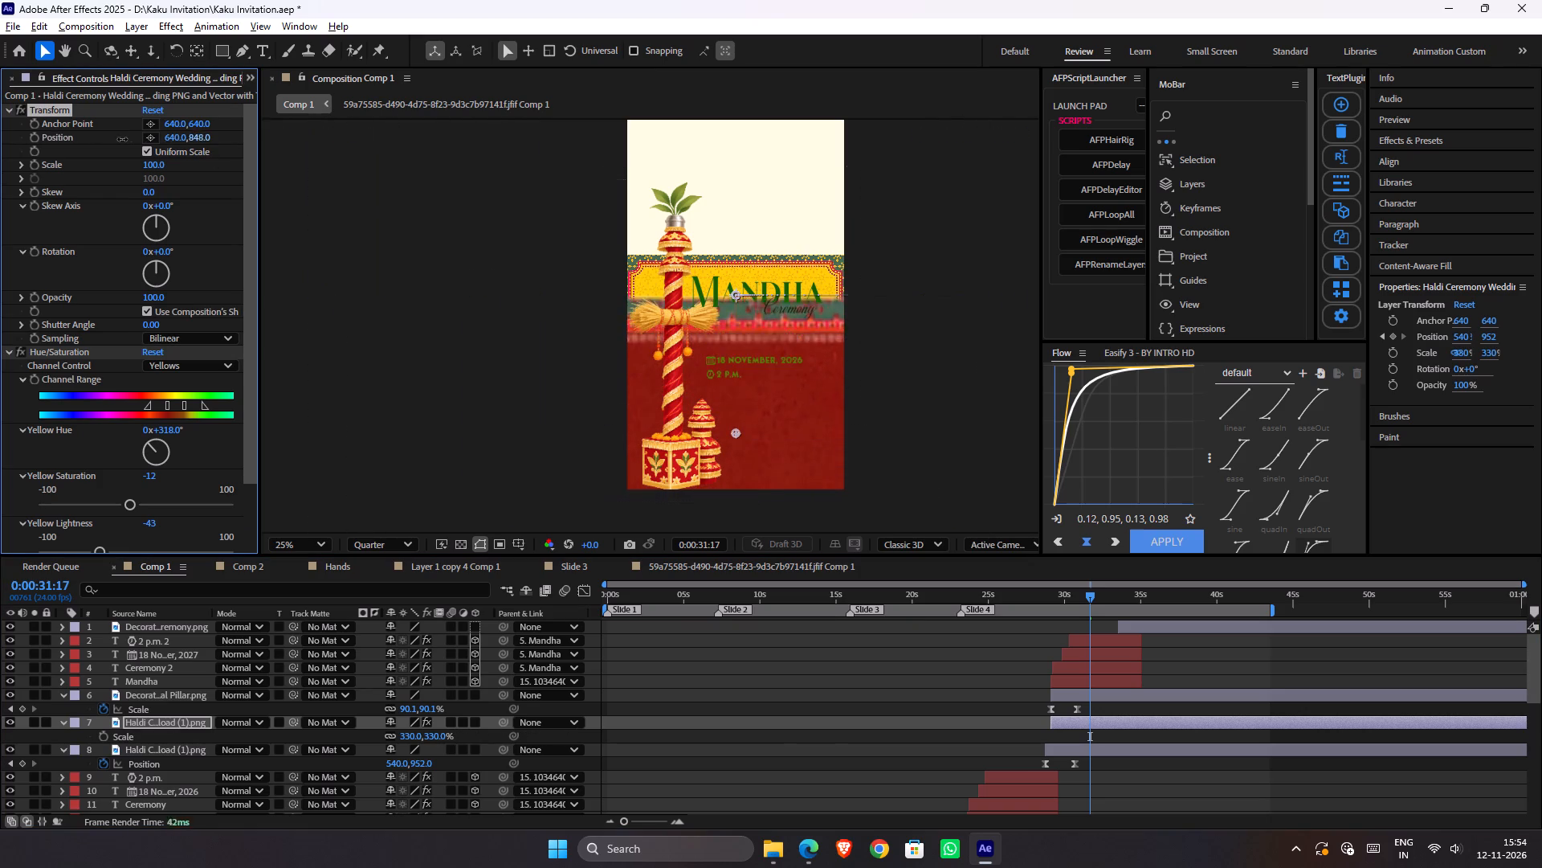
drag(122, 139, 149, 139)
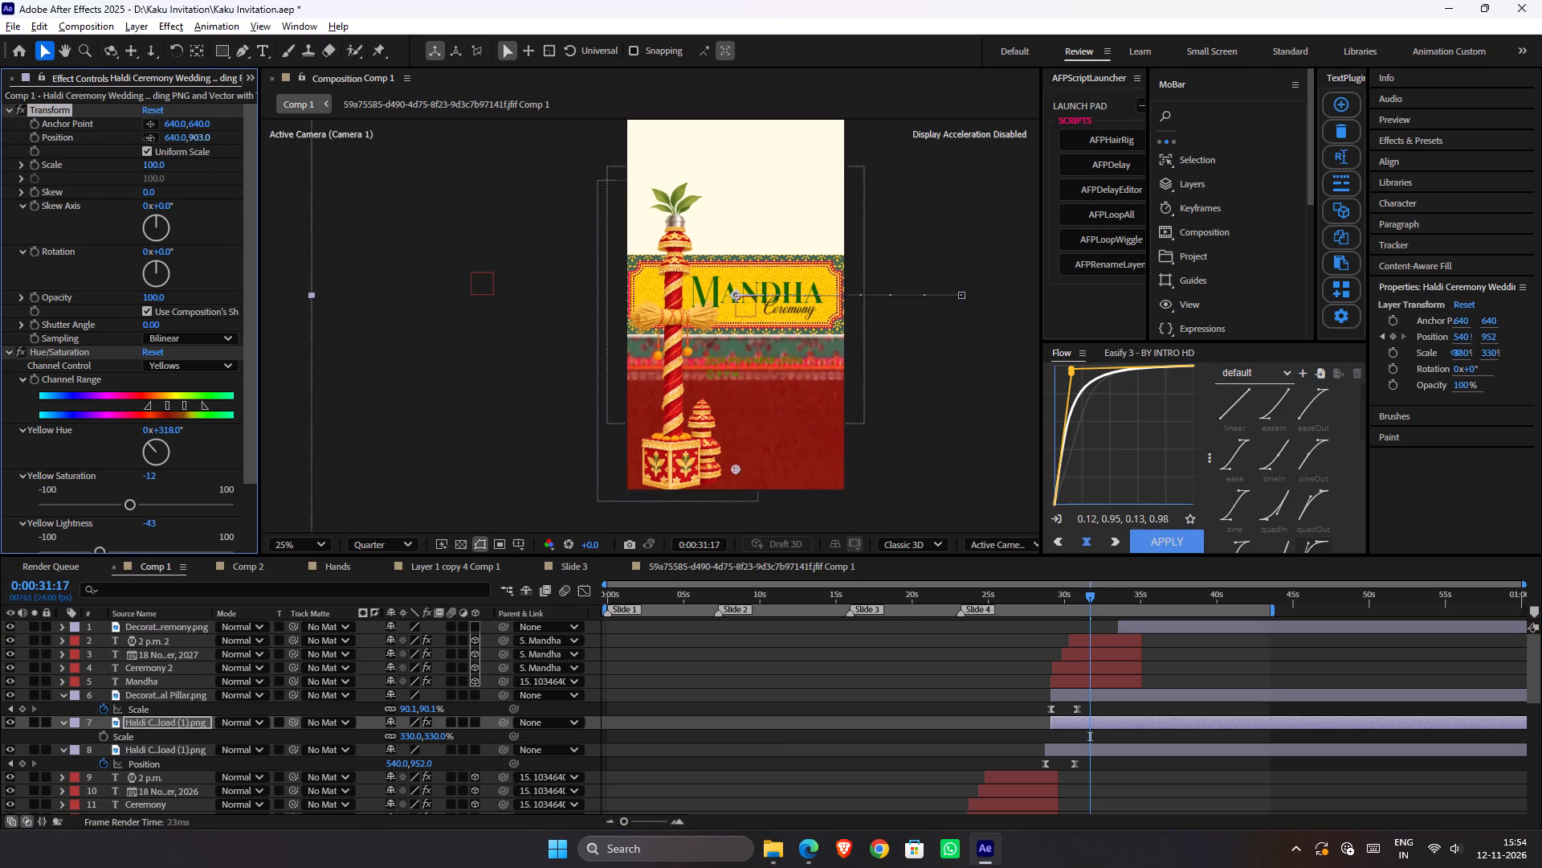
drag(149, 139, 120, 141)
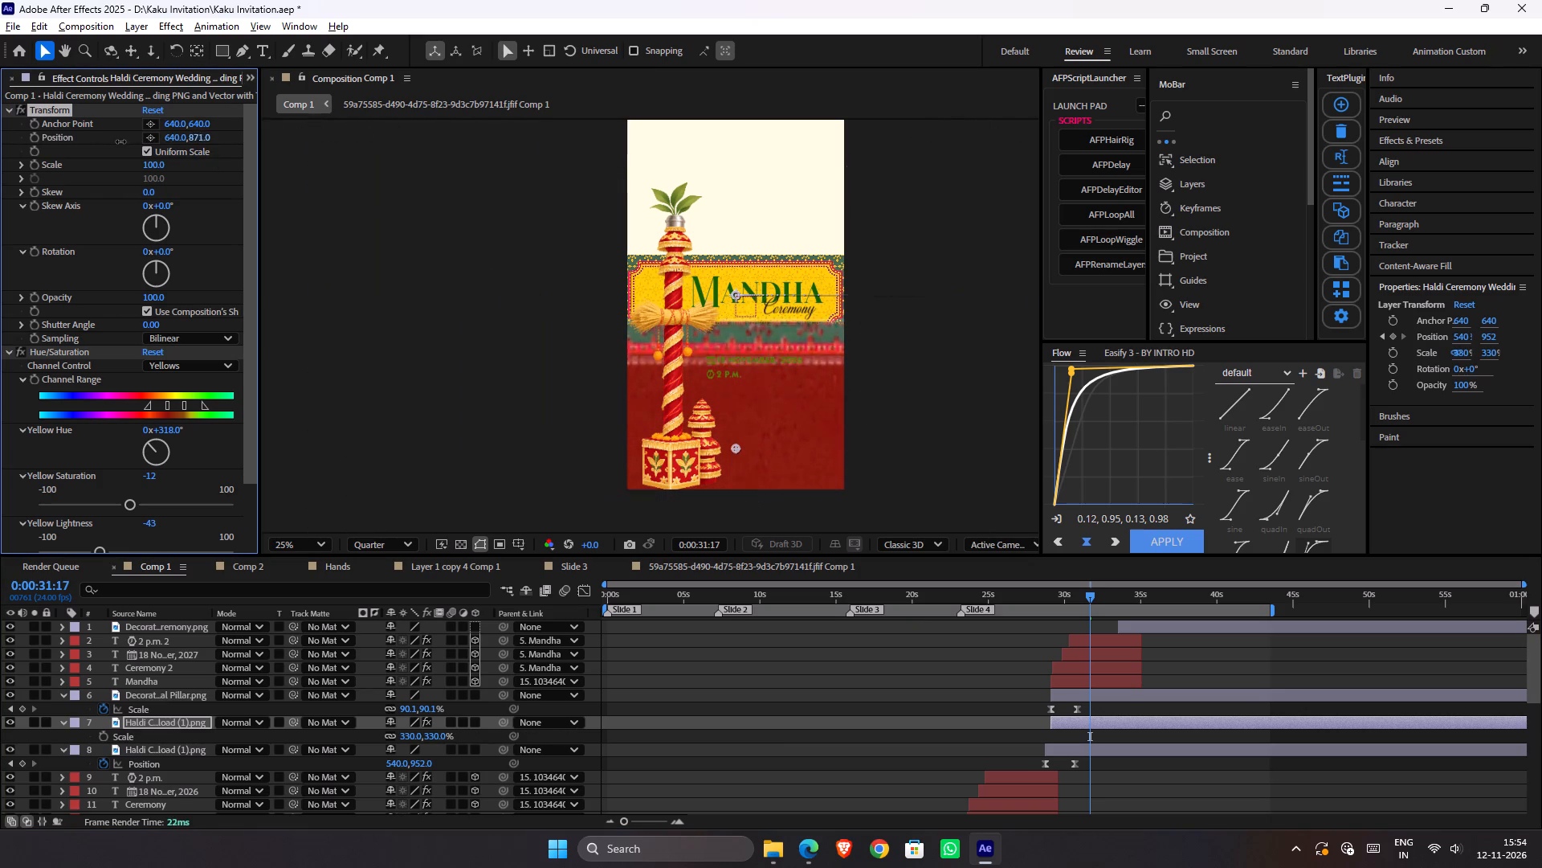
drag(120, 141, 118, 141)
Move the red board layer below the original yellow sign board layer in the layer stack.
drag(181, 722, 186, 756)
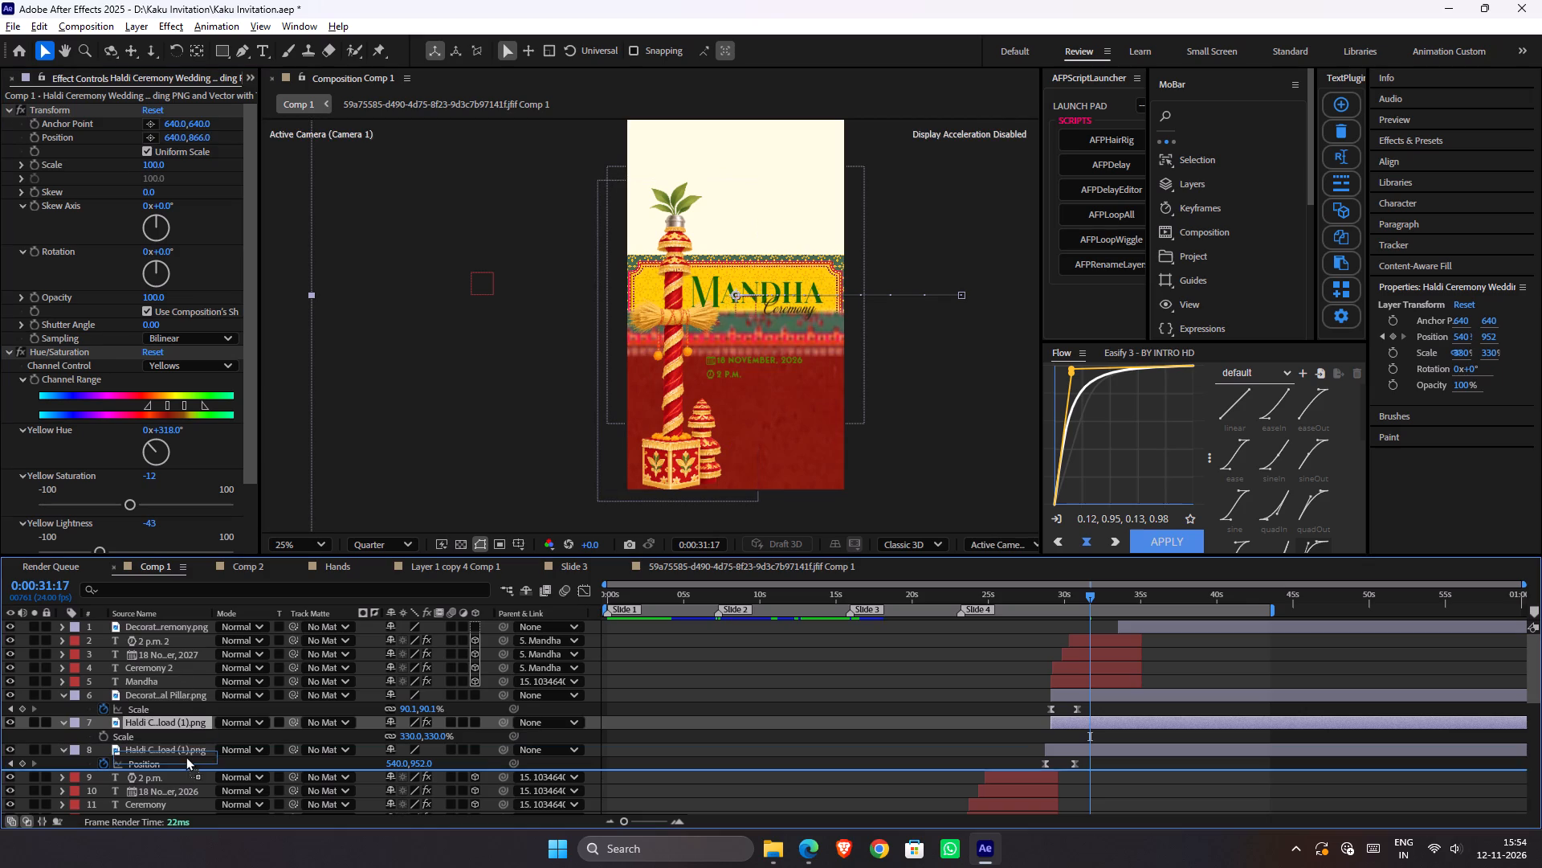
drag(186, 756, 186, 758)
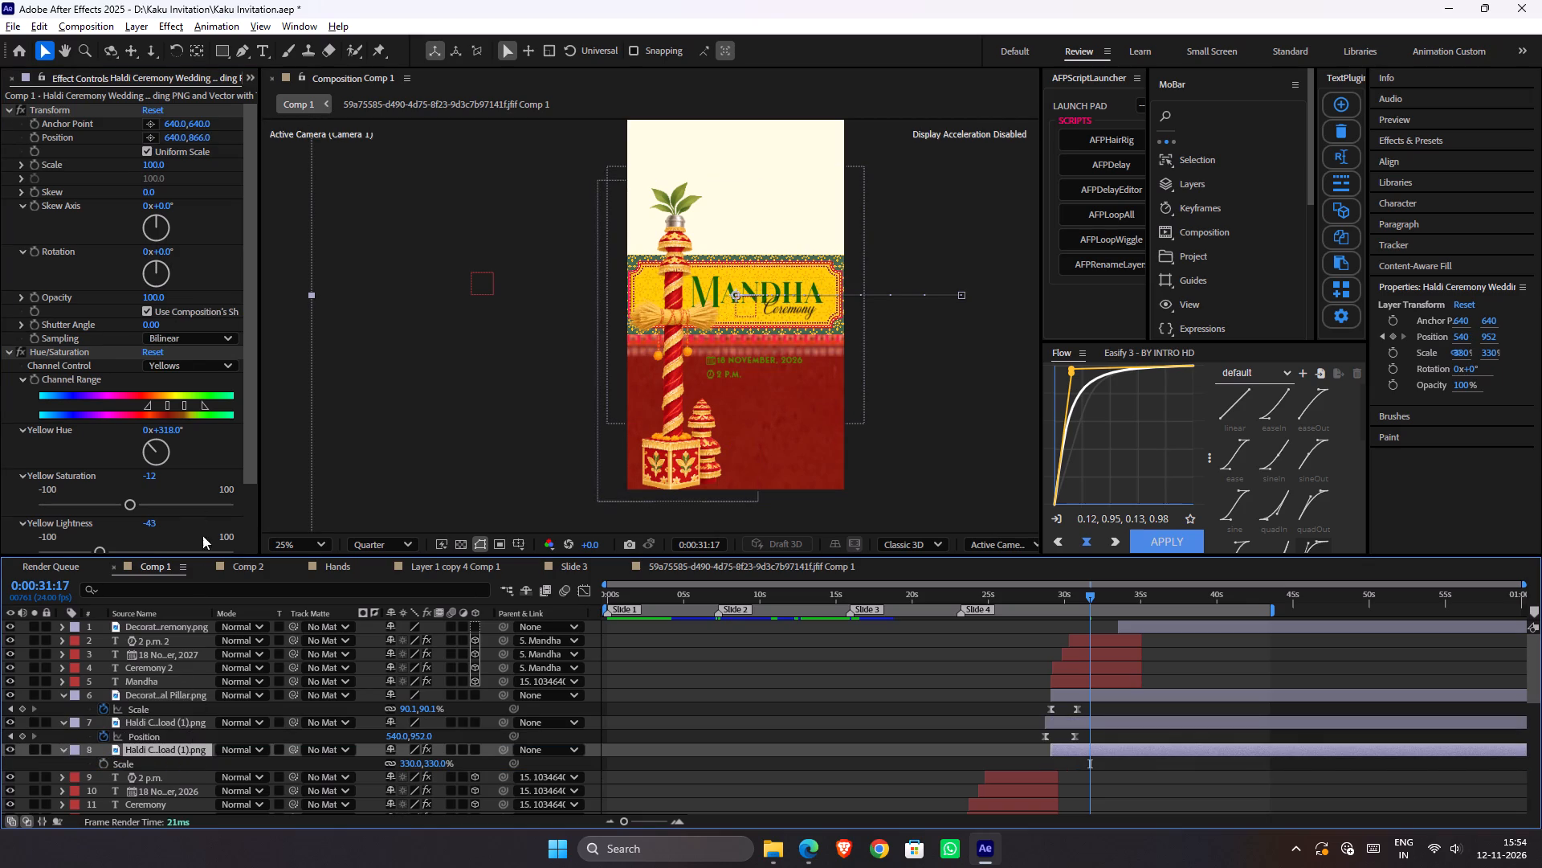
Set the red board layer's Scale to 158% and its Transform effect Position to 640, 950, just below the Mandha sign.
drag(435, 765, 315, 776)
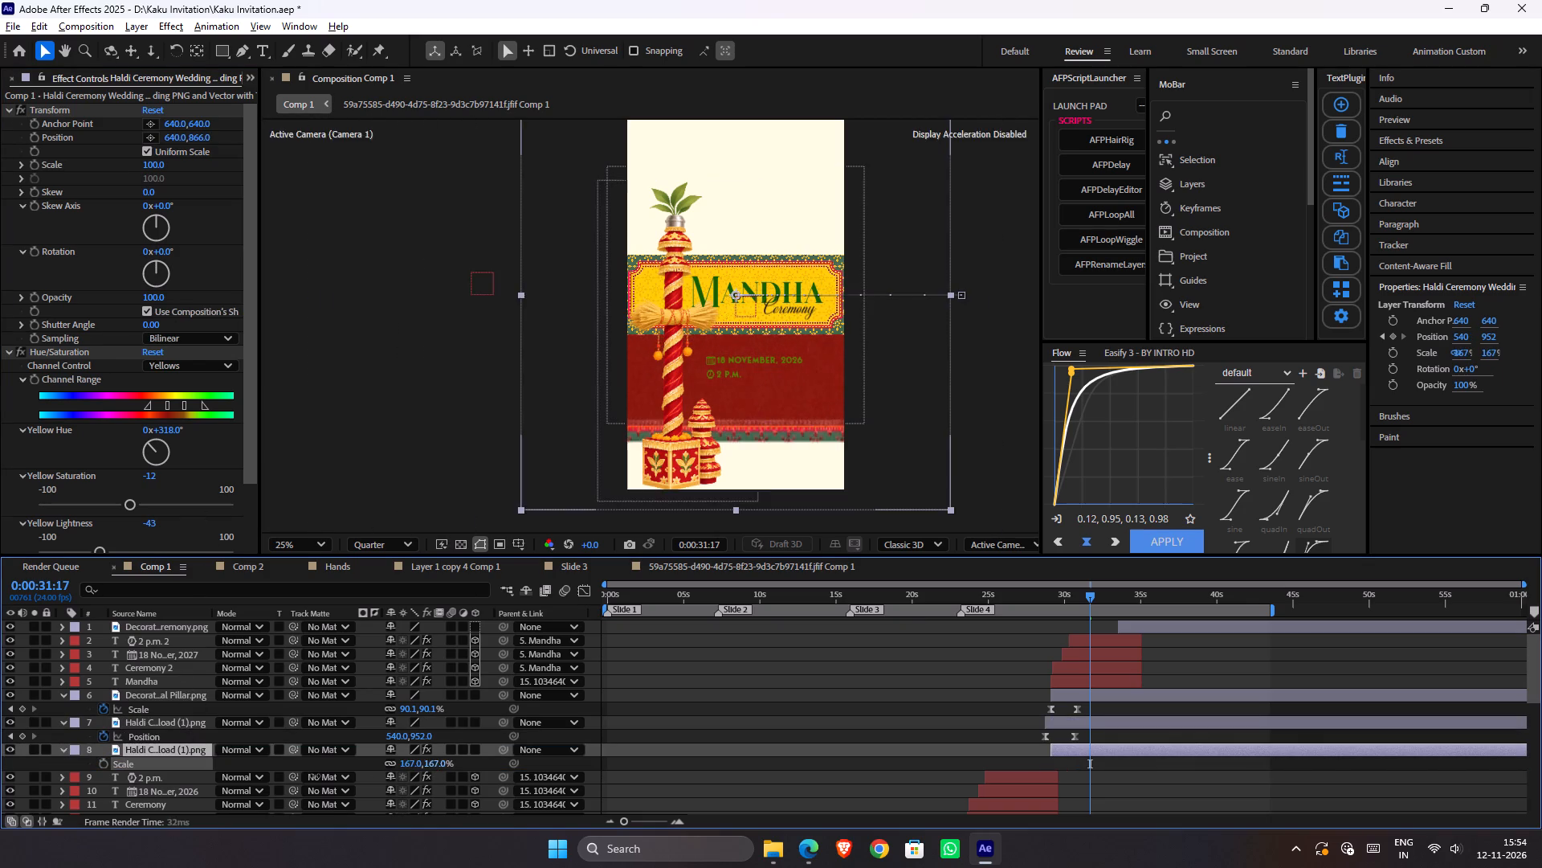
drag(315, 776, 301, 781)
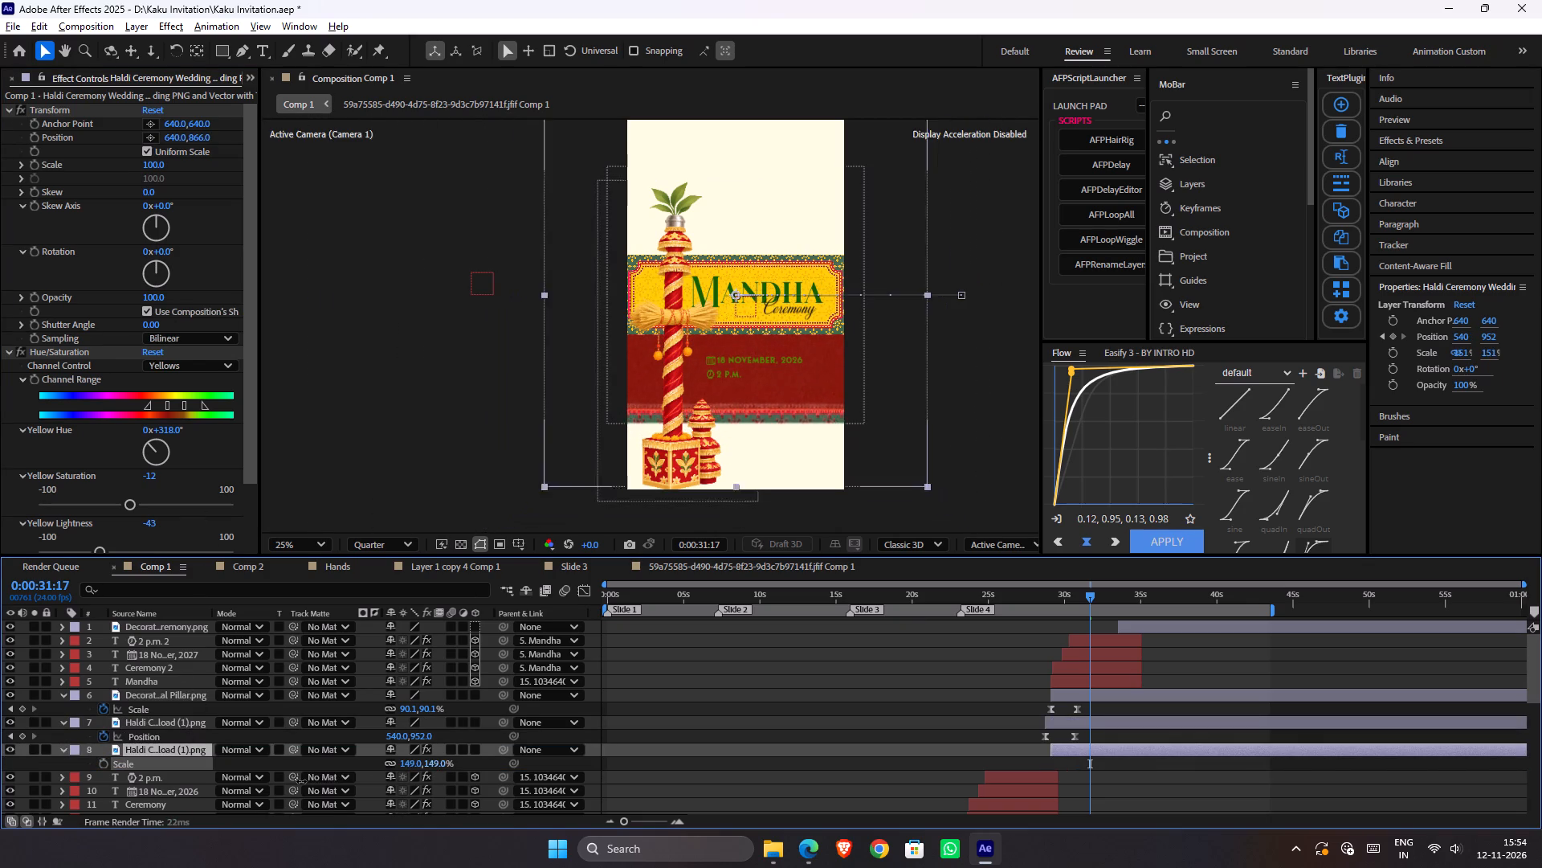
drag(301, 781, 316, 784)
drag(197, 138, 300, 150)
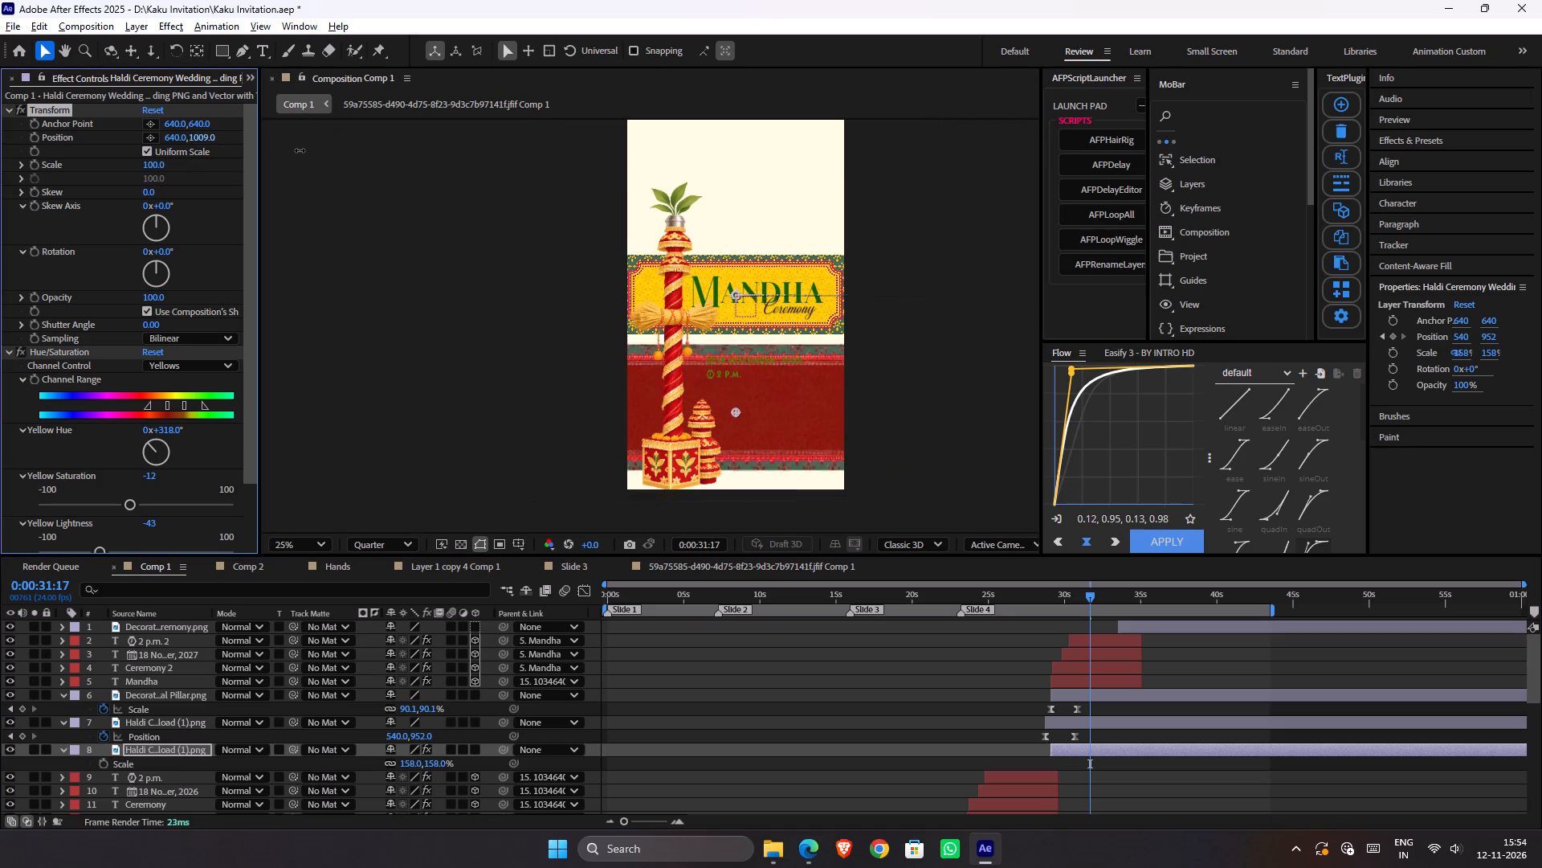
drag(300, 150, 247, 155)
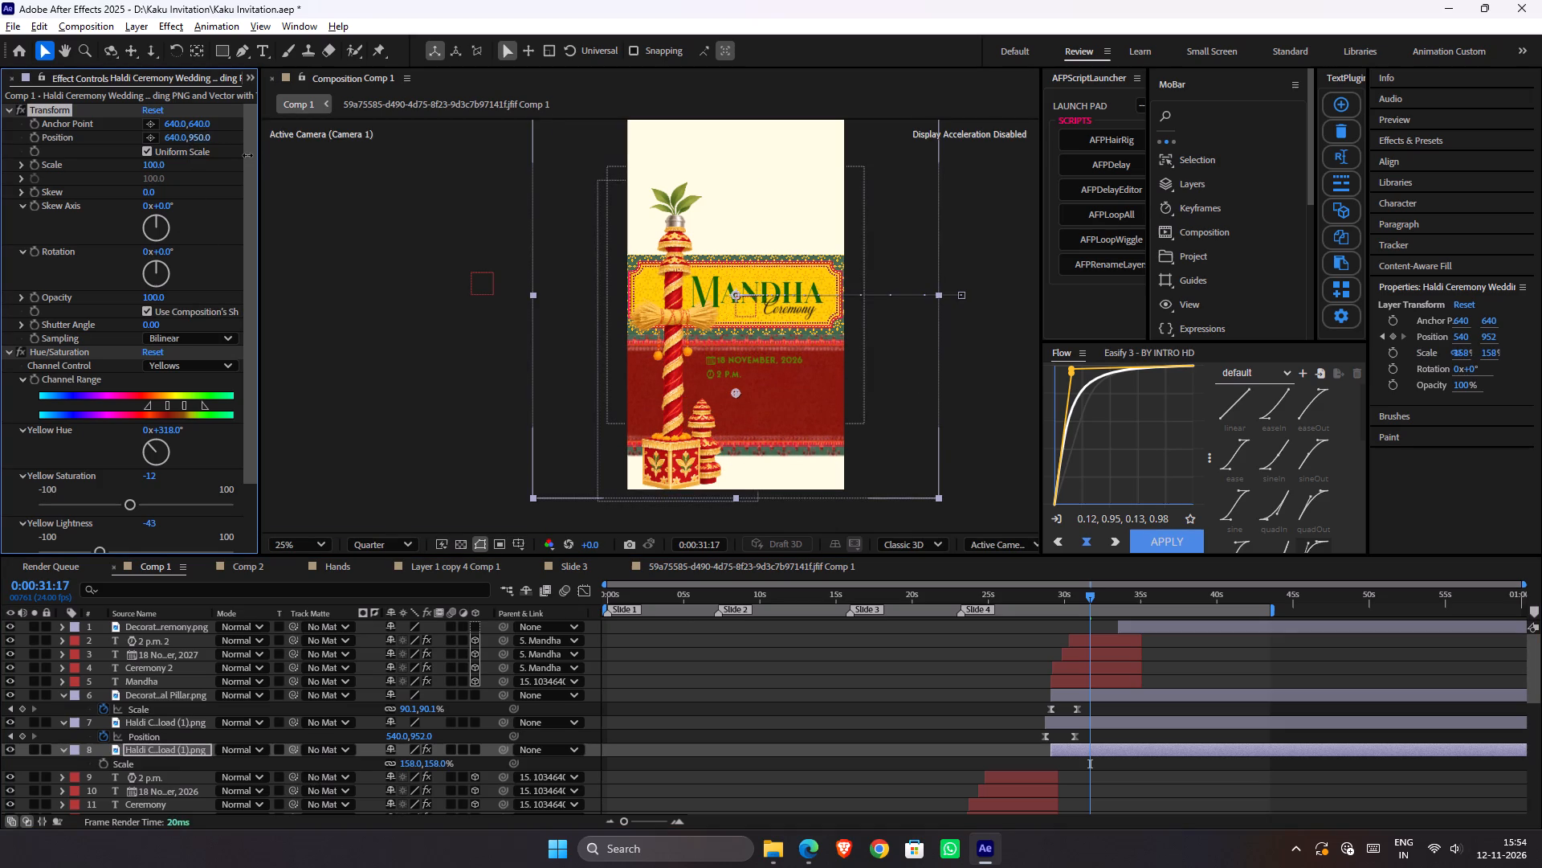
drag(247, 155, 243, 160)
Duplicate the red board layer.
click(1079, 749)
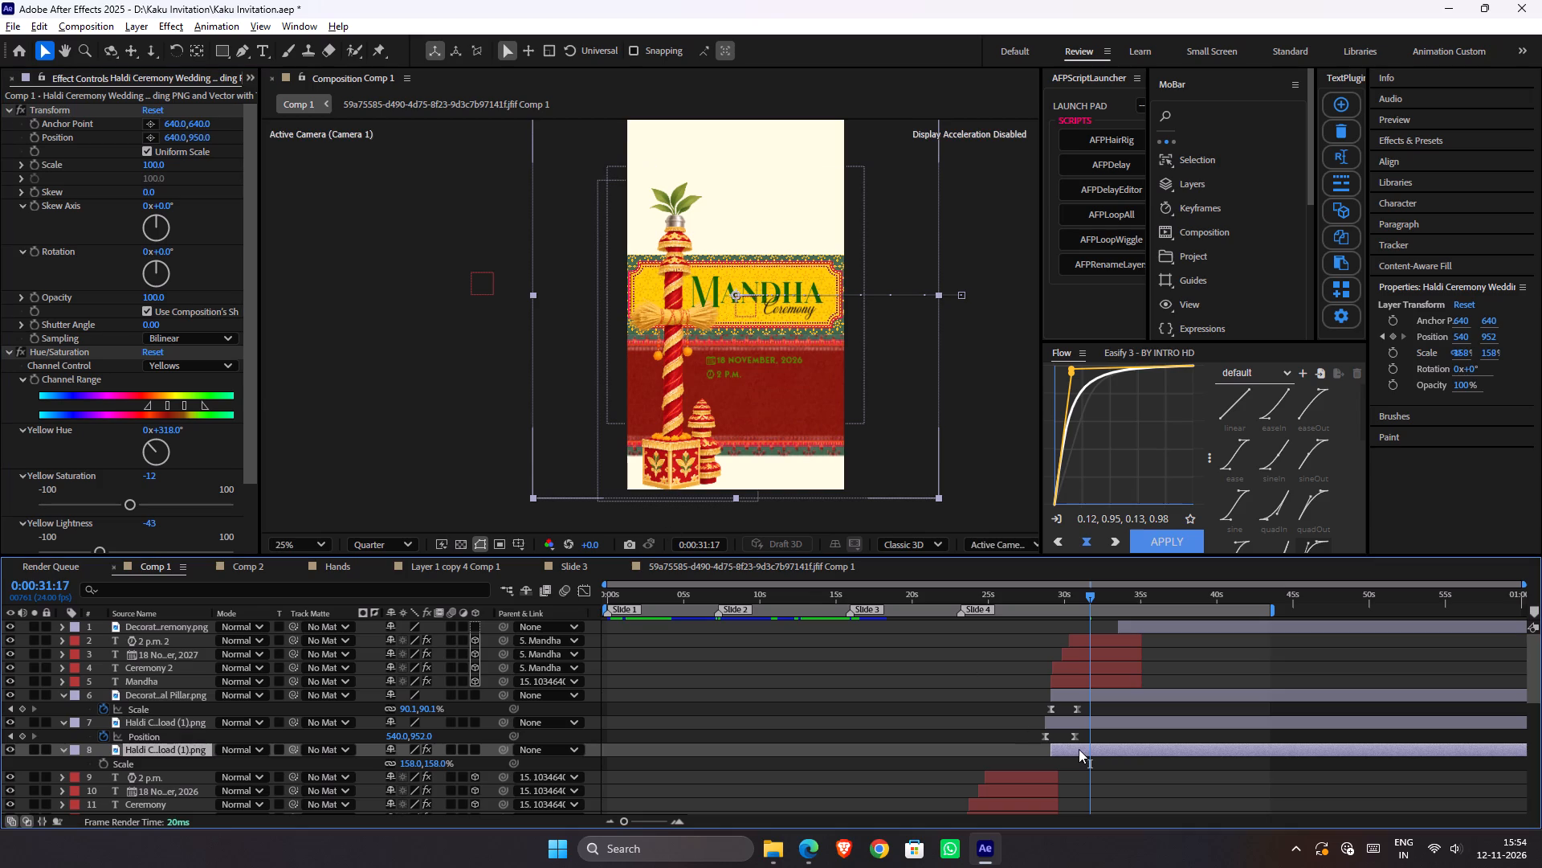
key(ctrl+d)
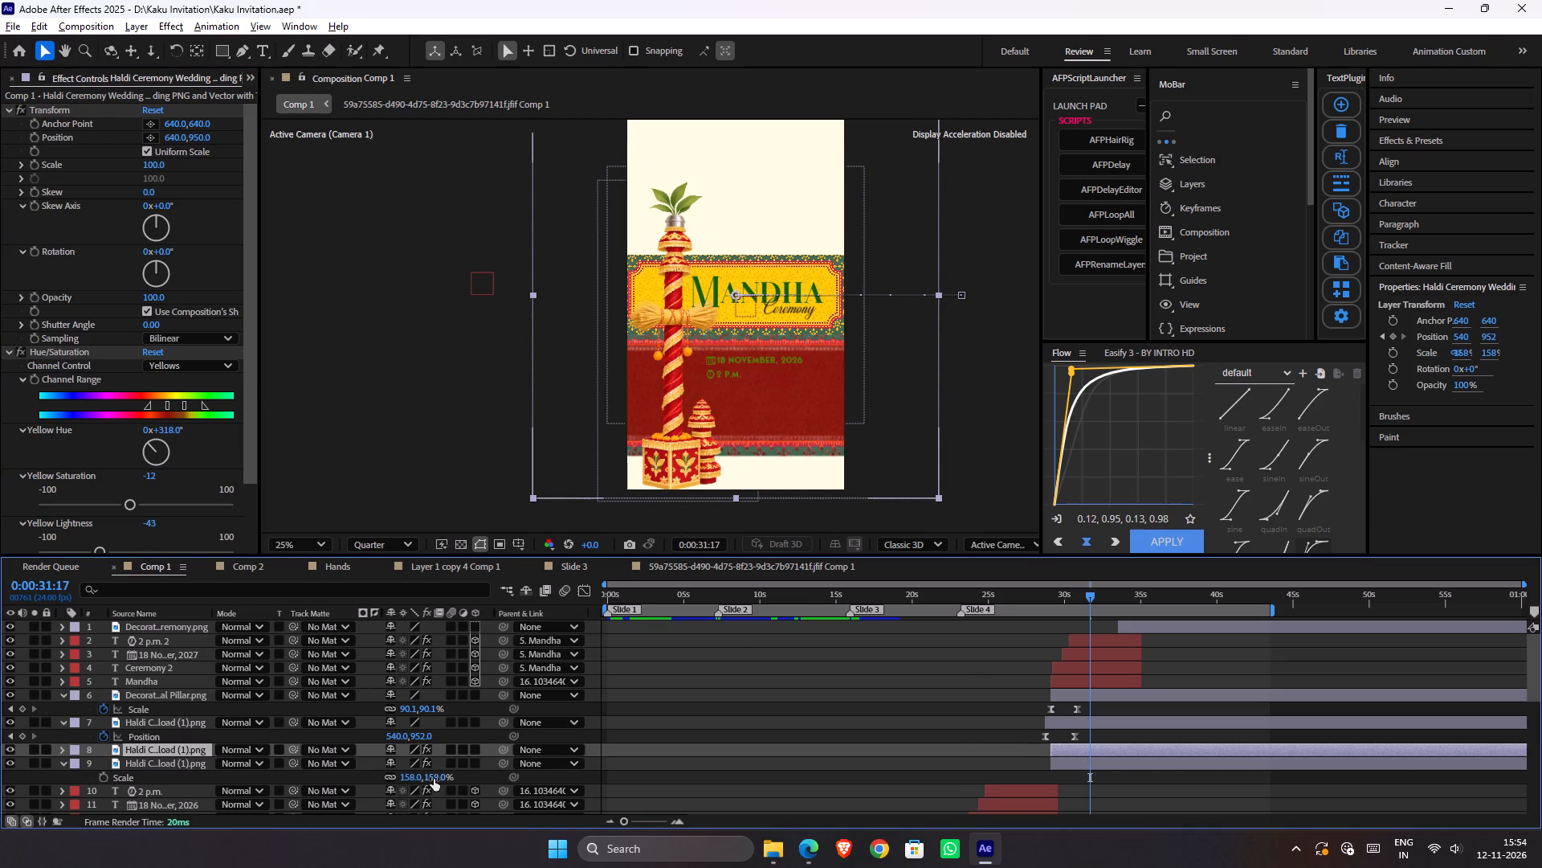
Set the lower red board copy's Scale to 100% and its Transform effect Position to 640, 1635, filling the slide's bottom edge.
click(434, 779)
key(9)
key(BackSpace)
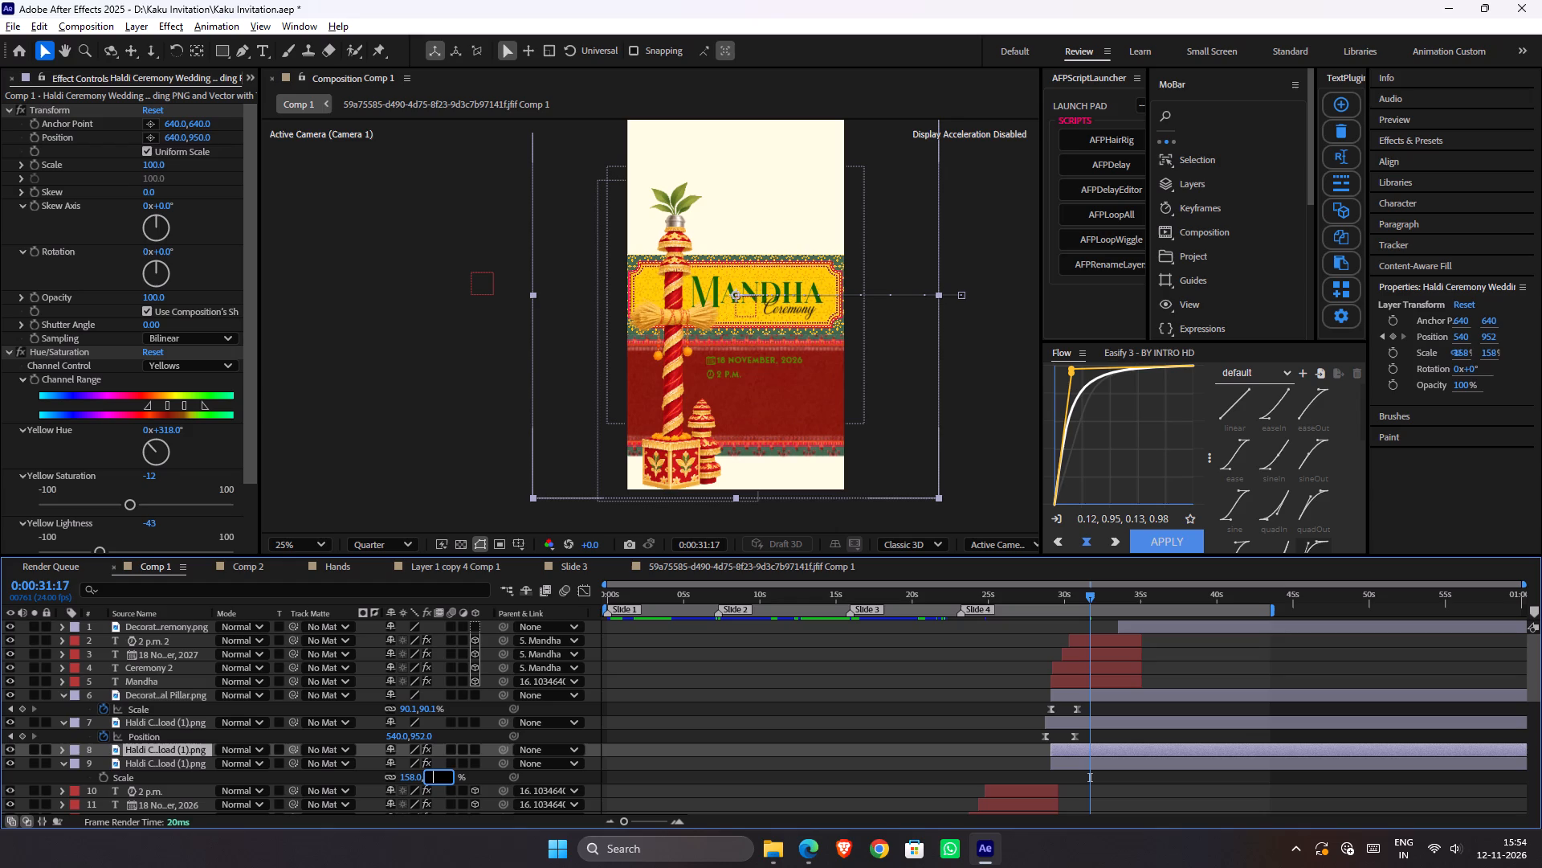
text(100)
key(Return)
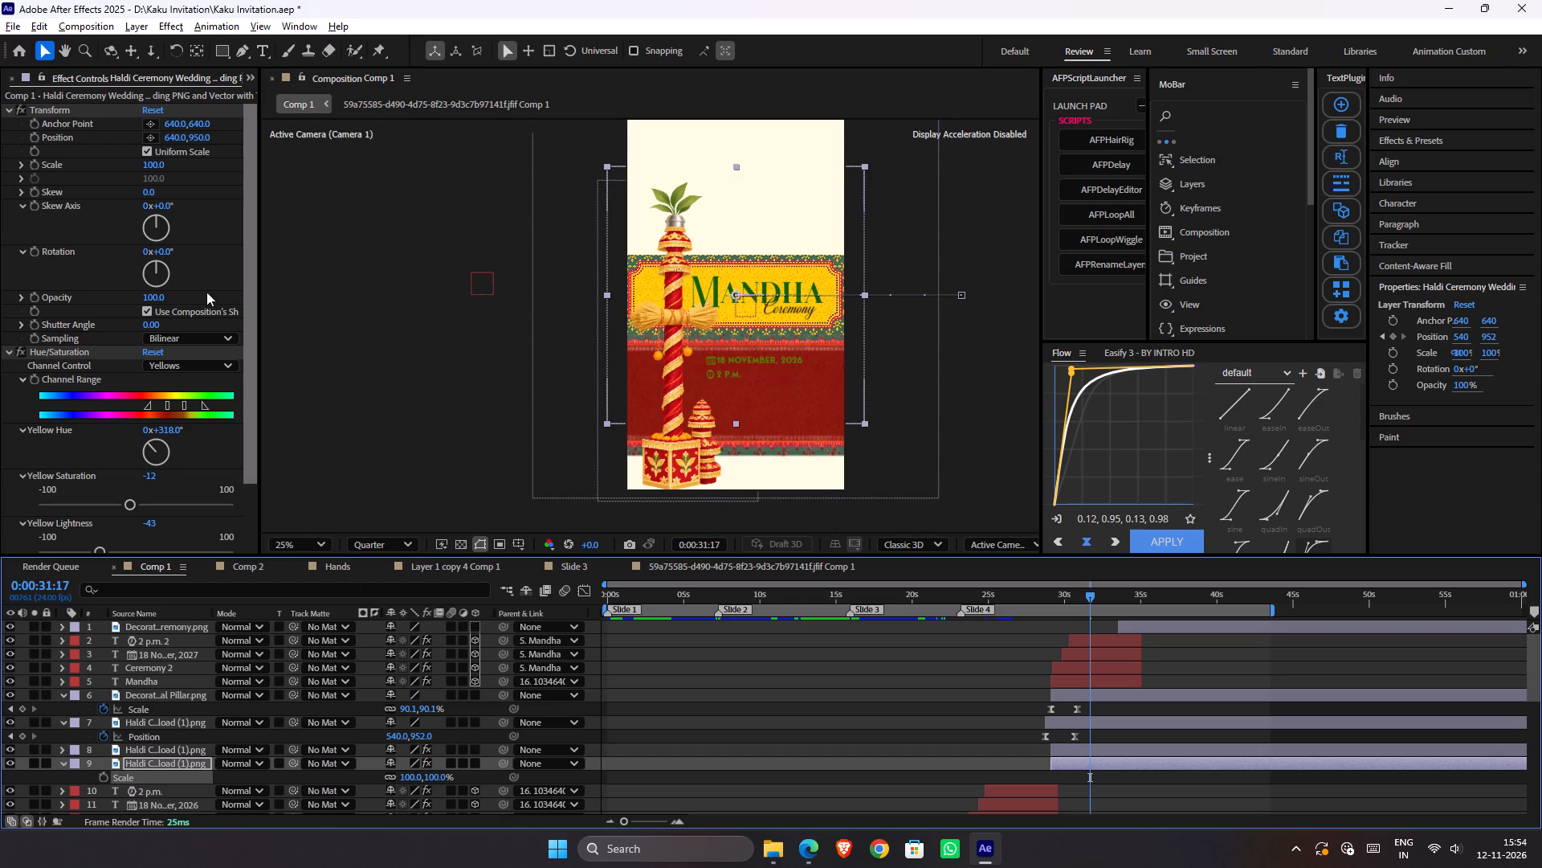
drag(198, 136, 736, 190)
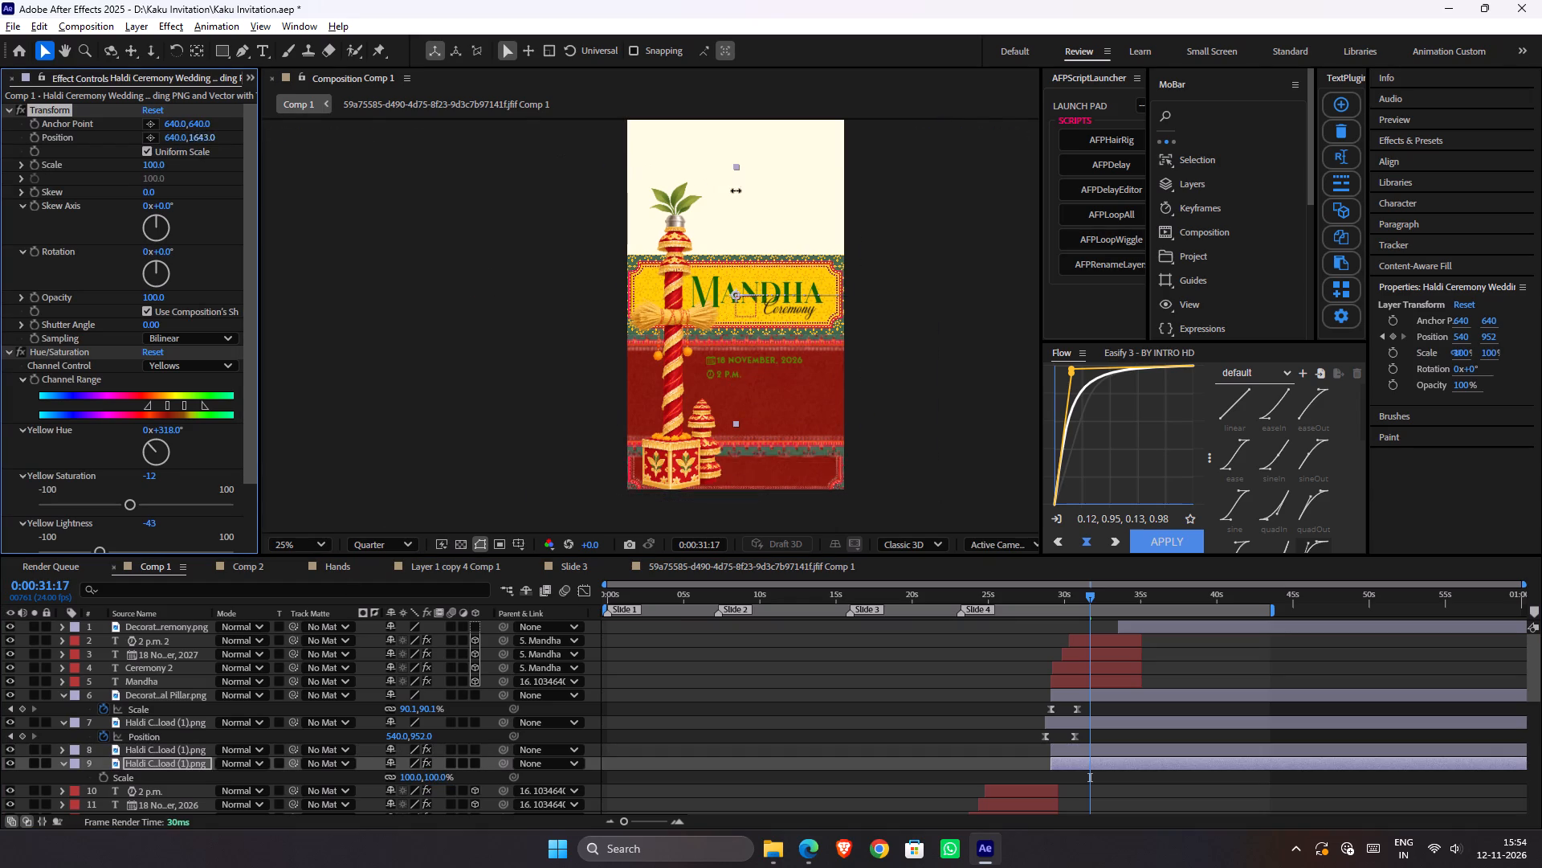
drag(736, 190, 700, 192)
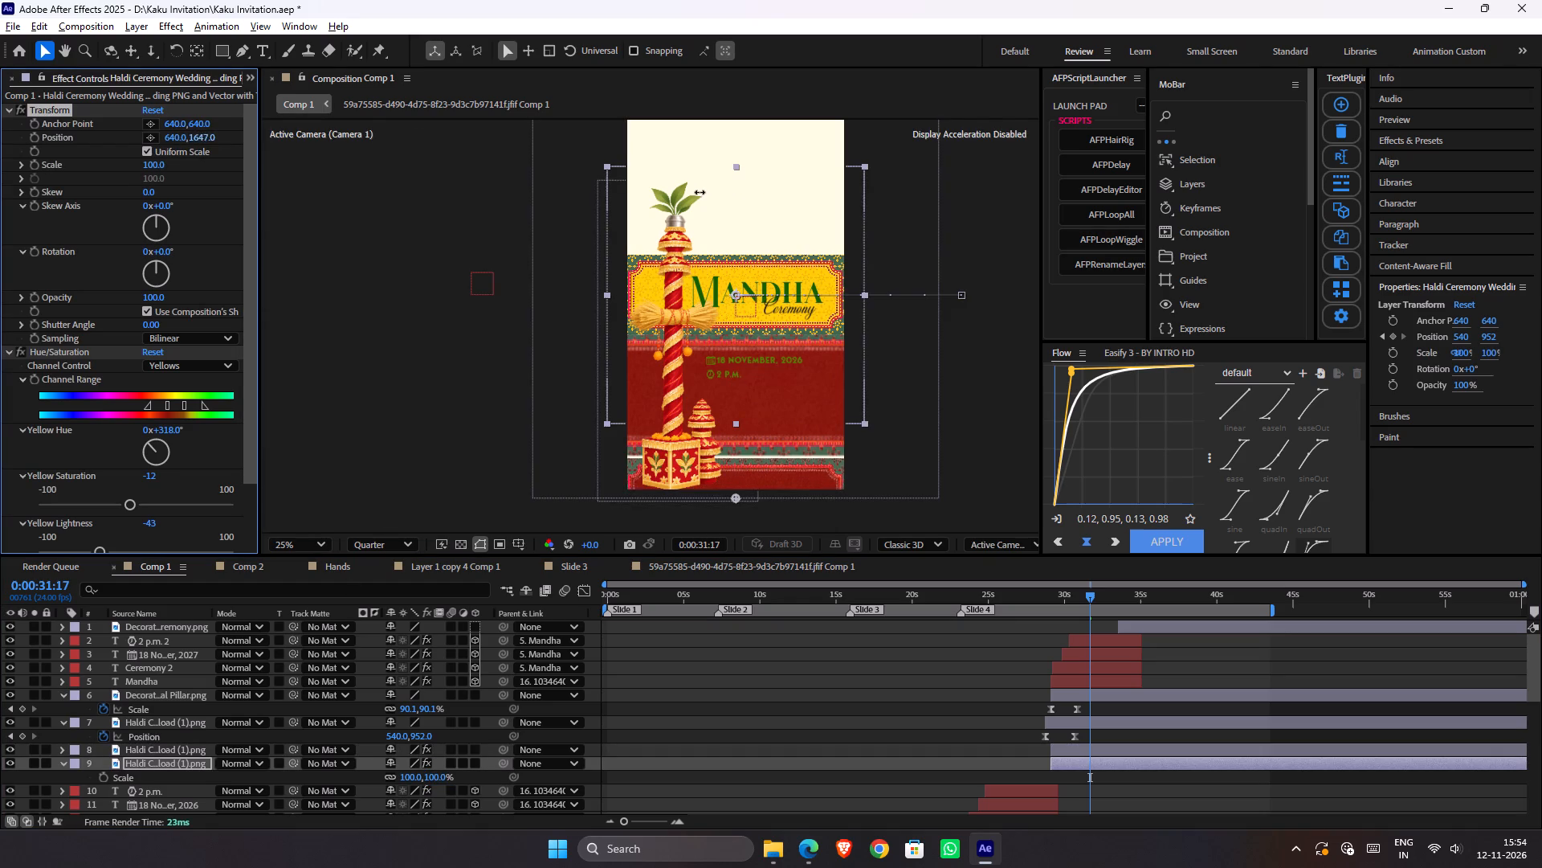
drag(700, 192, 688, 197)
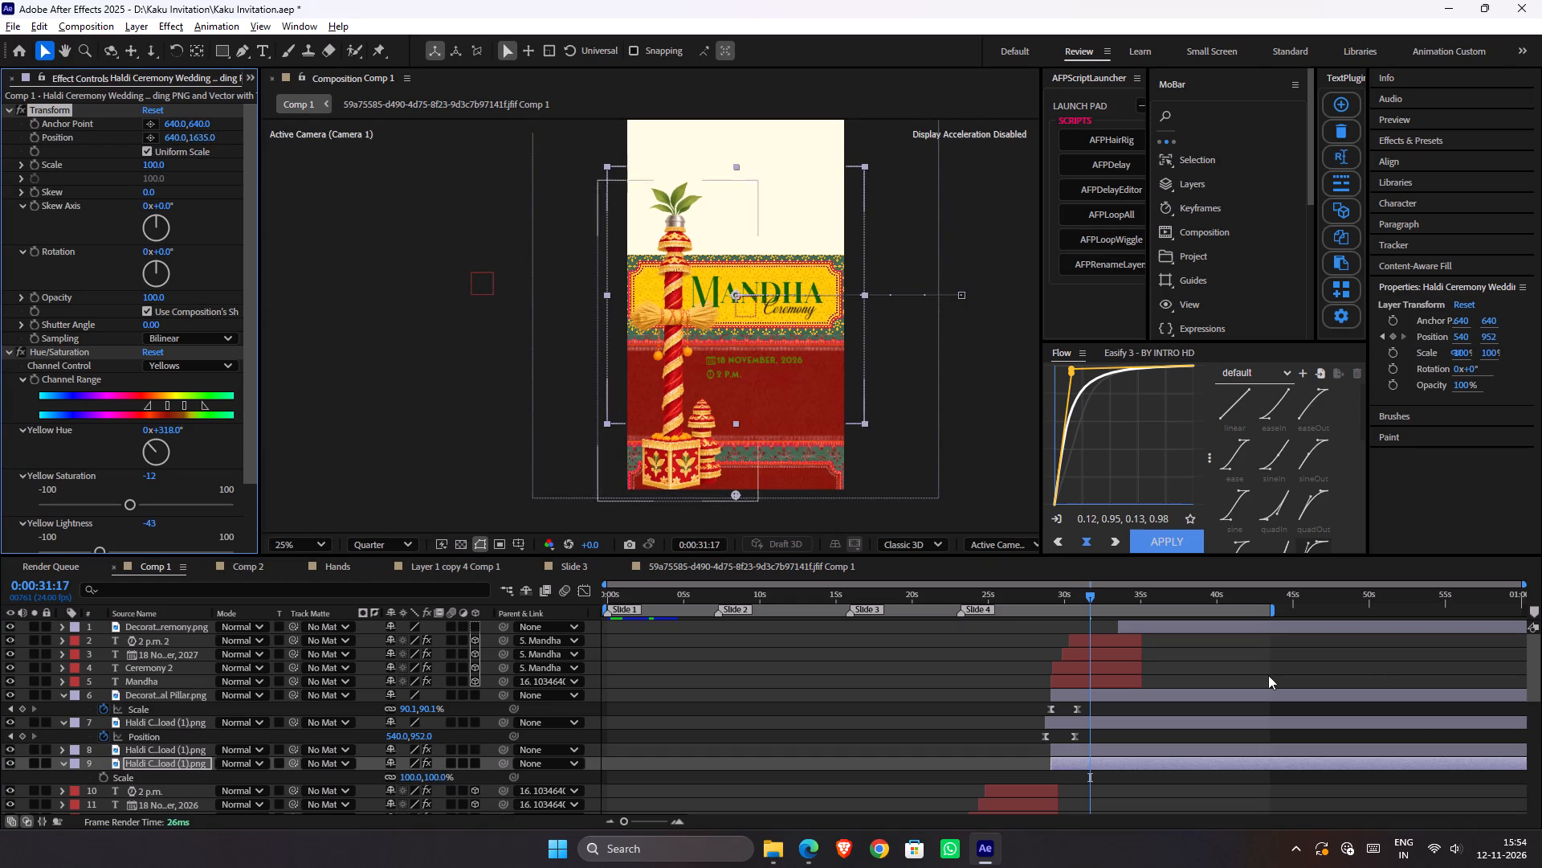
Preview the Mandha slide's entrance animation from about 27 s to check the enlarged red boards.
drag(1085, 597, 1019, 637)
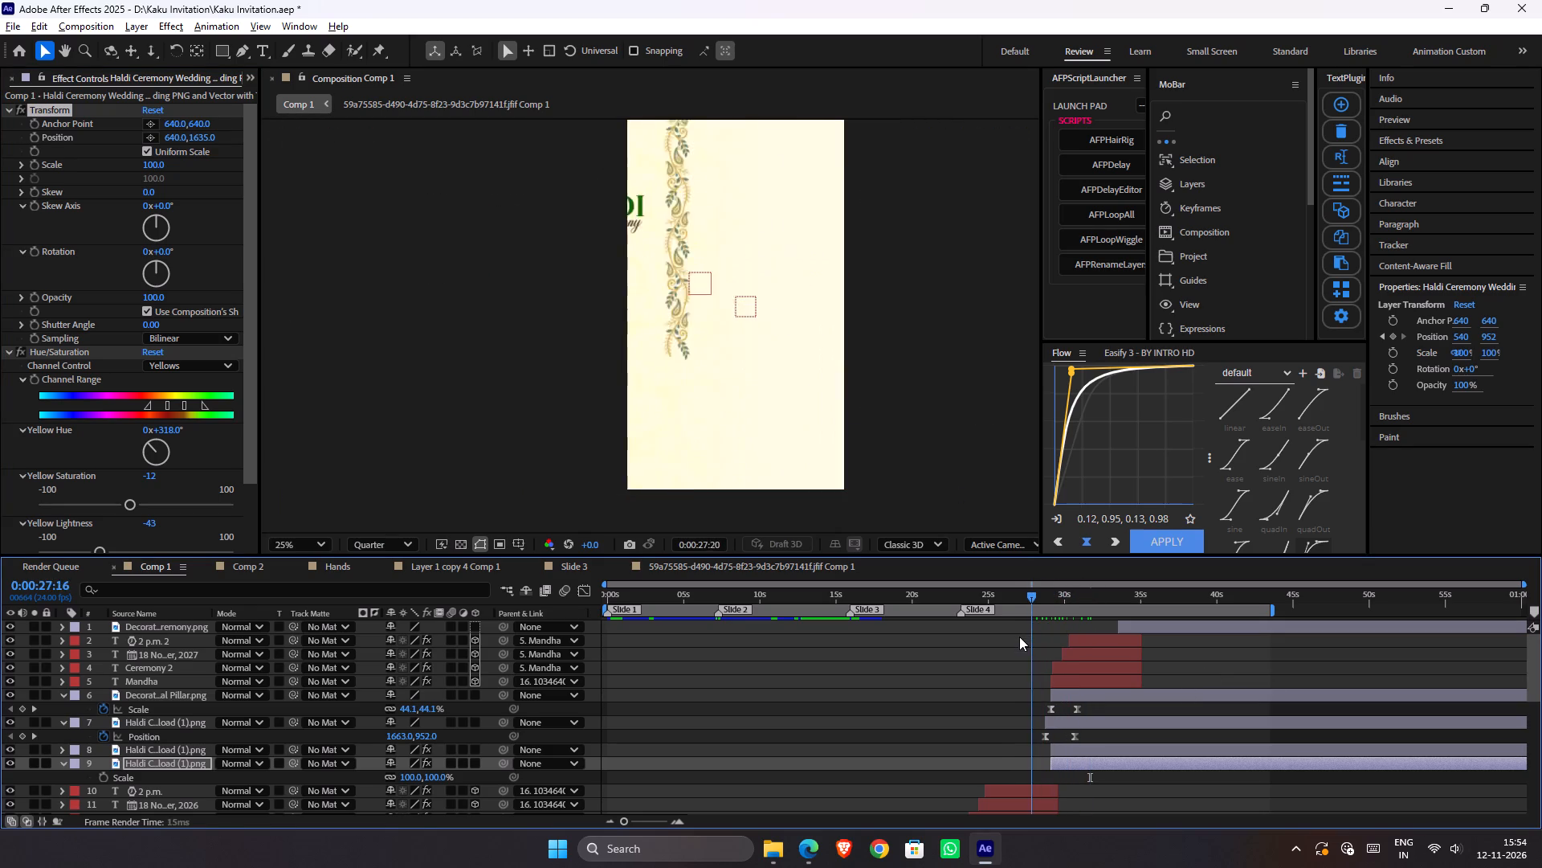
drag(1019, 637, 1019, 637)
key(space)
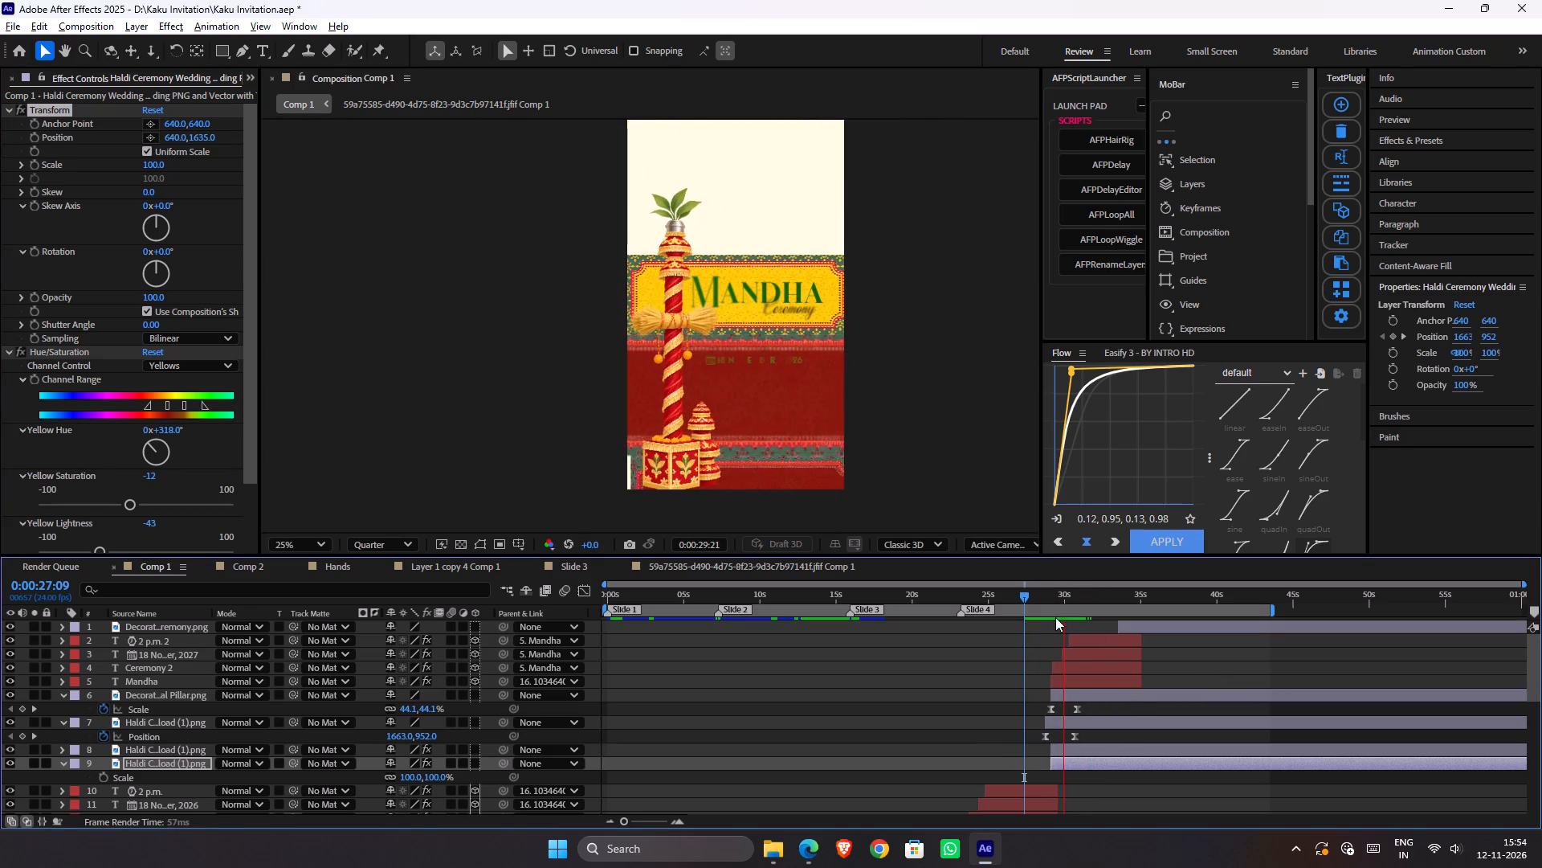
key(space)
key(space)
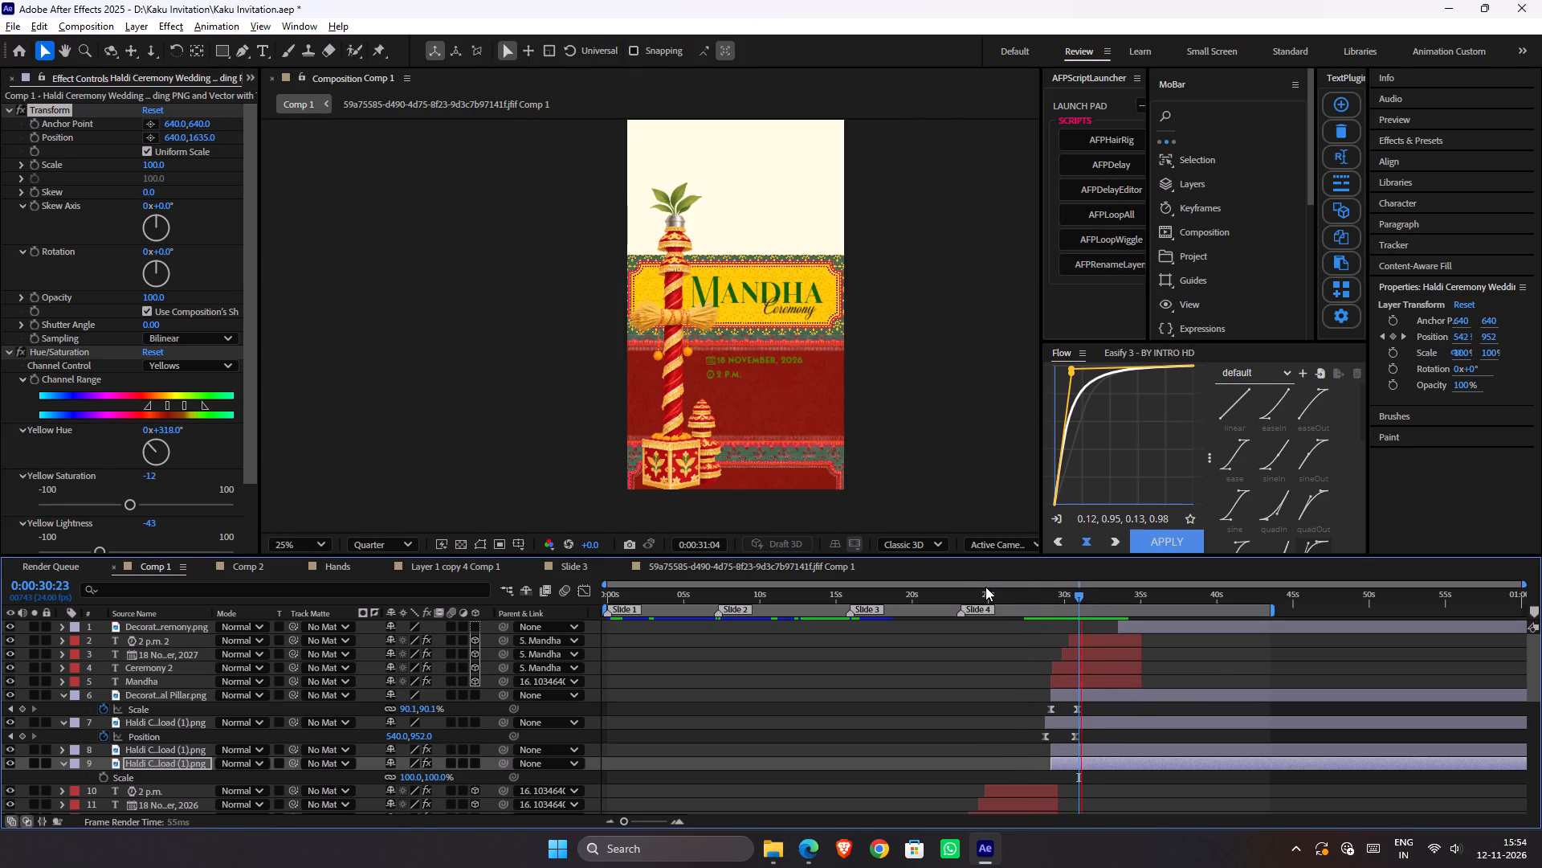
key(space)
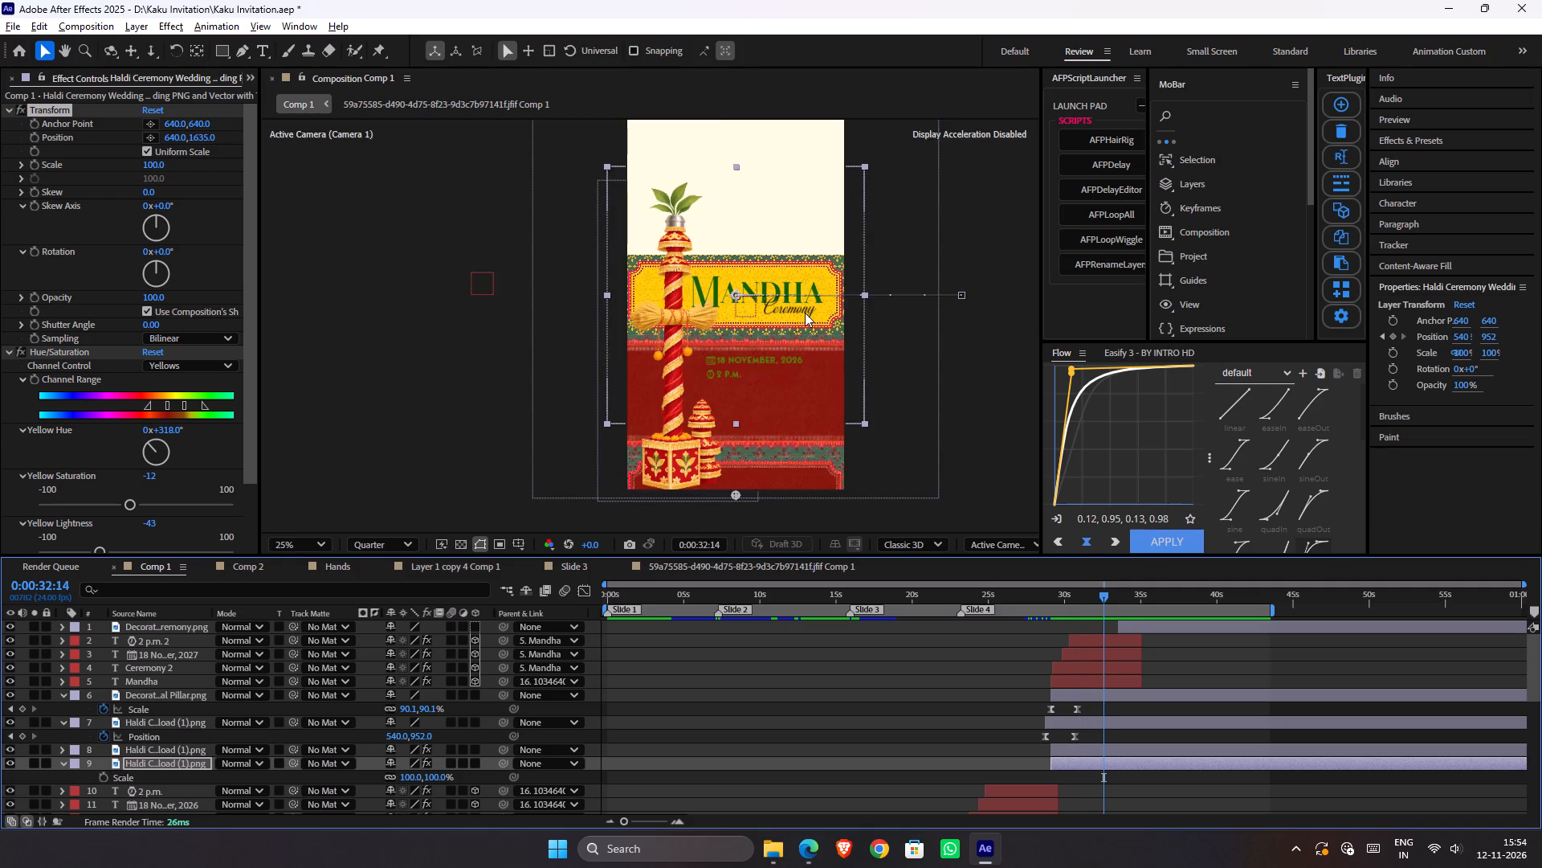
scroll(806, 313, up, 1)
scroll(807, 316, down, 1)
Shift the floral pot layer earlier so it starts at about 32 s, and save the project.
drag(1133, 622, 1108, 626)
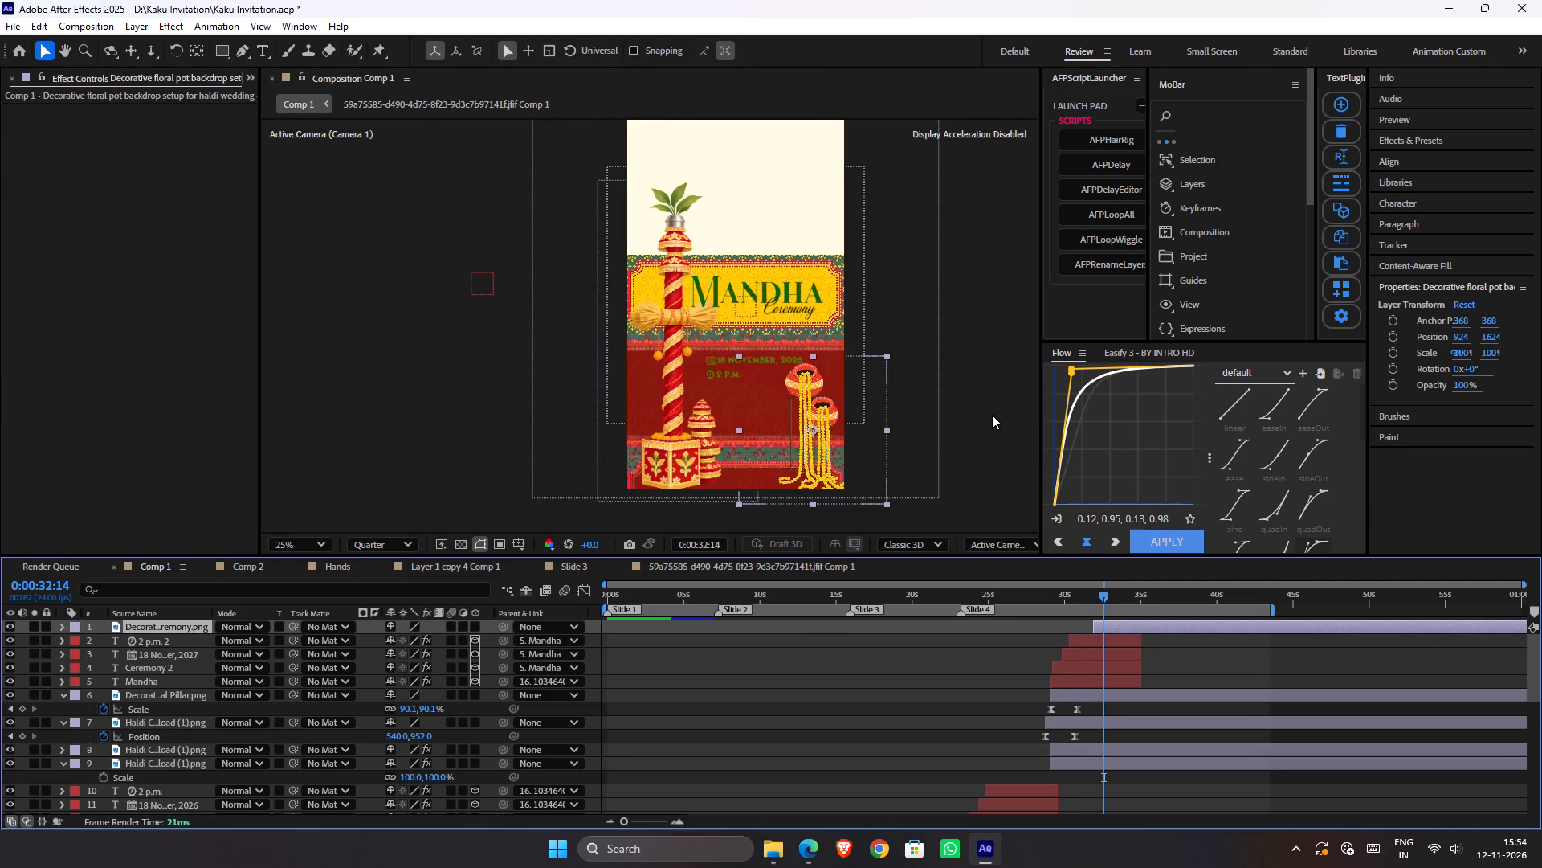
click(992, 415)
scroll(924, 403, down, 1)
scroll(797, 375, up, 1)
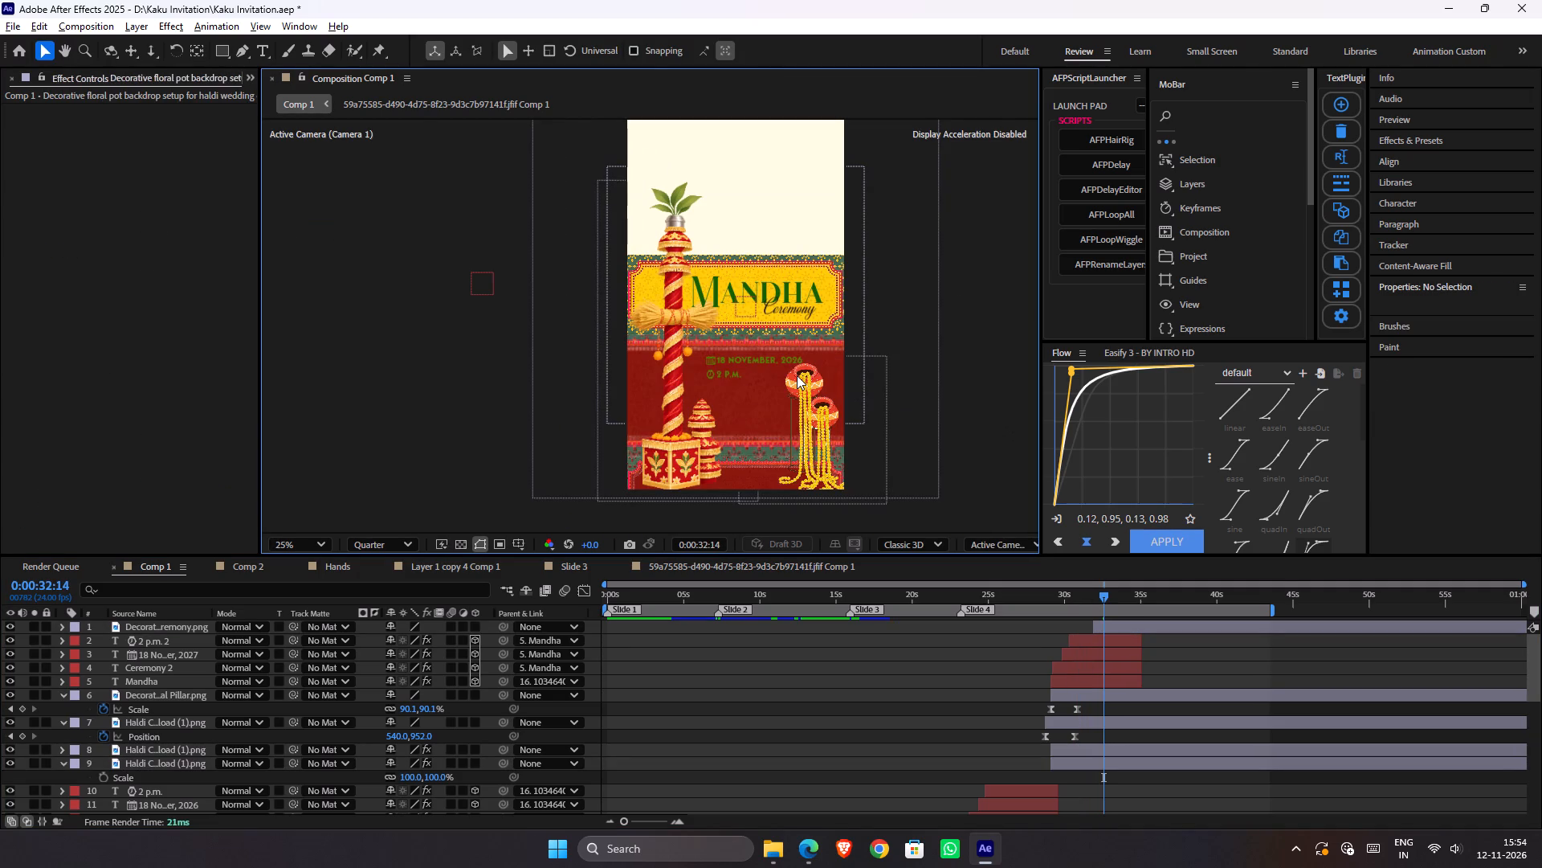
key(ctrl+s)
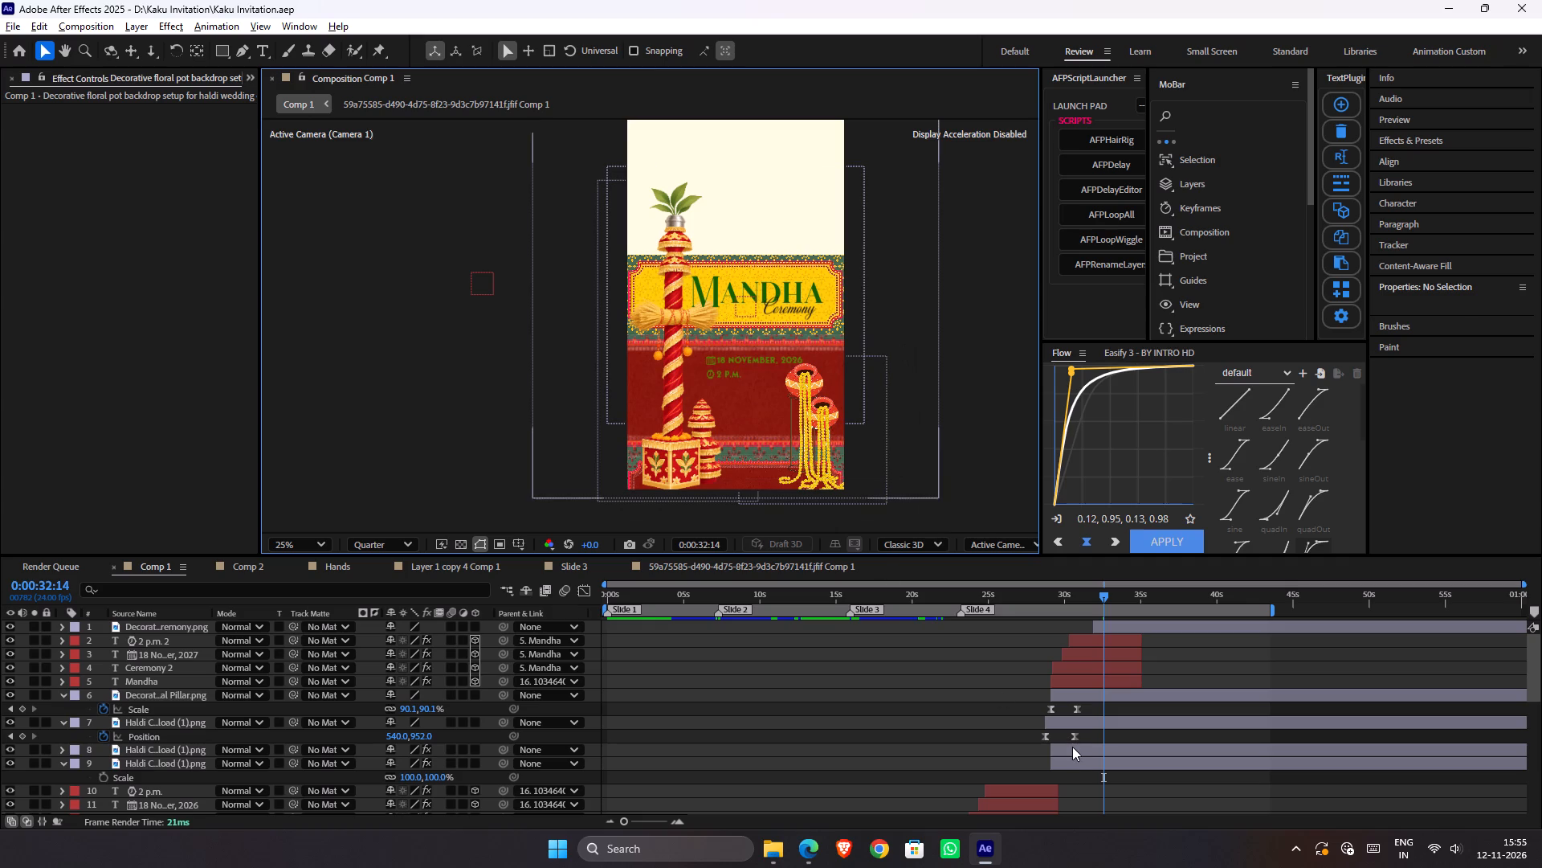
click(1072, 747)
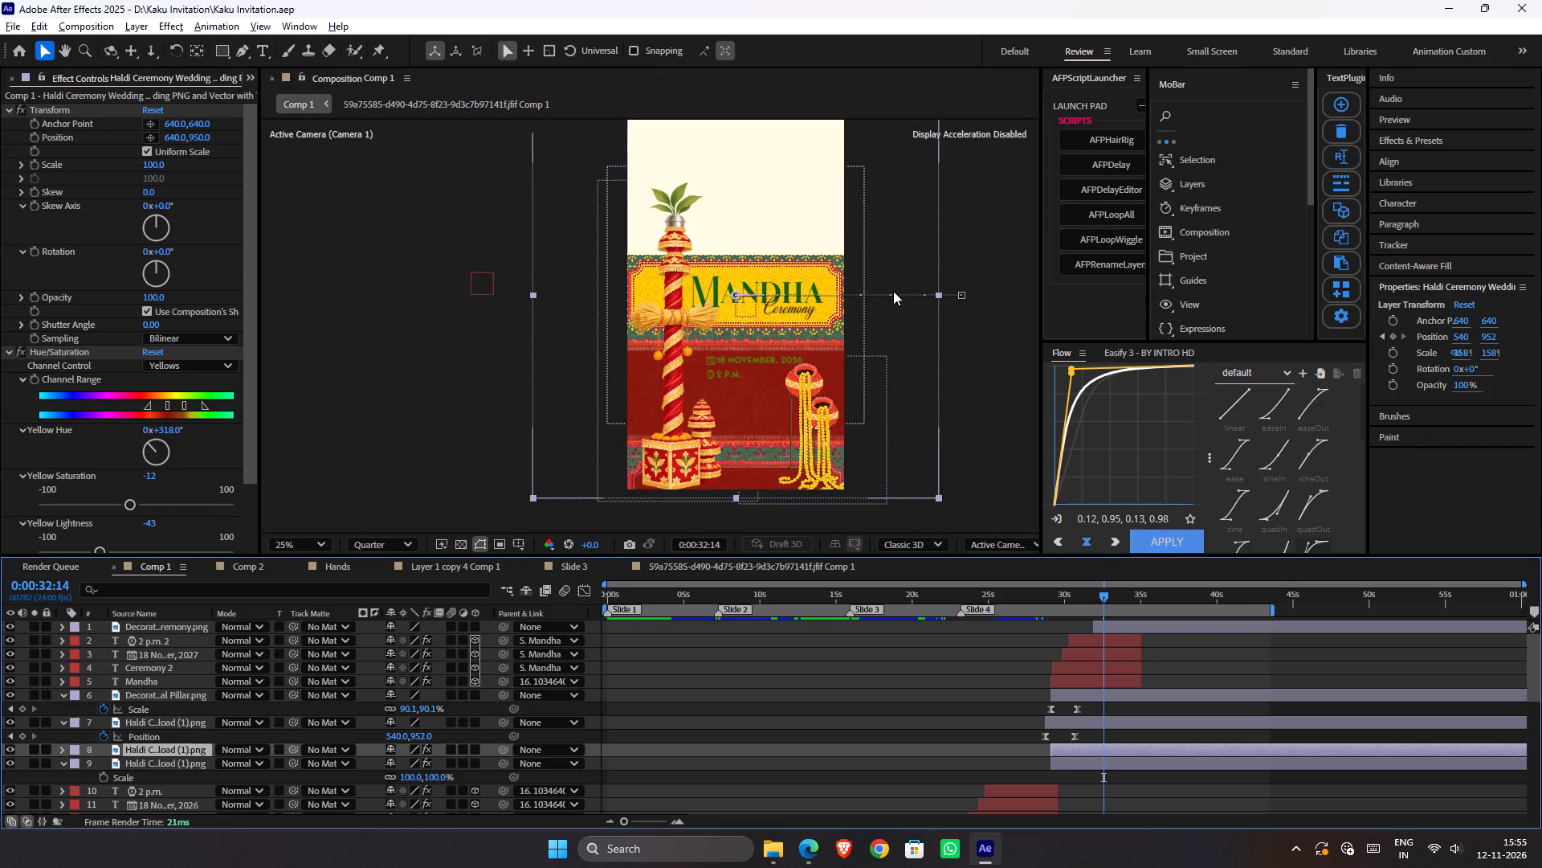
click(975, 334)
scroll(872, 289, down, 1)
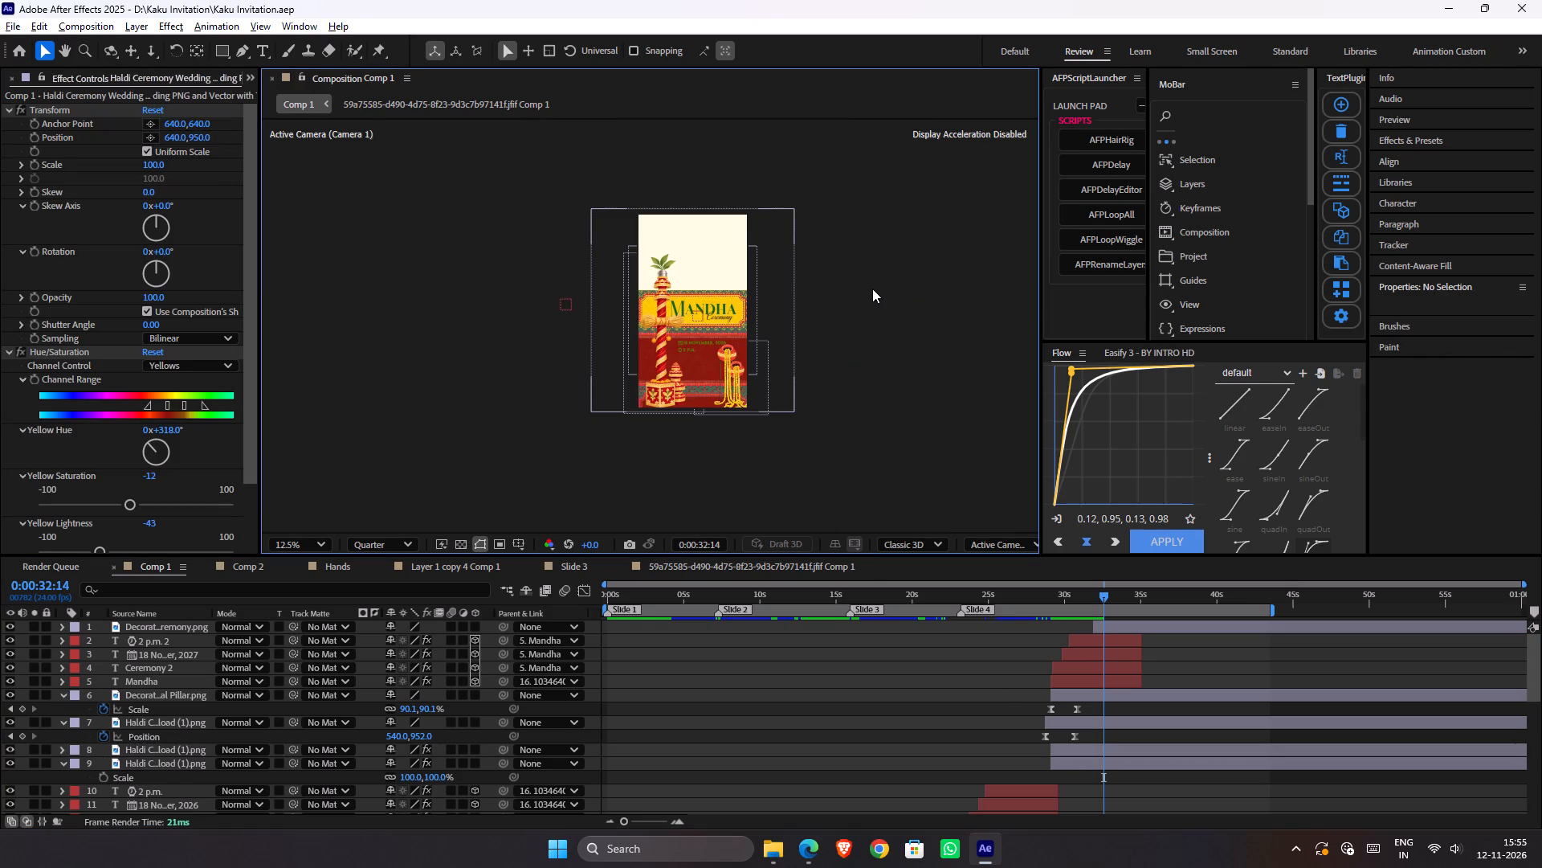
key(ctrl+s)
Move the date and 2 P.M. texts together into the cream area above the Mandha sign, with the date at about 20, -92.
scroll(775, 302, down, 1)
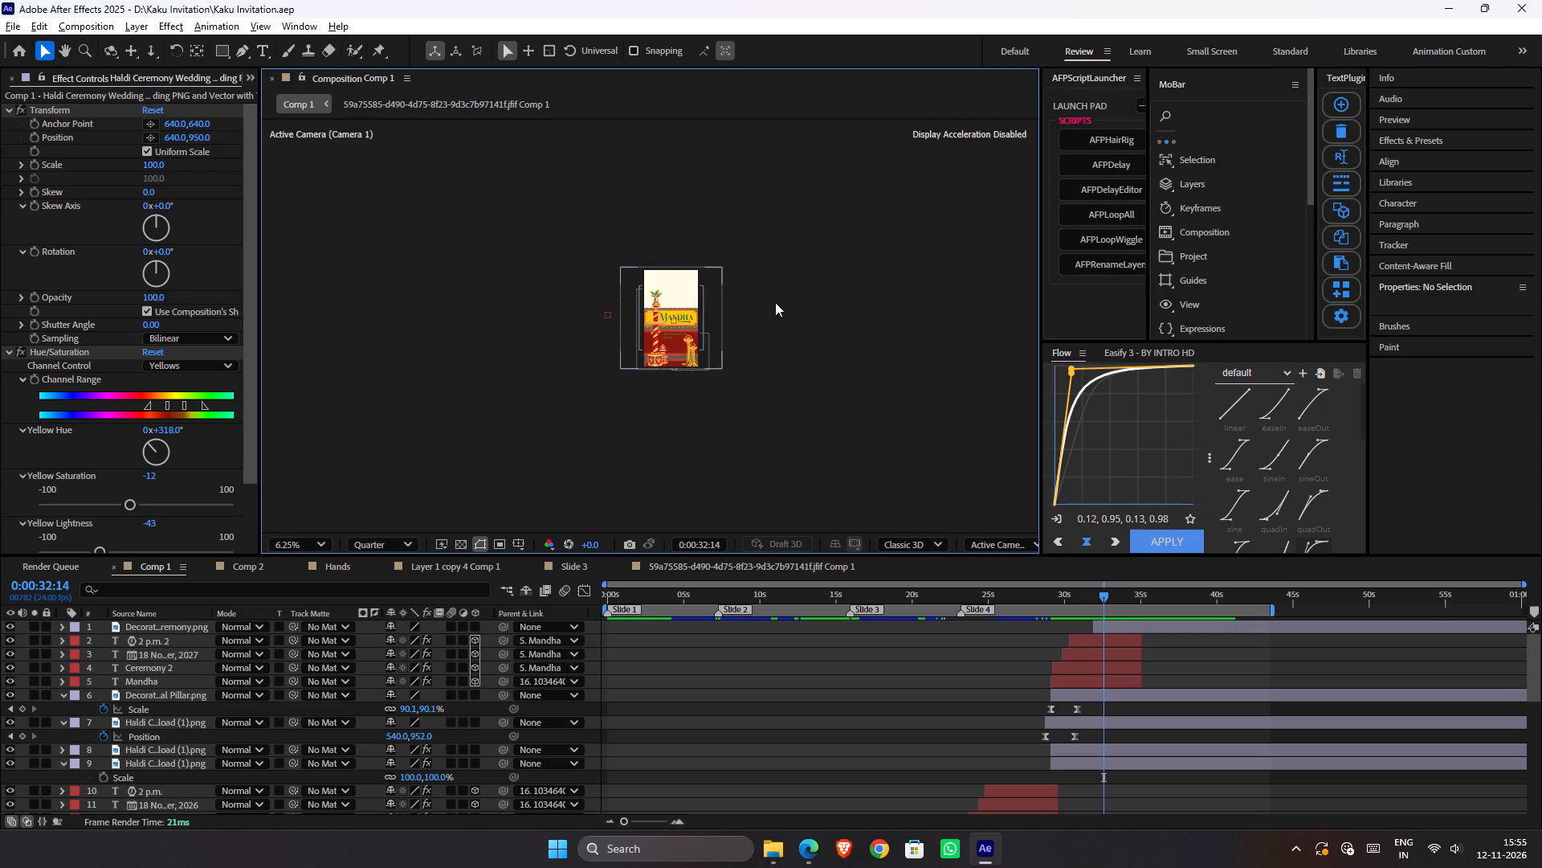
scroll(775, 302, up, 2)
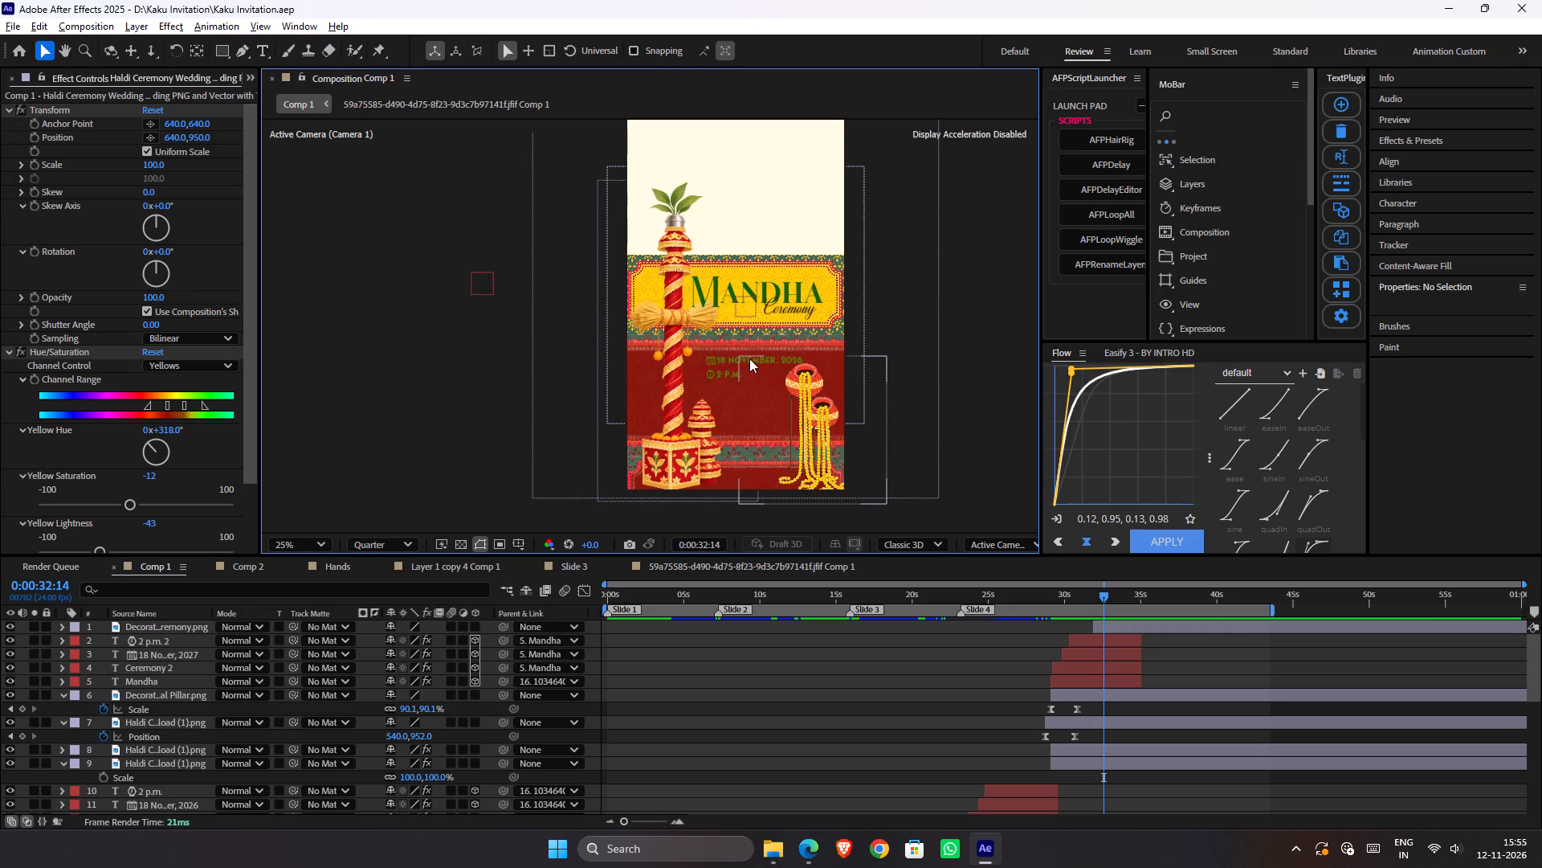
click(1083, 667)
click(166, 657)
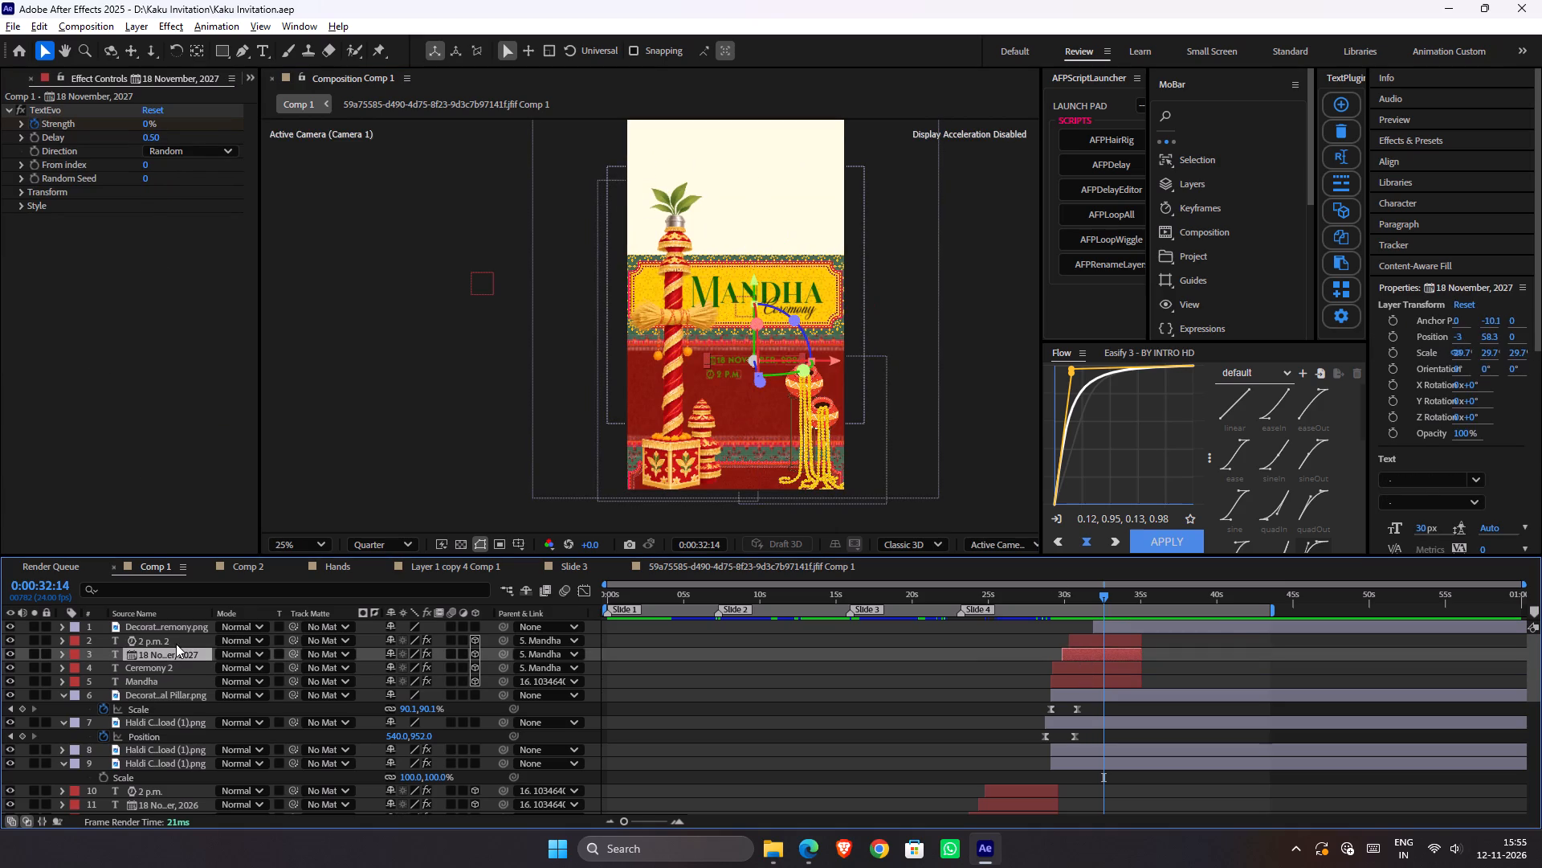
shift+click(176, 644)
drag(756, 279, 763, 129)
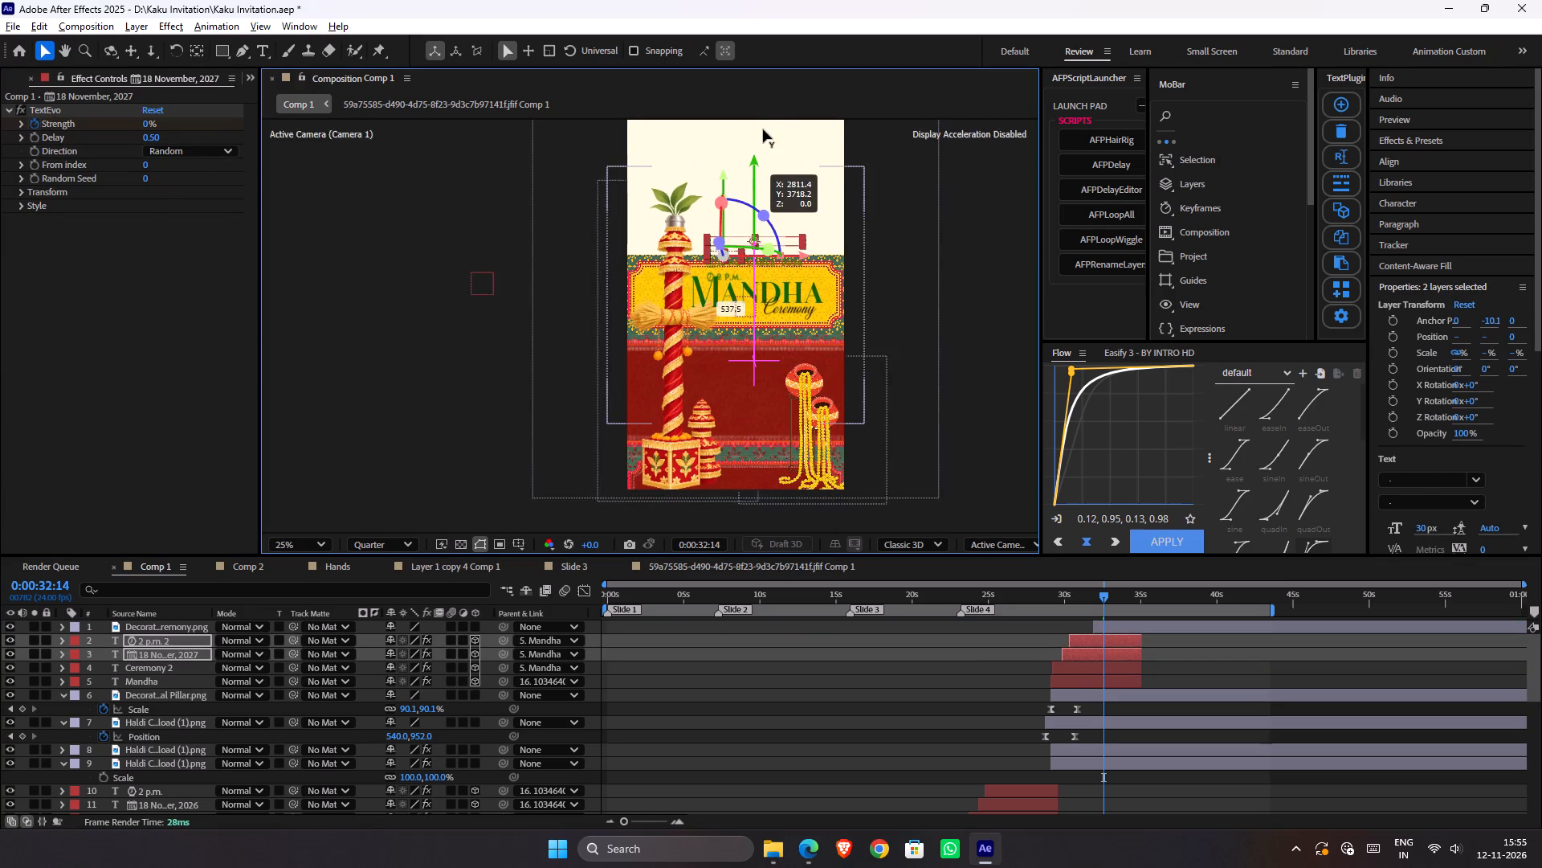
drag(763, 129, 768, 111)
drag(832, 198, 835, 198)
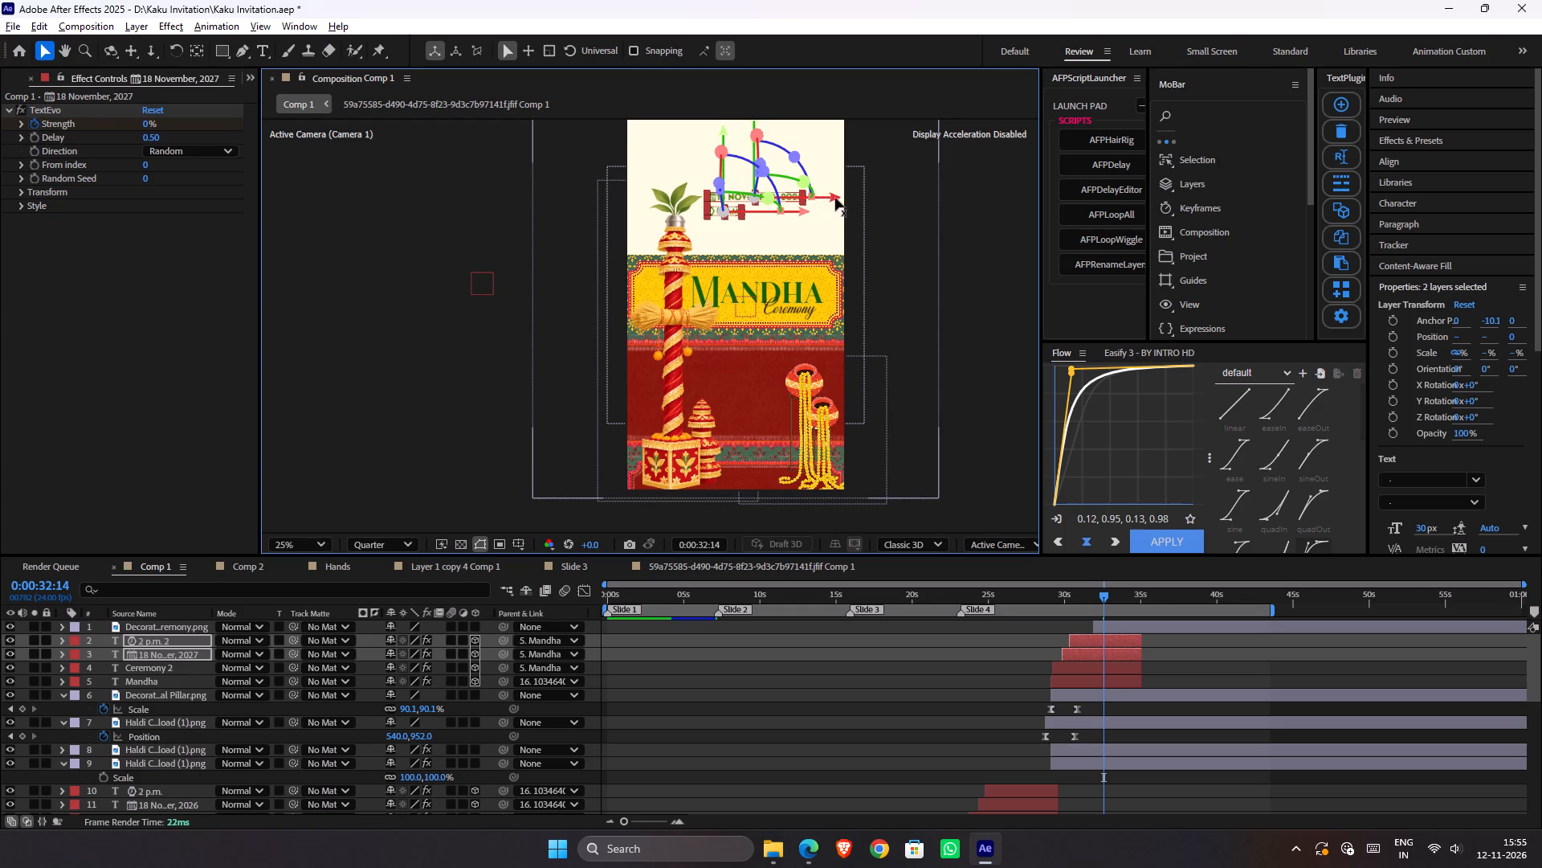
drag(835, 198, 857, 198)
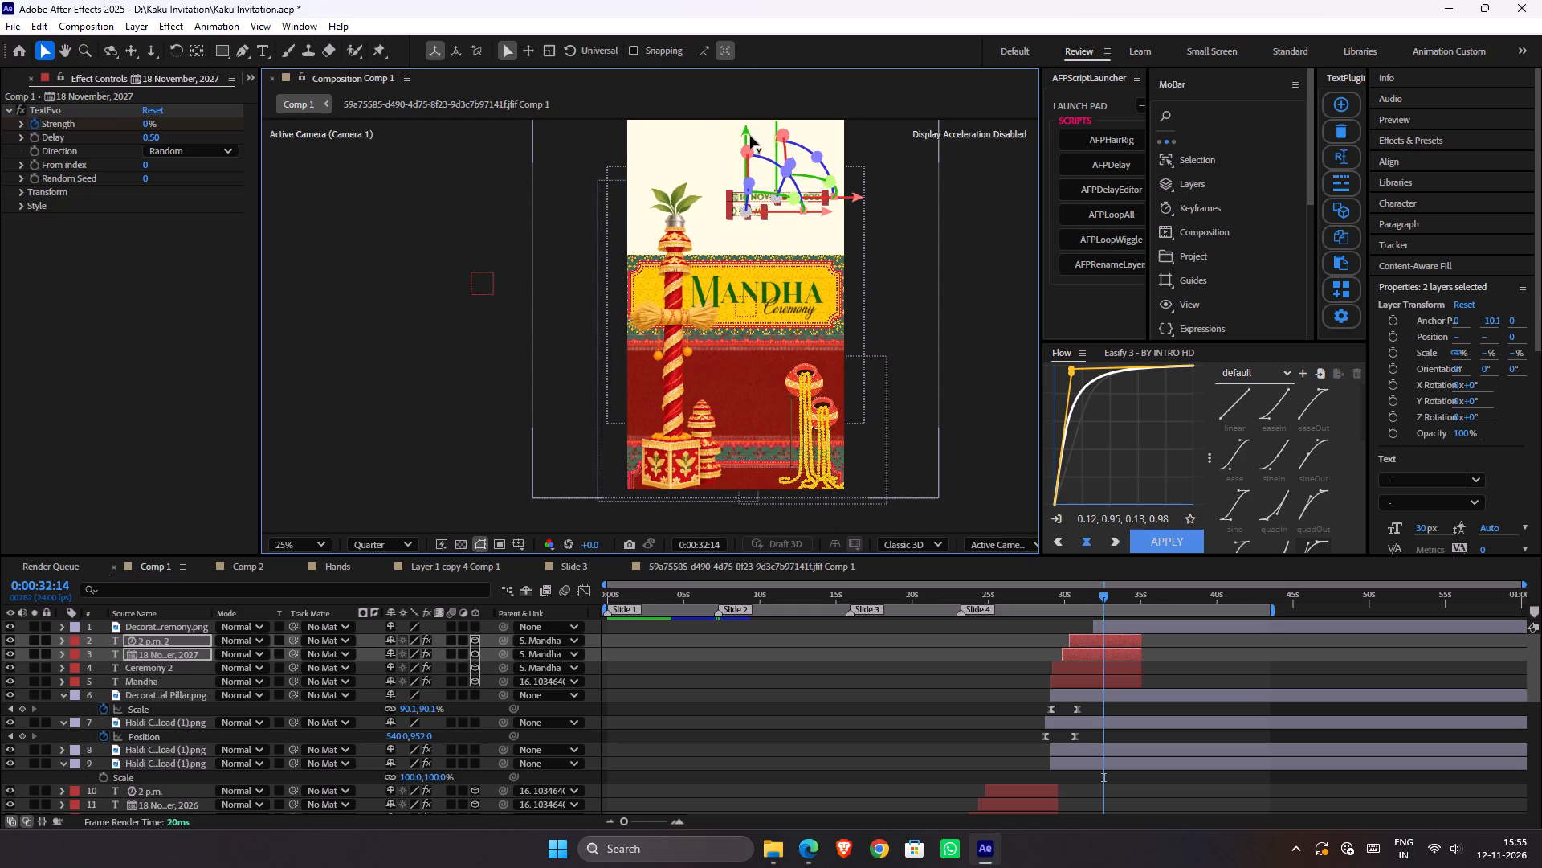
drag(750, 136, 754, 154)
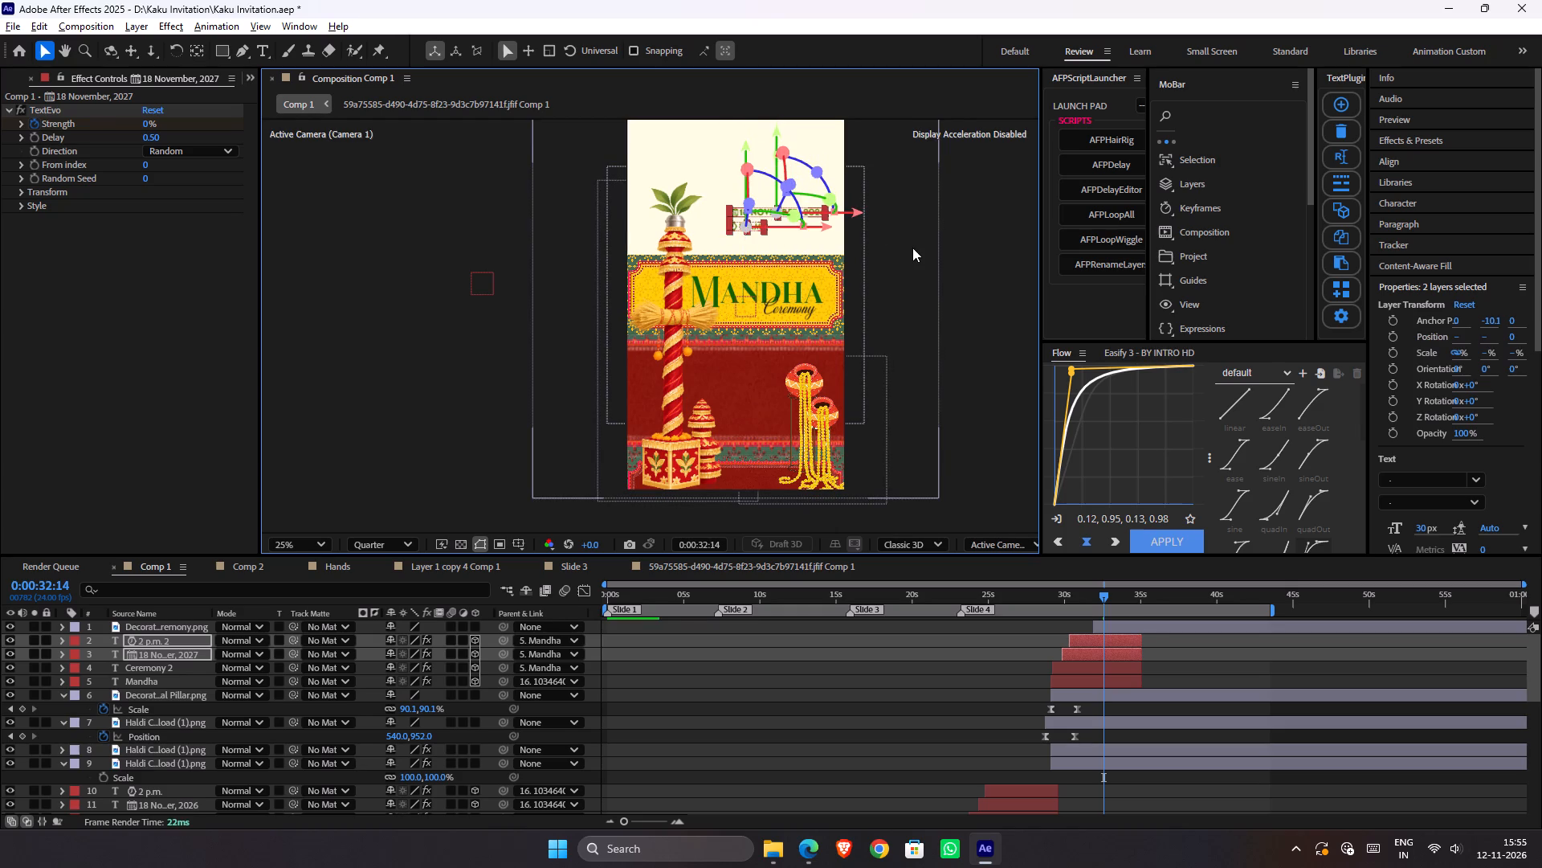
click(984, 282)
Shift the 2 P.M. text horizontally to an X position of about 46, under the end of the date.
click(753, 223)
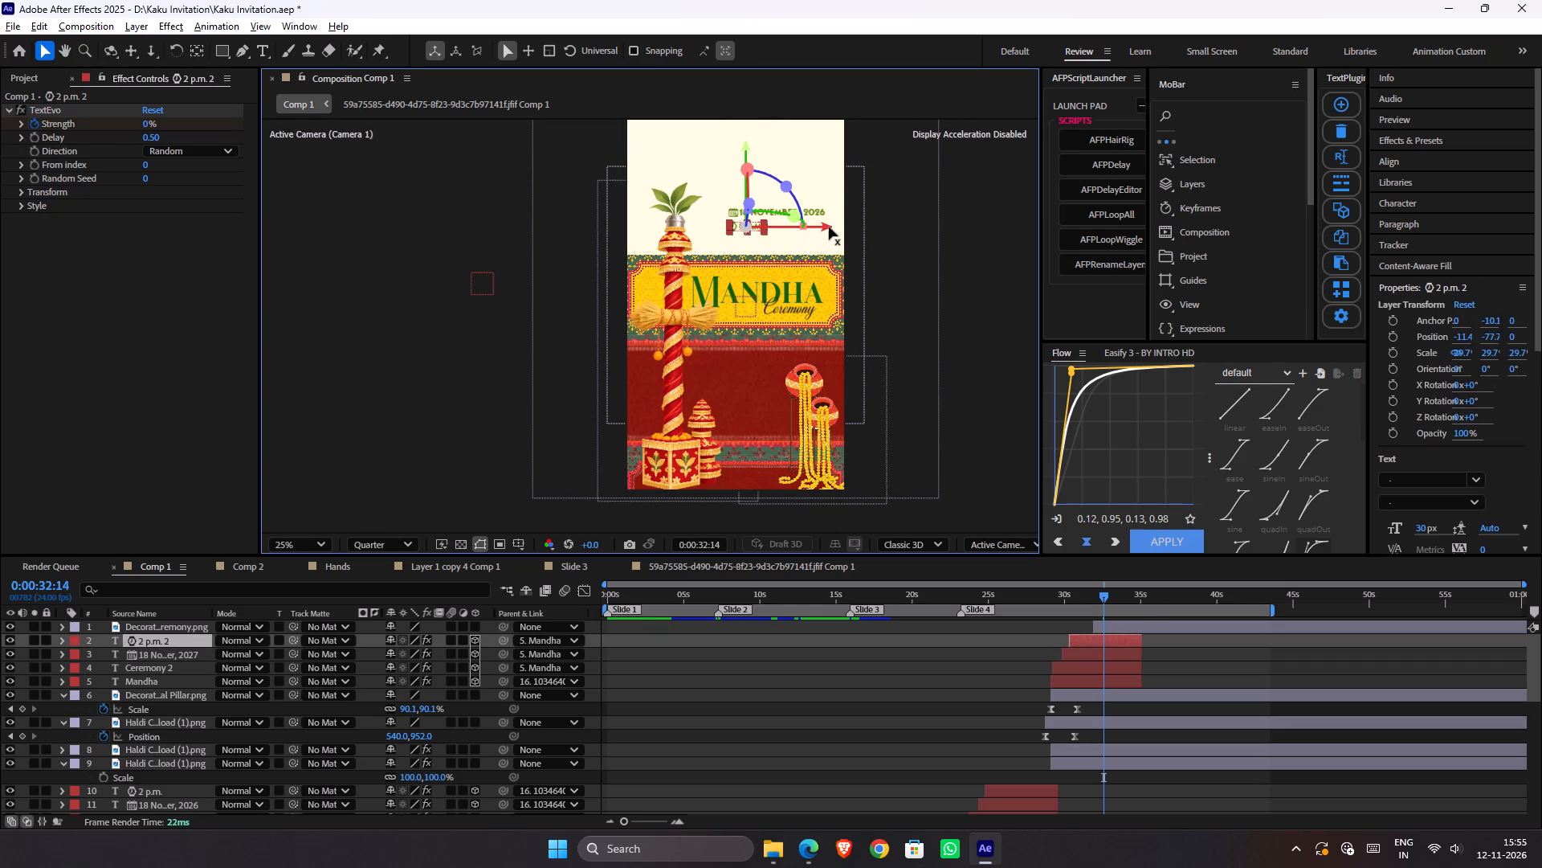
drag(829, 227, 887, 226)
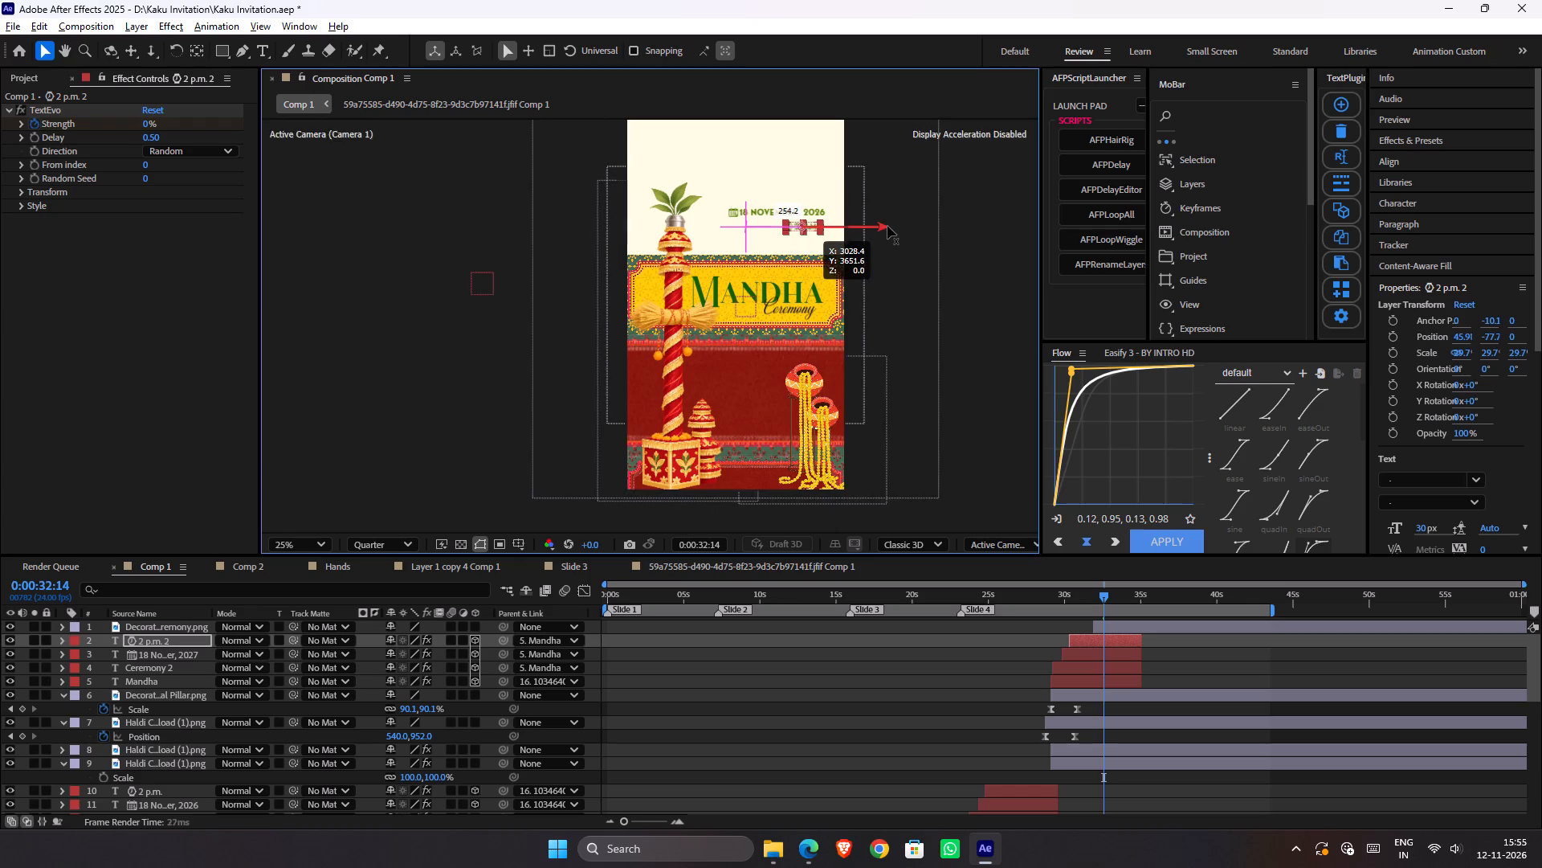
drag(887, 226, 888, 226)
click(965, 294)
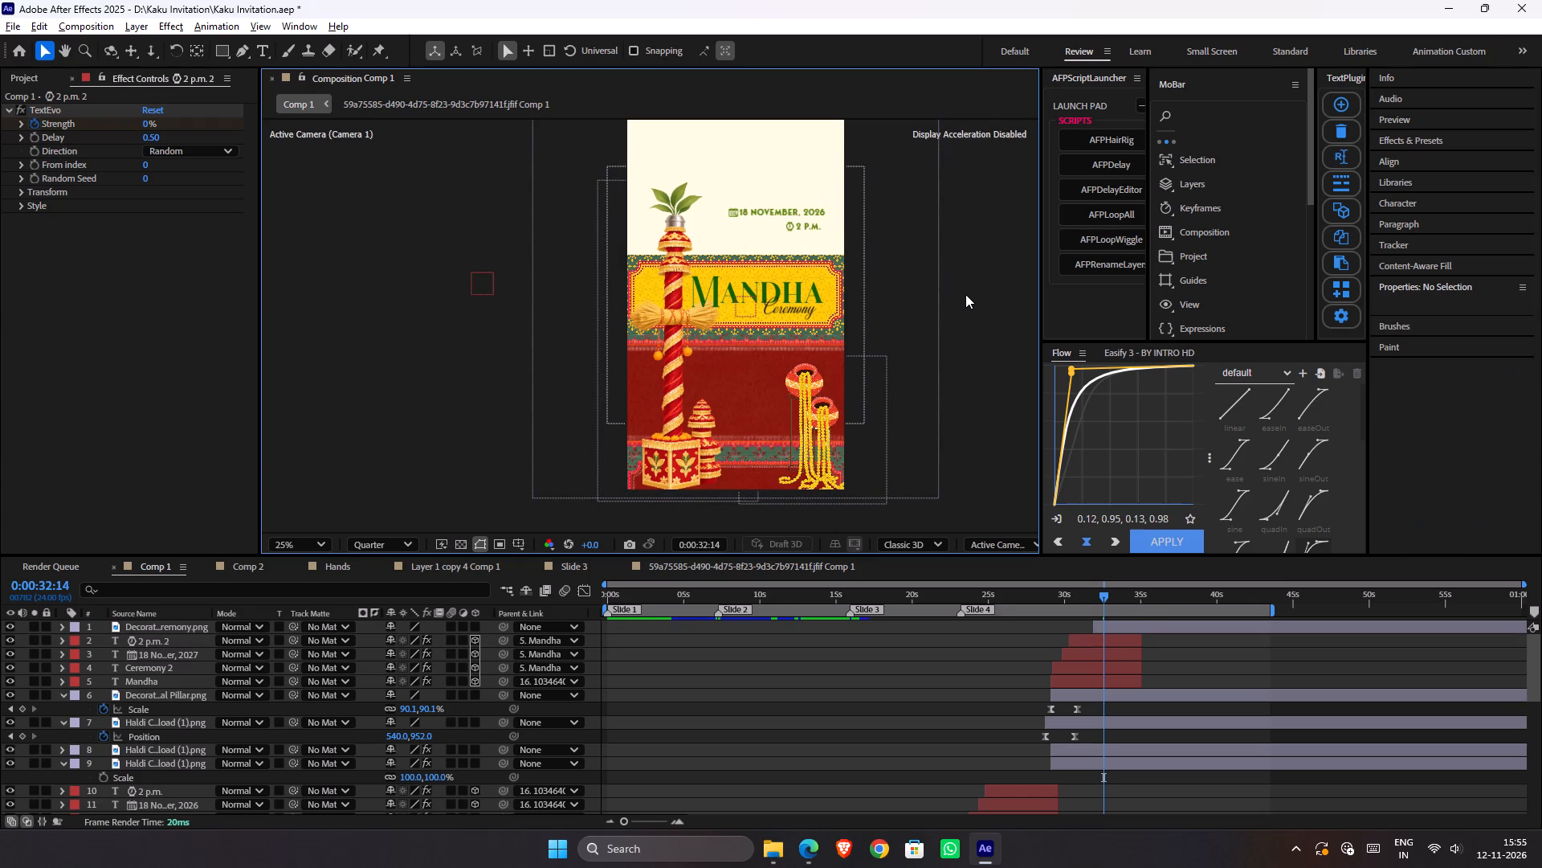
Change the fill colour of the 18 November, 2026 text to brown 7D5428.
click(778, 211)
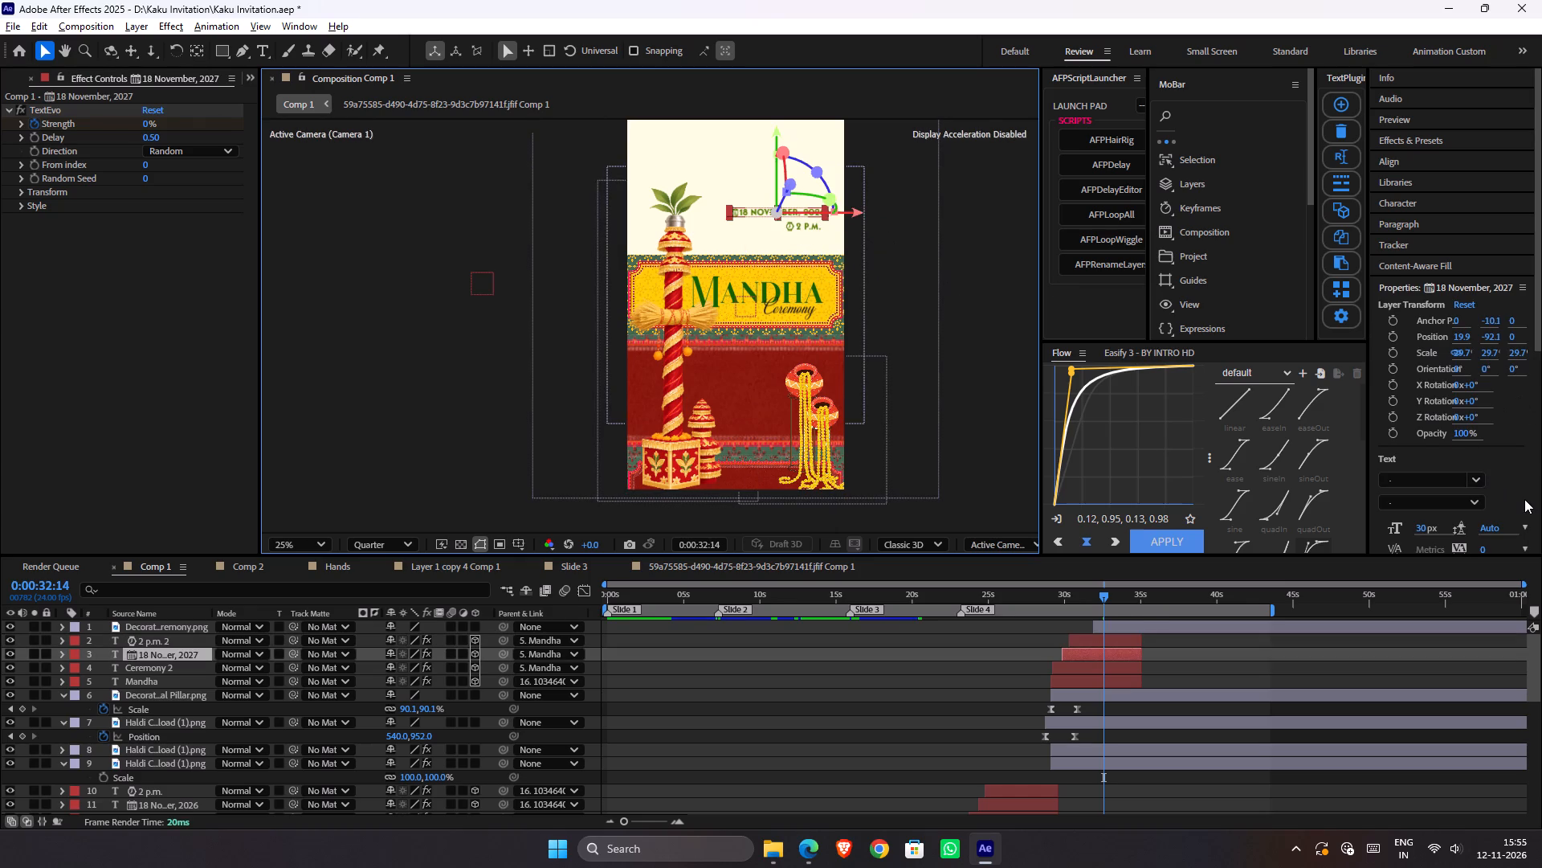
scroll(1526, 501, up, 1)
scroll(1524, 502, down, 1)
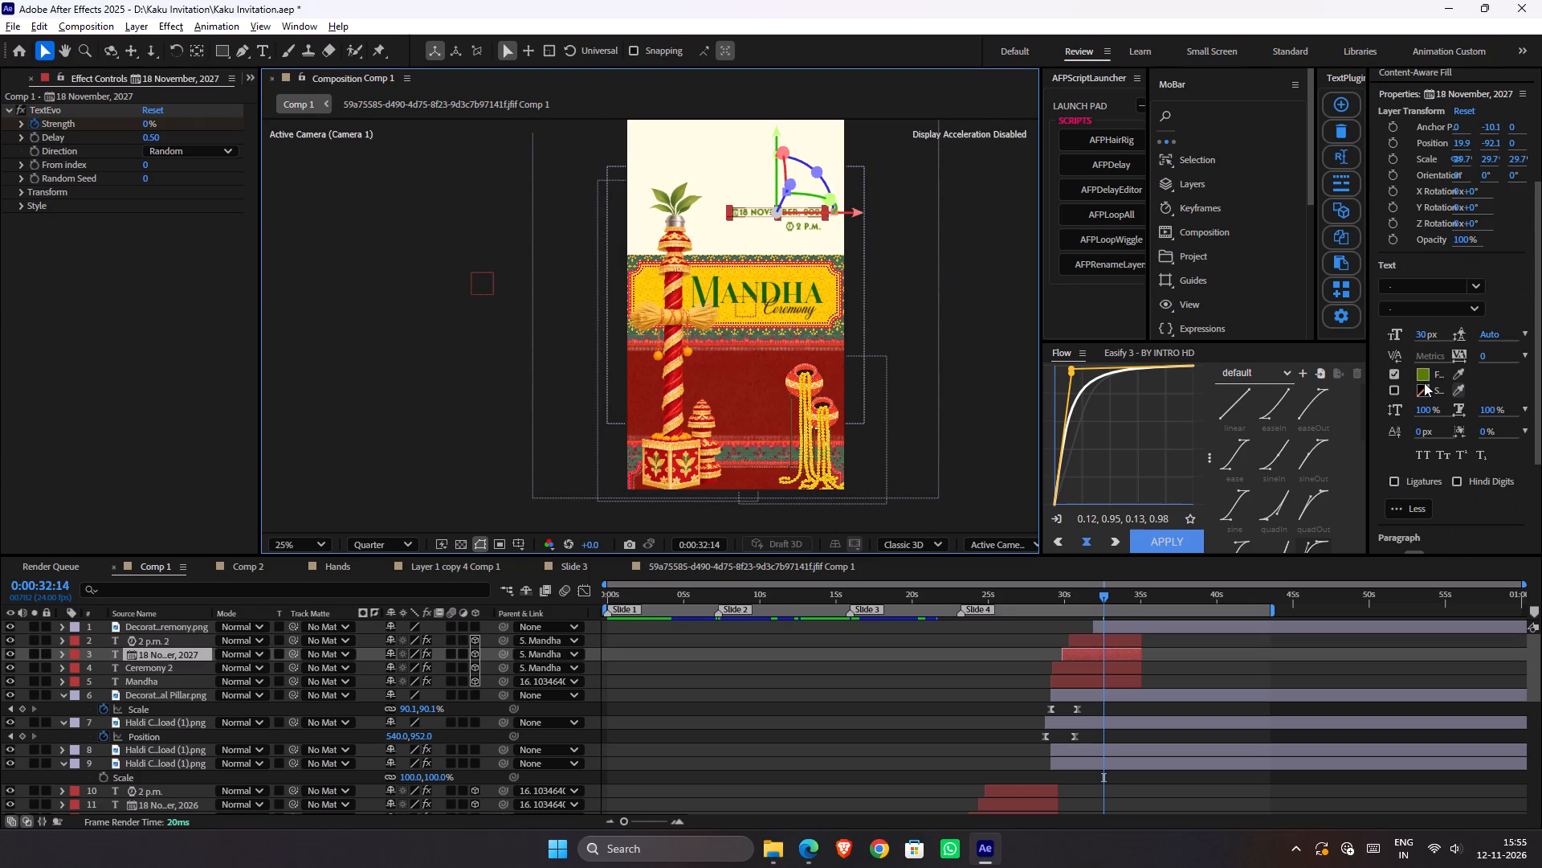
click(1422, 381)
click(1428, 375)
drag(1112, 492, 1112, 491)
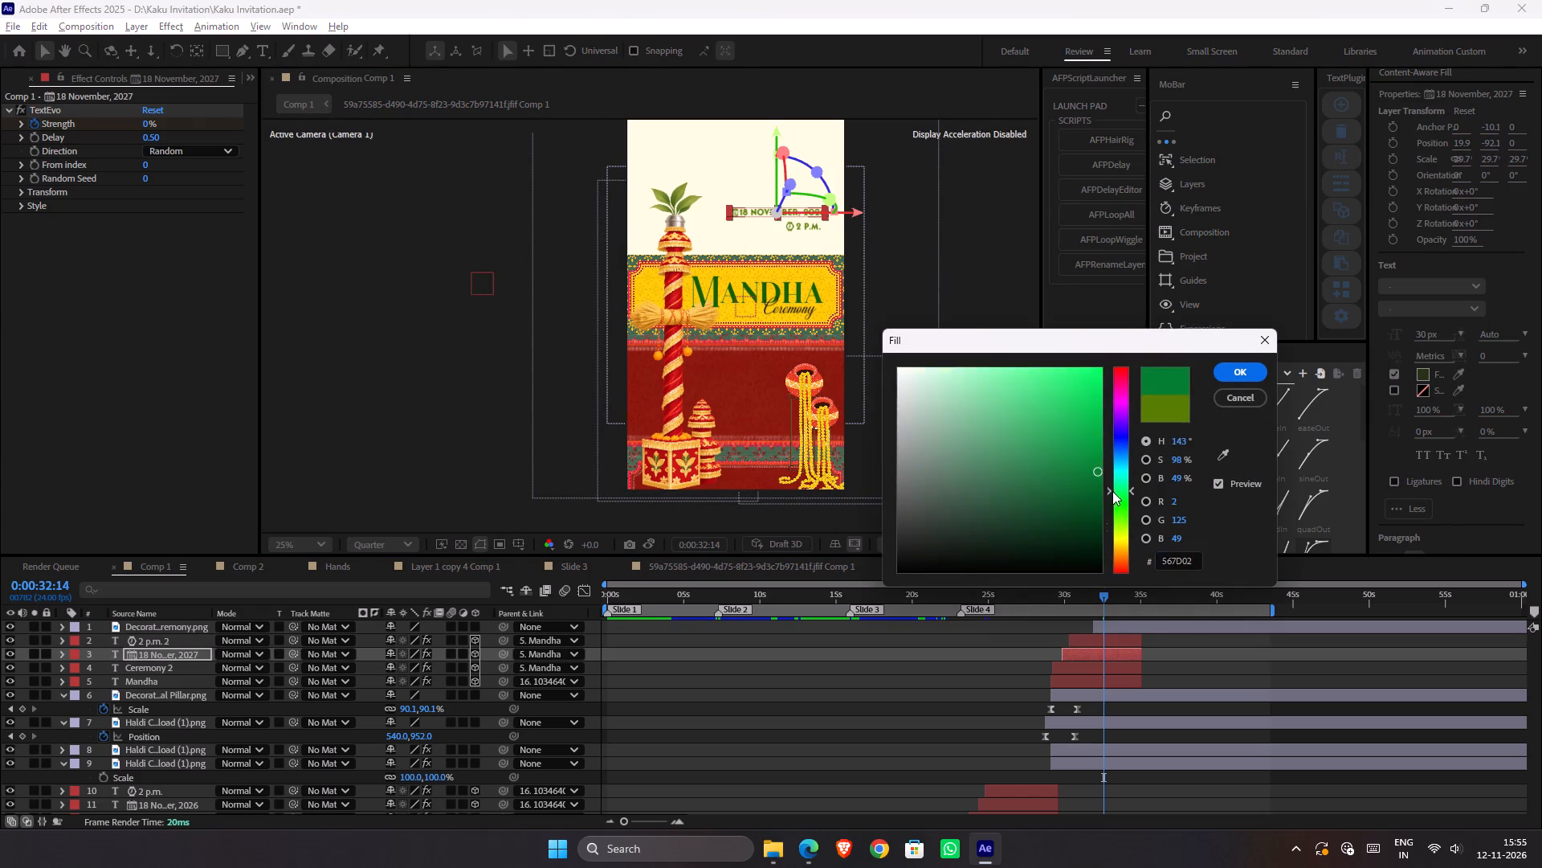
drag(1112, 491, 1122, 577)
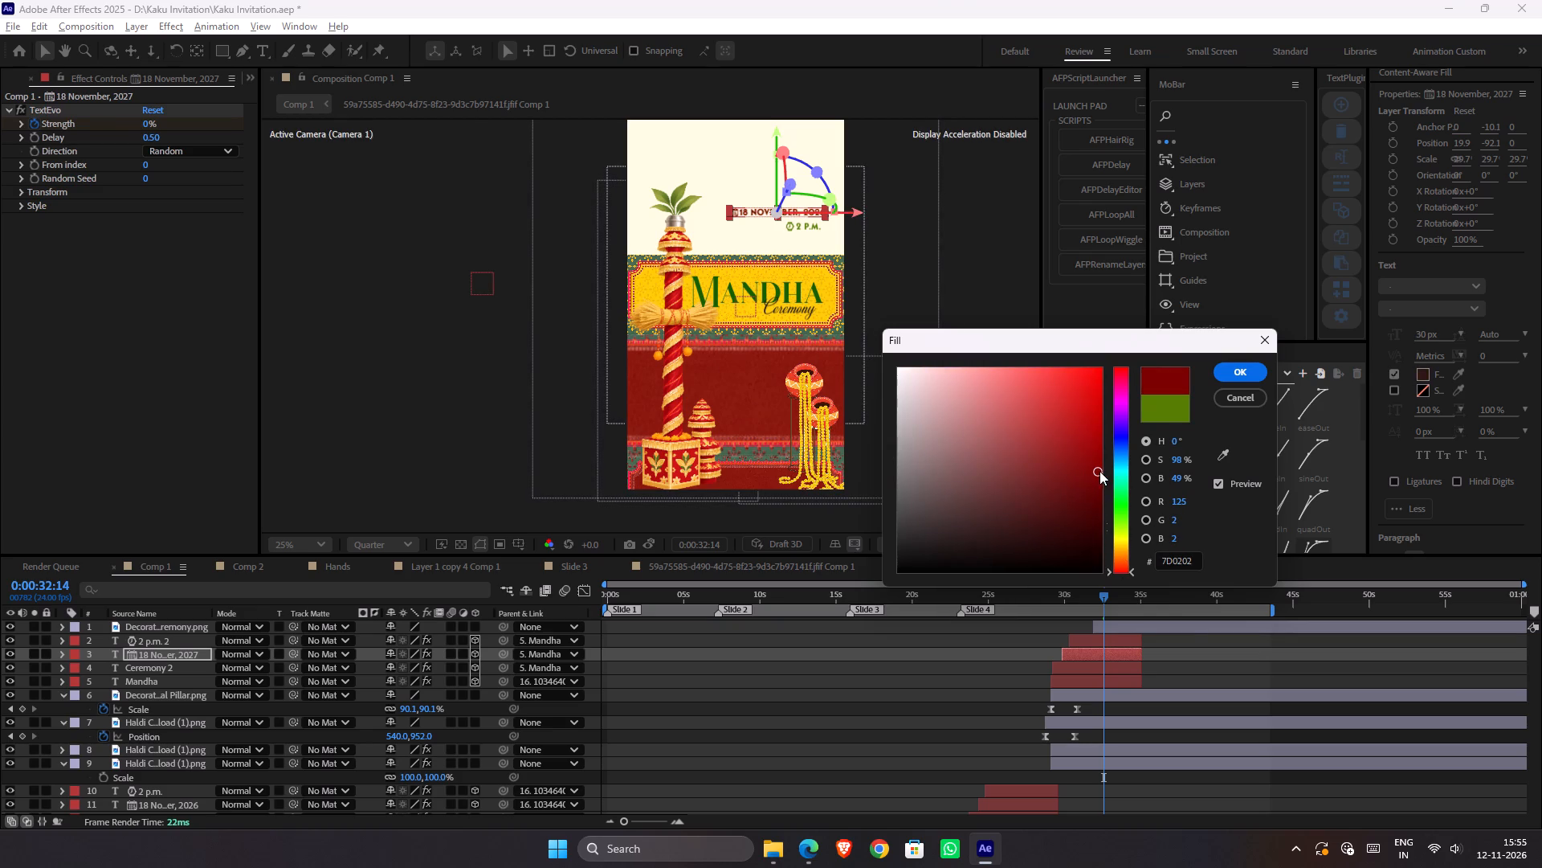
drag(1091, 482, 1065, 481)
drag(1124, 495, 1125, 533)
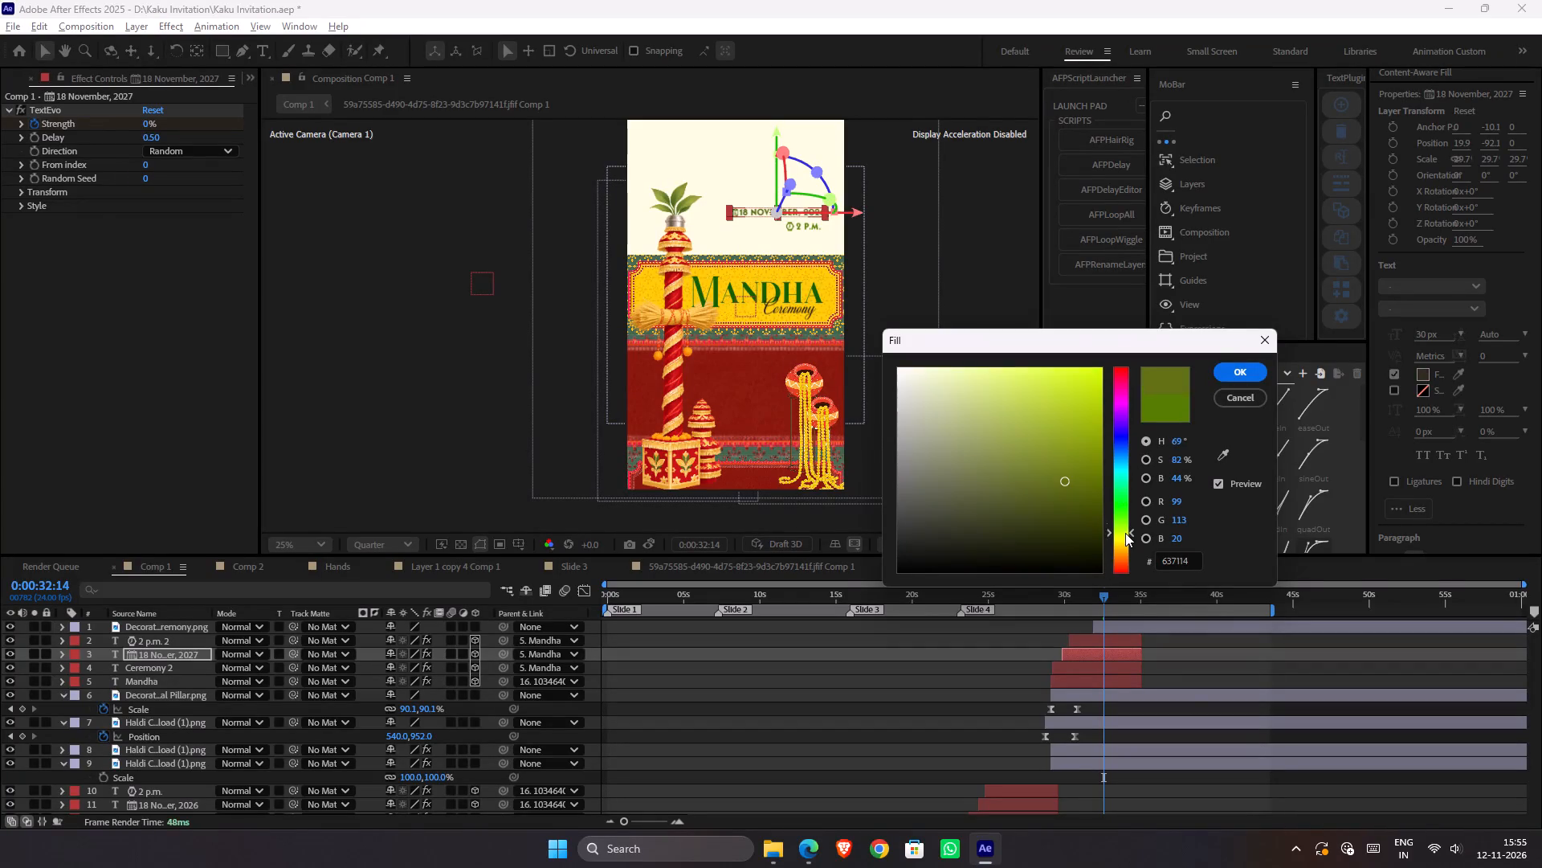
drag(1125, 533, 1129, 554)
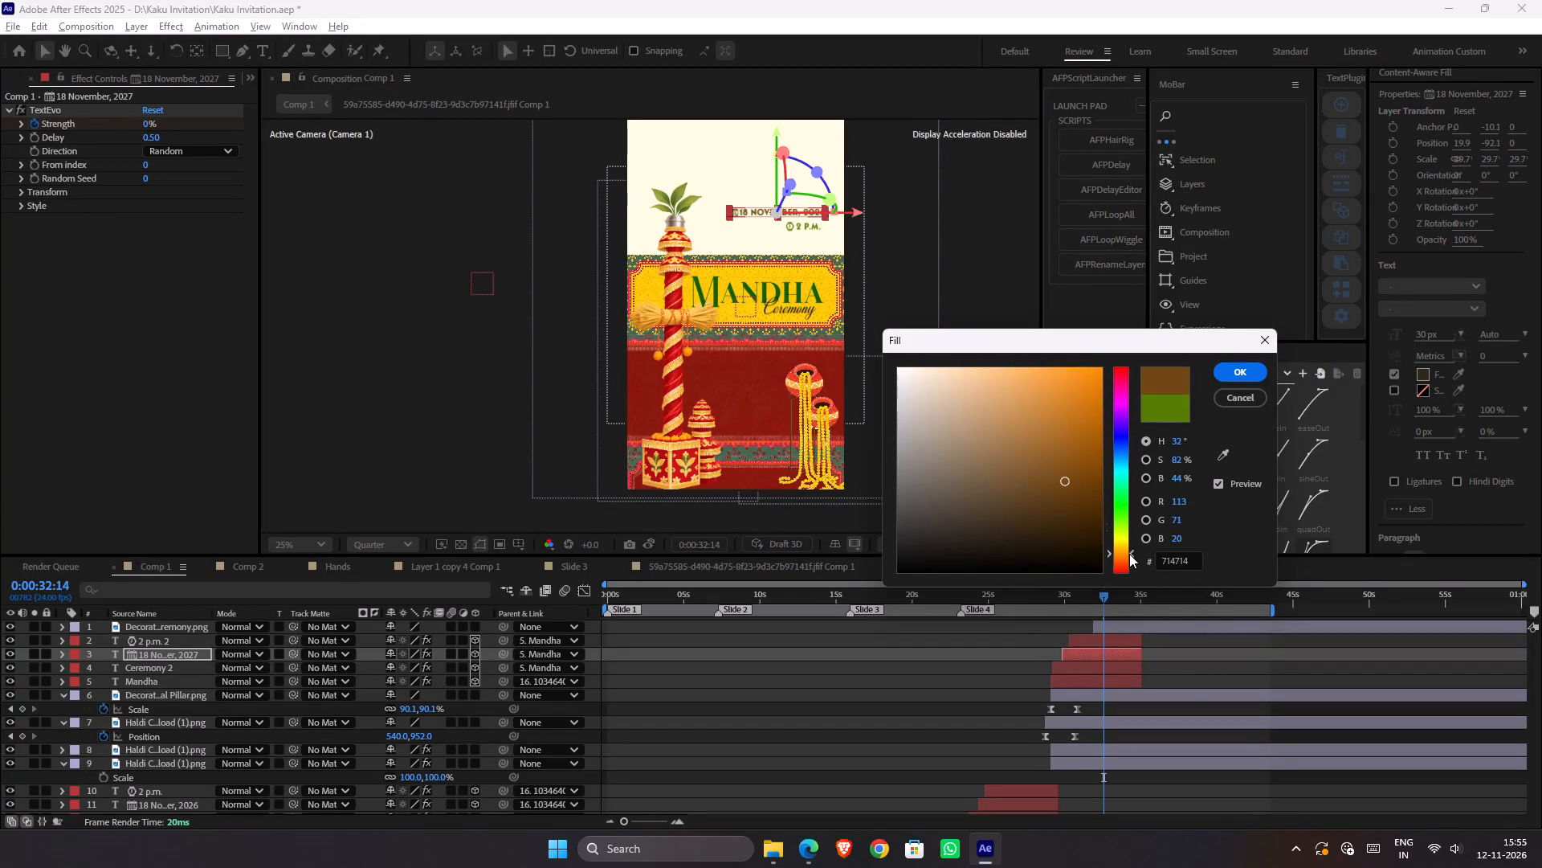
drag(1129, 554, 1128, 555)
drag(1088, 525, 1063, 505)
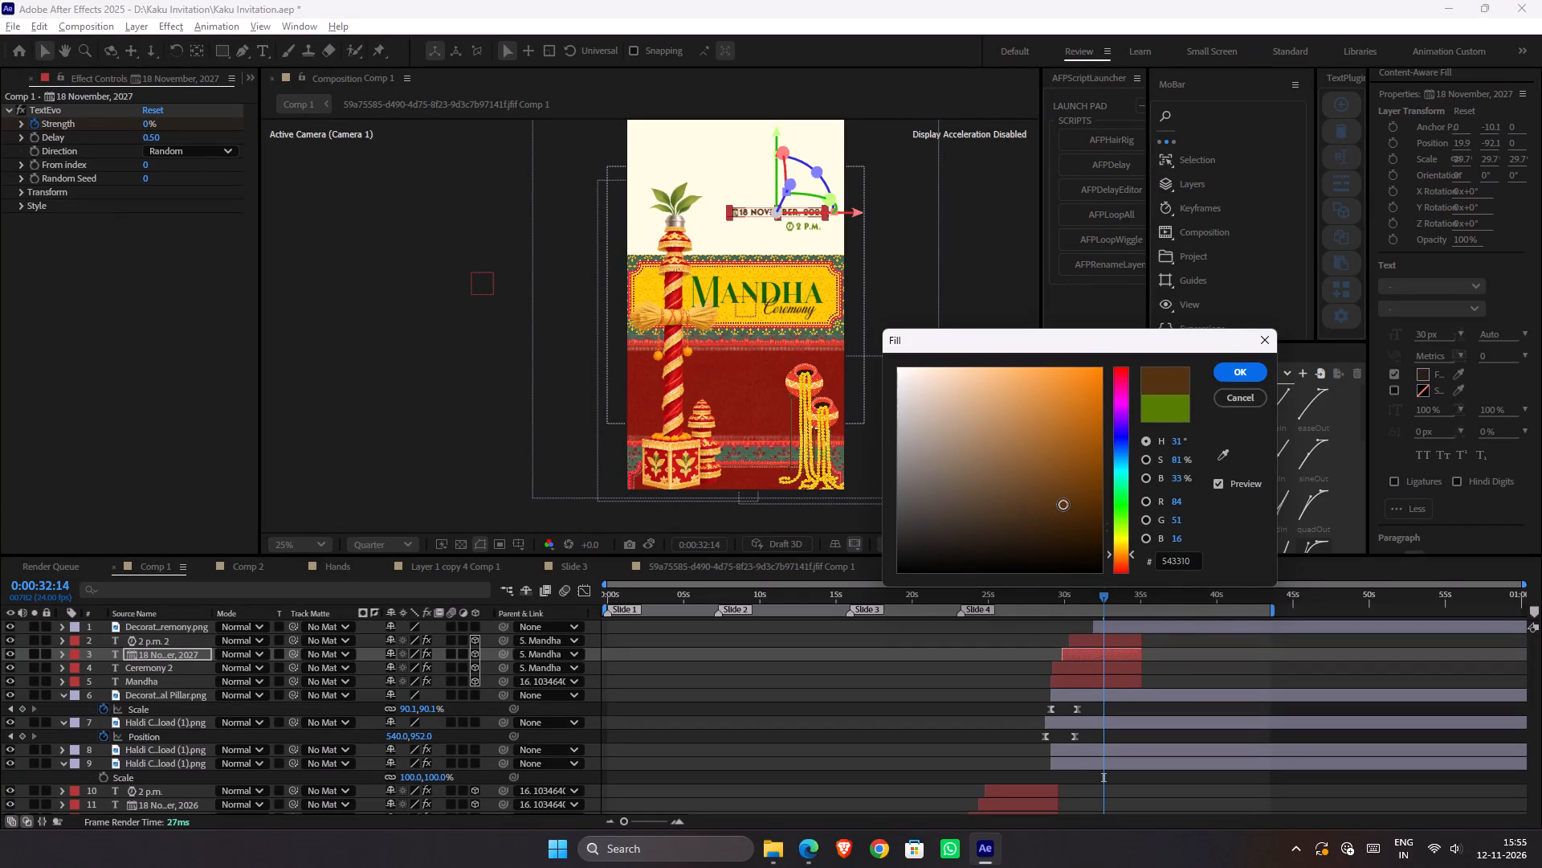
drag(1063, 505, 1037, 472)
click(1250, 376)
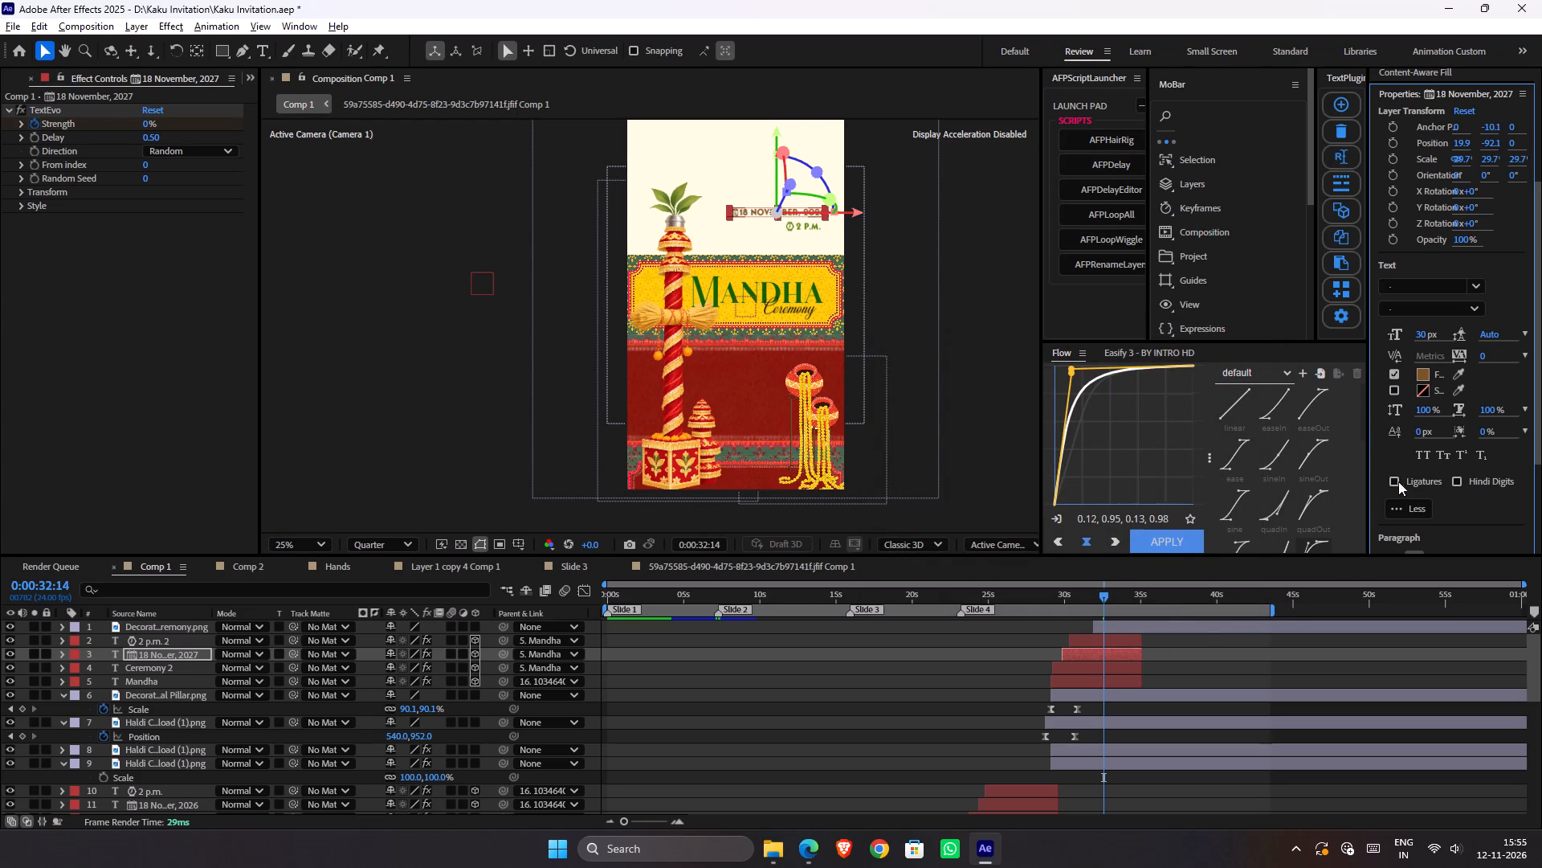
Copy the date text's brown fill 7D5428 onto the 2 P.M. text, and save the project.
click(1422, 375)
key(ctrl+c)
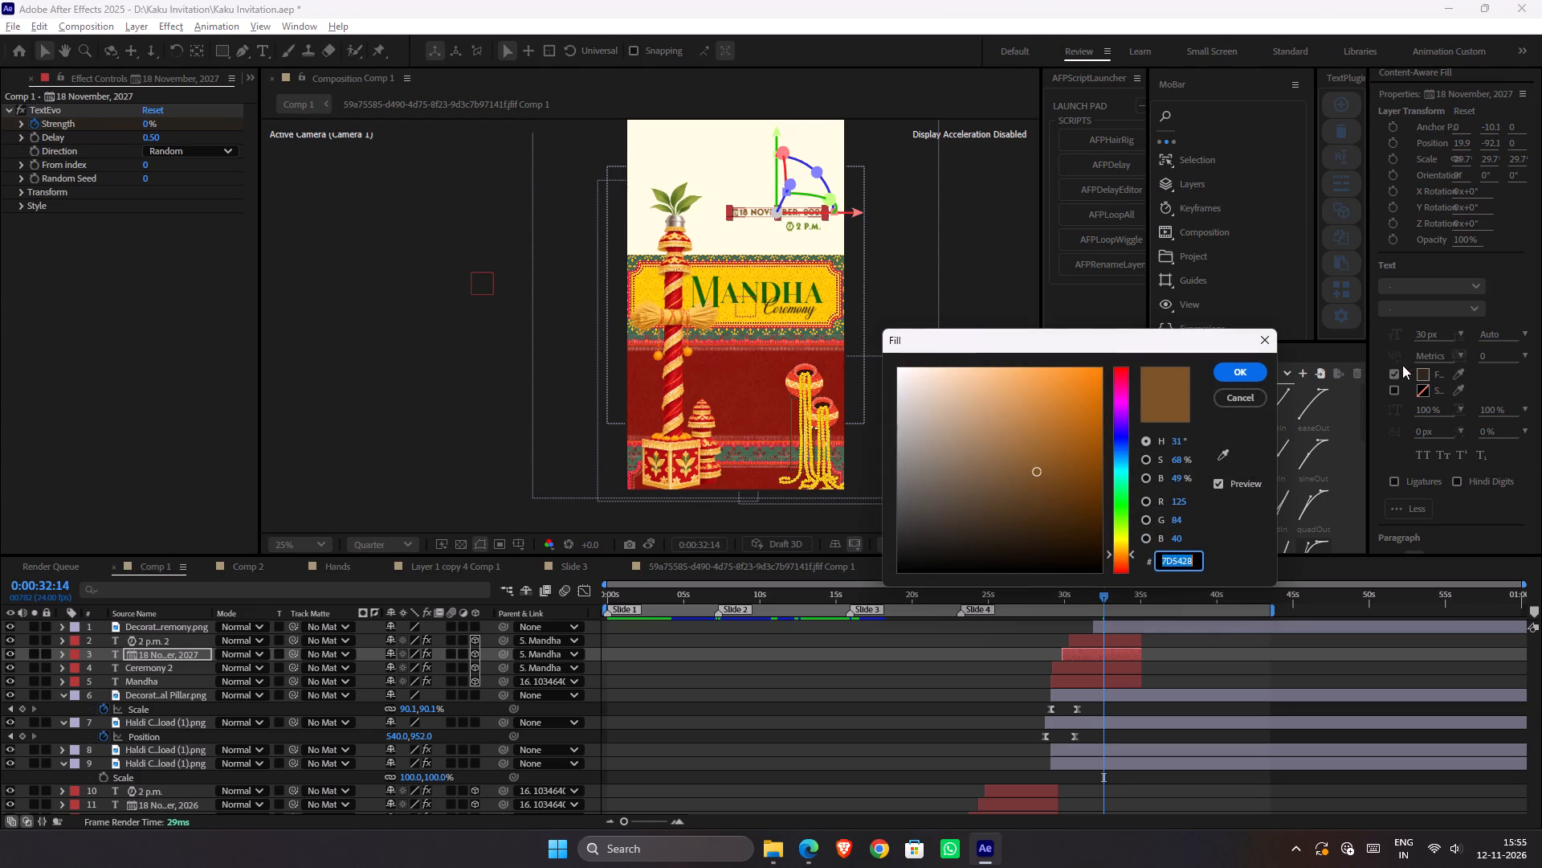
key(Escape)
click(1099, 643)
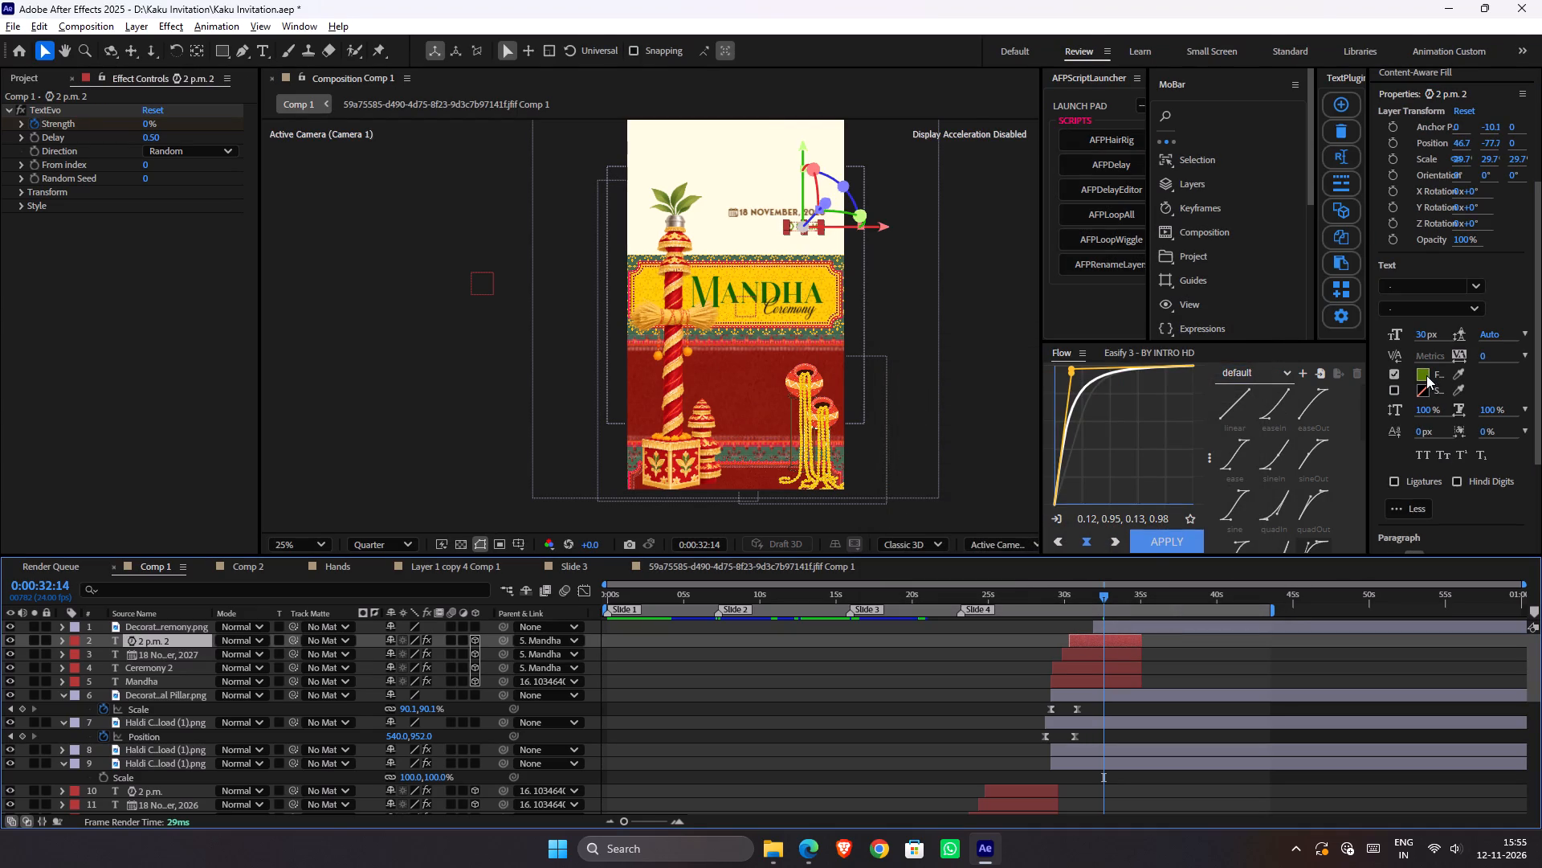
click(1426, 375)
key(ctrl+v)
key(Return)
key(ctrl+s)
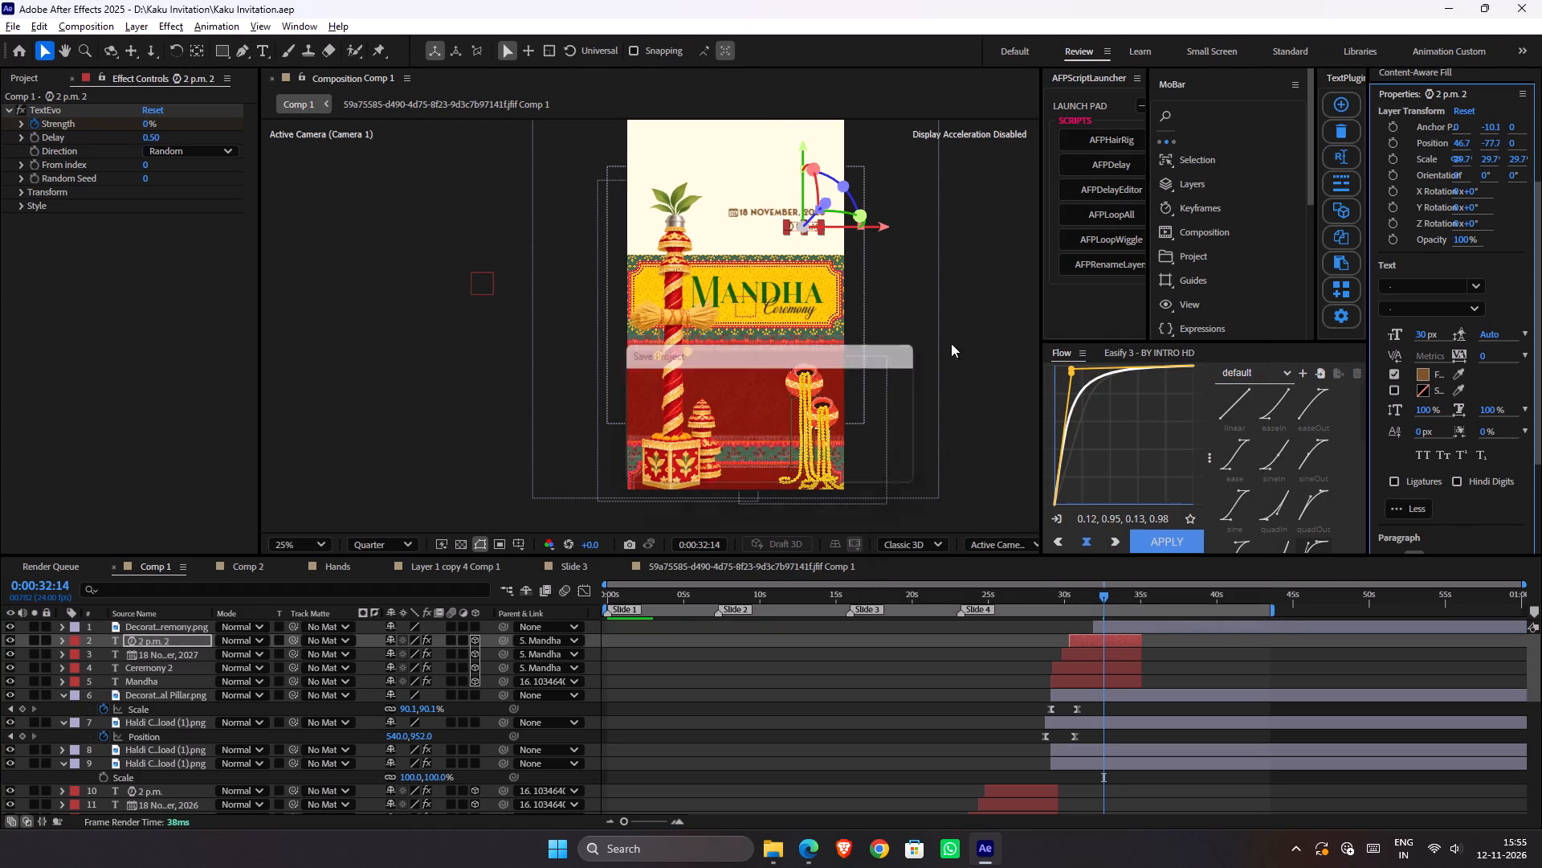
click(984, 371)
Change the fill colour of the Mandha text from green to a muted brownish red, and save the project.
click(798, 291)
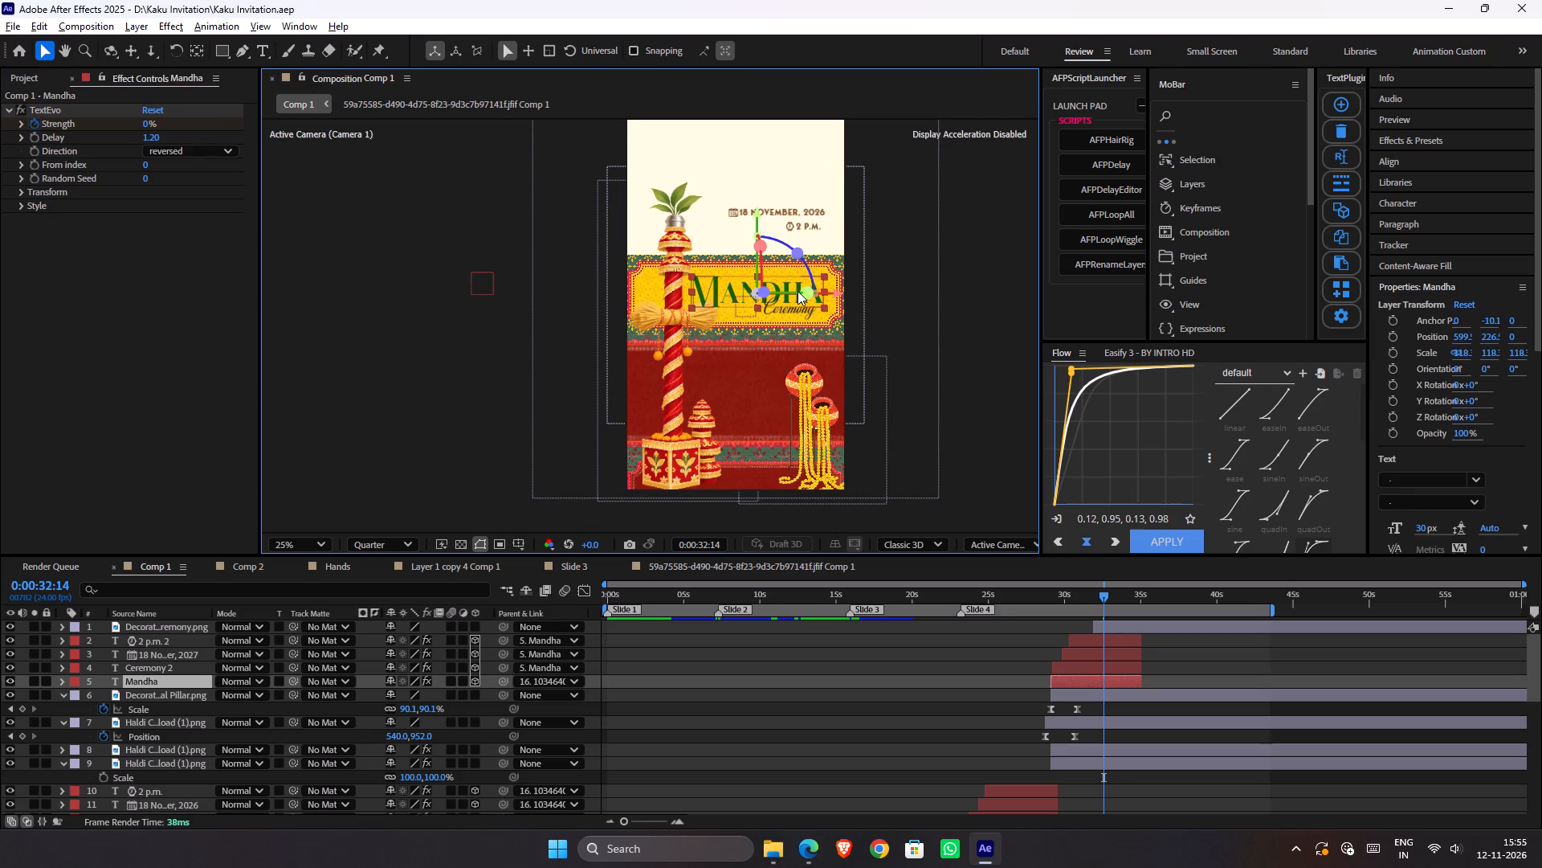
scroll(1501, 517, down, 1)
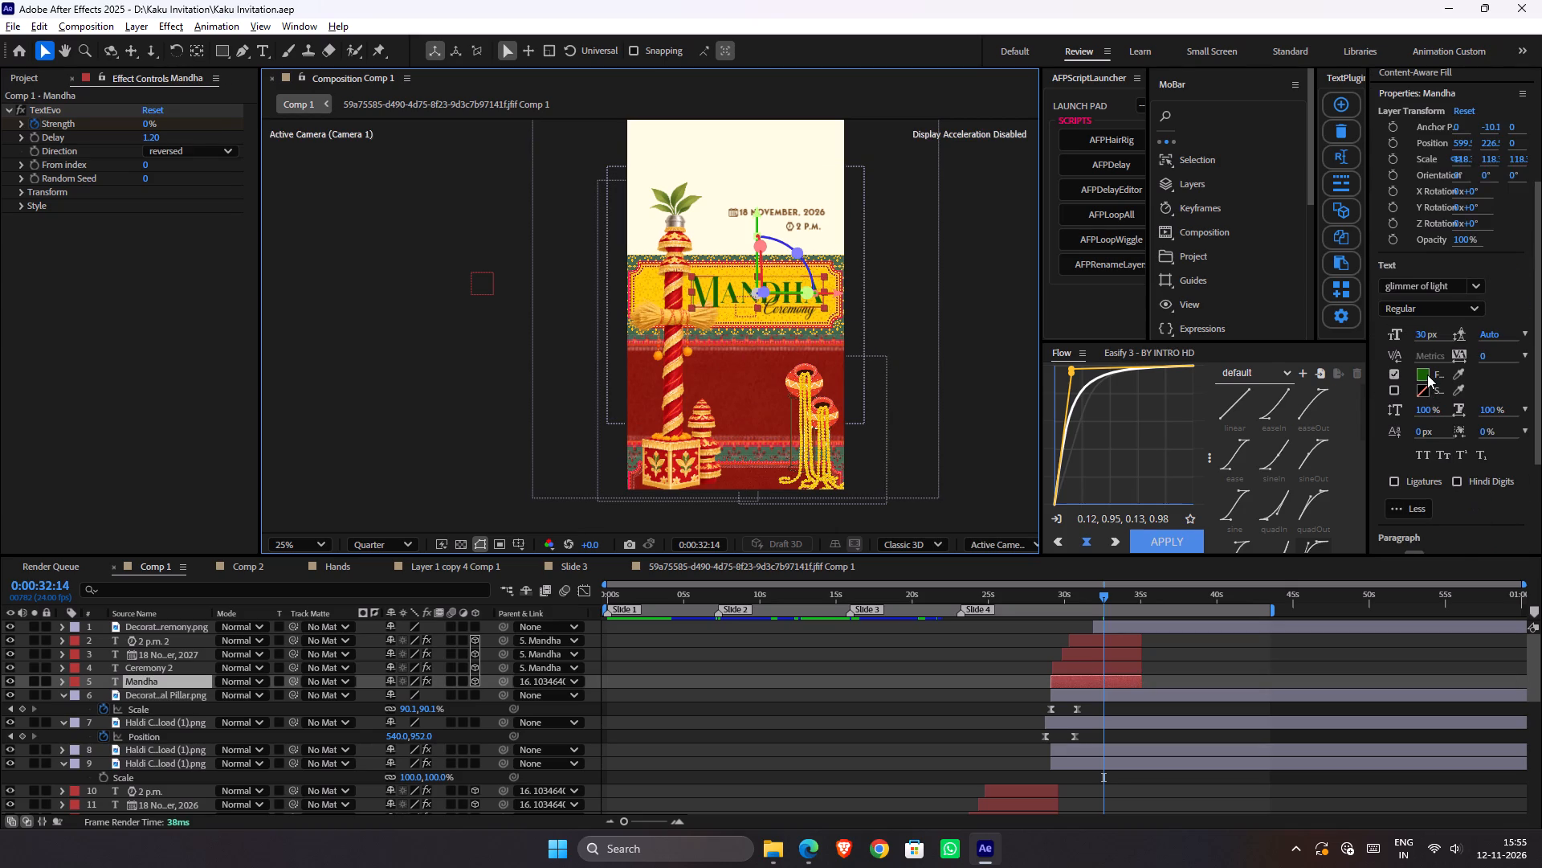
click(1427, 375)
drag(1116, 534, 1118, 581)
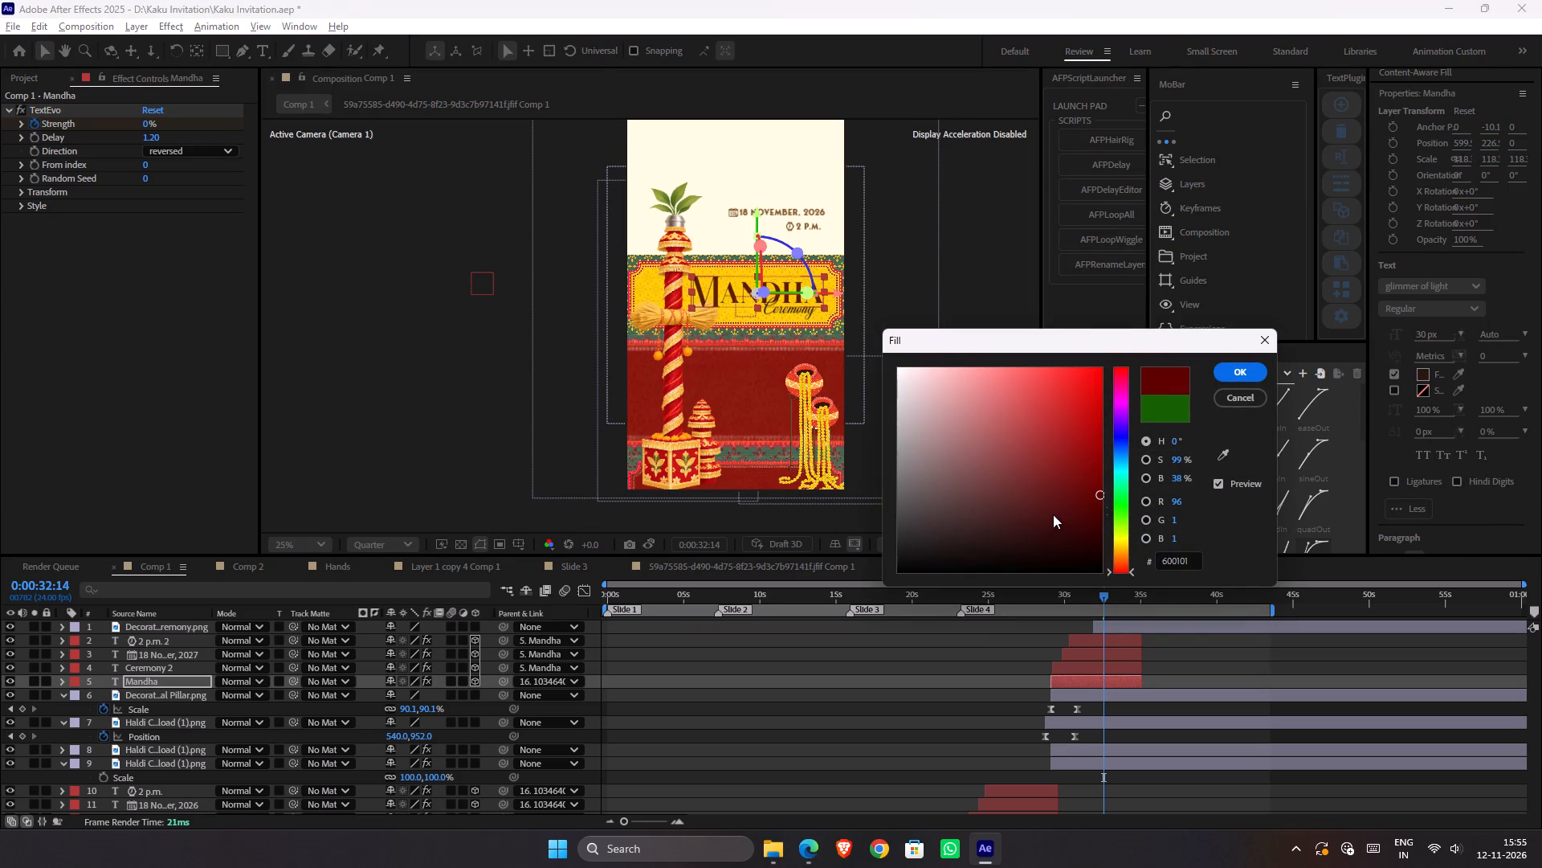
drag(1087, 518, 1103, 569)
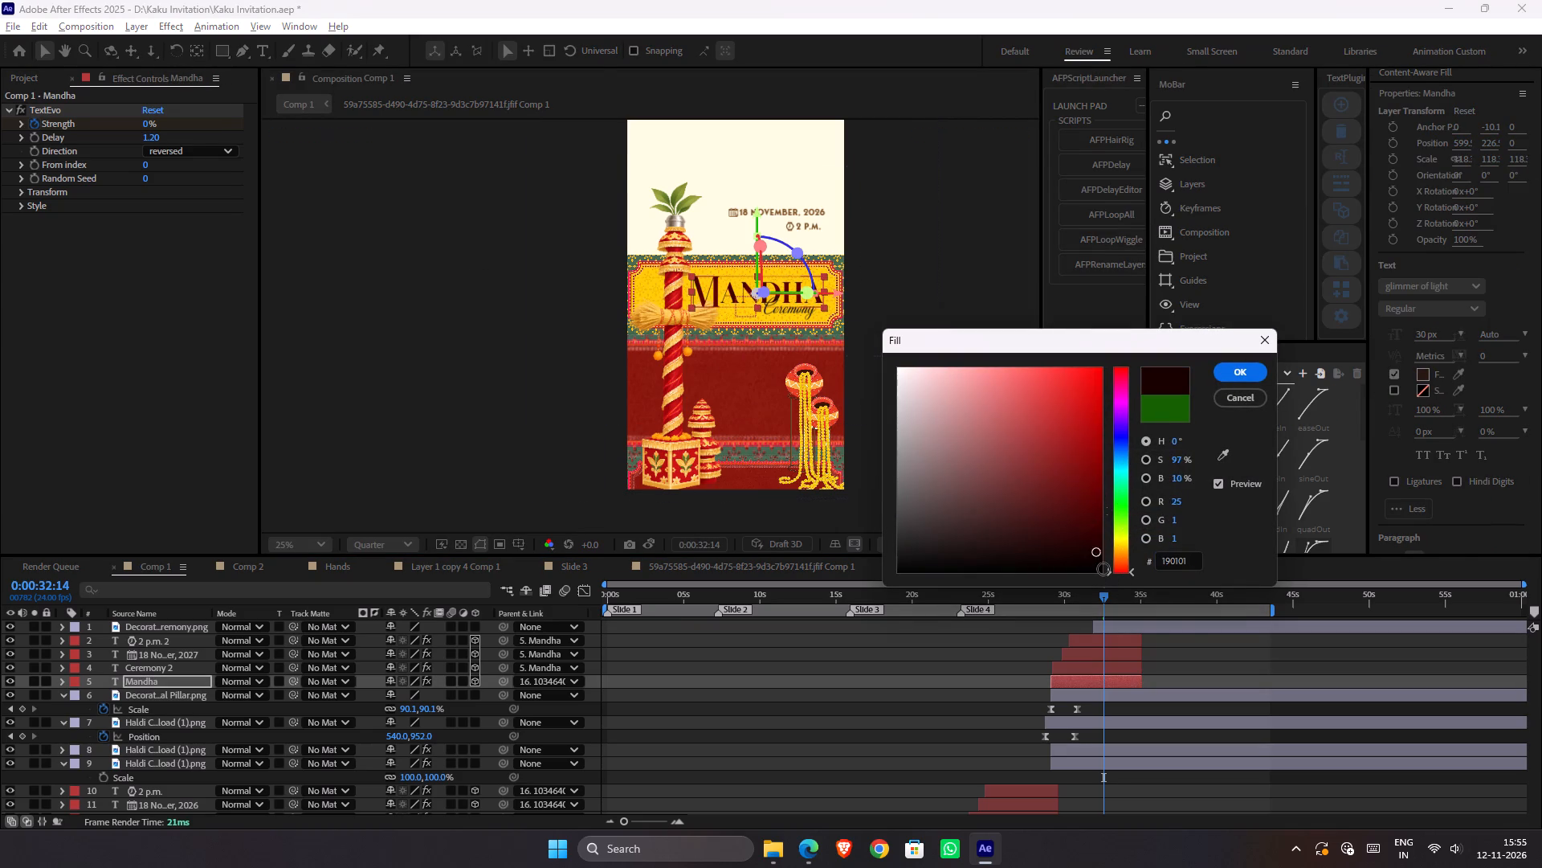
drag(1103, 569, 1117, 342)
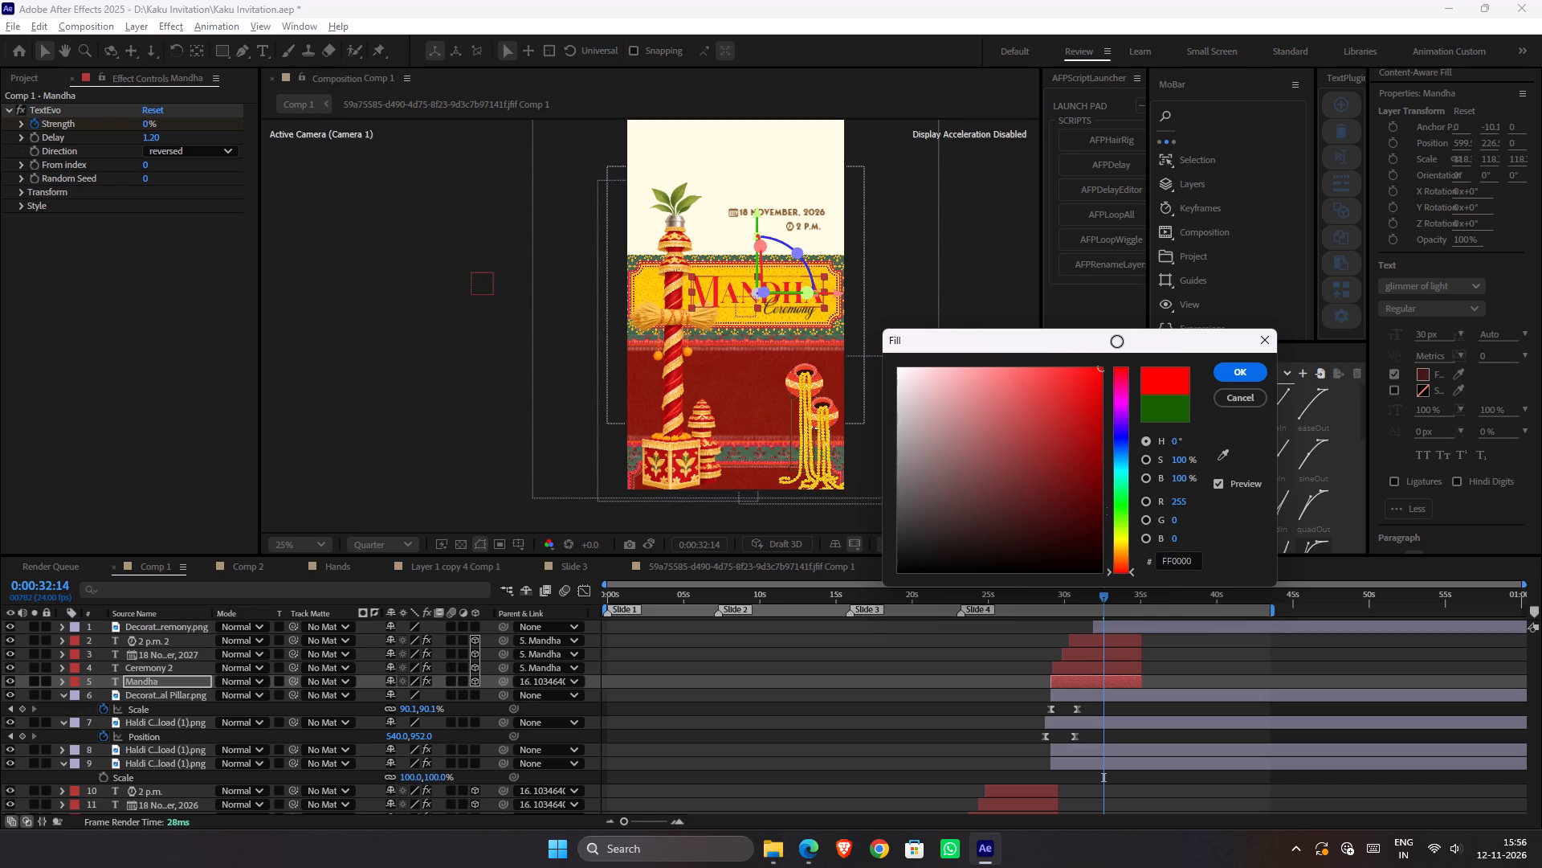
drag(1117, 342, 1023, 445)
click(1265, 371)
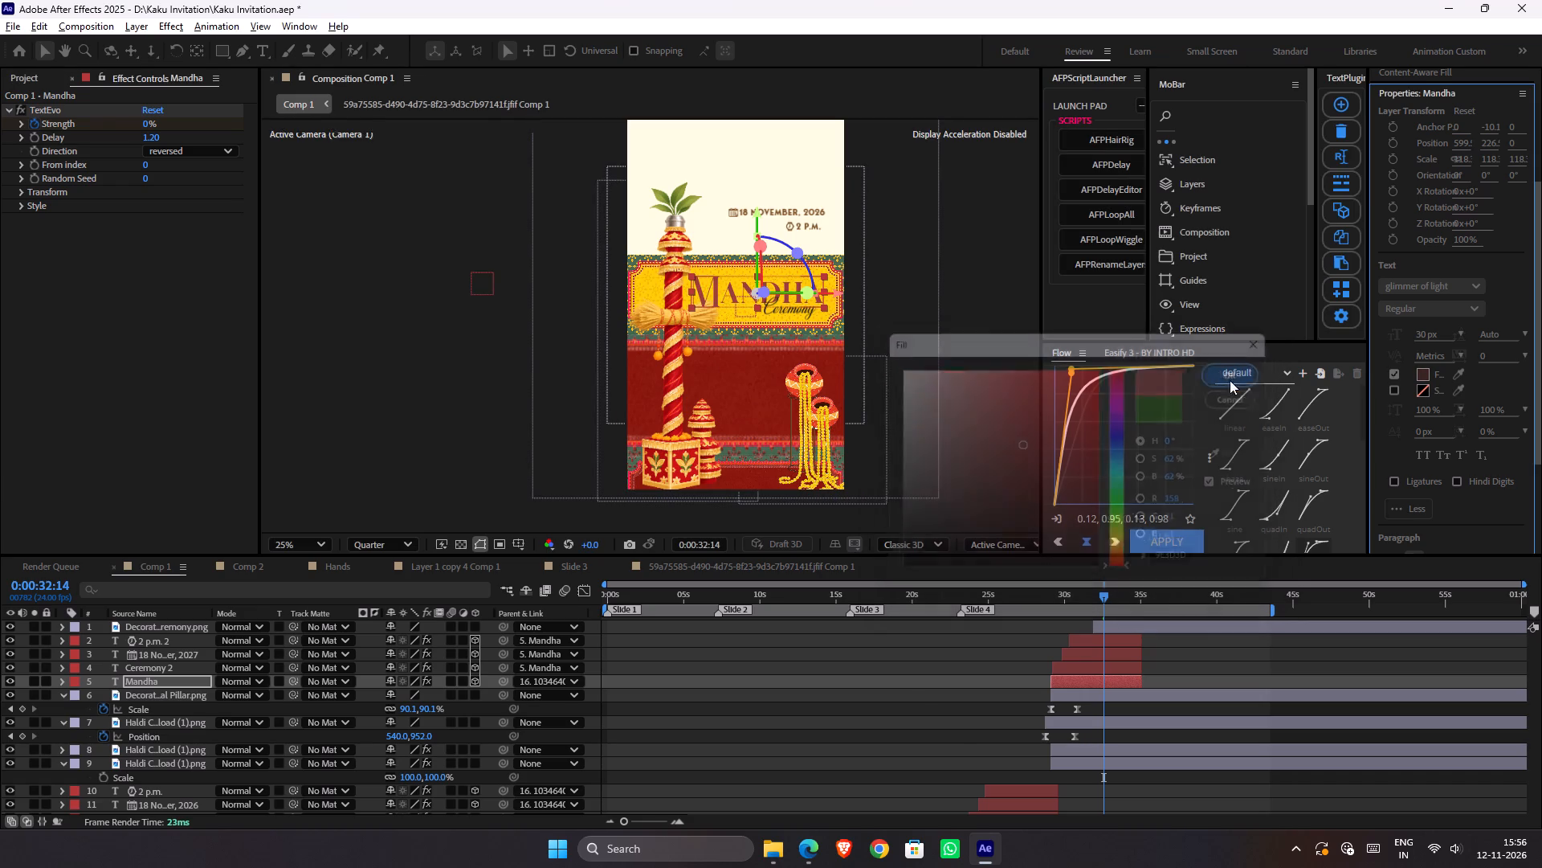
click(969, 450)
key(ctrl+s)
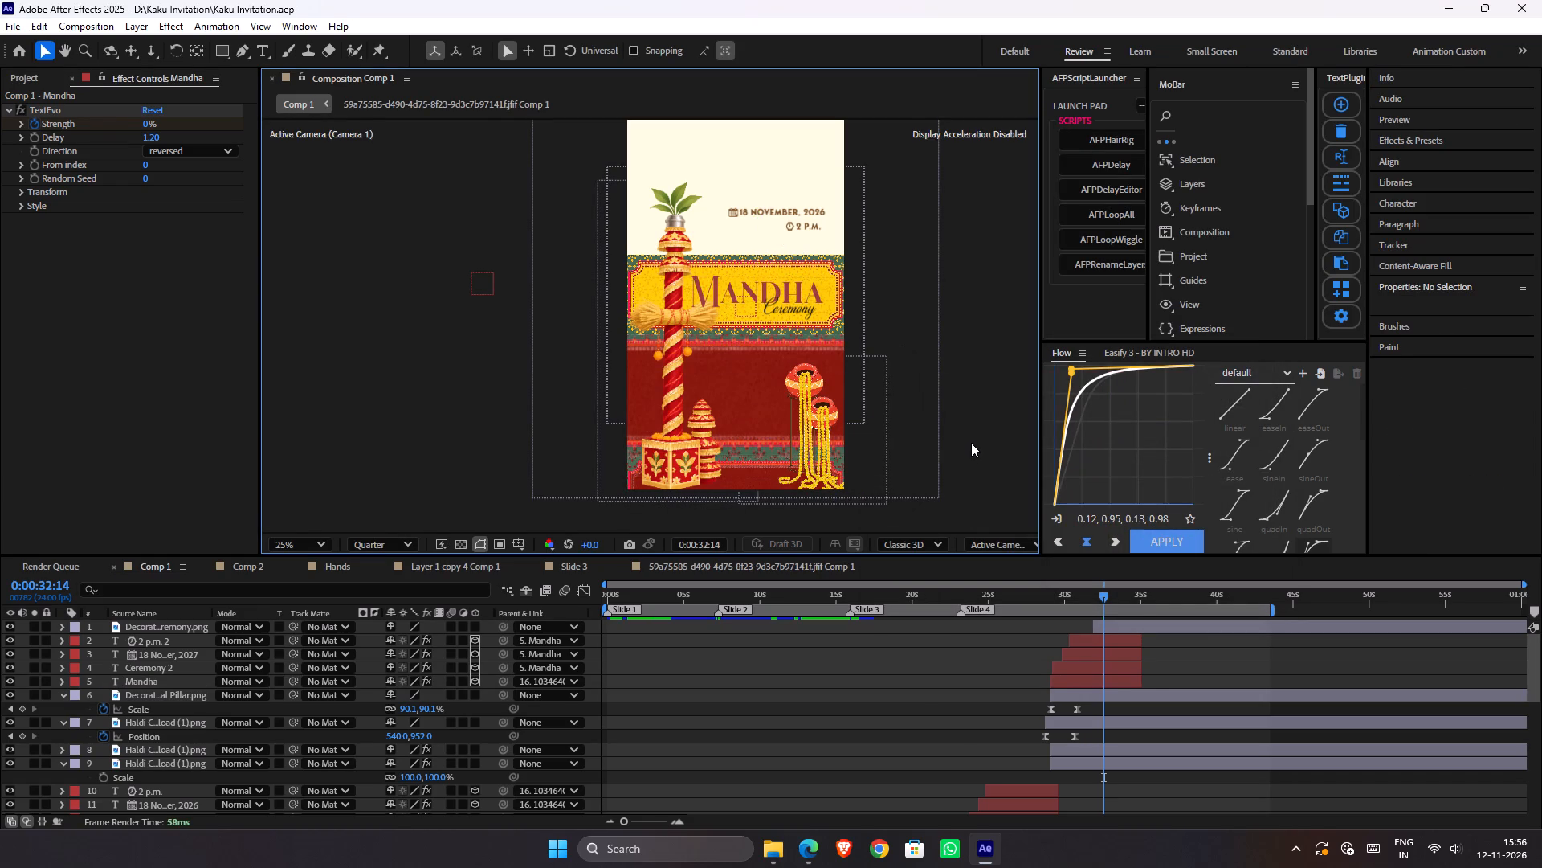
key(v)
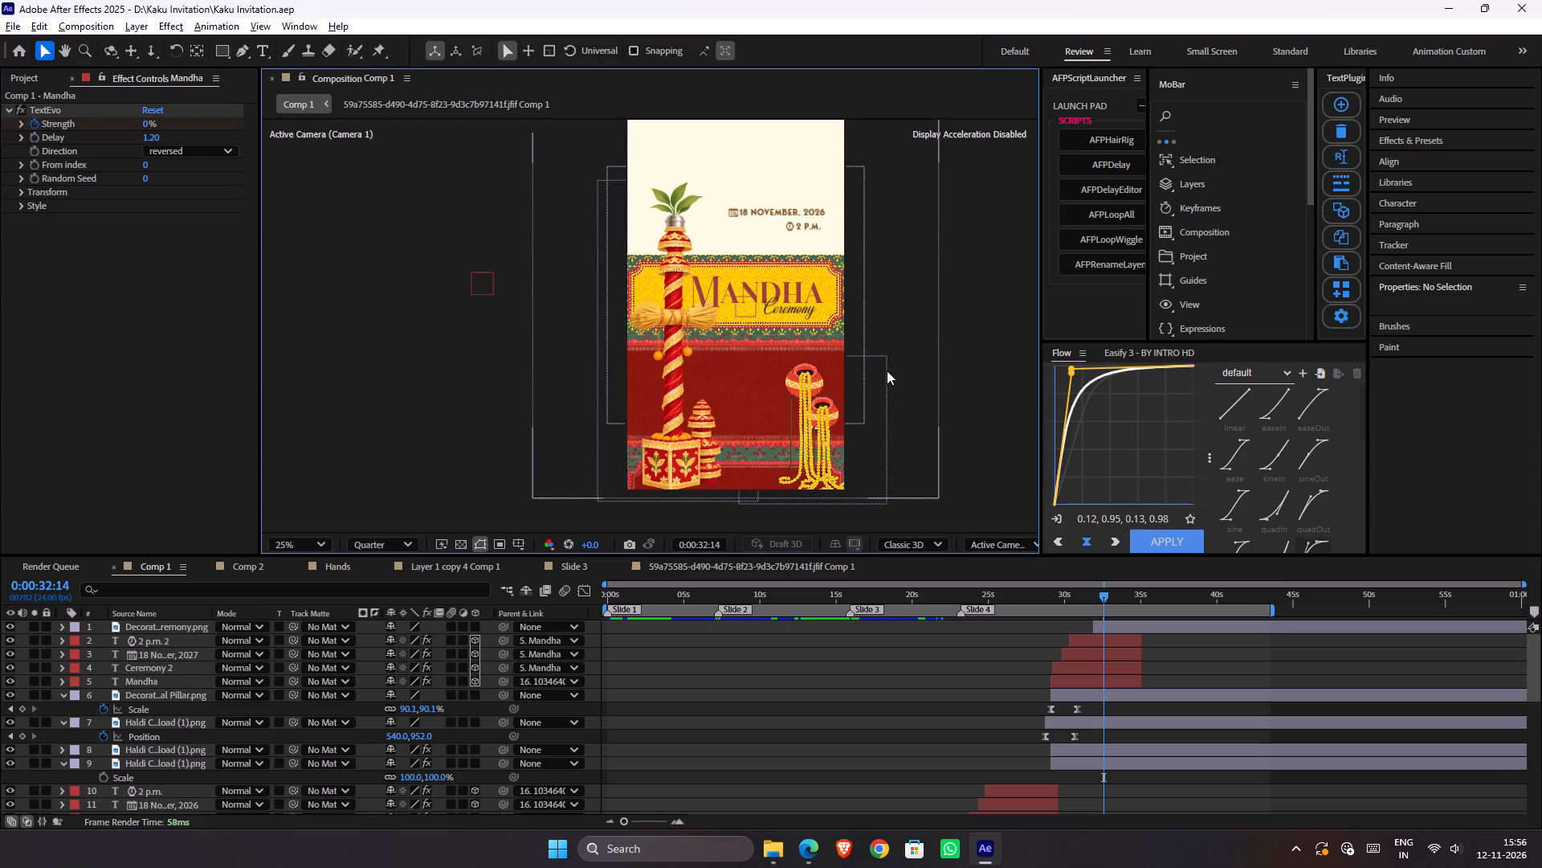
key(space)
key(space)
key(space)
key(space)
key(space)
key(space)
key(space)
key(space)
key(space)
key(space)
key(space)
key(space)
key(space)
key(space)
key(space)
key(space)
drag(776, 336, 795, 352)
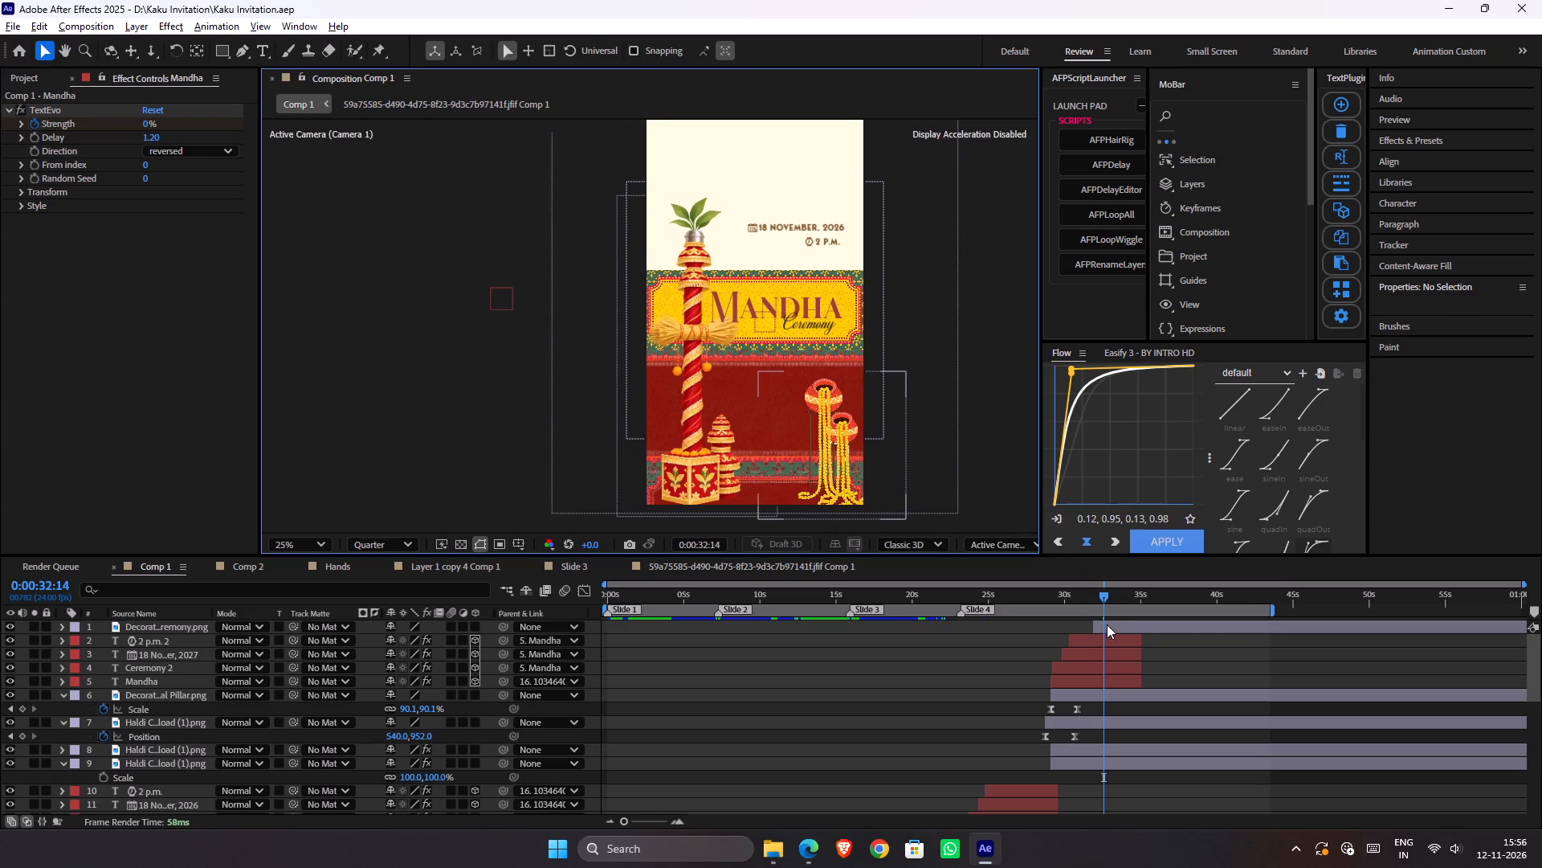
Shift the floral pot layer earlier so it starts at 0:00:29:18, previewing the slide's entrance between adjustments.
drag(1107, 624, 1082, 629)
drag(1059, 589, 1059, 589)
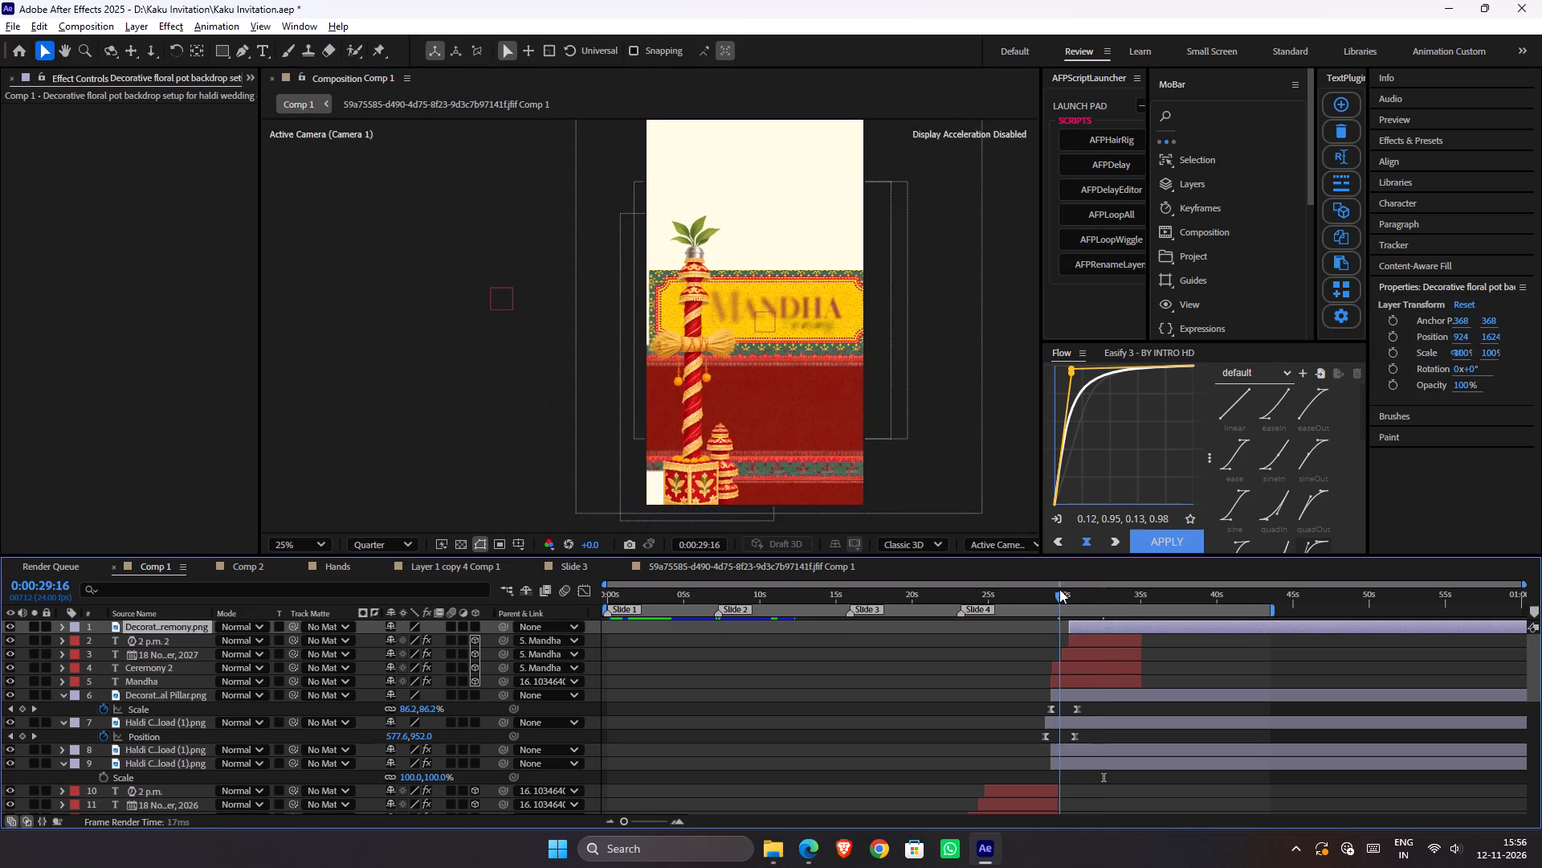
drag(1059, 589, 1022, 570)
key(space)
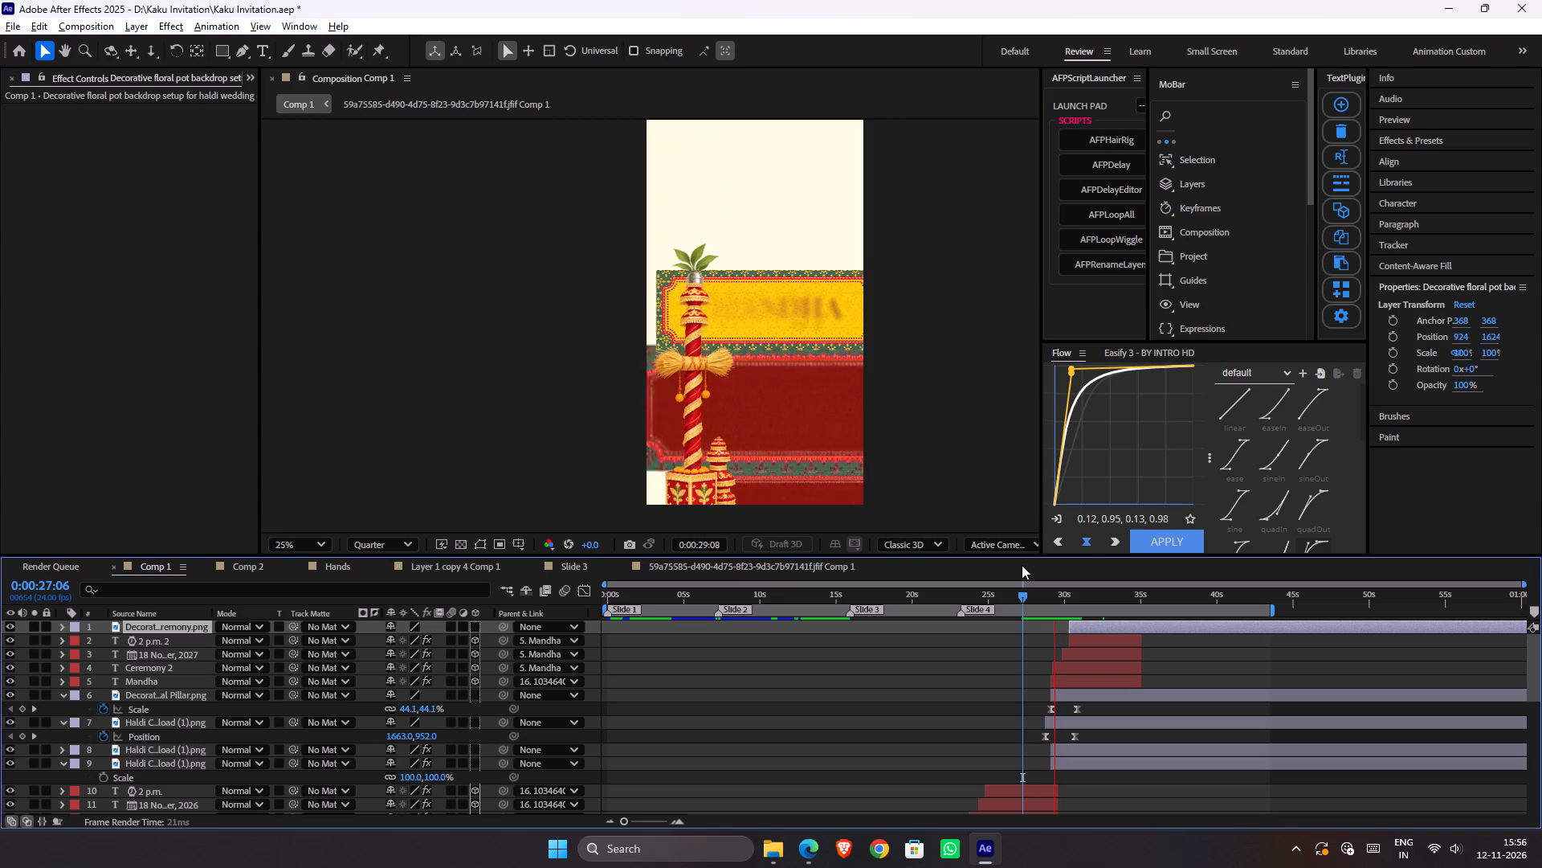
key(space)
key(space)
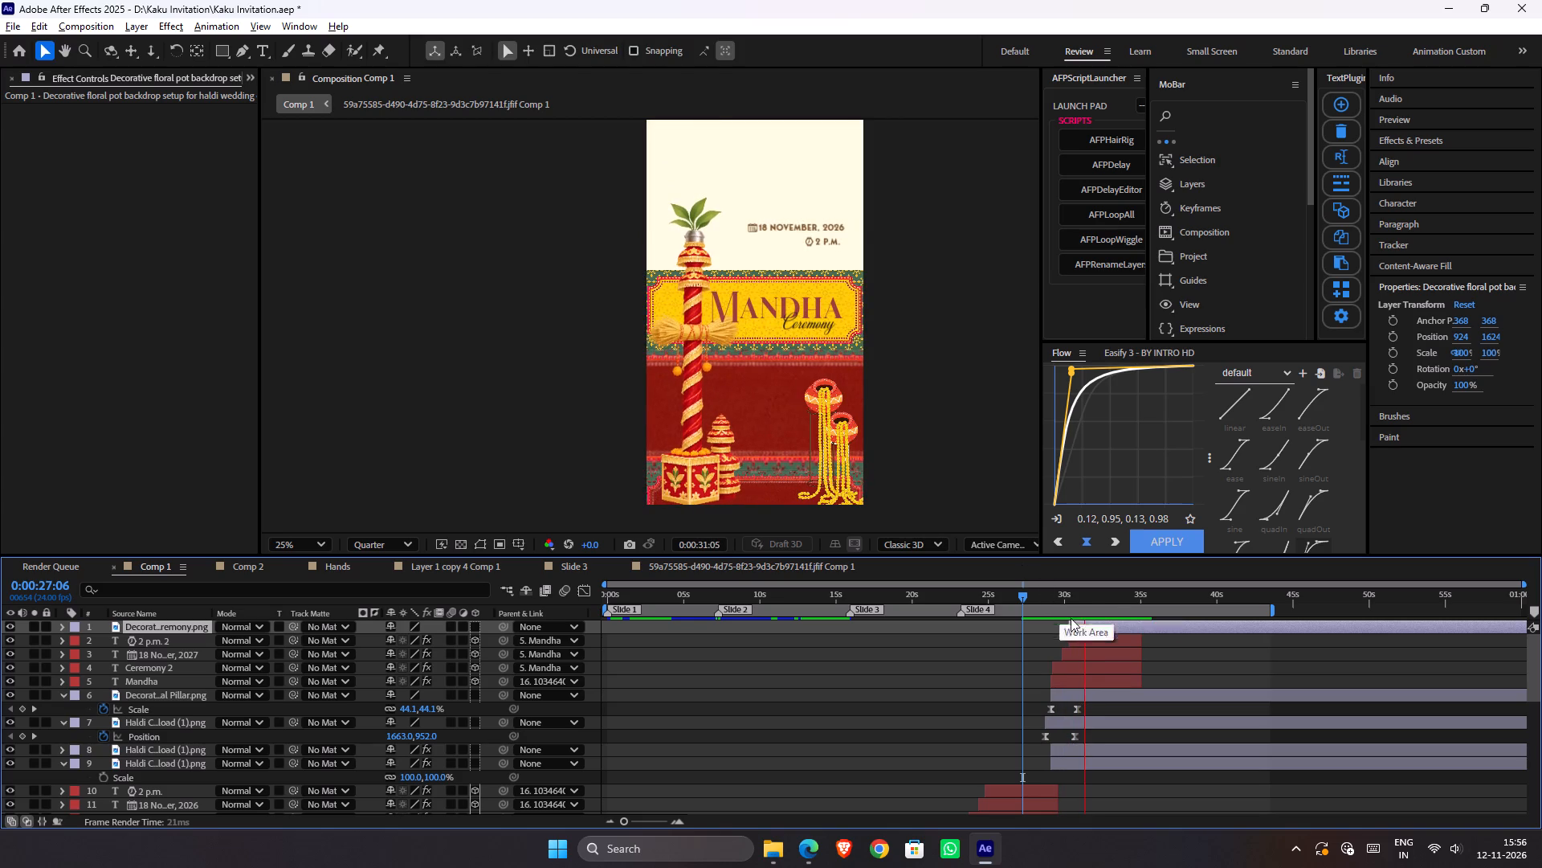
drag(1083, 624, 1075, 624)
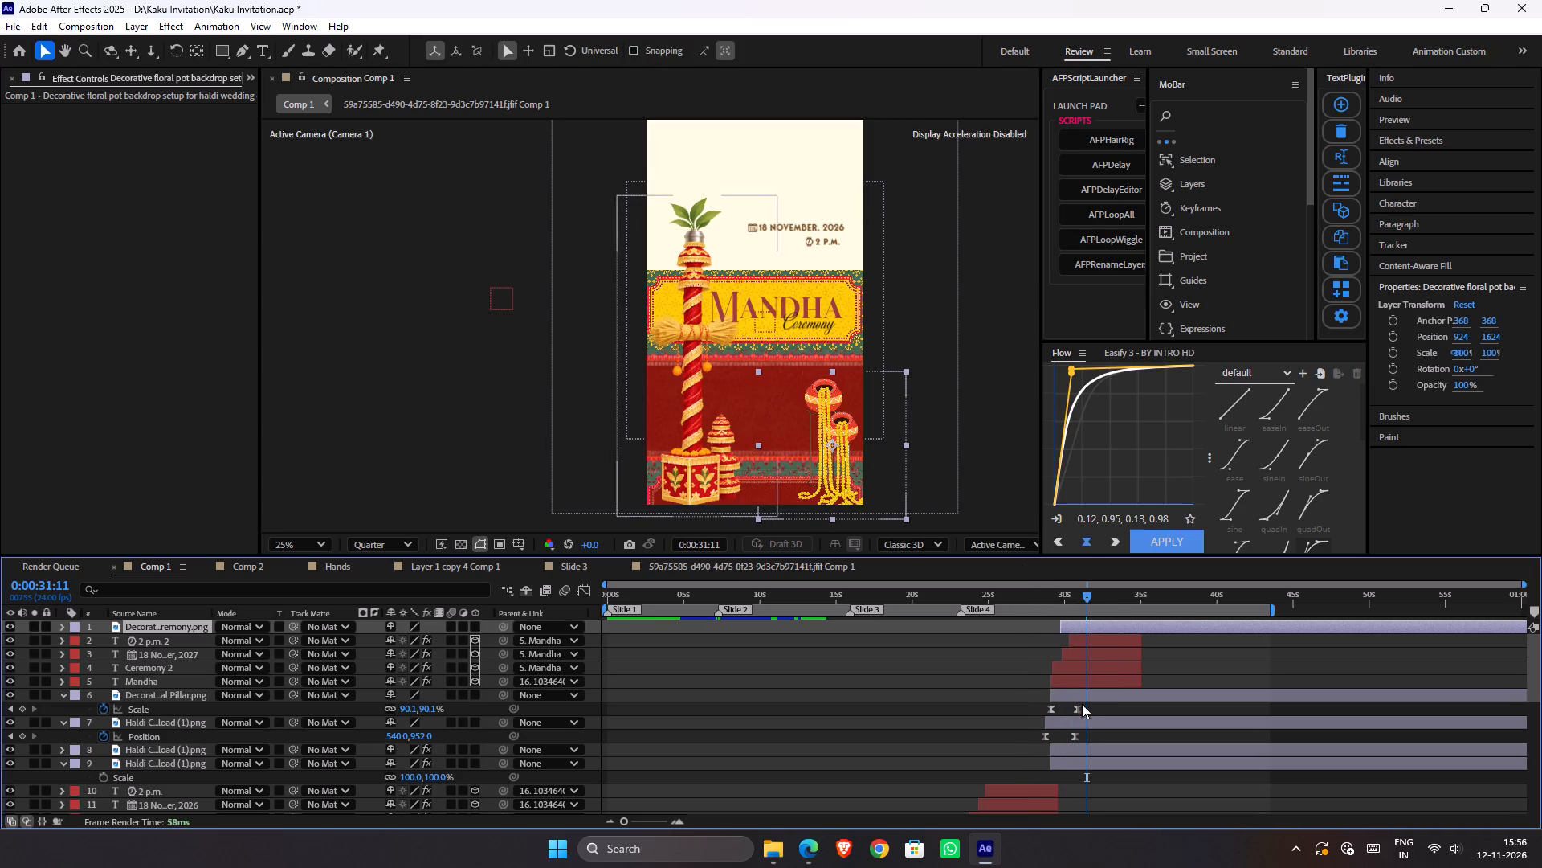
Shift the two red lower board layers together slightly earlier, to start at about 29 s, and preview the entrance.
click(1076, 755)
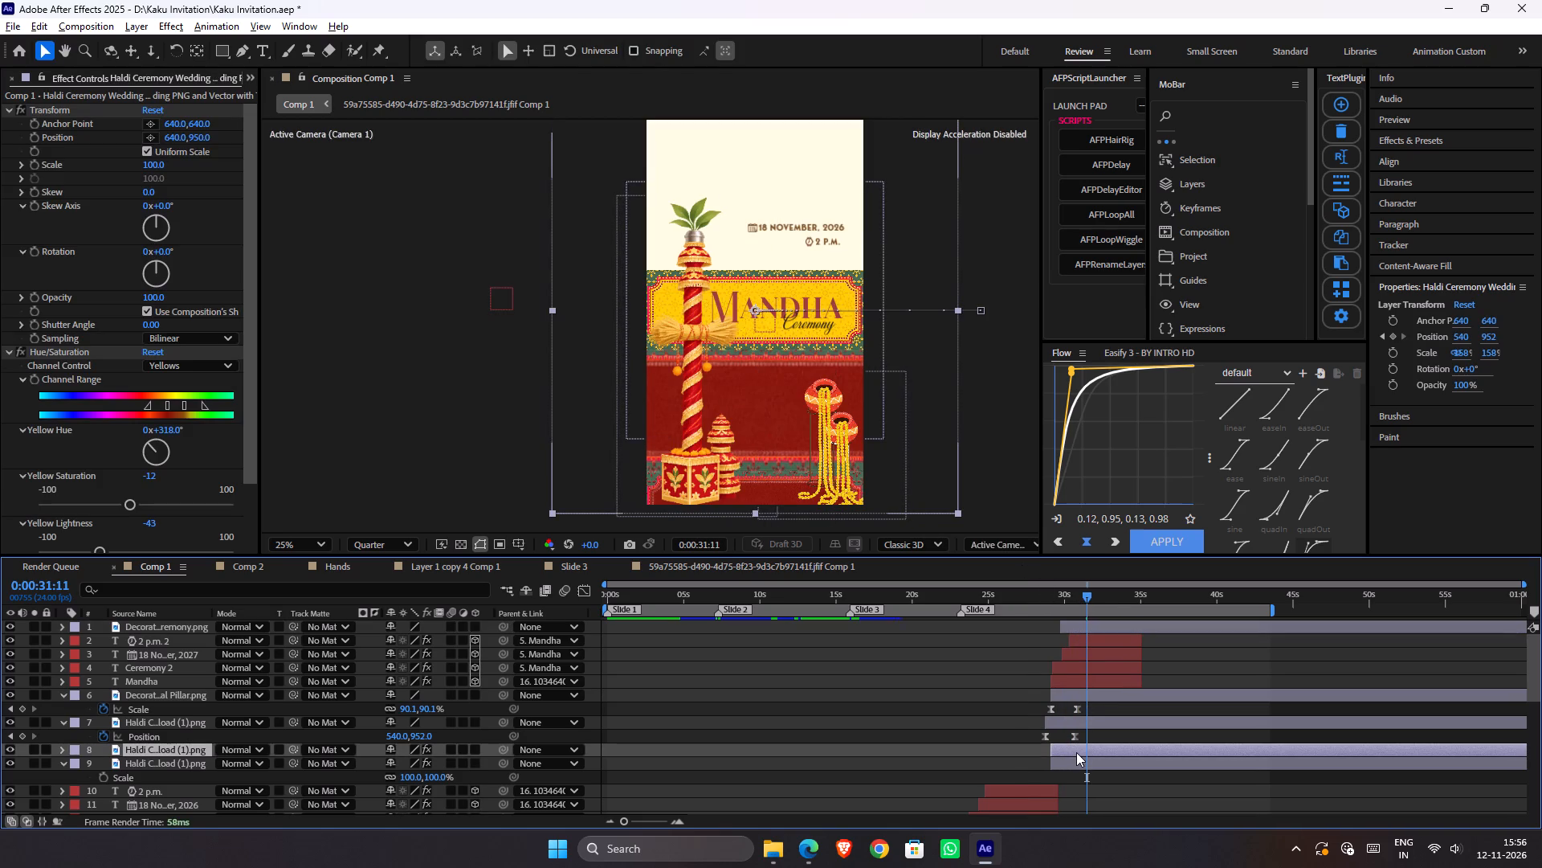
shift+click(1075, 760)
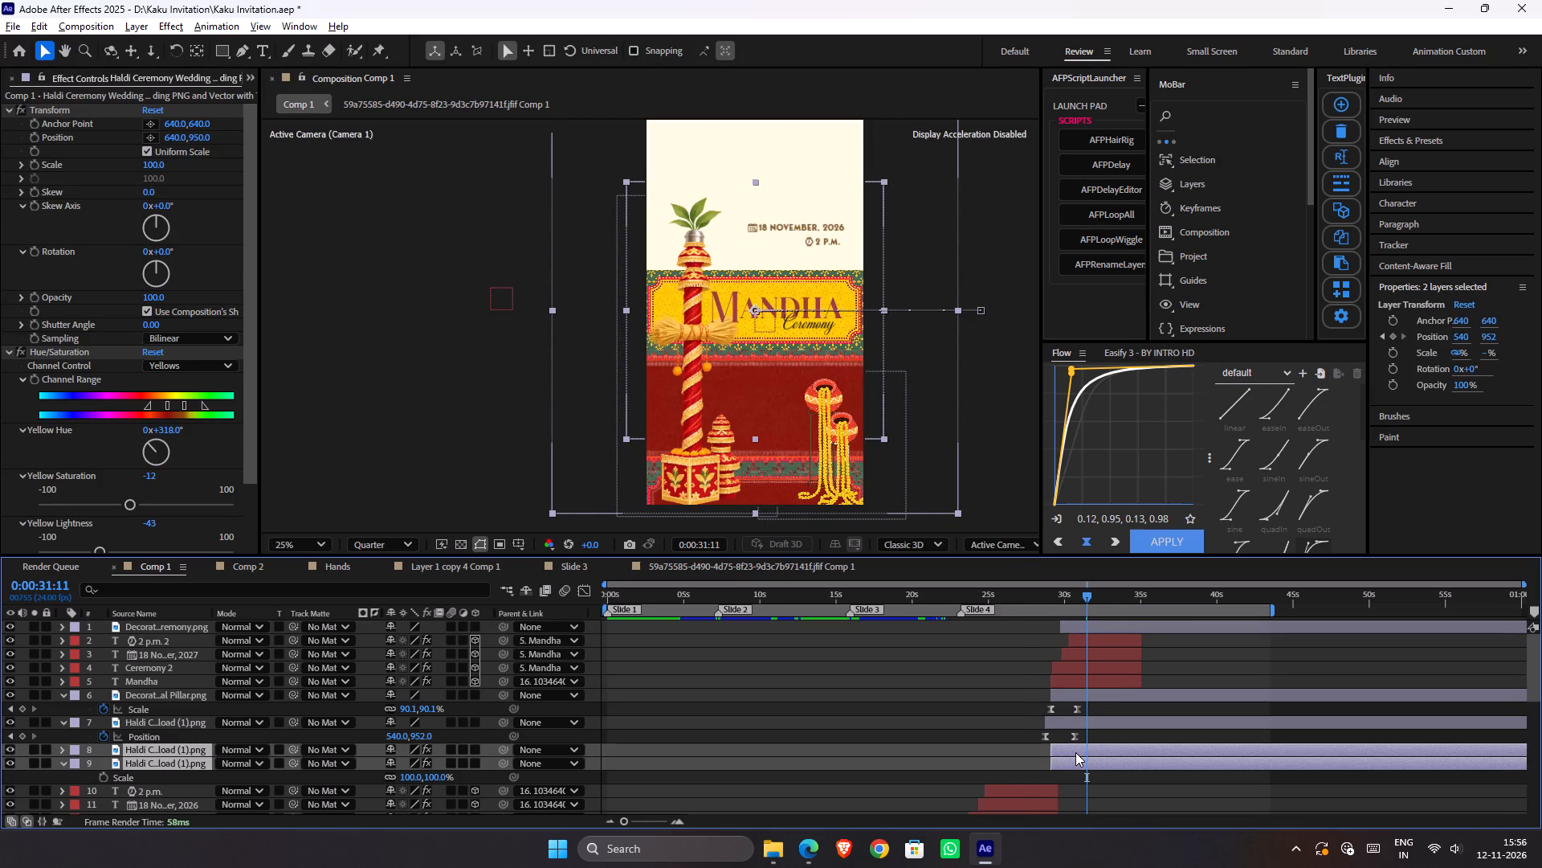
click(1075, 752)
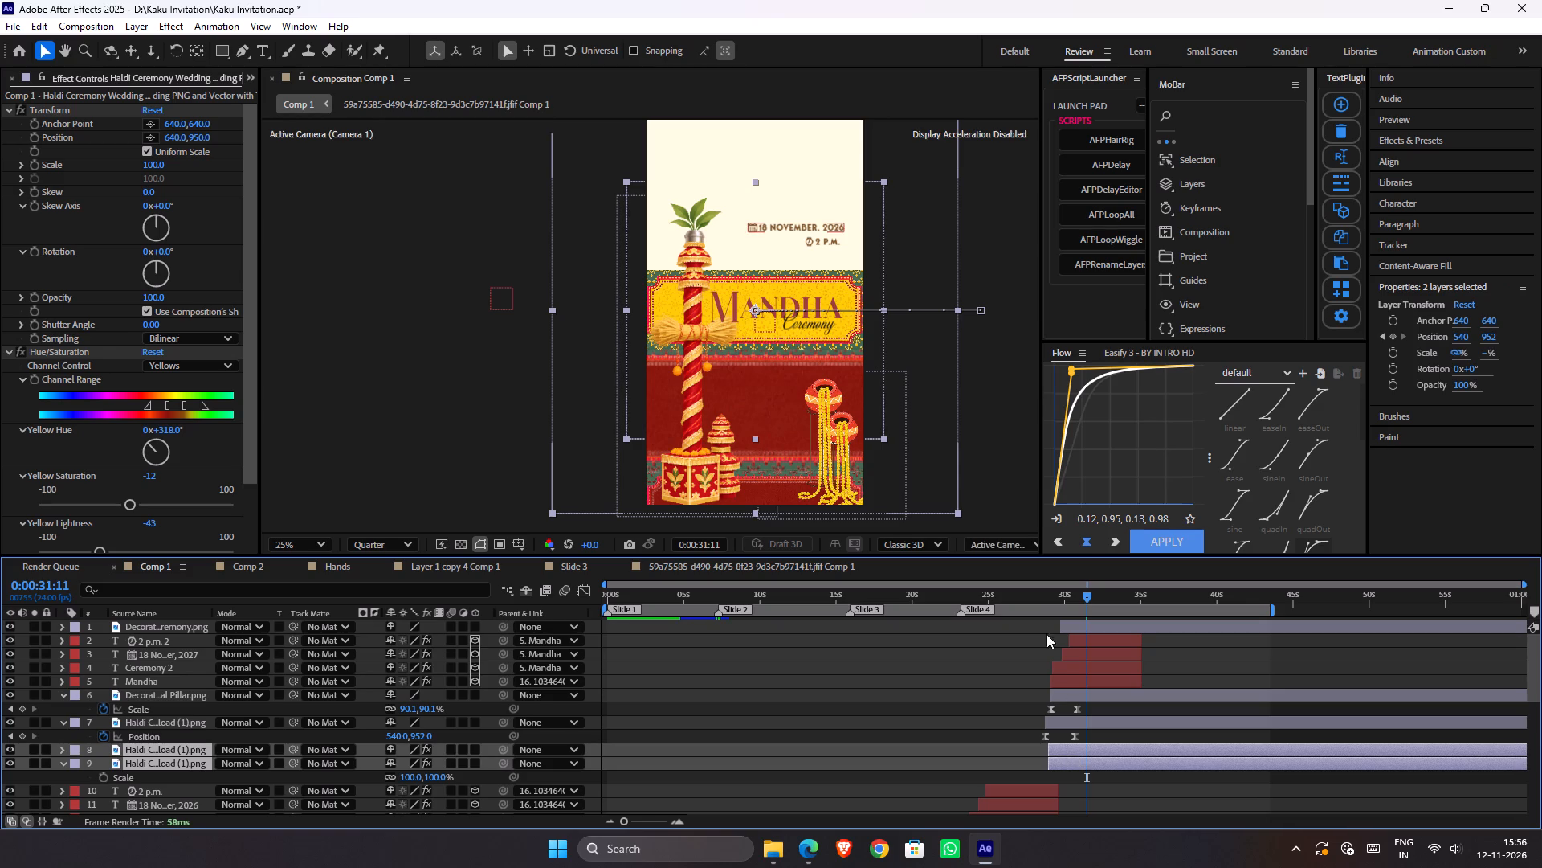
click(1041, 589)
key(space)
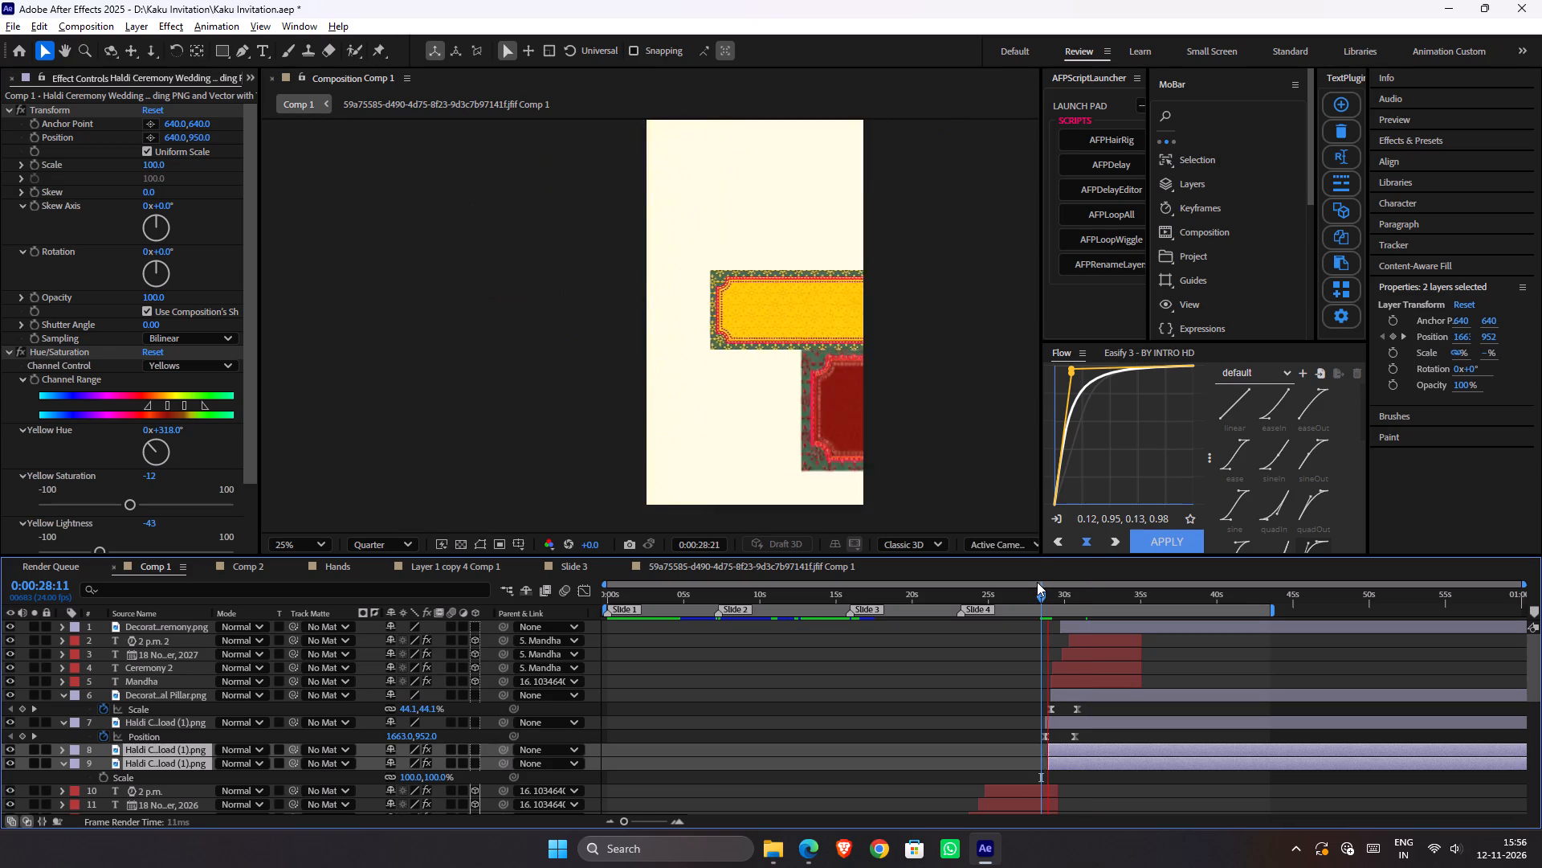
key(space)
key(space)
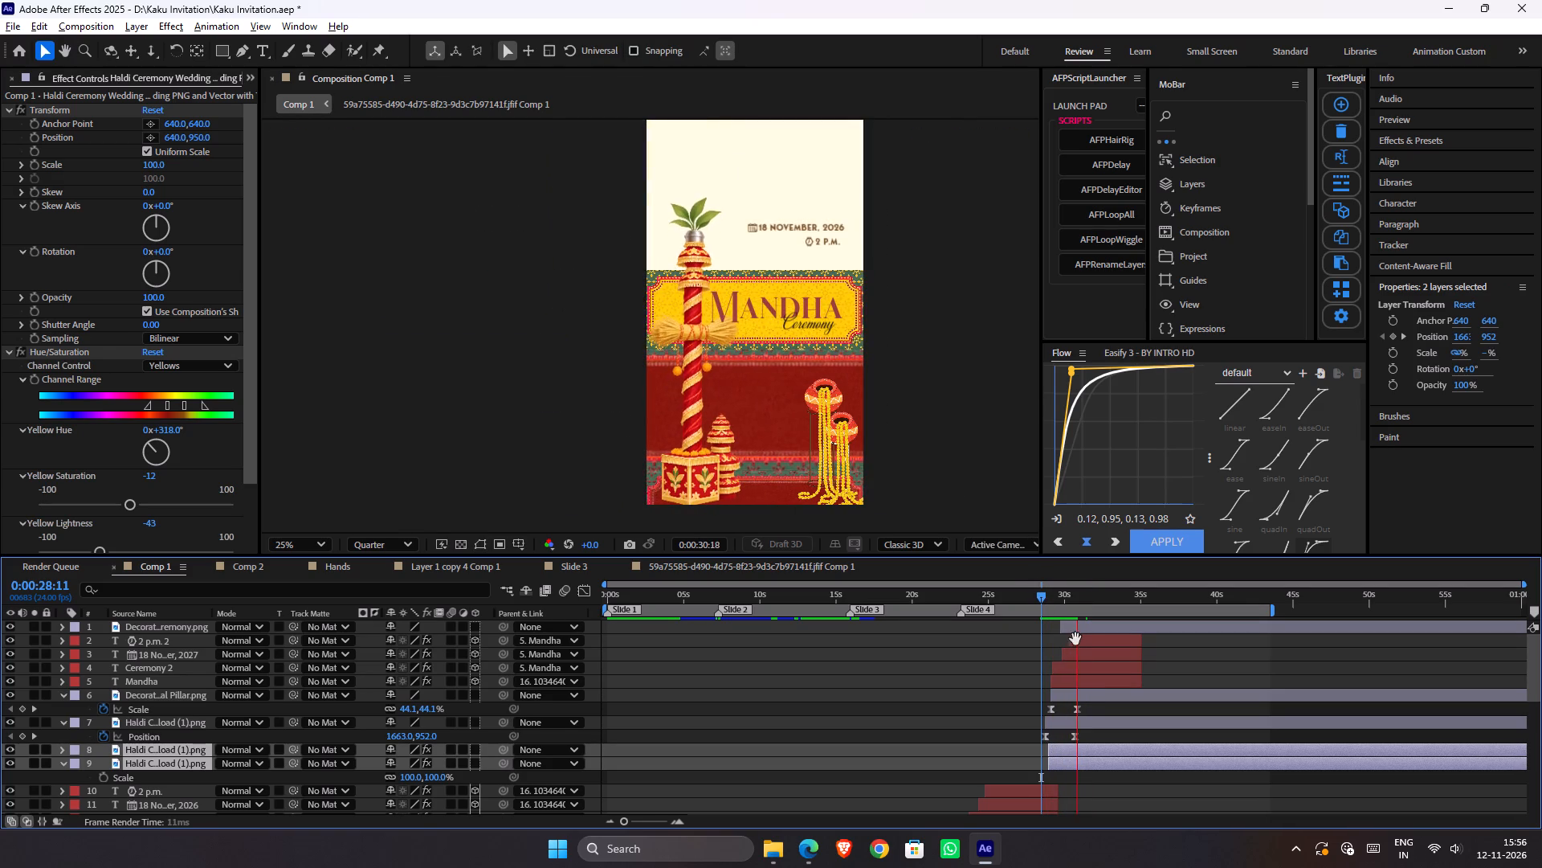
Keyframe the floral pots' position at 924, 1624 at 0:00:31:01 and at 924, 2321 at the layer's in point.
click(1108, 649)
click(1087, 627)
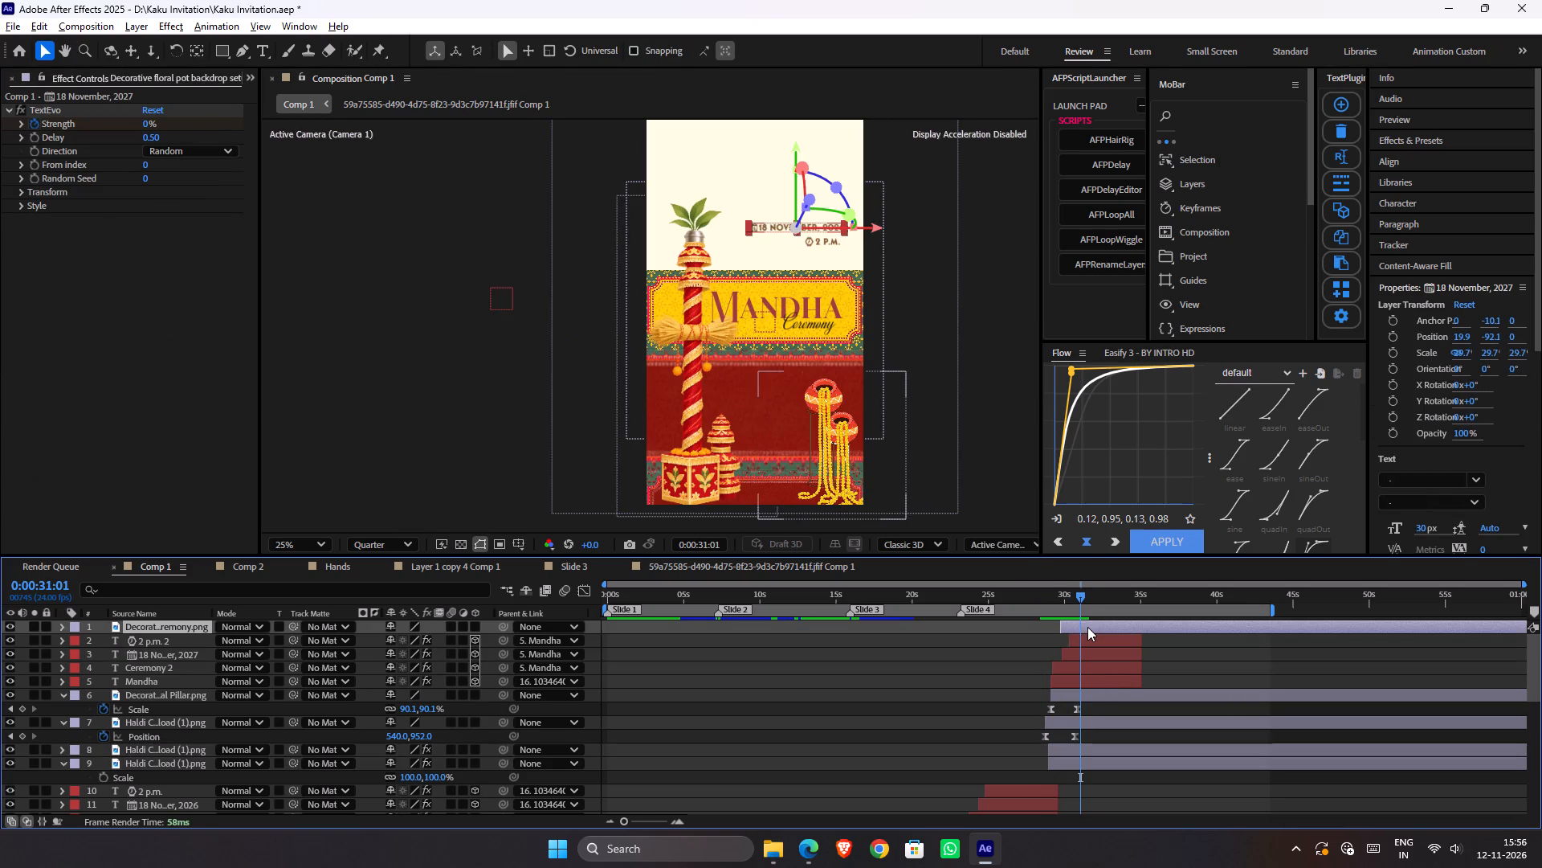
key(p)
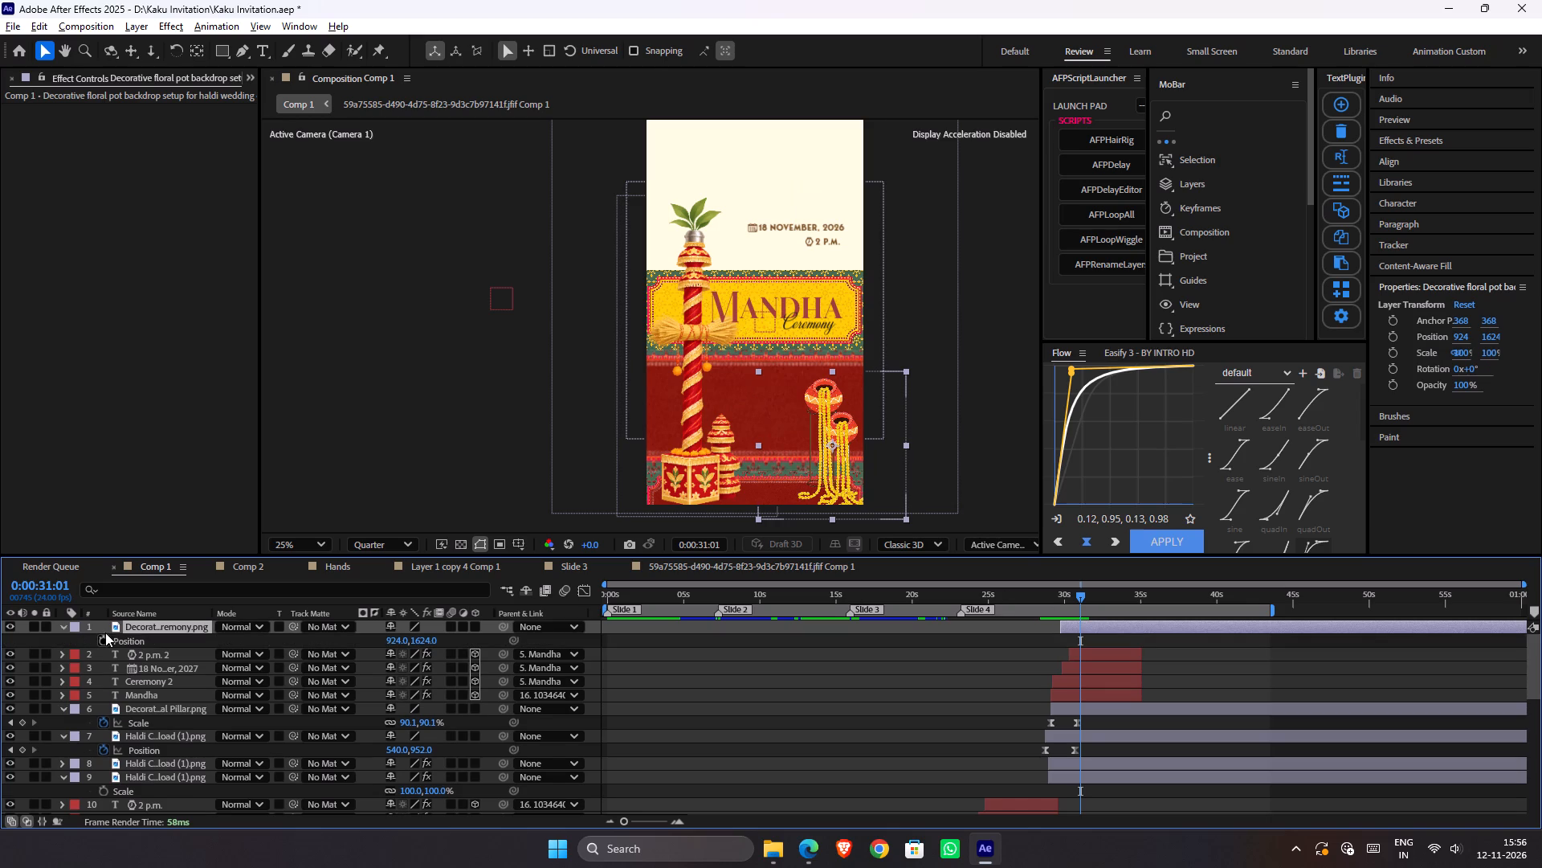
click(104, 636)
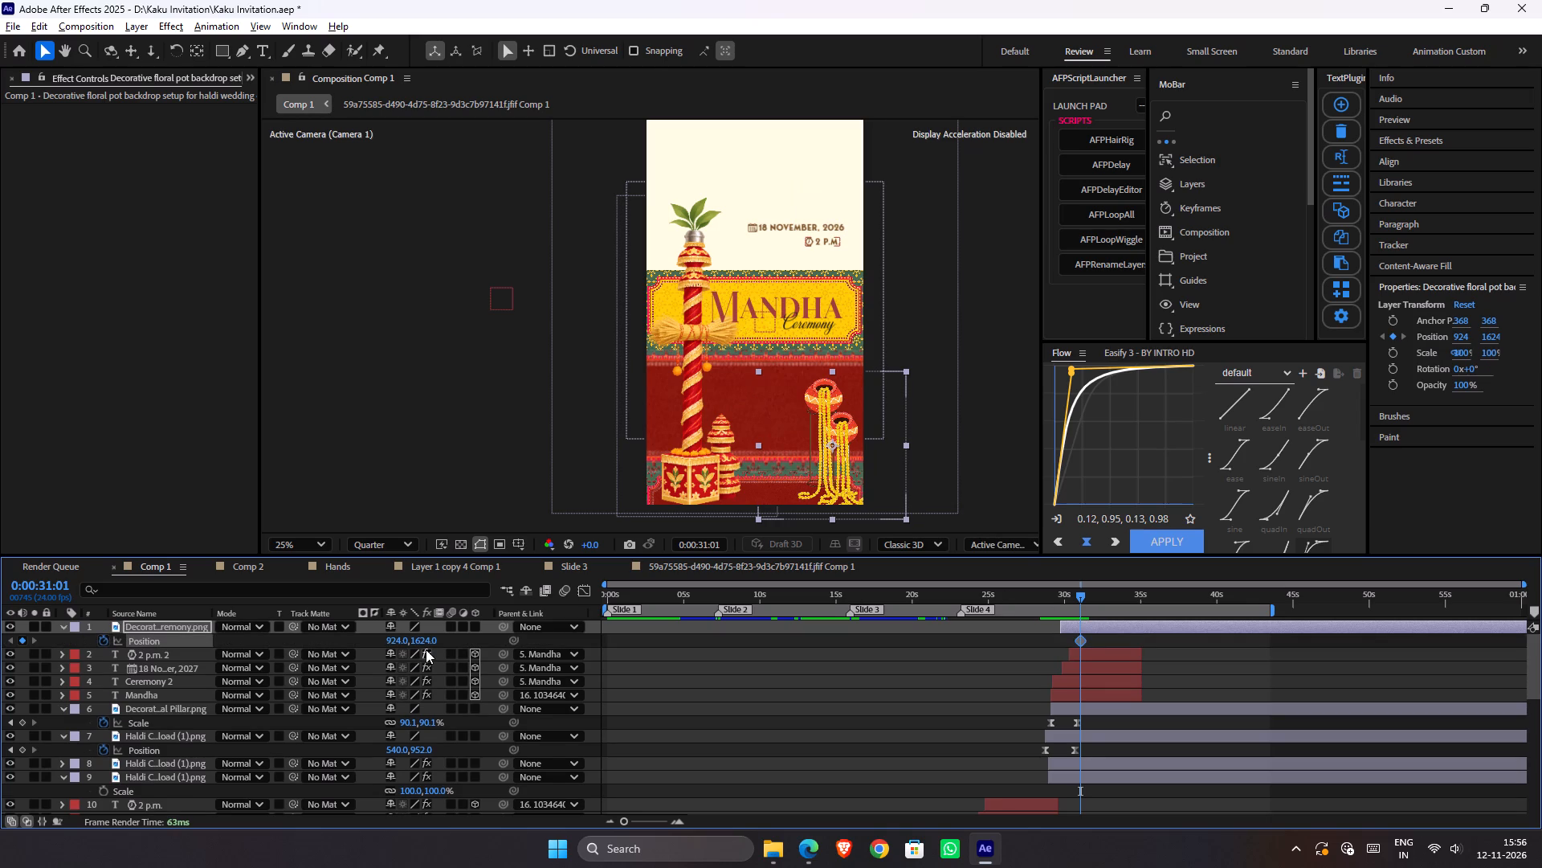
key(i)
drag(427, 645, 892, 669)
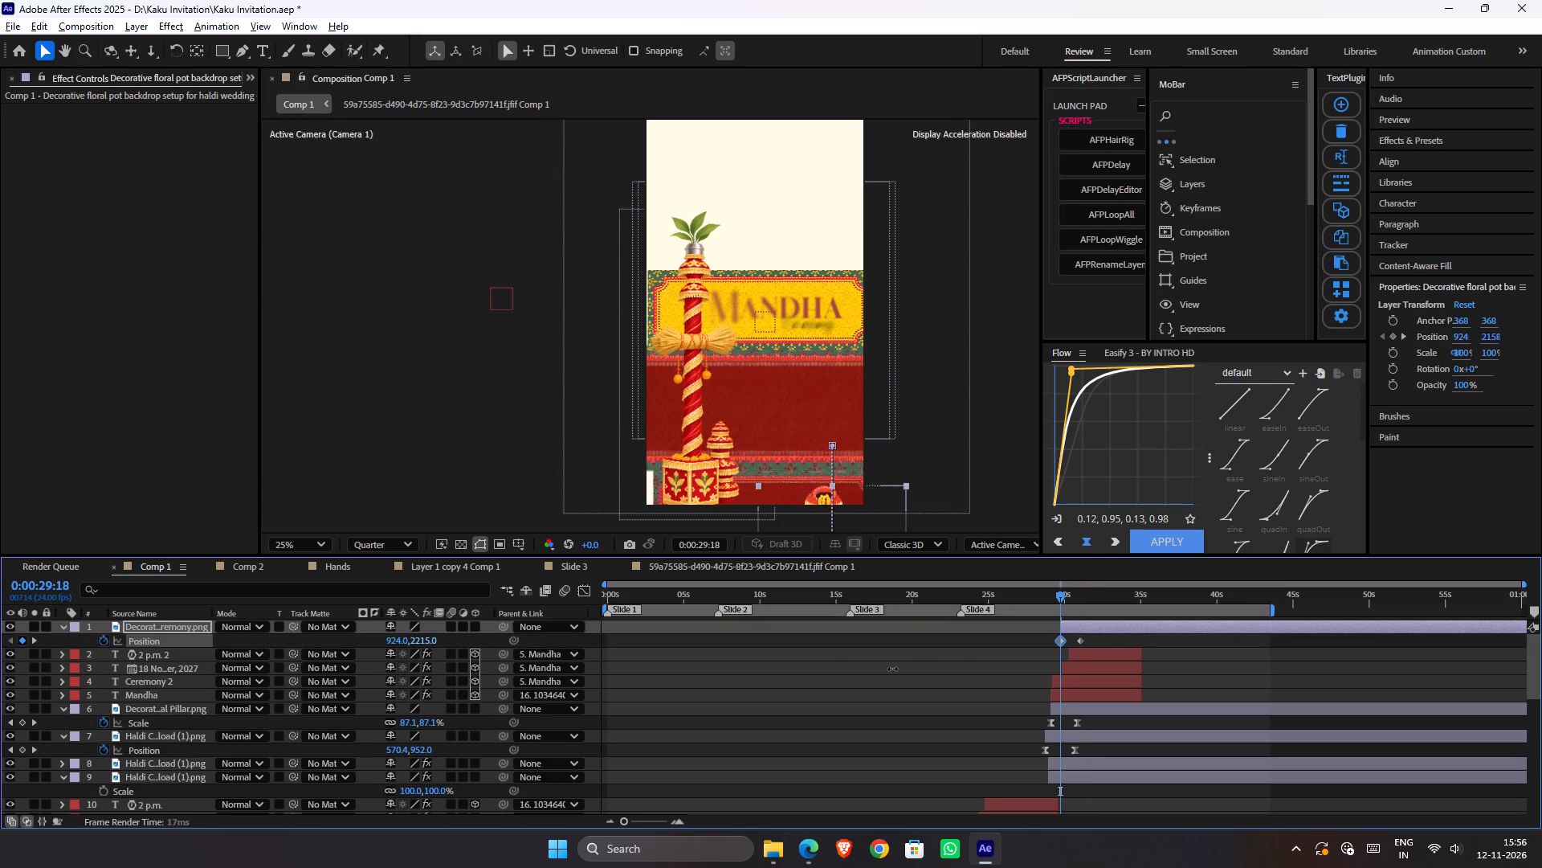
drag(892, 669, 964, 669)
Easy-ease both floral pot position keyframes and apply the Flow curve 0.12, 0.95, 0.13, 0.98.
drag(1119, 640, 1025, 652)
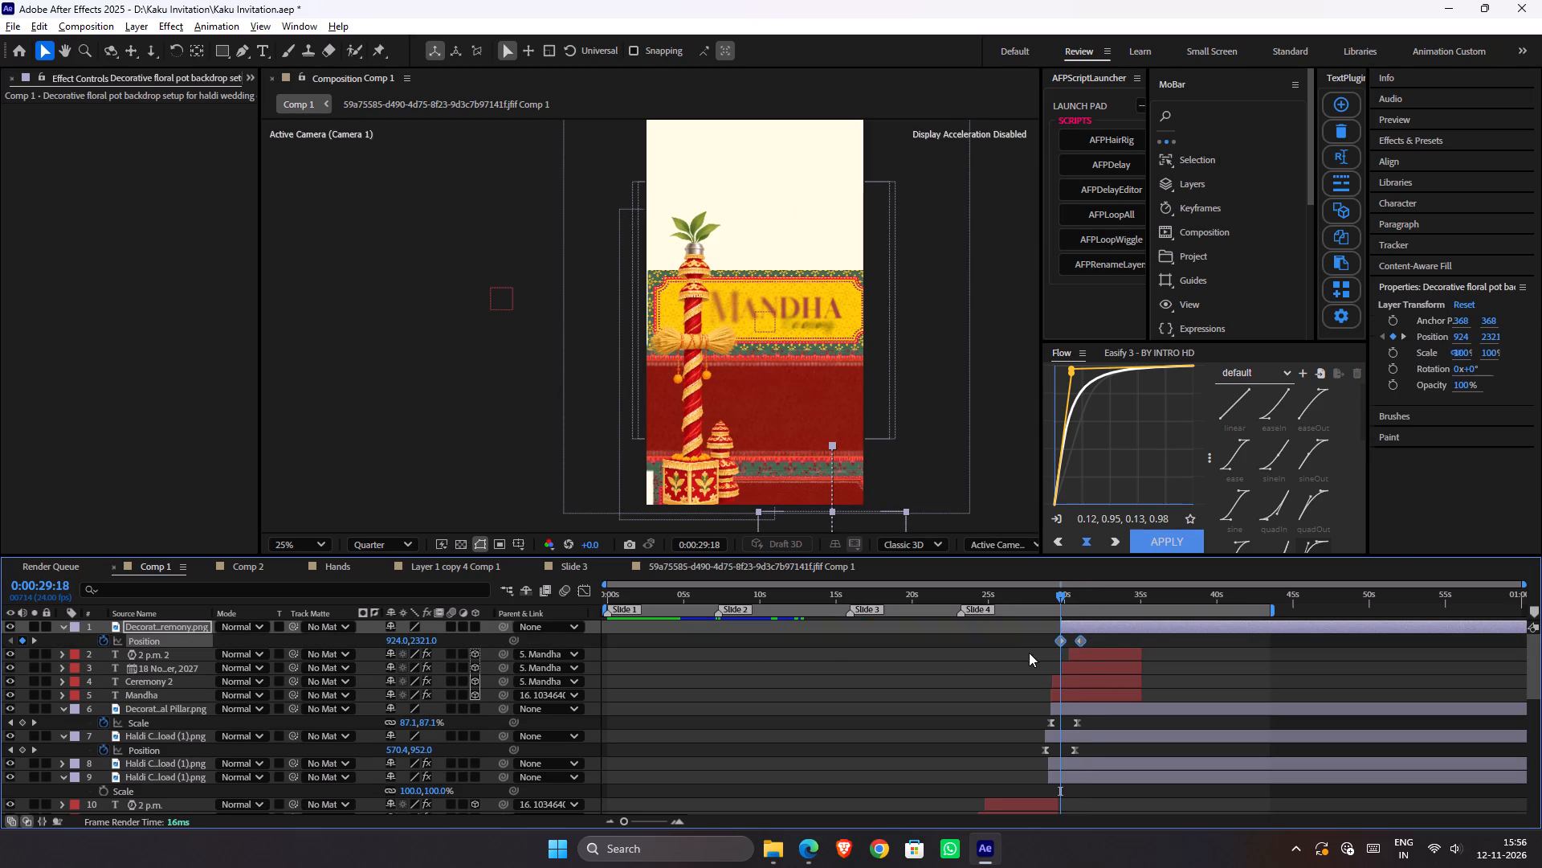
key(F9)
click(1144, 546)
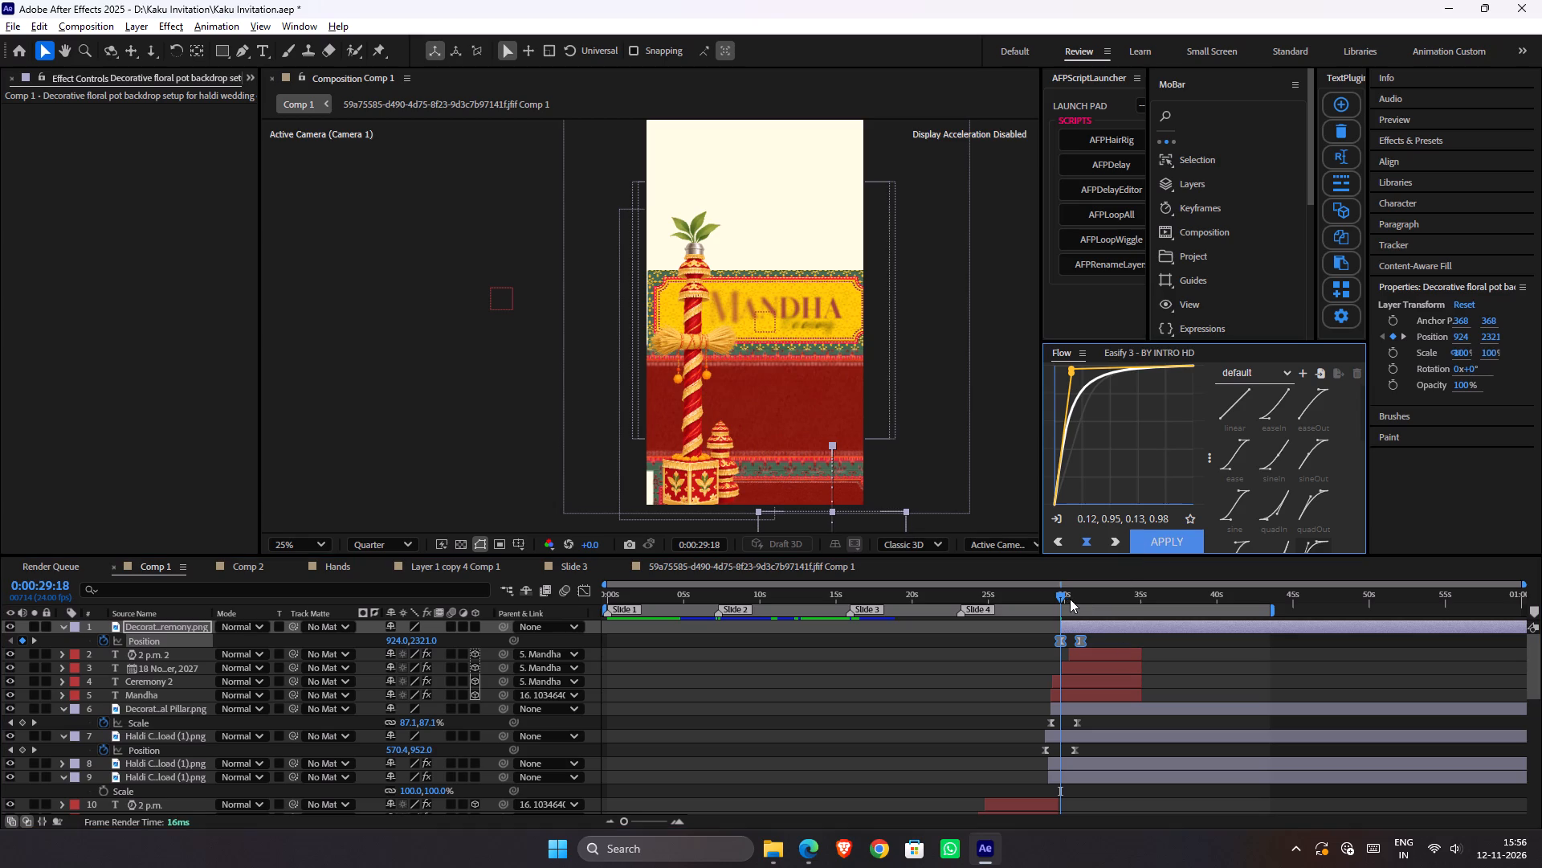
Play and scrub through the Mandha slide's entrance from about 27 to 31 s to examine the floral pots' rise.
drag(1055, 600, 1028, 602)
key(space)
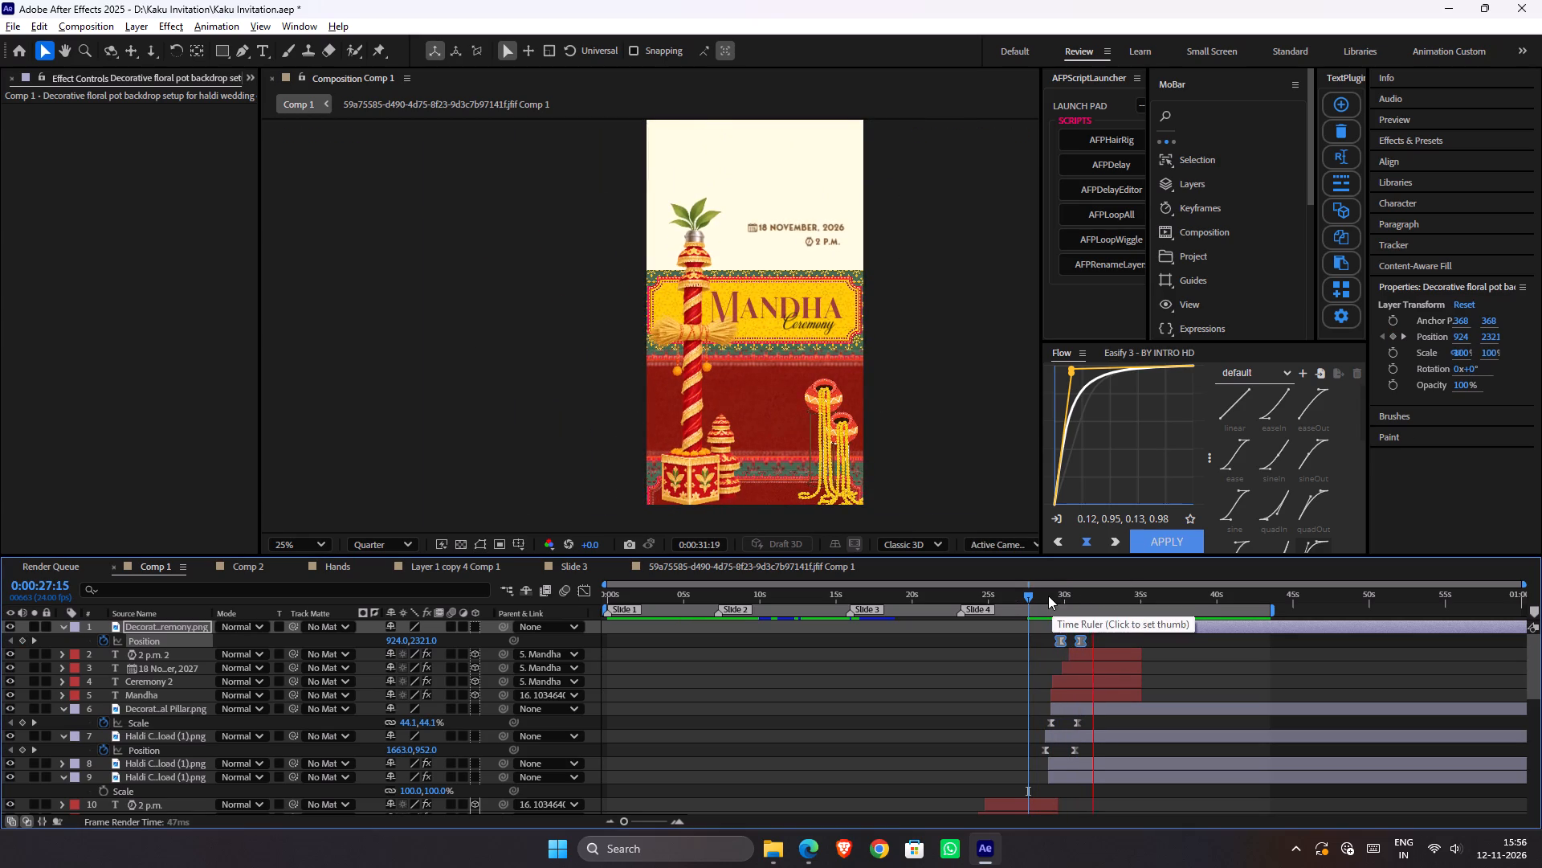
click(1048, 596)
key(space)
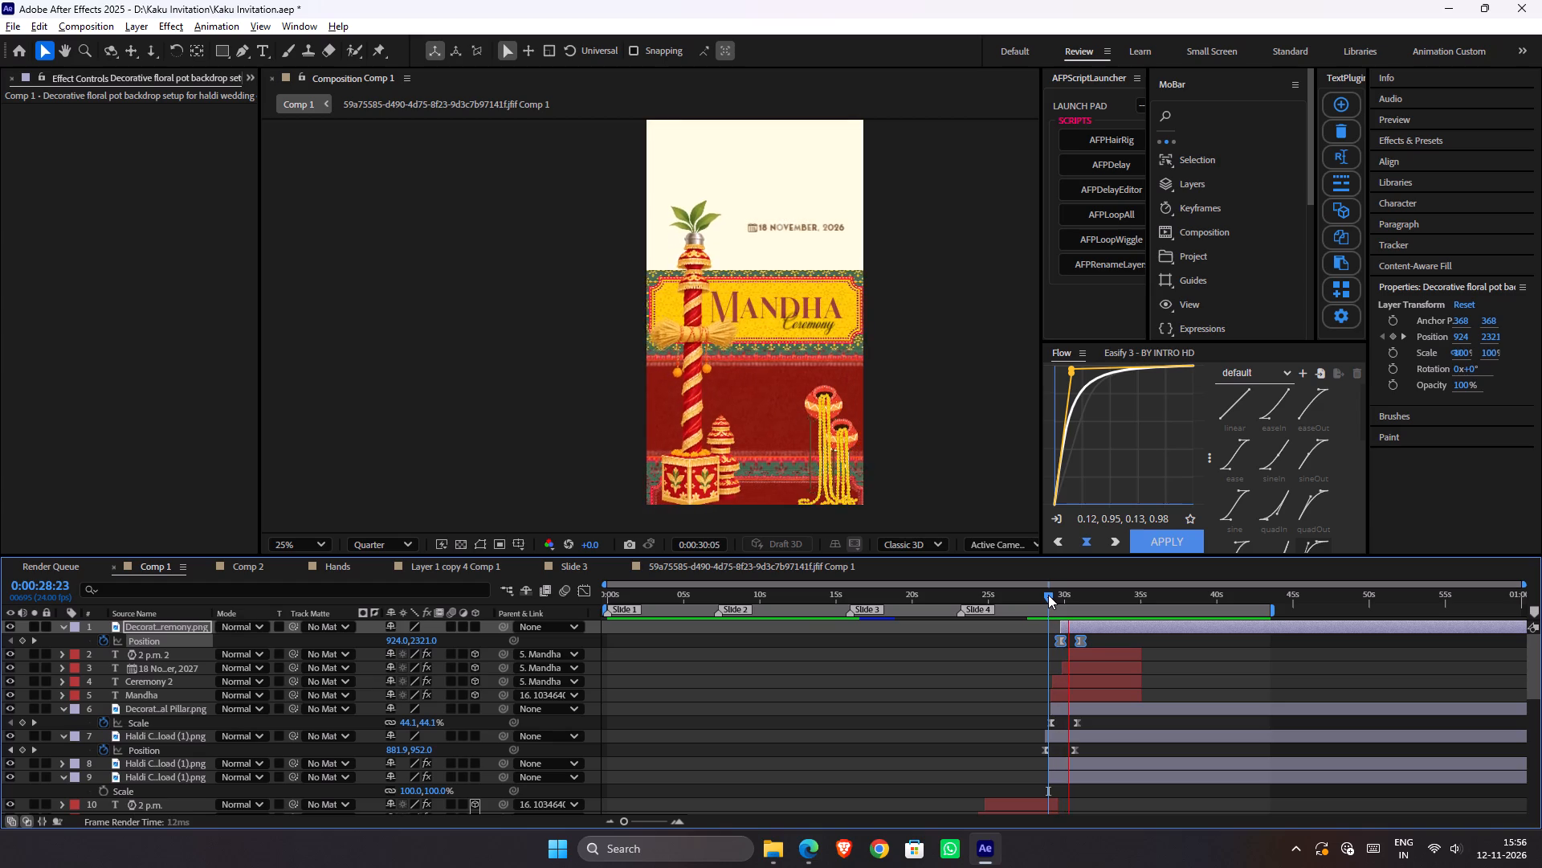
key(space)
click(1069, 604)
drag(1075, 598, 1066, 598)
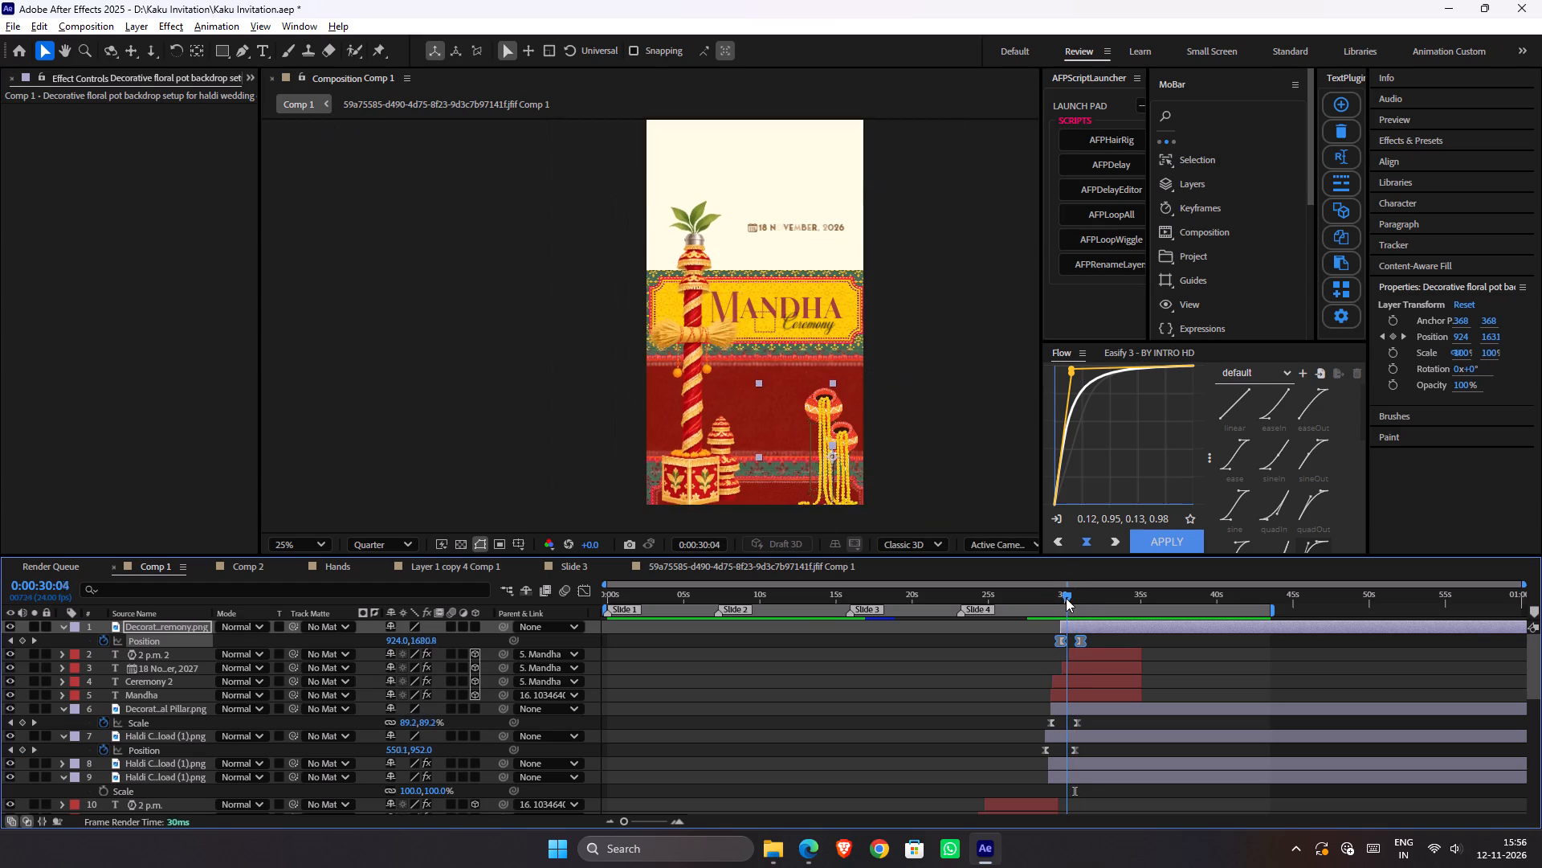
drag(1066, 598, 1063, 602)
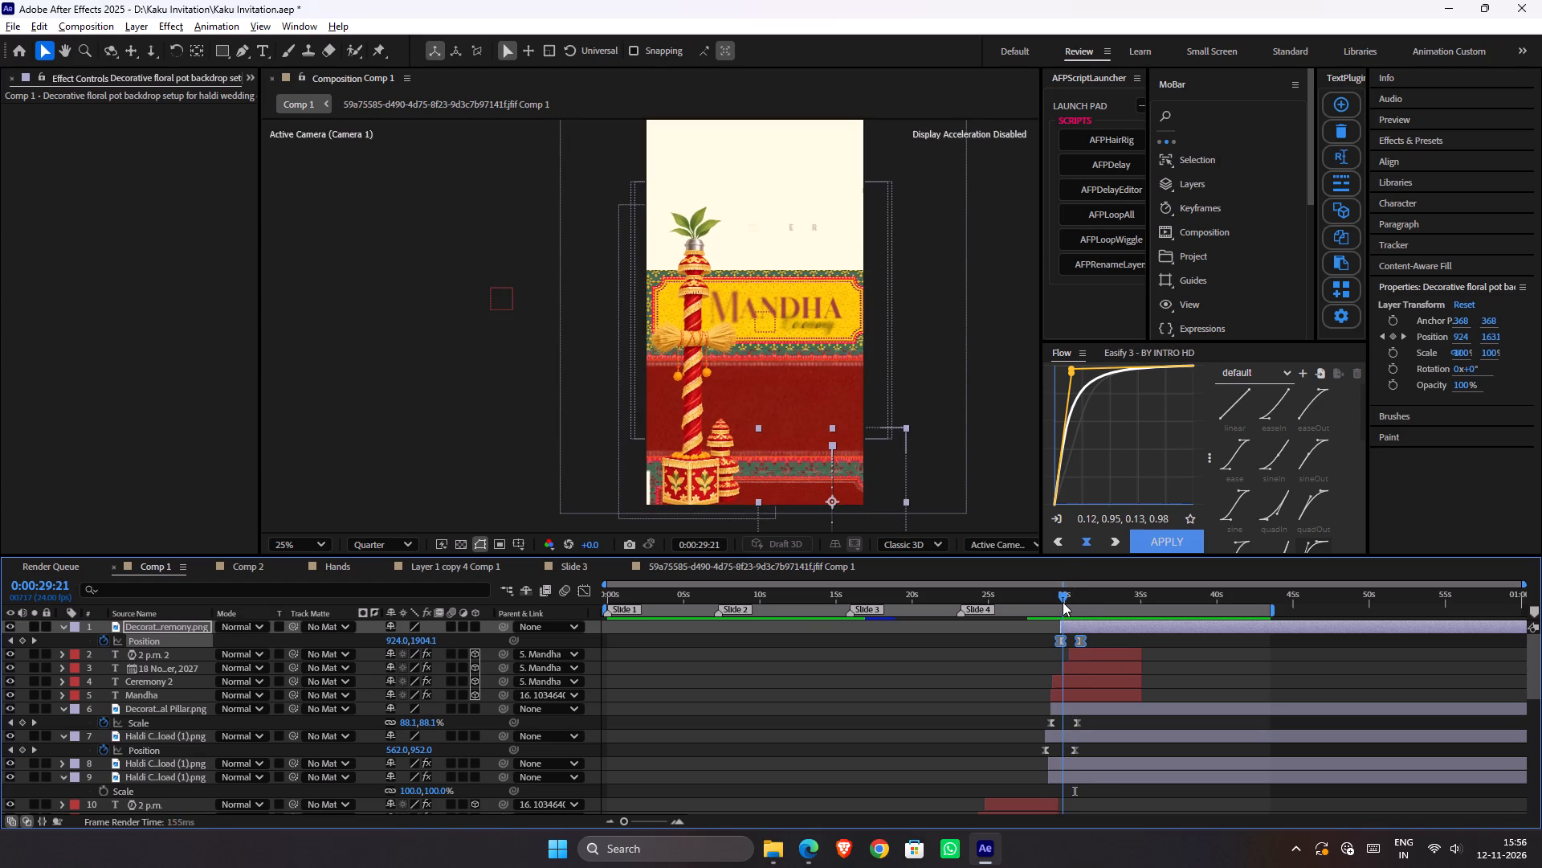
drag(1063, 602, 1060, 601)
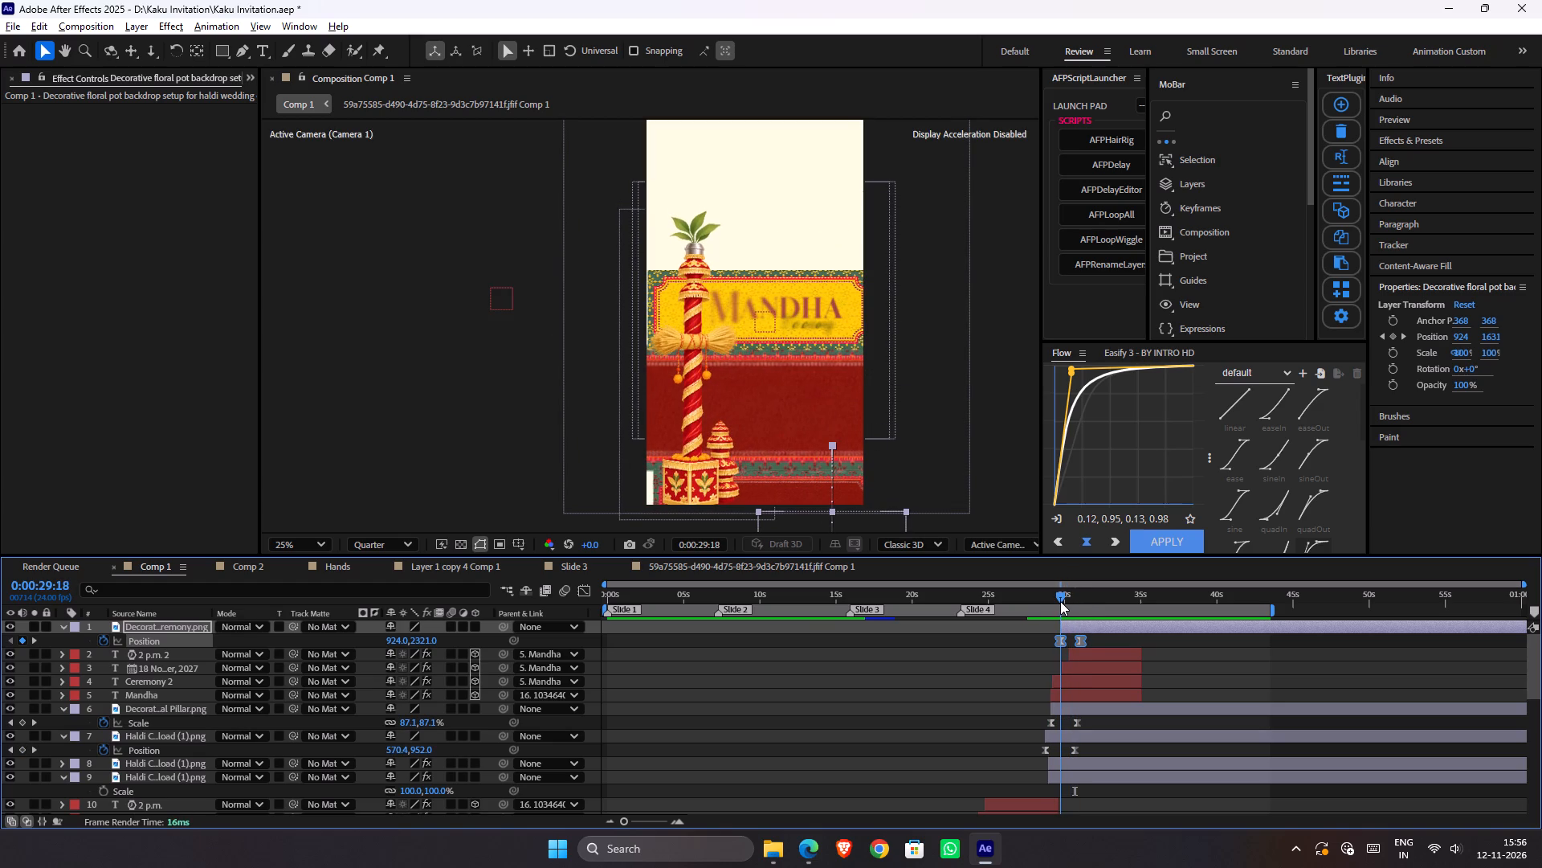
drag(1060, 601, 1062, 604)
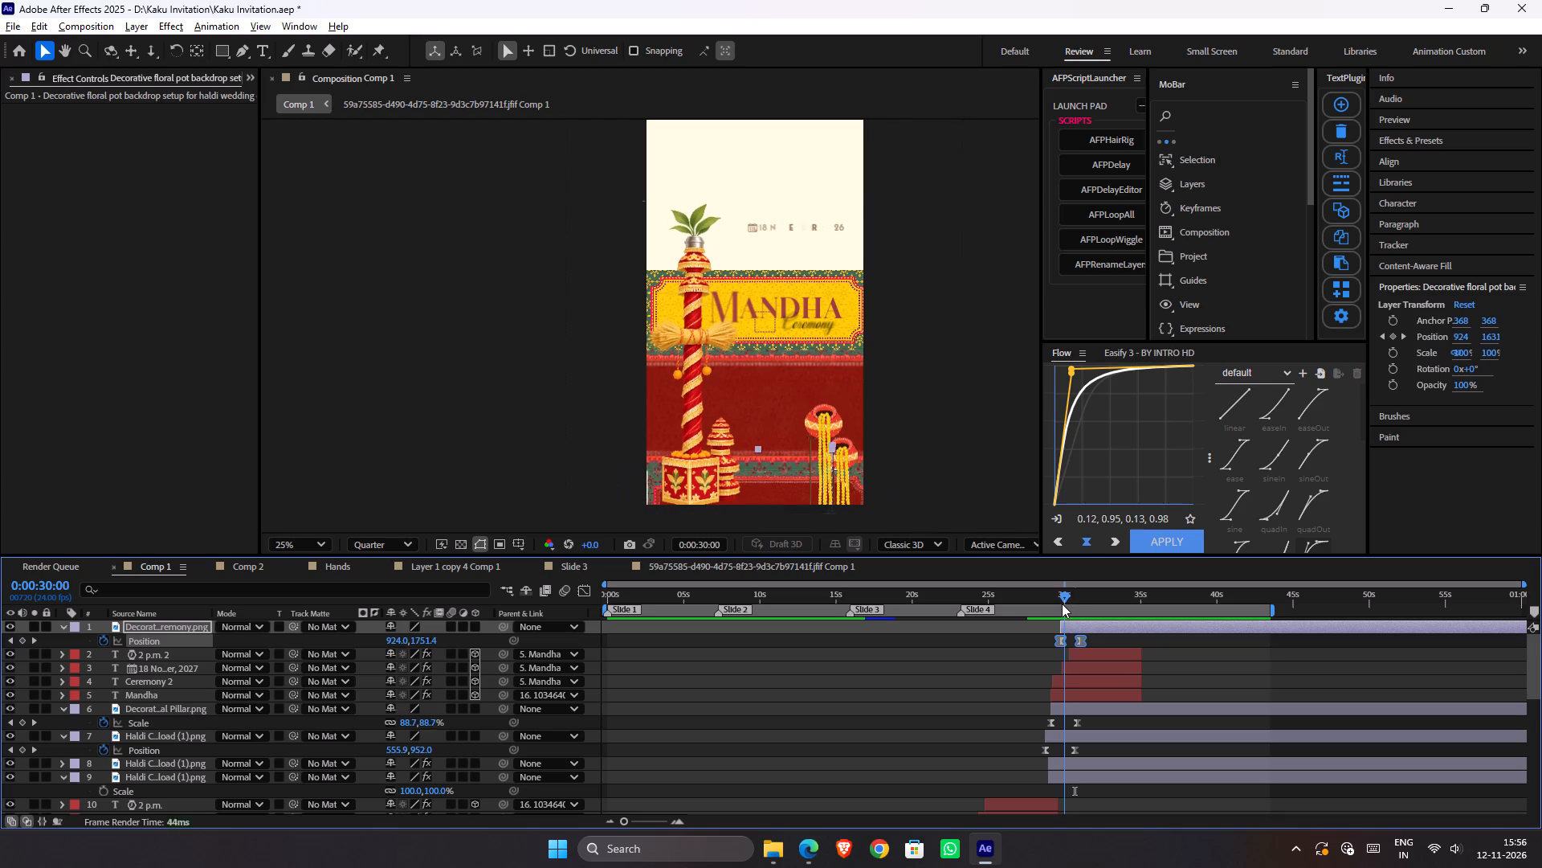
drag(1062, 604, 1073, 608)
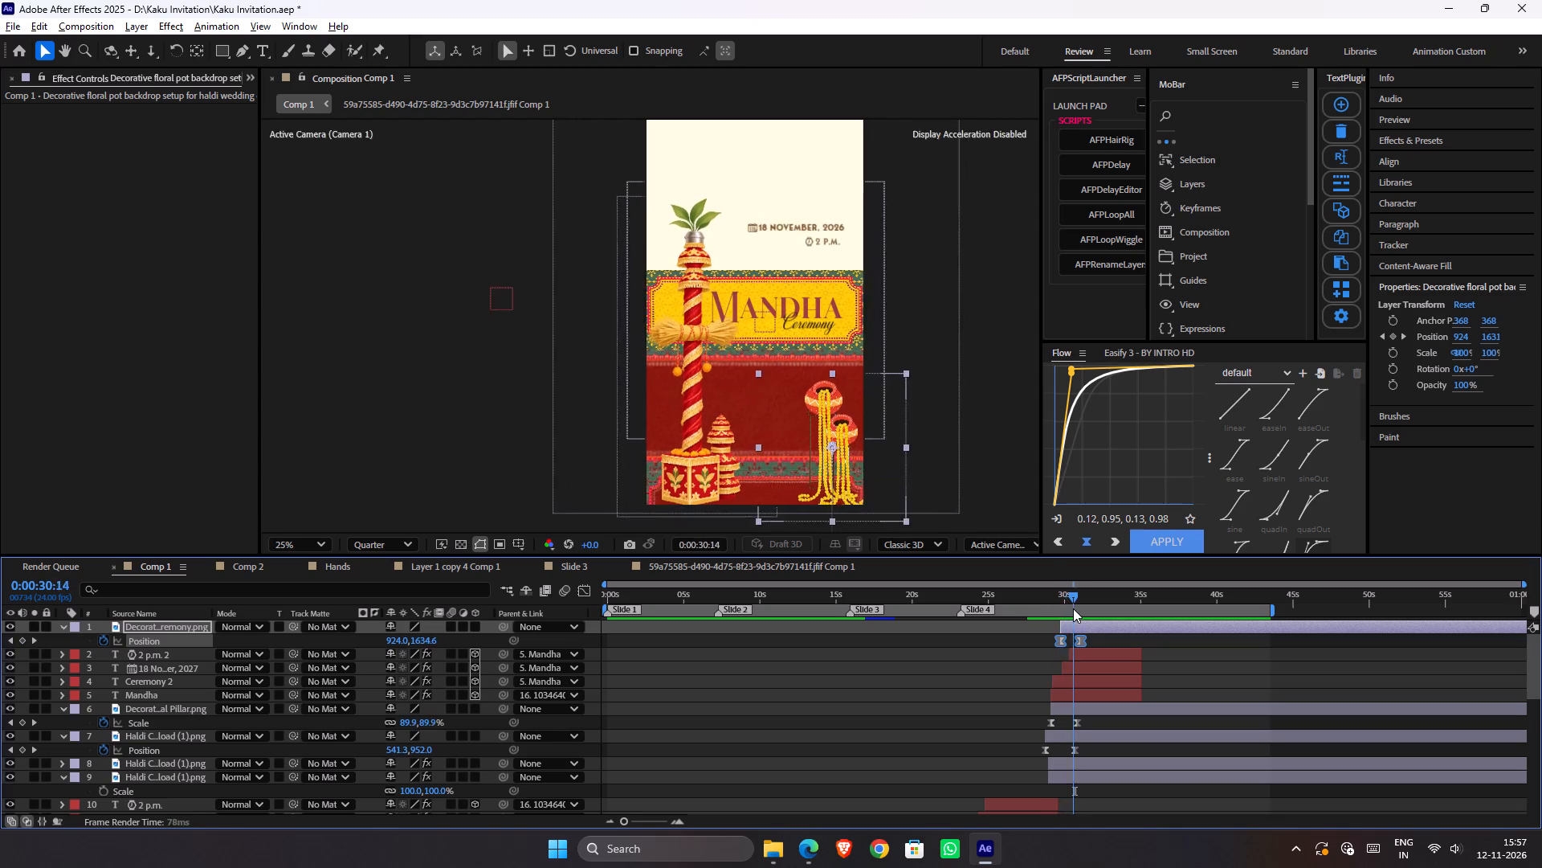
drag(1073, 608, 1062, 606)
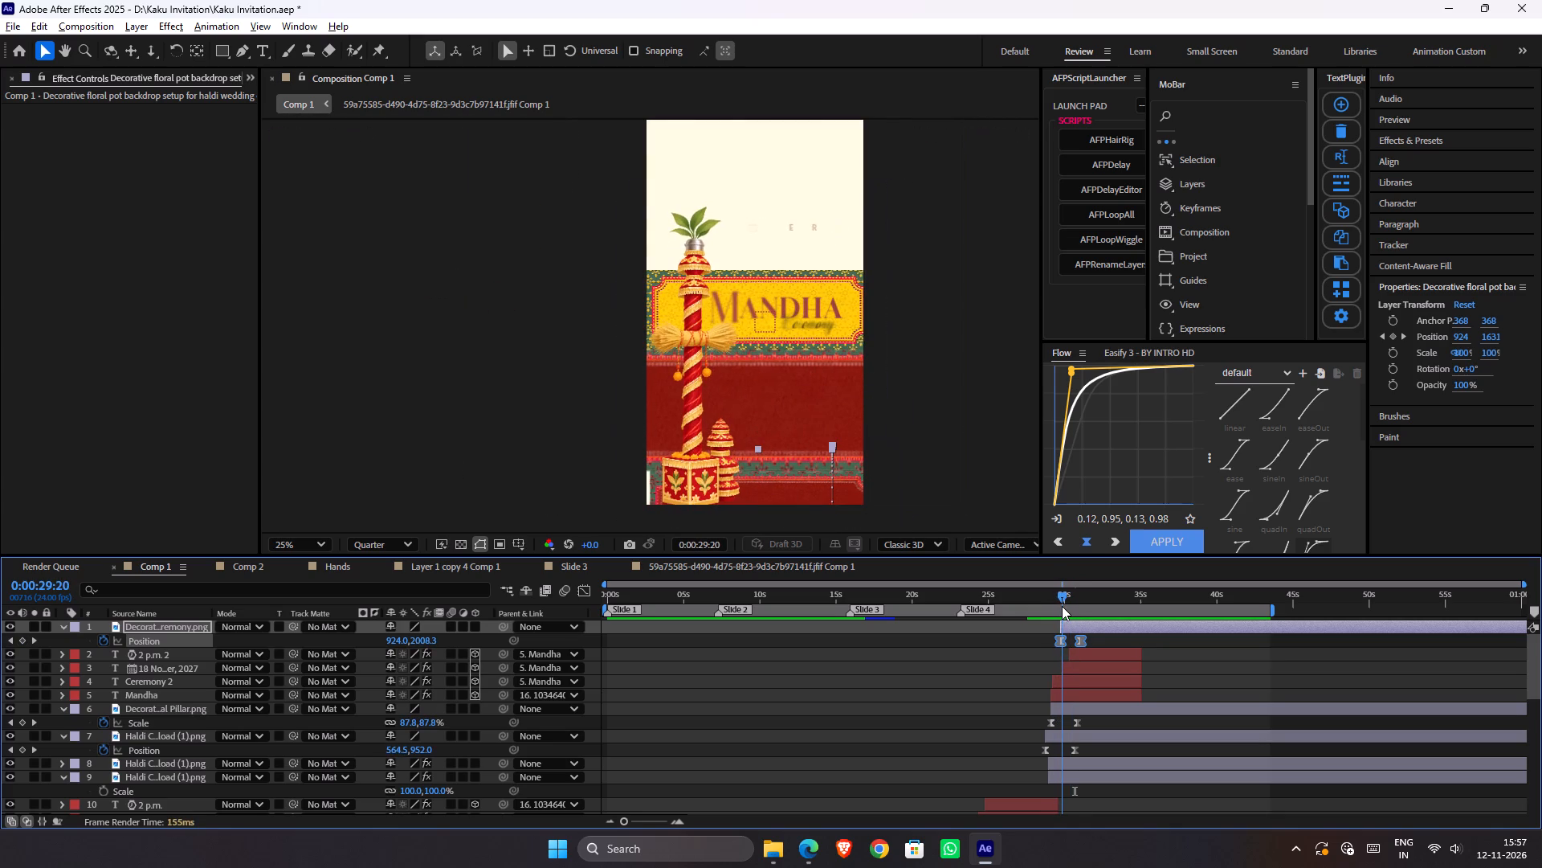
Scrub the floral pots' rise around 0:00:29:20 and save the project.
drag(1062, 606, 1063, 605)
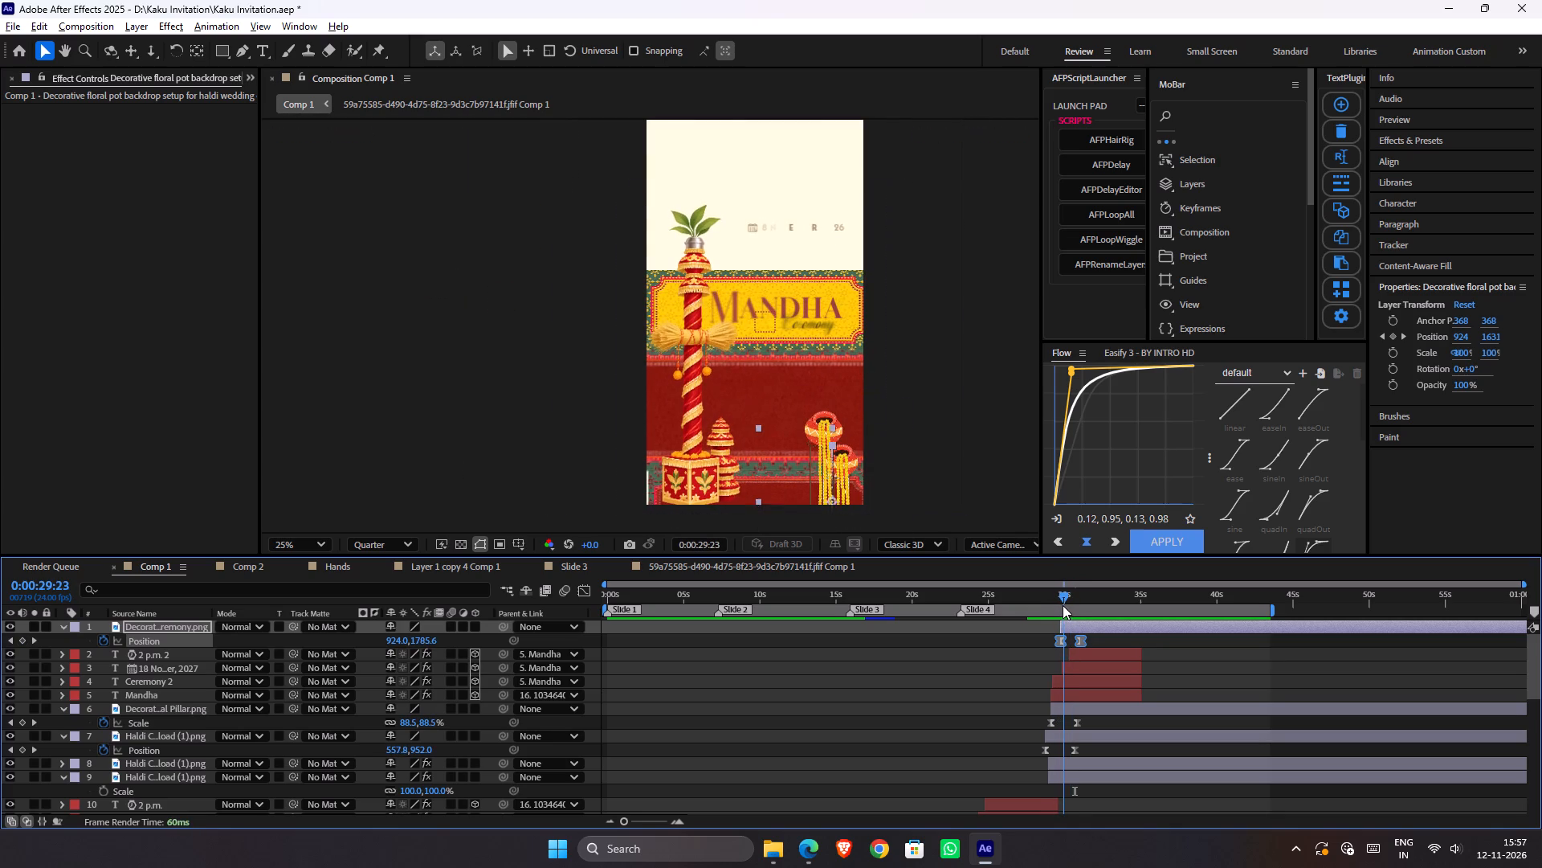
drag(1063, 605, 1063, 604)
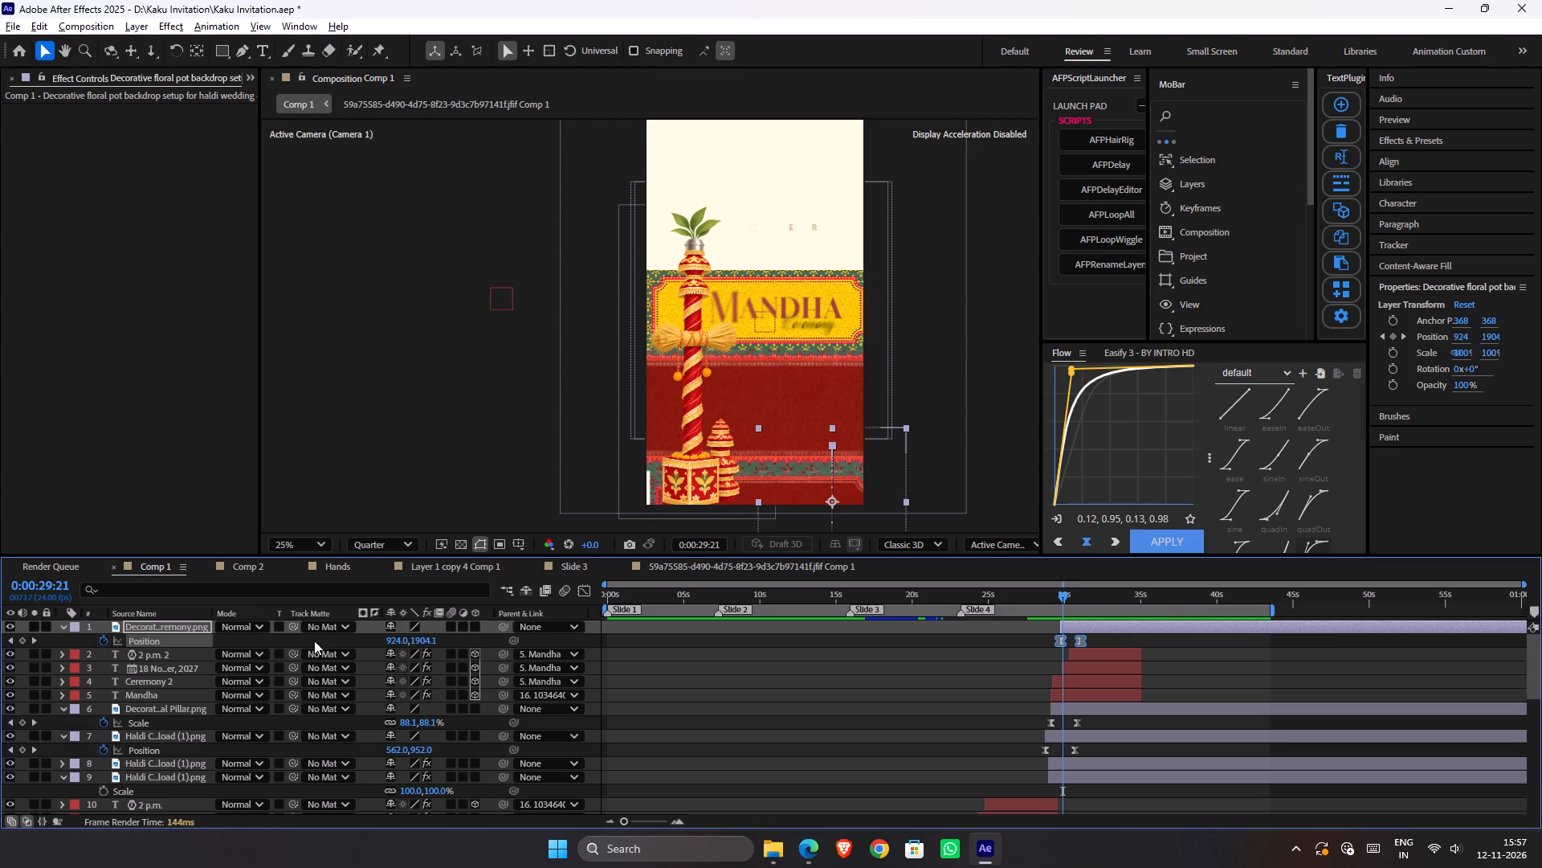
key(ctrl+s)
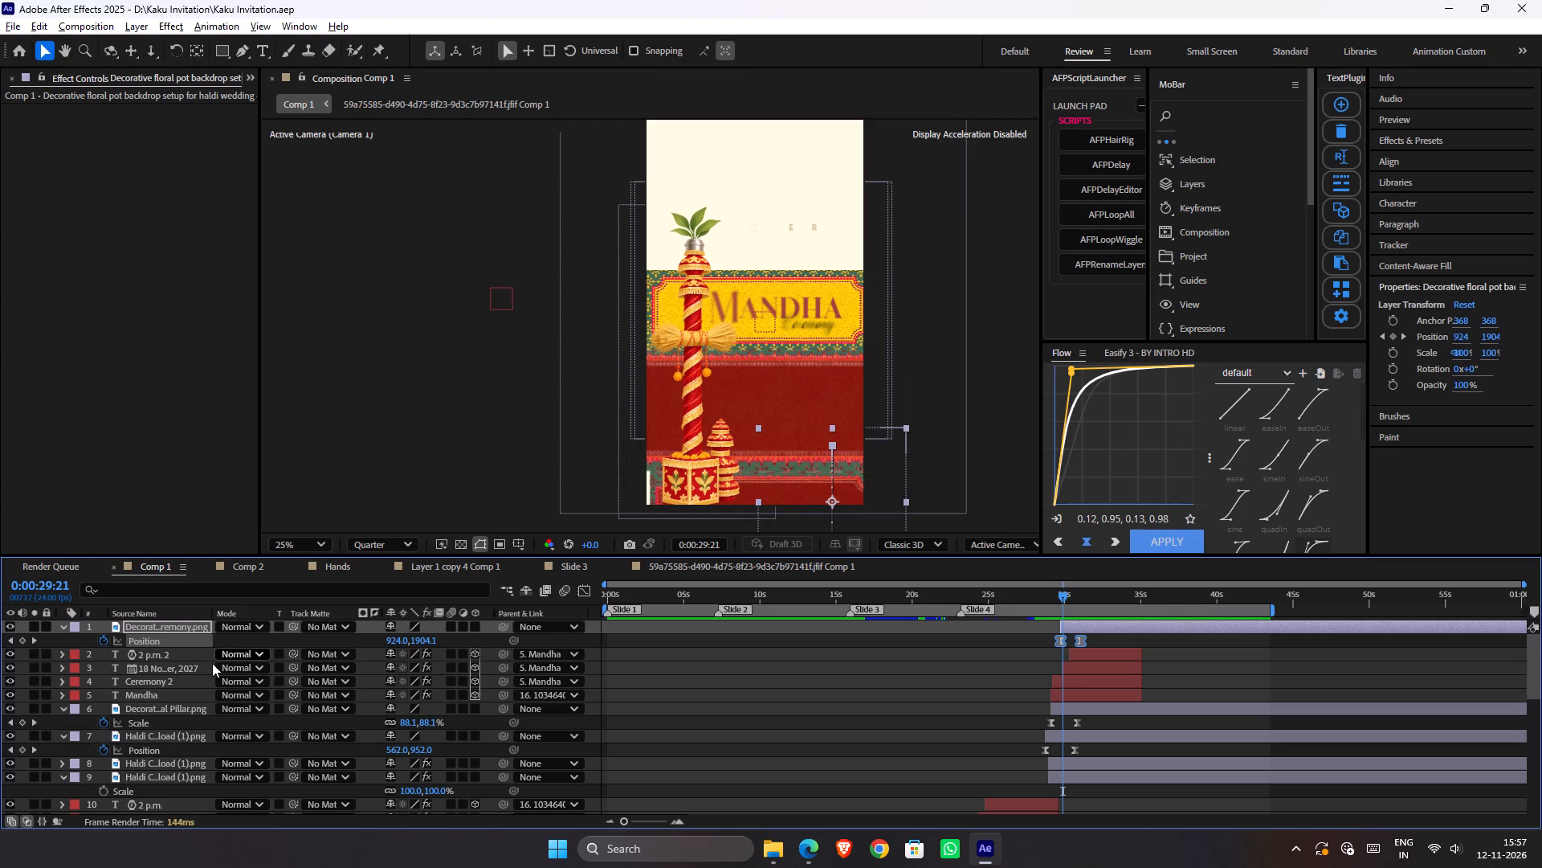
Preview the entrance from 0:00:28:18 and move the floral pots' final position keyframe later, to about 0:00:31:18.
scroll(212, 663, up, 2)
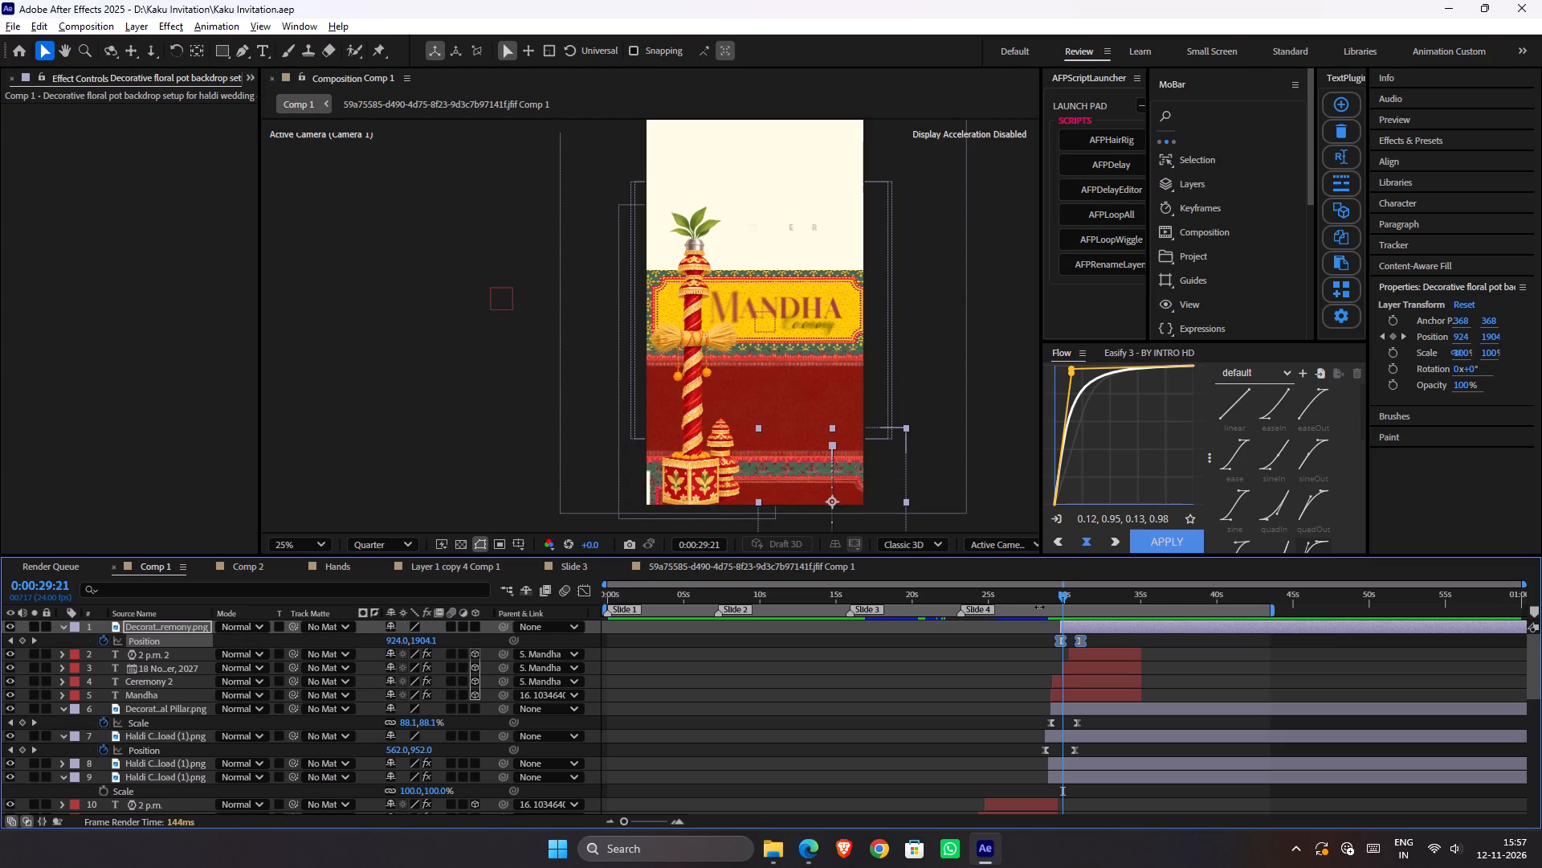
drag(1061, 598, 1043, 598)
key(space)
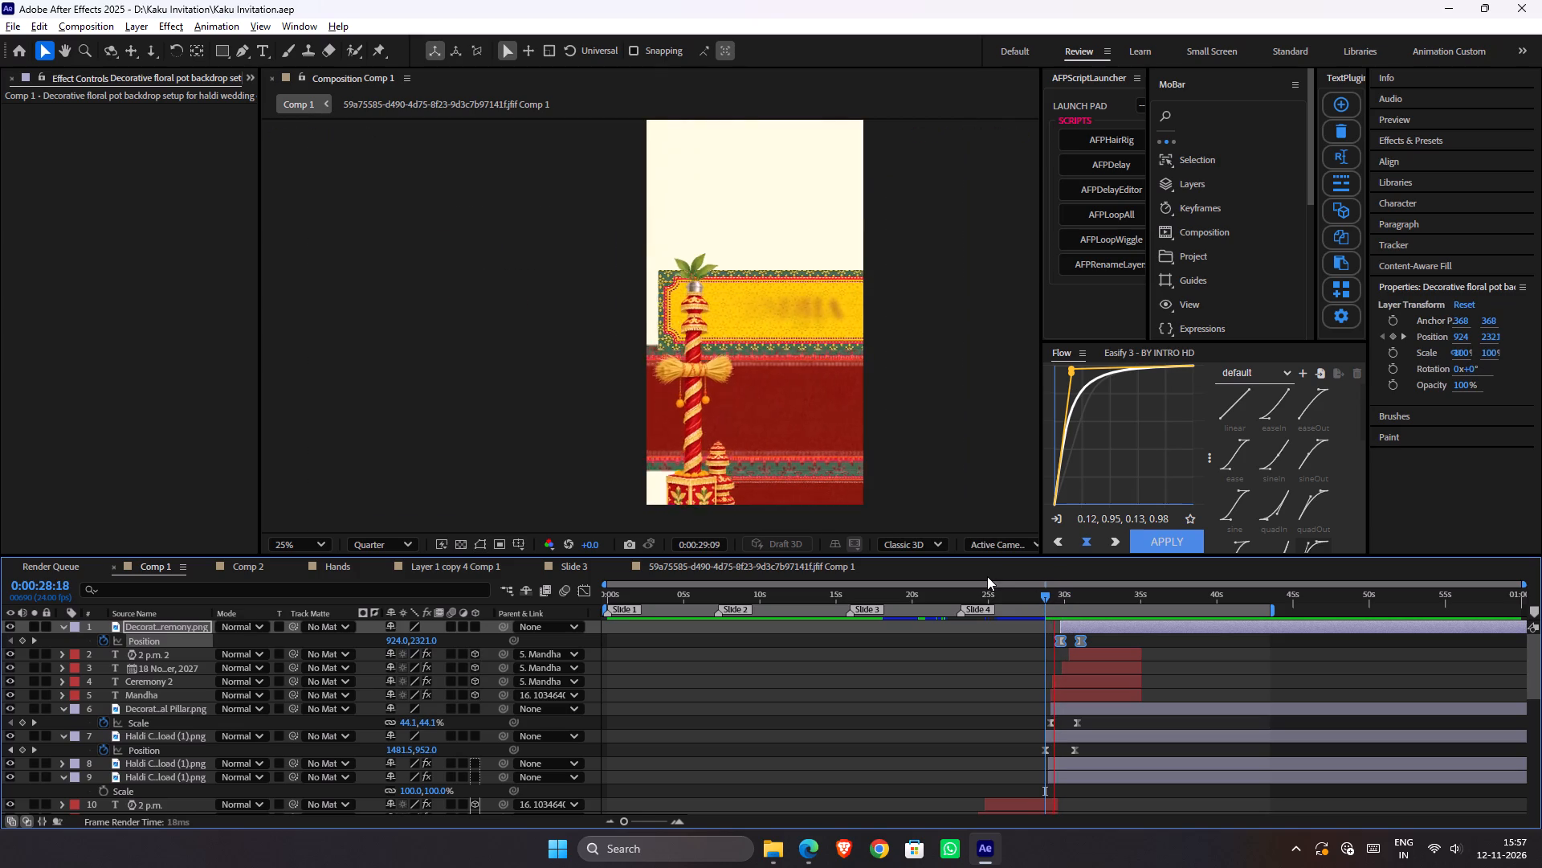
key(space)
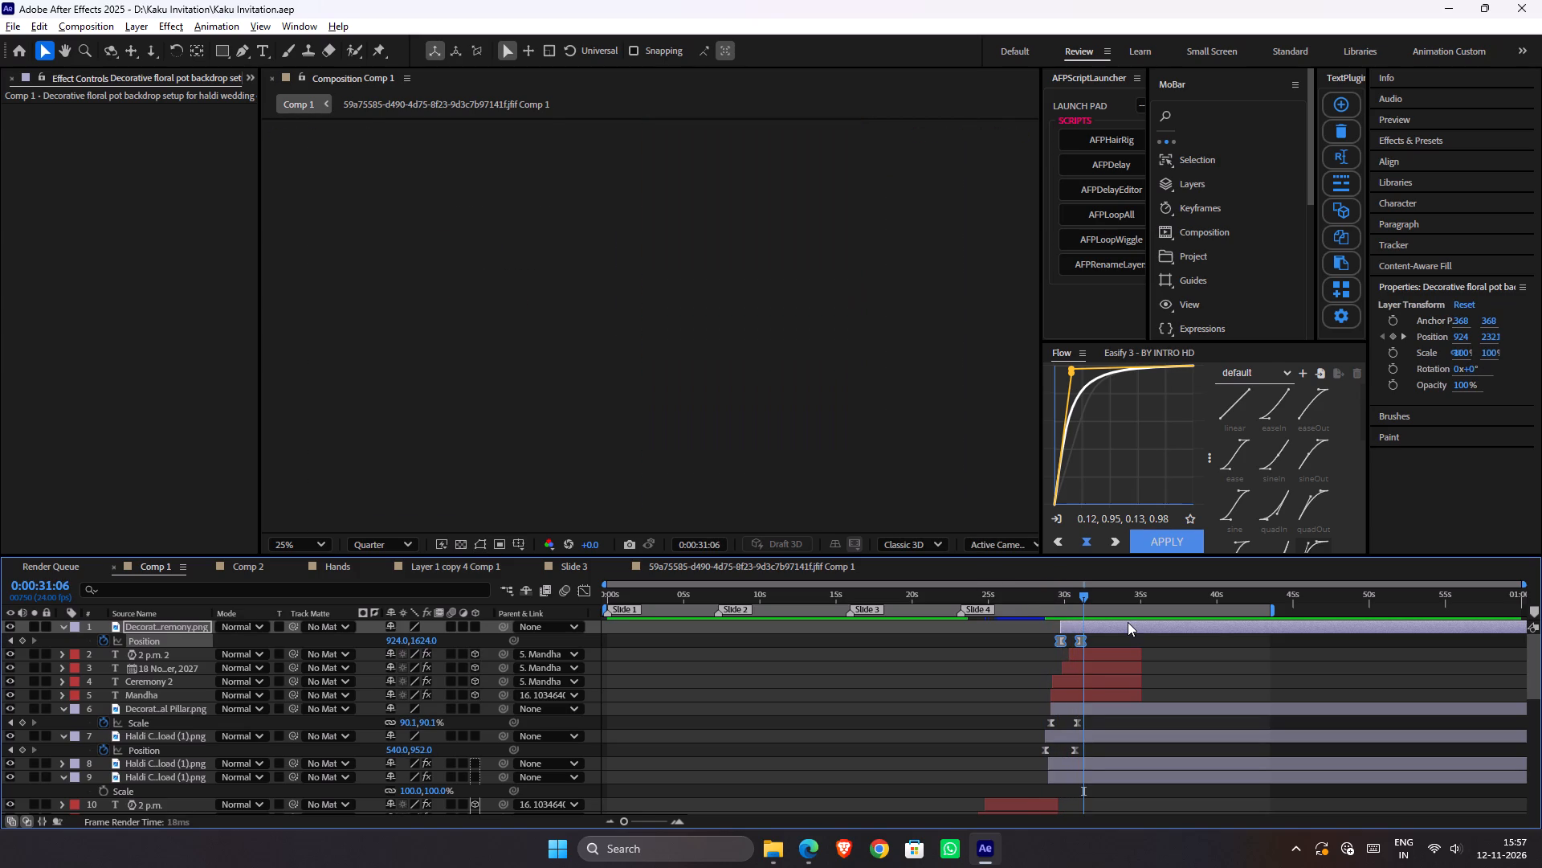
click(1085, 641)
drag(1083, 641, 1090, 641)
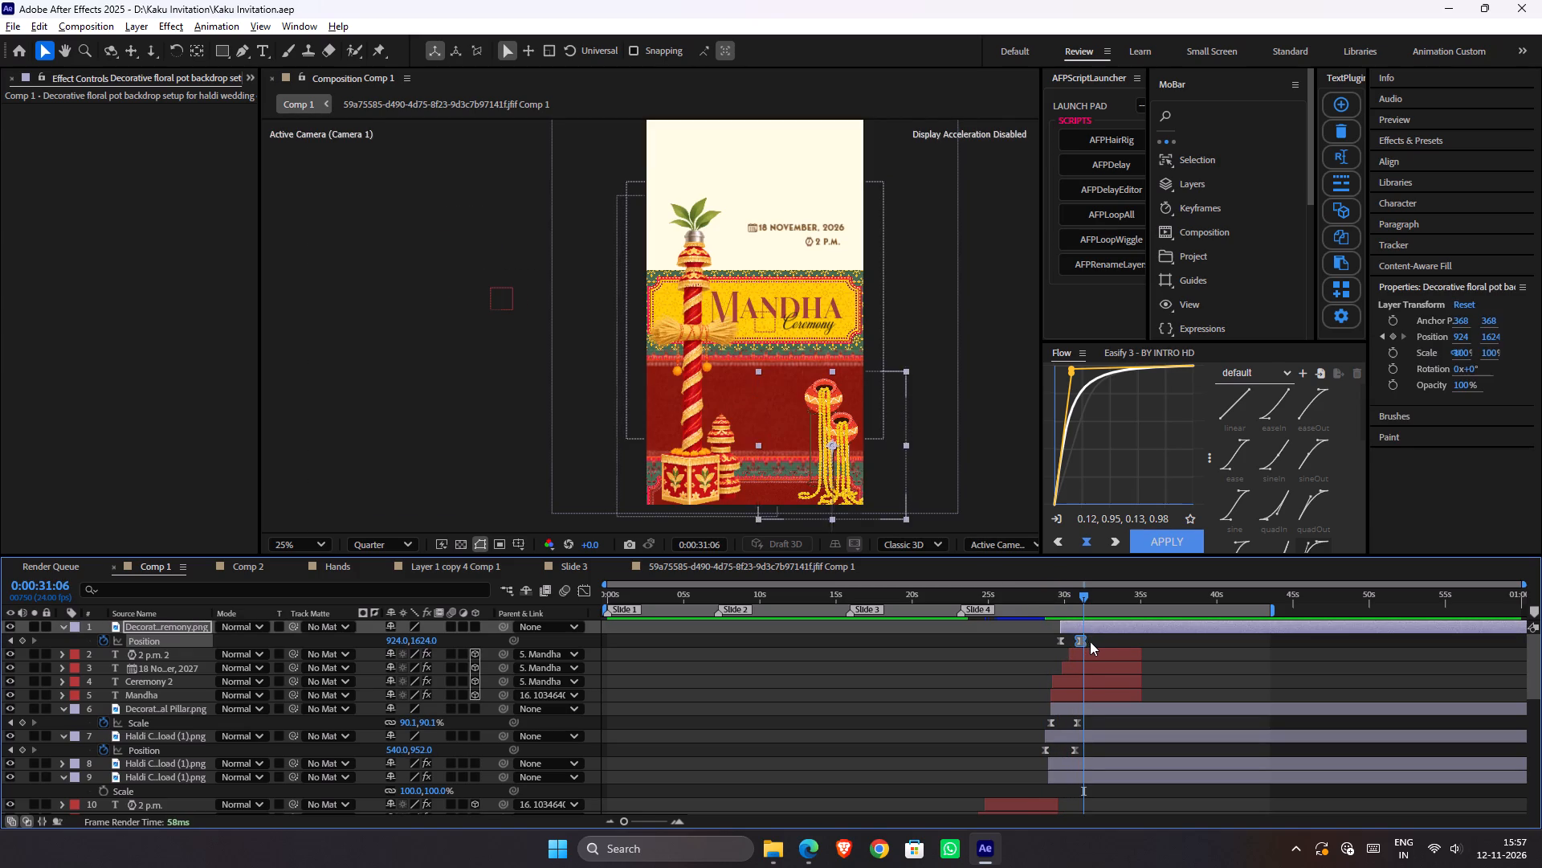
drag(1090, 641, 1092, 641)
Reapply the Flow curve 0.12, 0.95, 0.13, 0.98 to both floral pot position keyframes and preview the rise from 0:00:29:05.
drag(1110, 641, 1031, 641)
drag(1114, 636, 1046, 649)
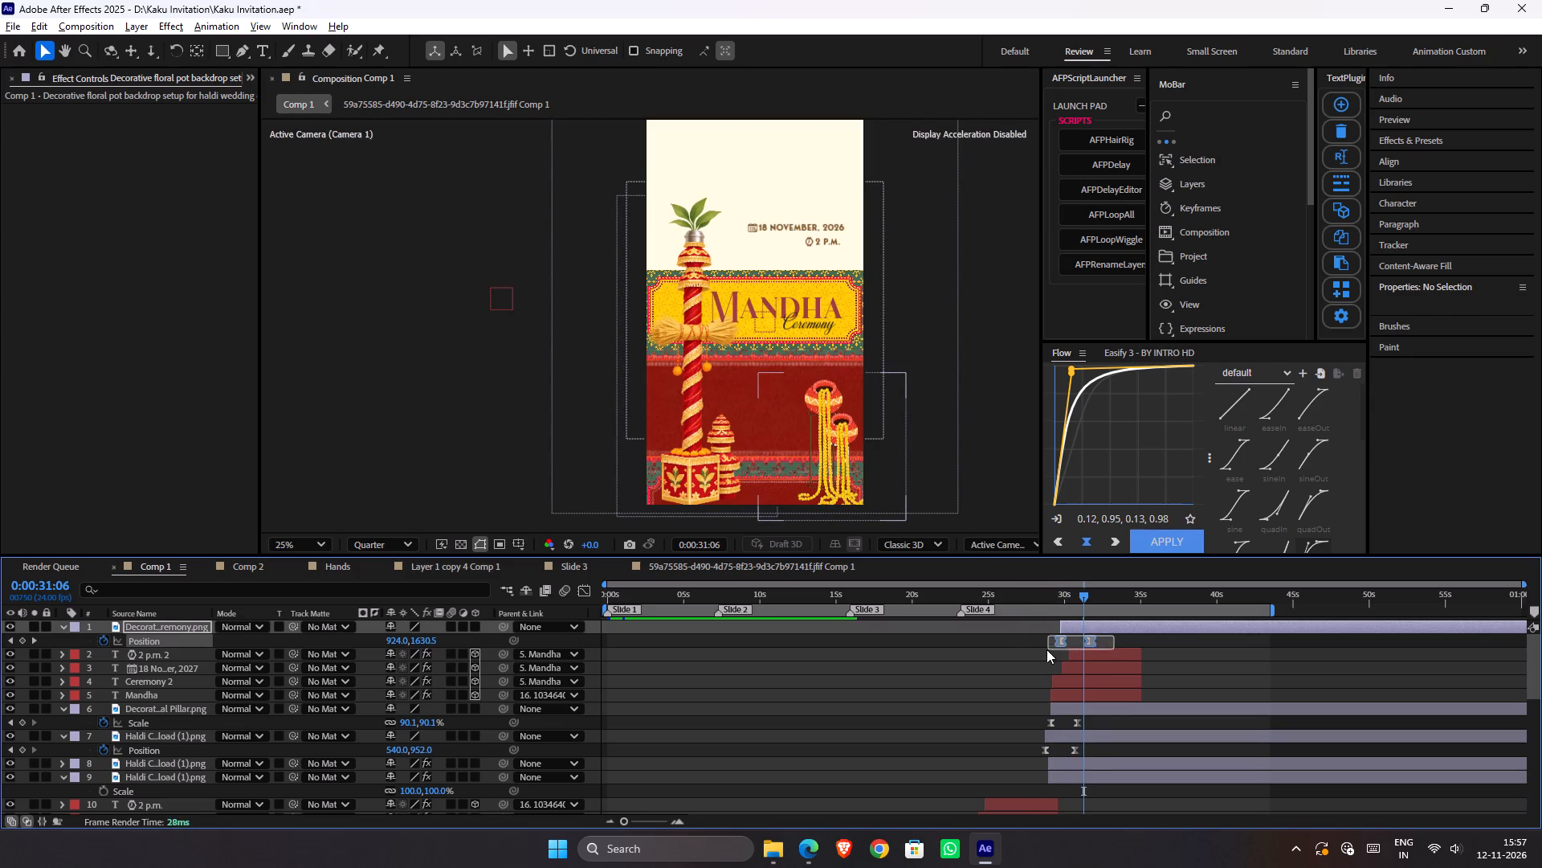
drag(1046, 649, 1040, 653)
click(1151, 540)
drag(1061, 594, 1052, 598)
key(space)
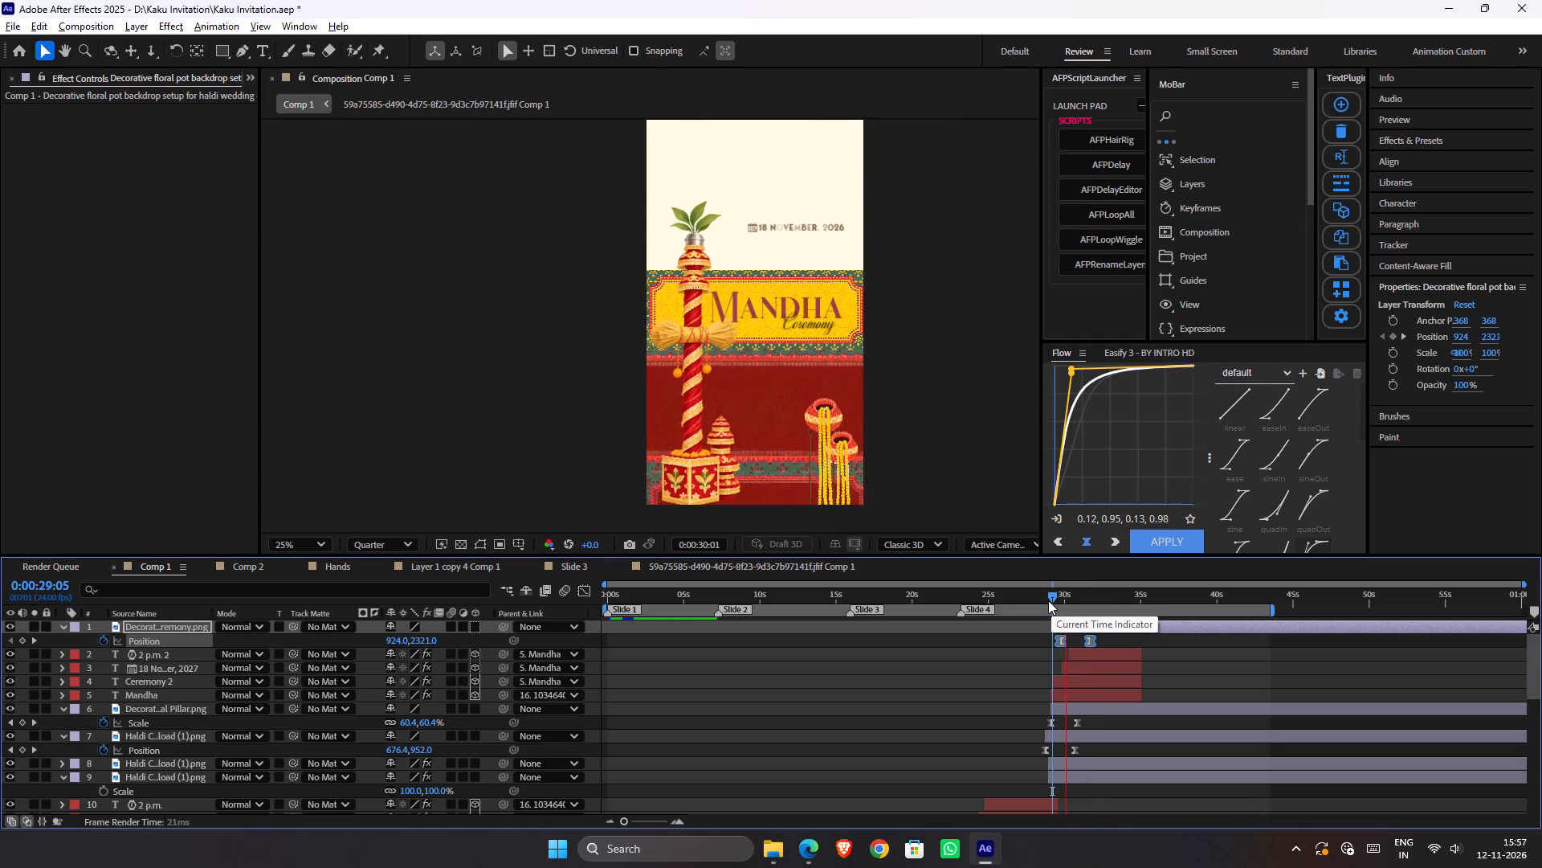
key(space)
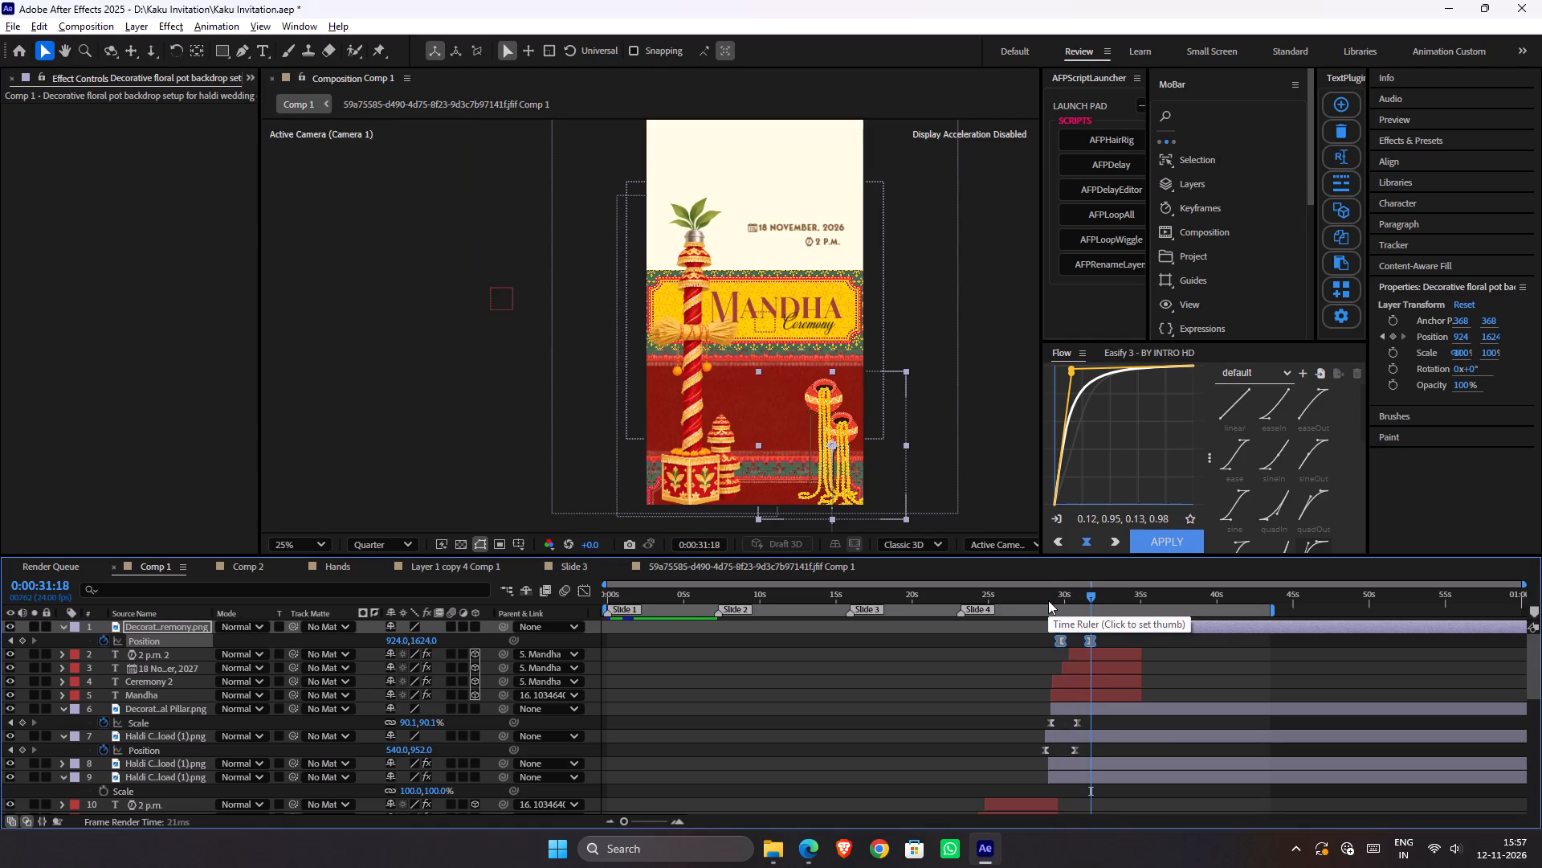
Look up the Mandha ceremony's time in the wedding card PDF's programme and return to After Effects.
click(821, 240)
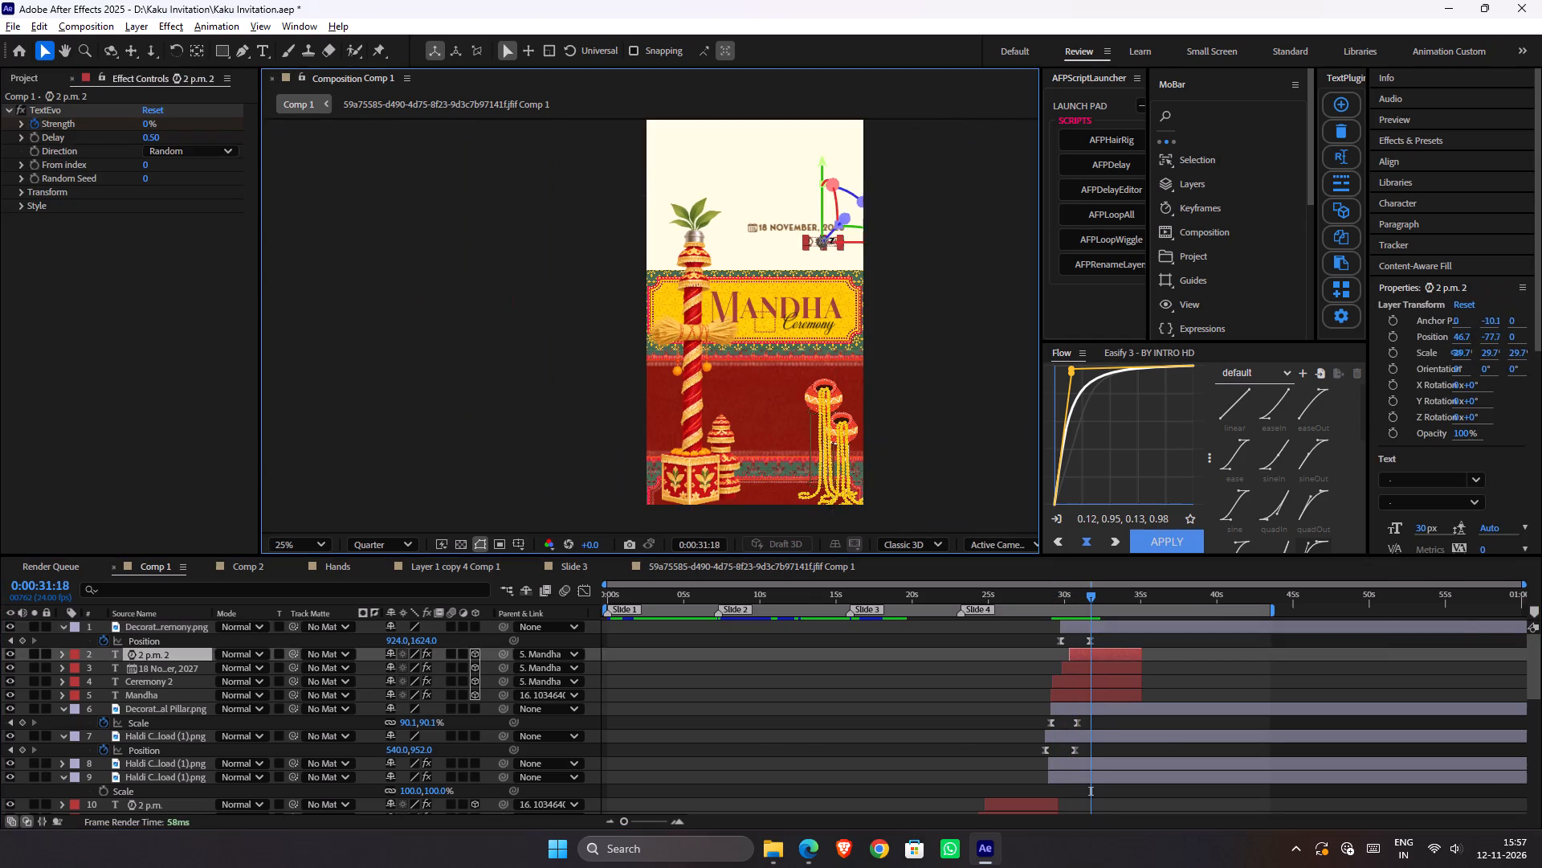
key(alt+Tab)
key(alt+Tab)
key(alt+Tab)
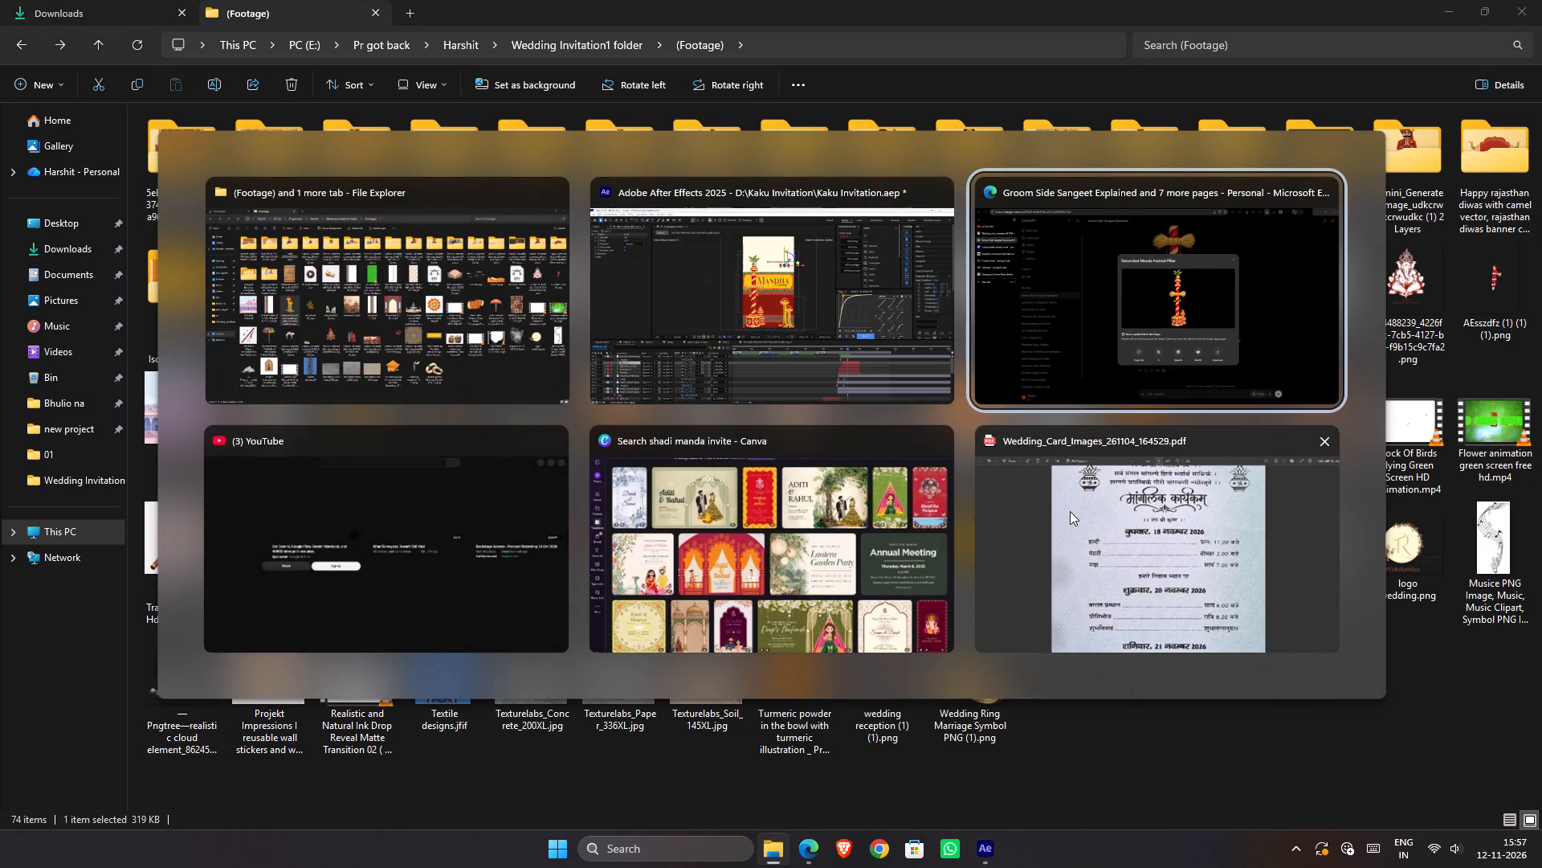
alt+click(1070, 511)
key(alt+Tab)
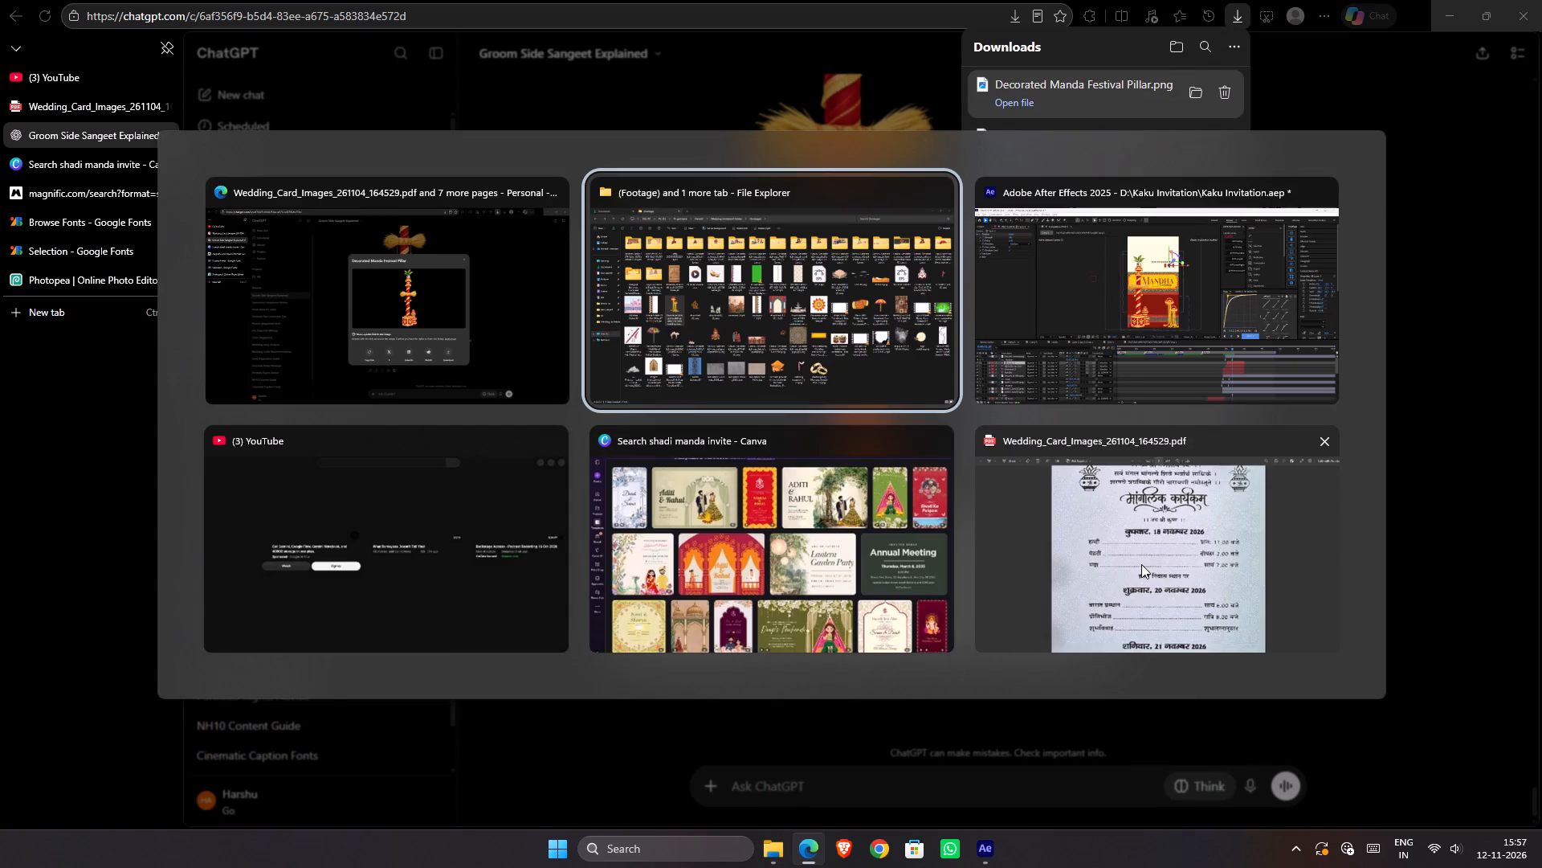
alt+click(1141, 564)
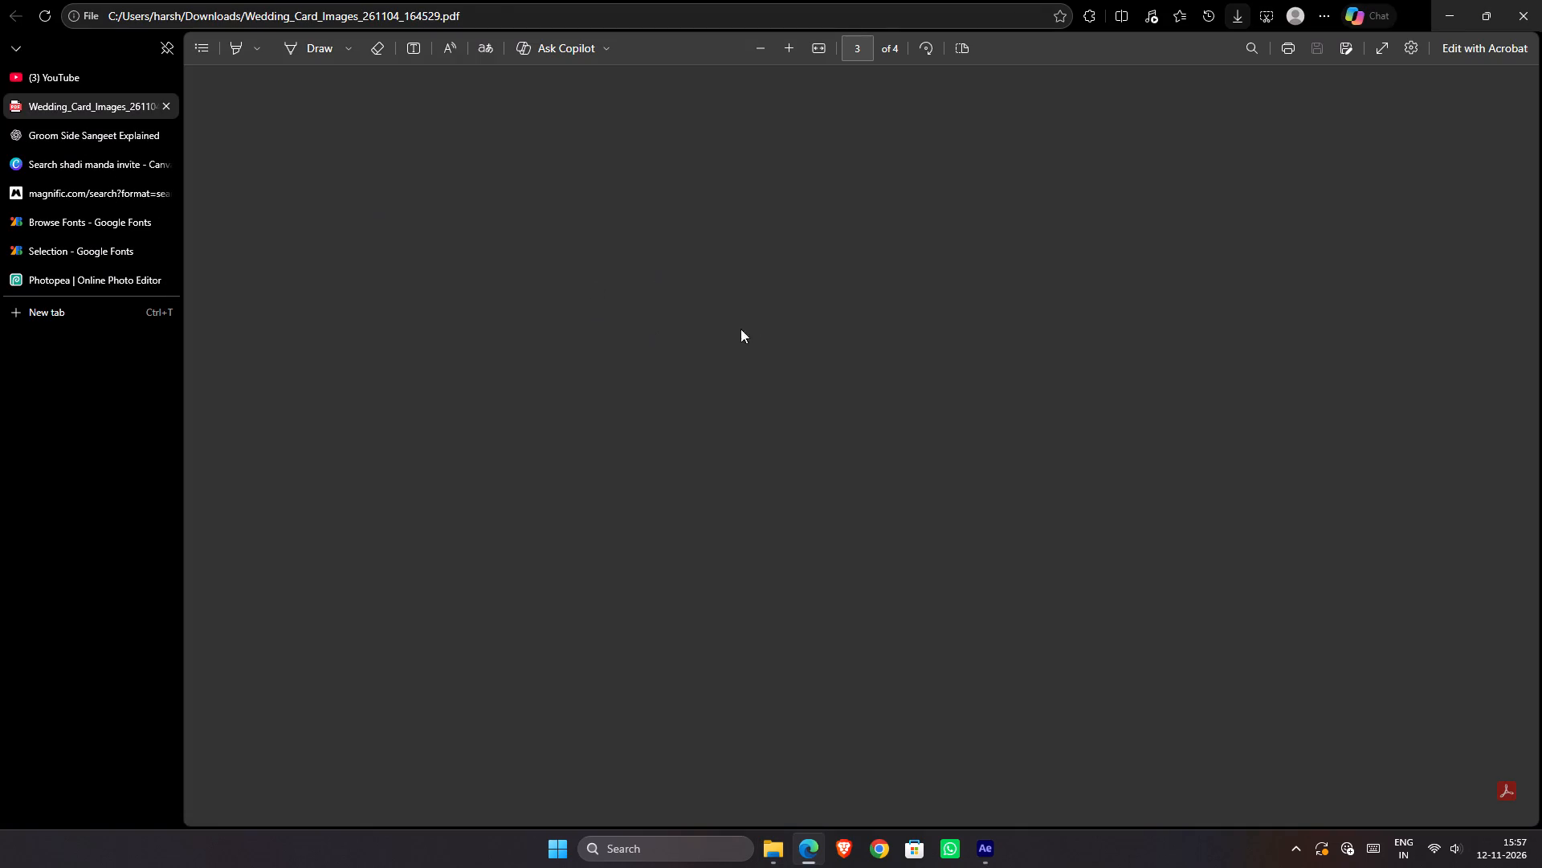
key(alt+Tab)
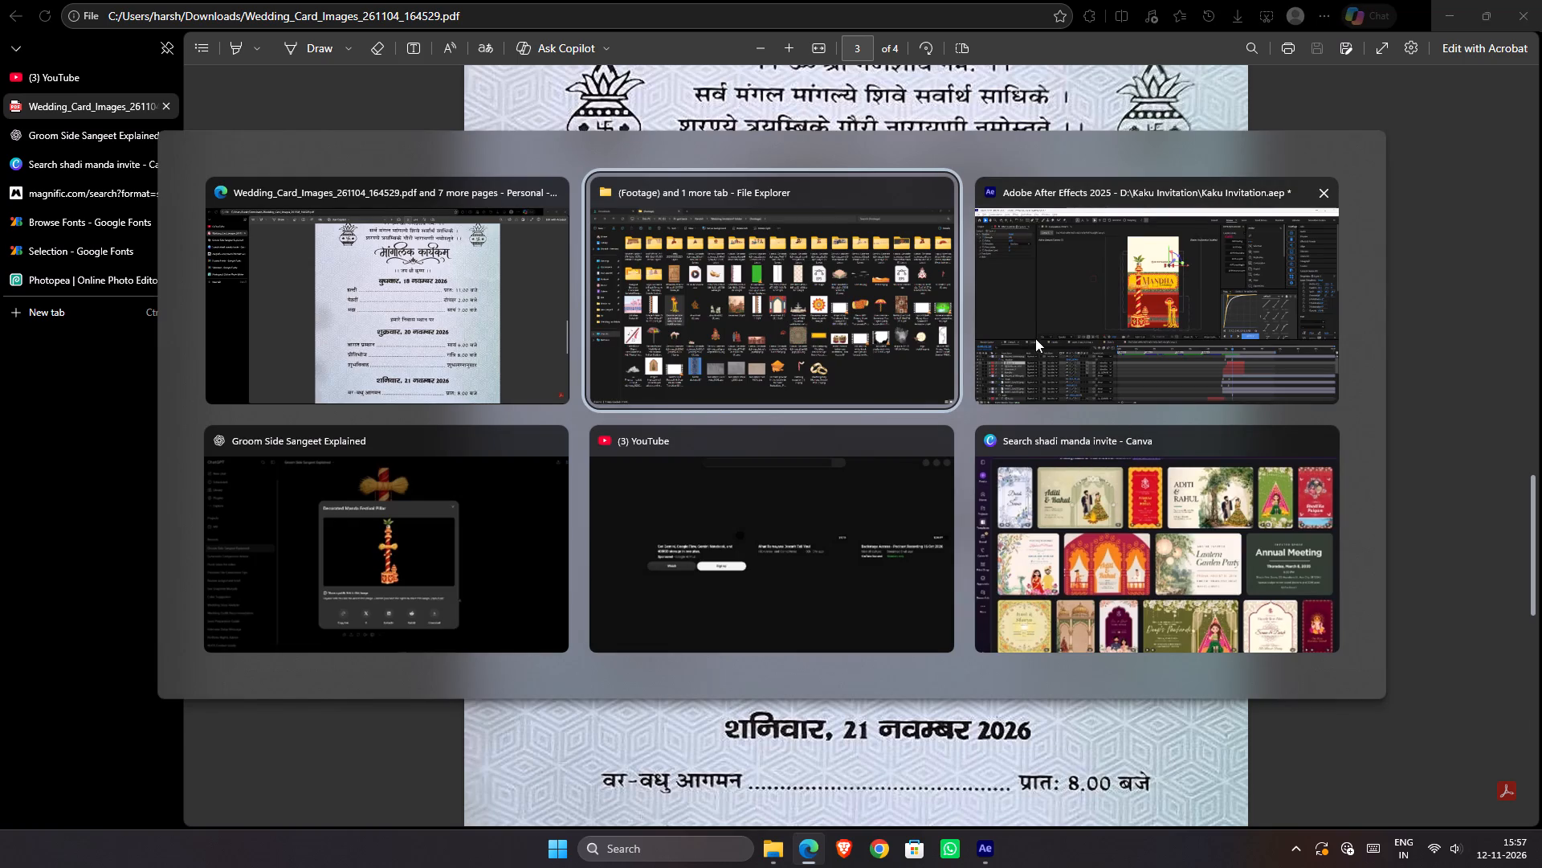
alt+click(1089, 335)
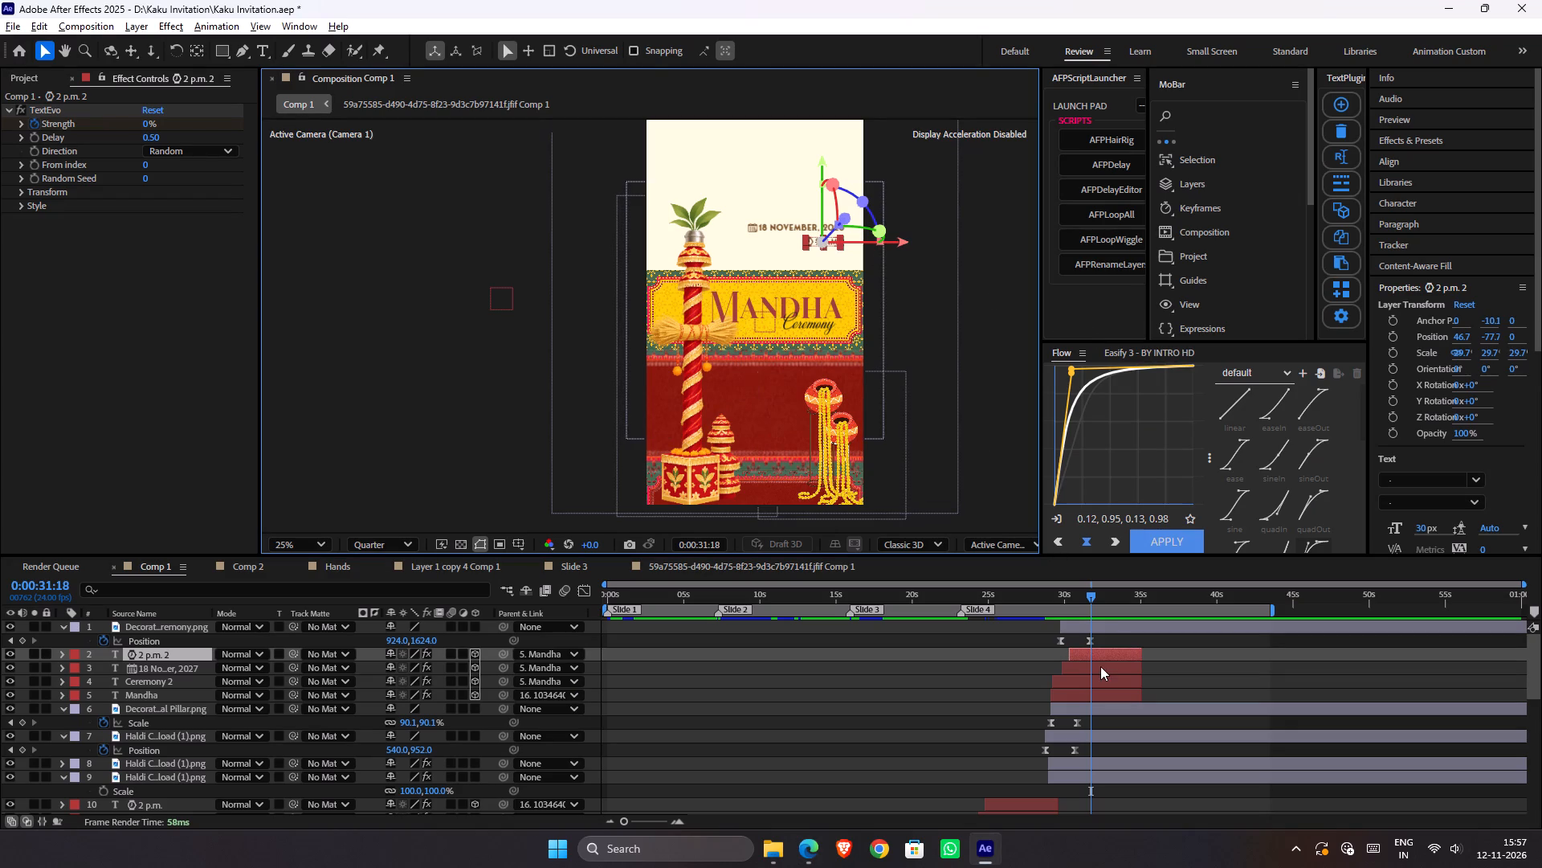
Change the hour in the Mandha slide's time text to 7 p.m. and save the project.
double_click(1093, 657)
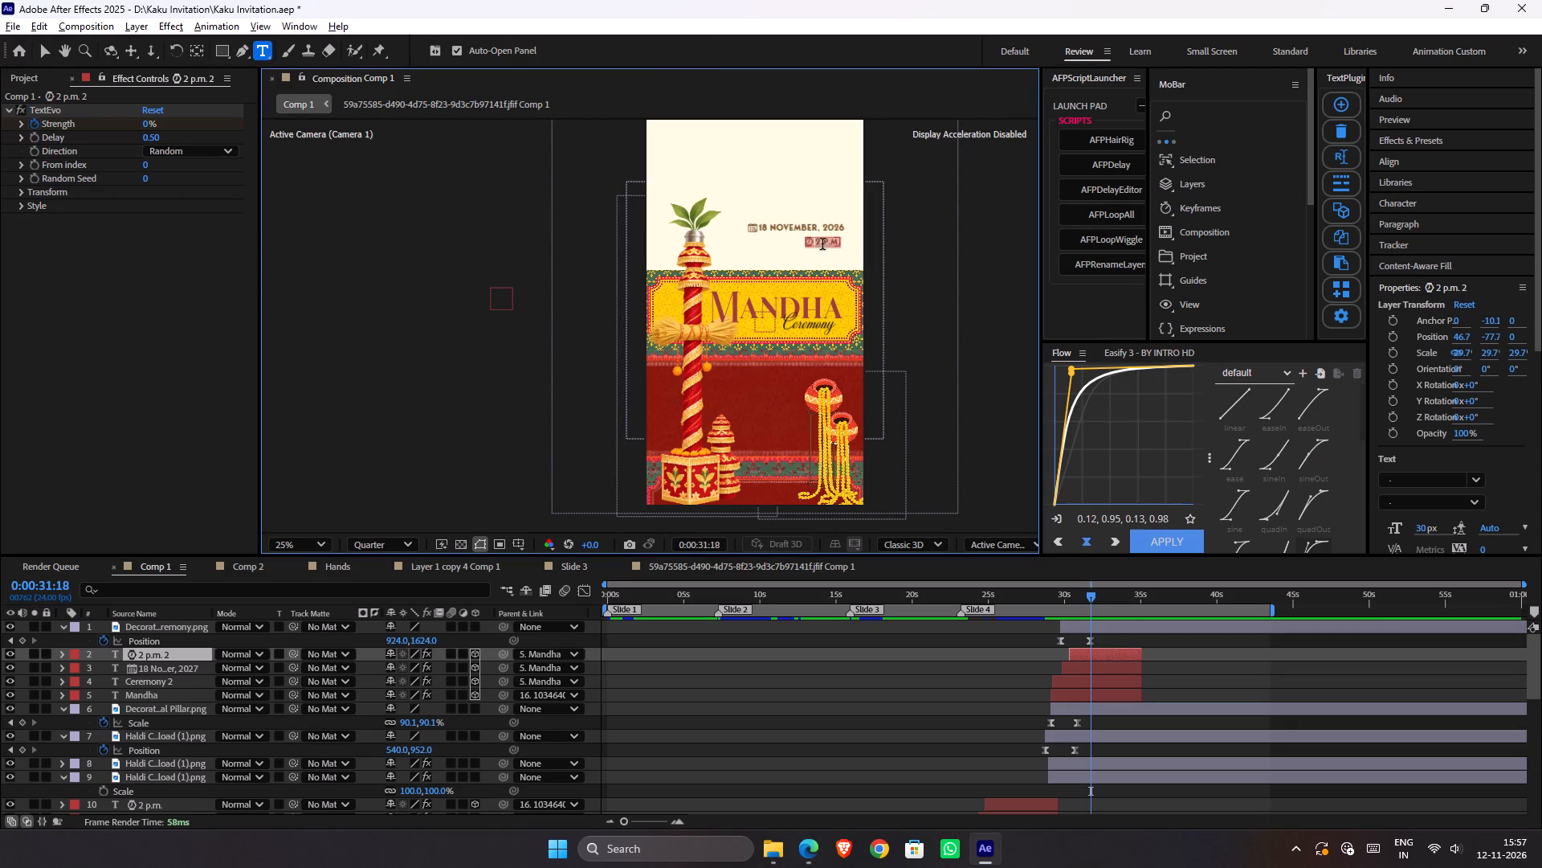
click(822, 244)
key(Left)
key(BackSpace)
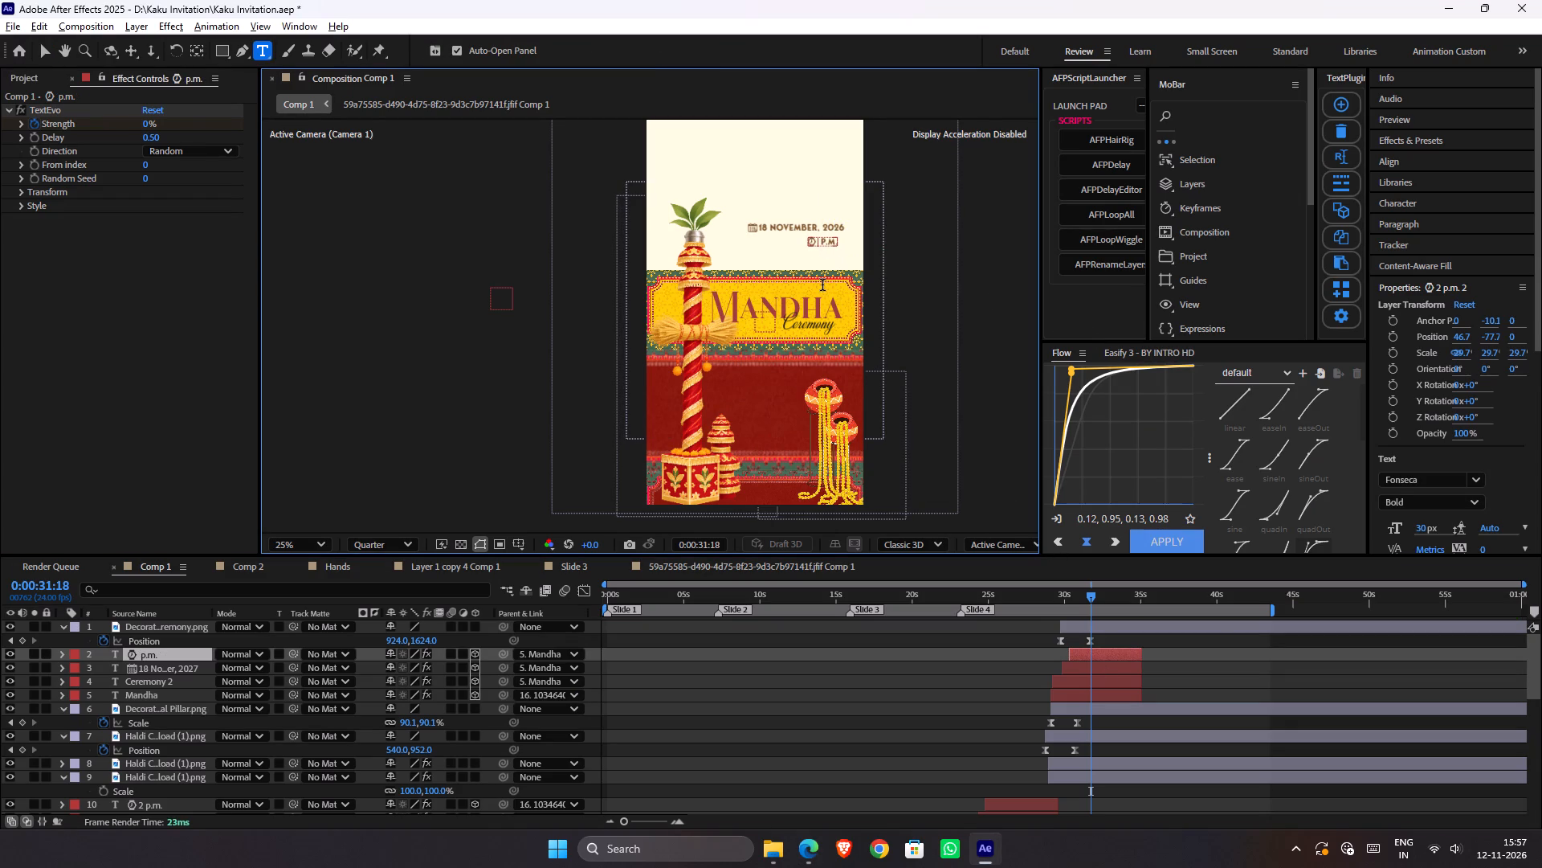
key(7)
key(Return)
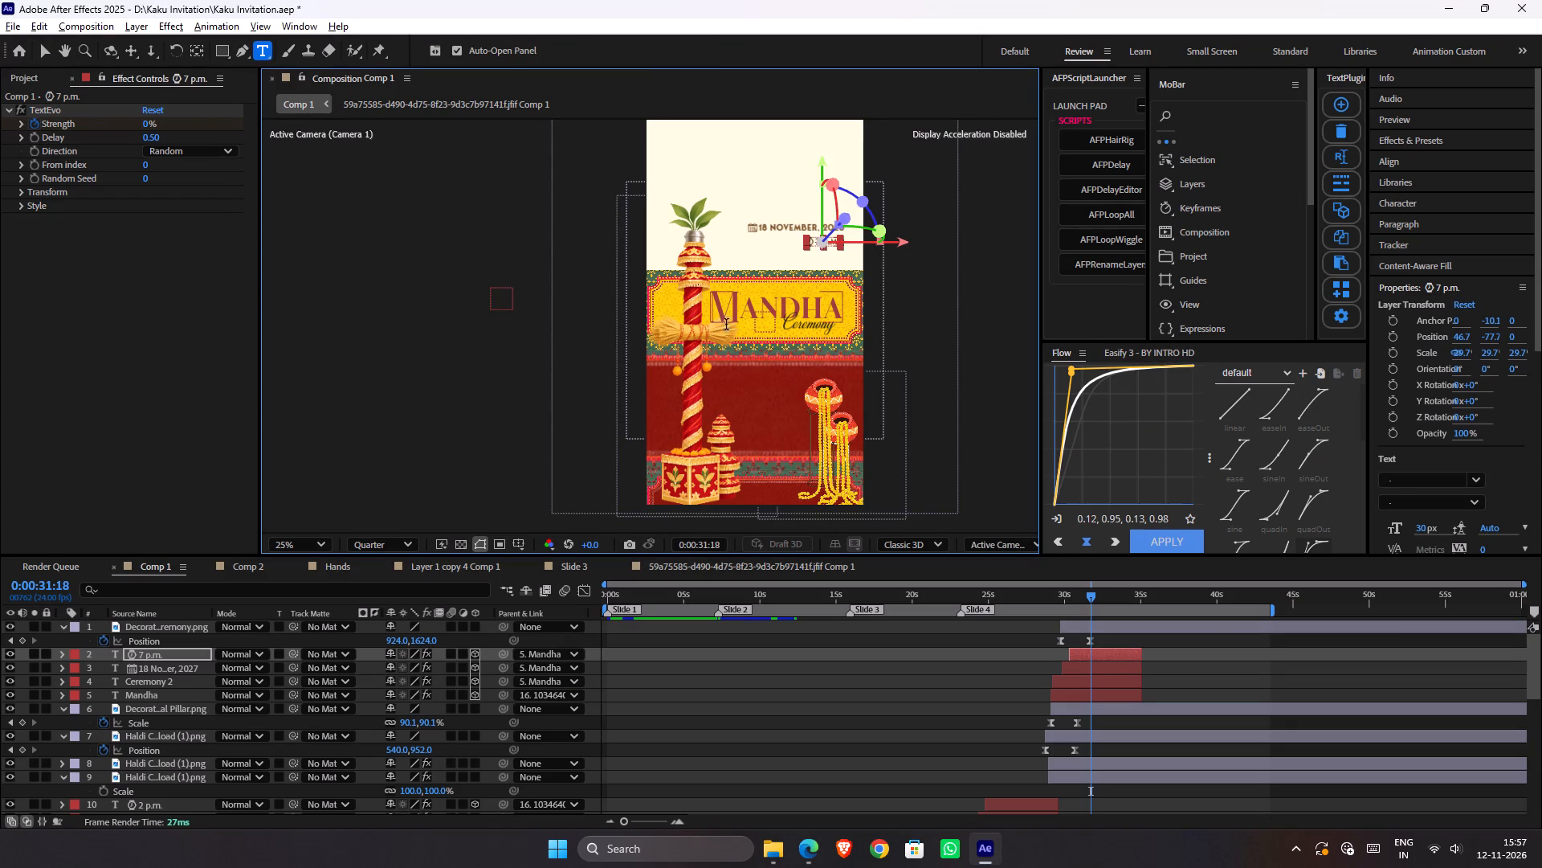
key(v)
key(ctrl+s)
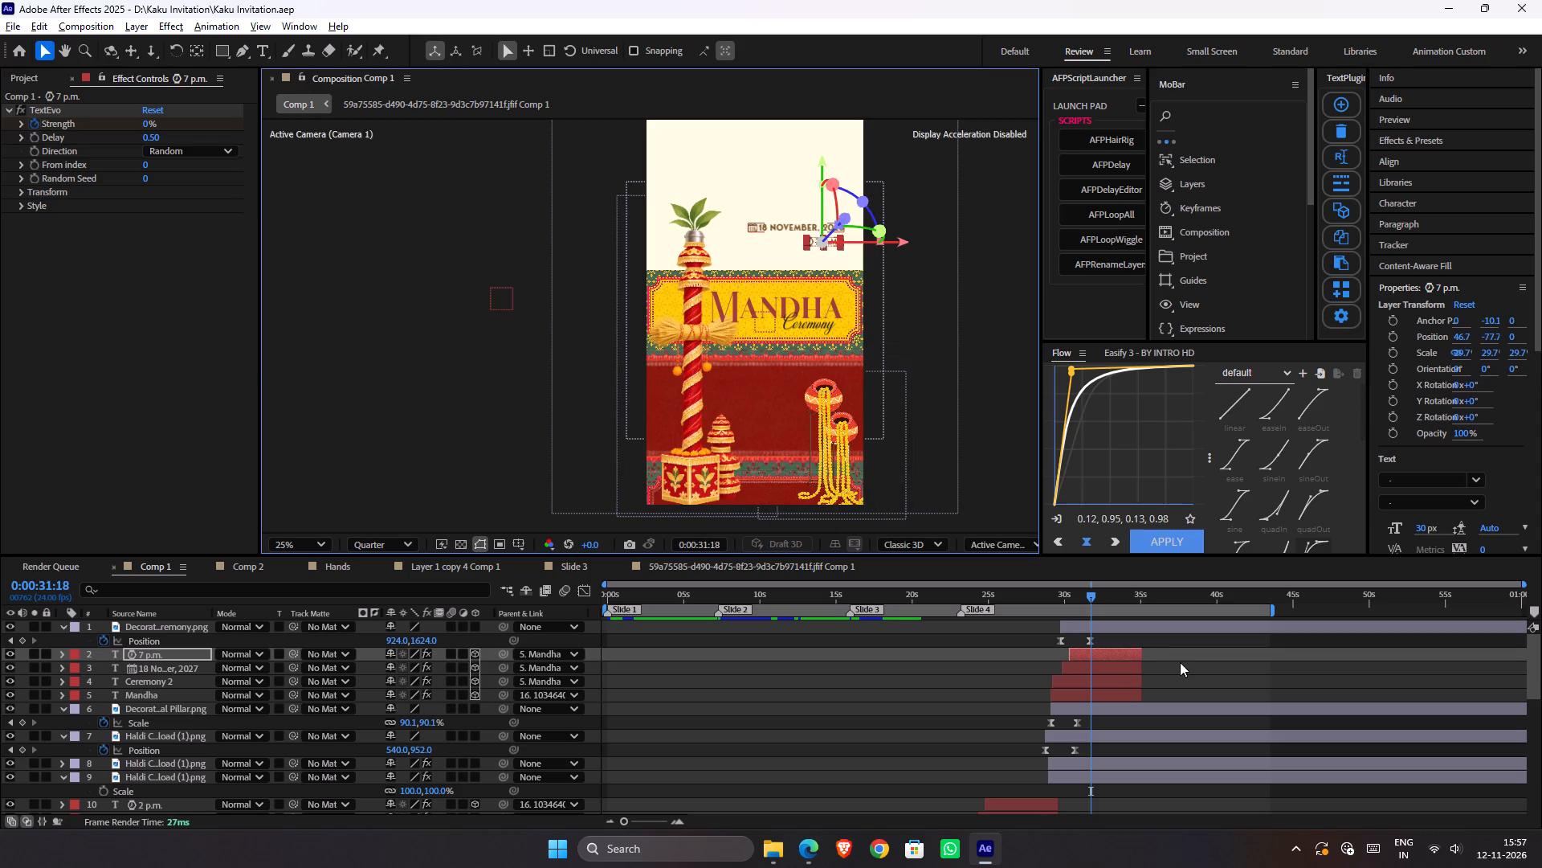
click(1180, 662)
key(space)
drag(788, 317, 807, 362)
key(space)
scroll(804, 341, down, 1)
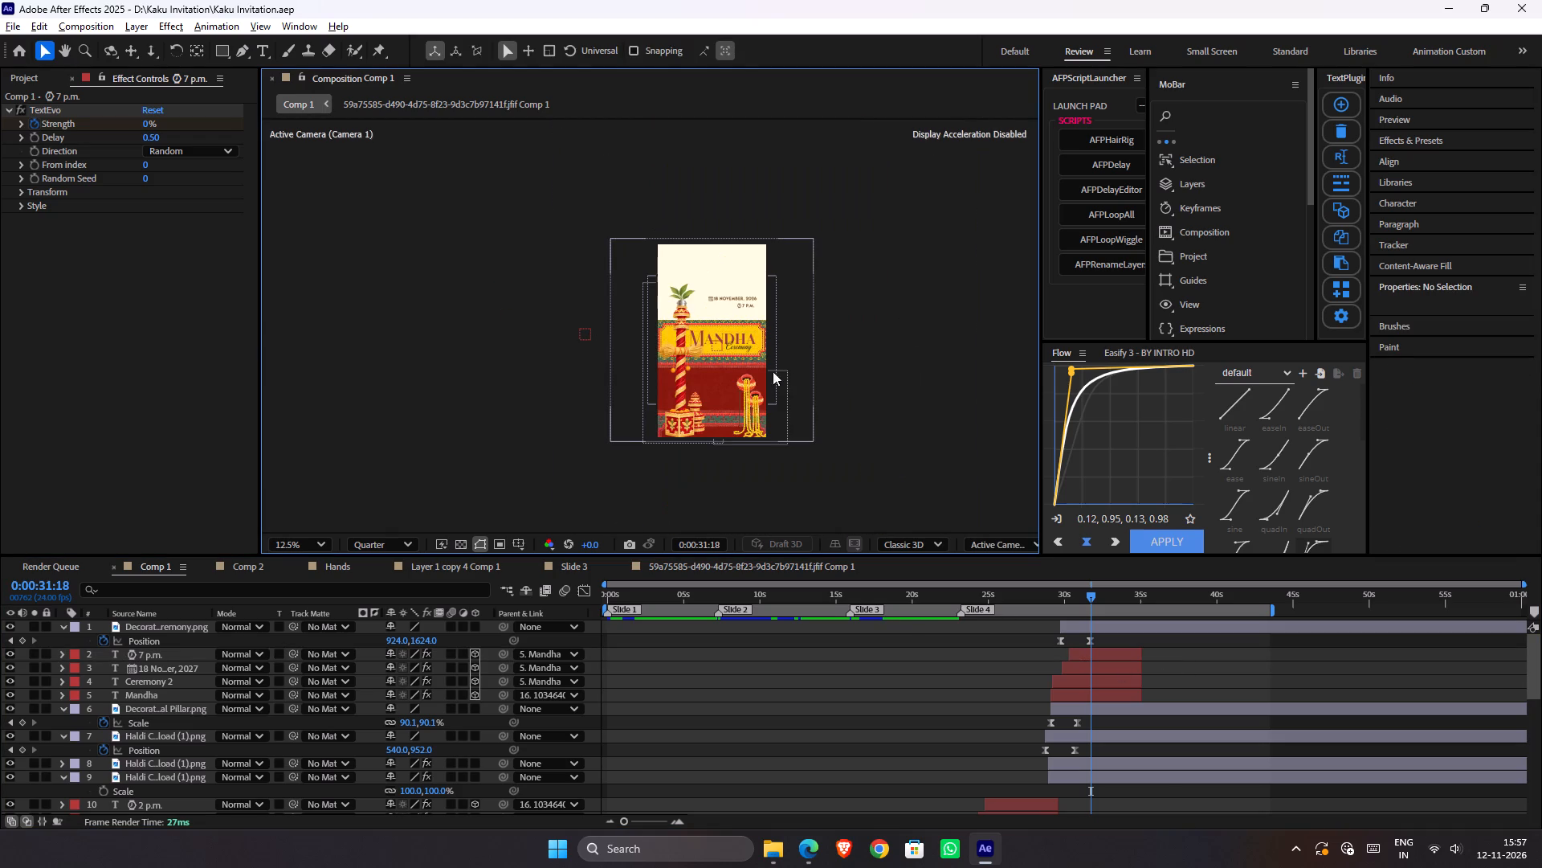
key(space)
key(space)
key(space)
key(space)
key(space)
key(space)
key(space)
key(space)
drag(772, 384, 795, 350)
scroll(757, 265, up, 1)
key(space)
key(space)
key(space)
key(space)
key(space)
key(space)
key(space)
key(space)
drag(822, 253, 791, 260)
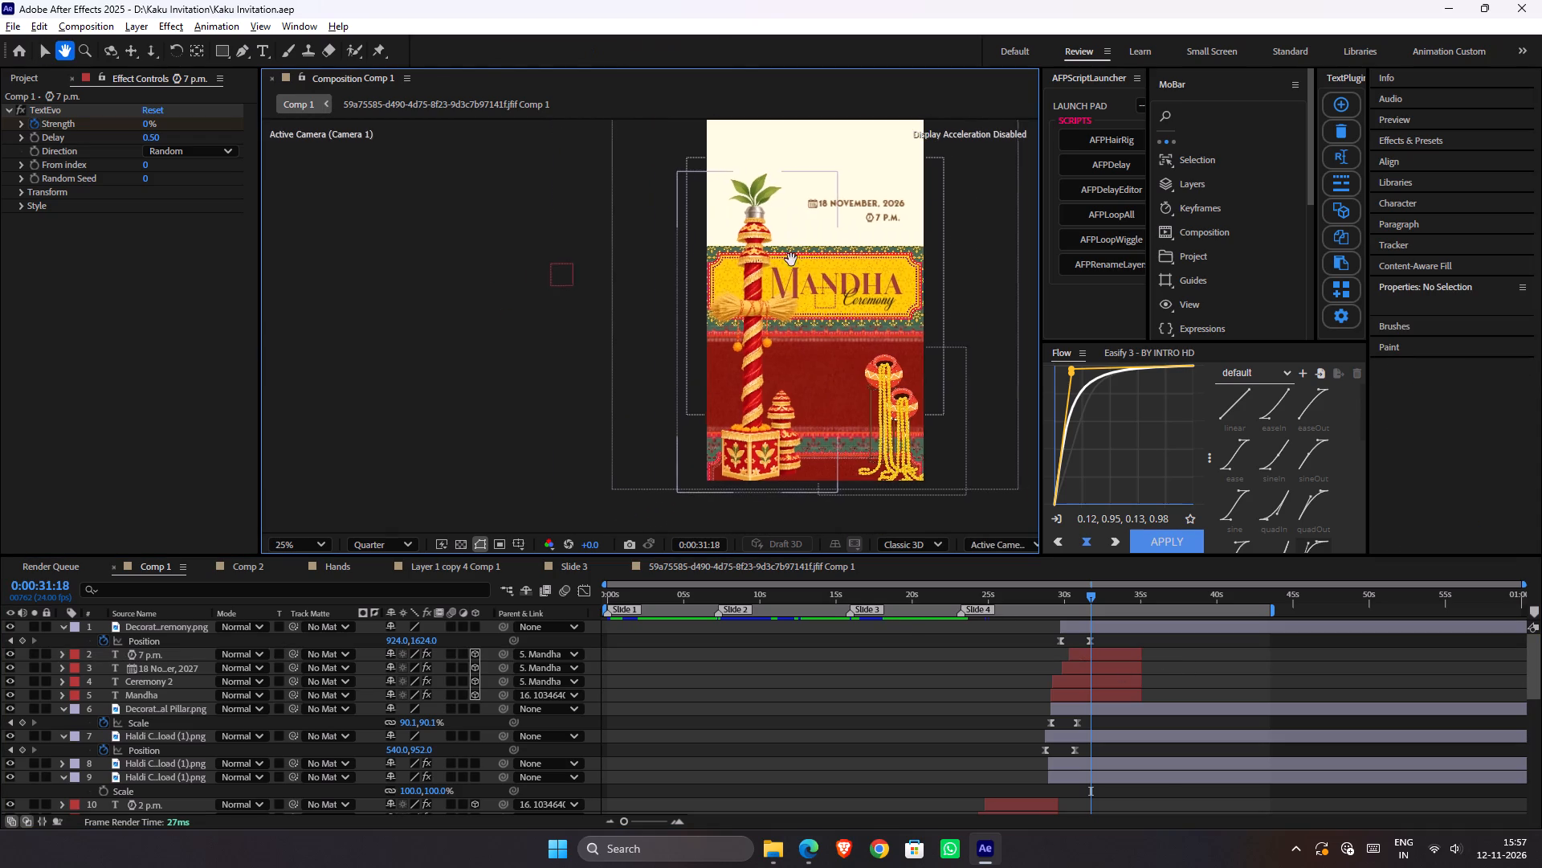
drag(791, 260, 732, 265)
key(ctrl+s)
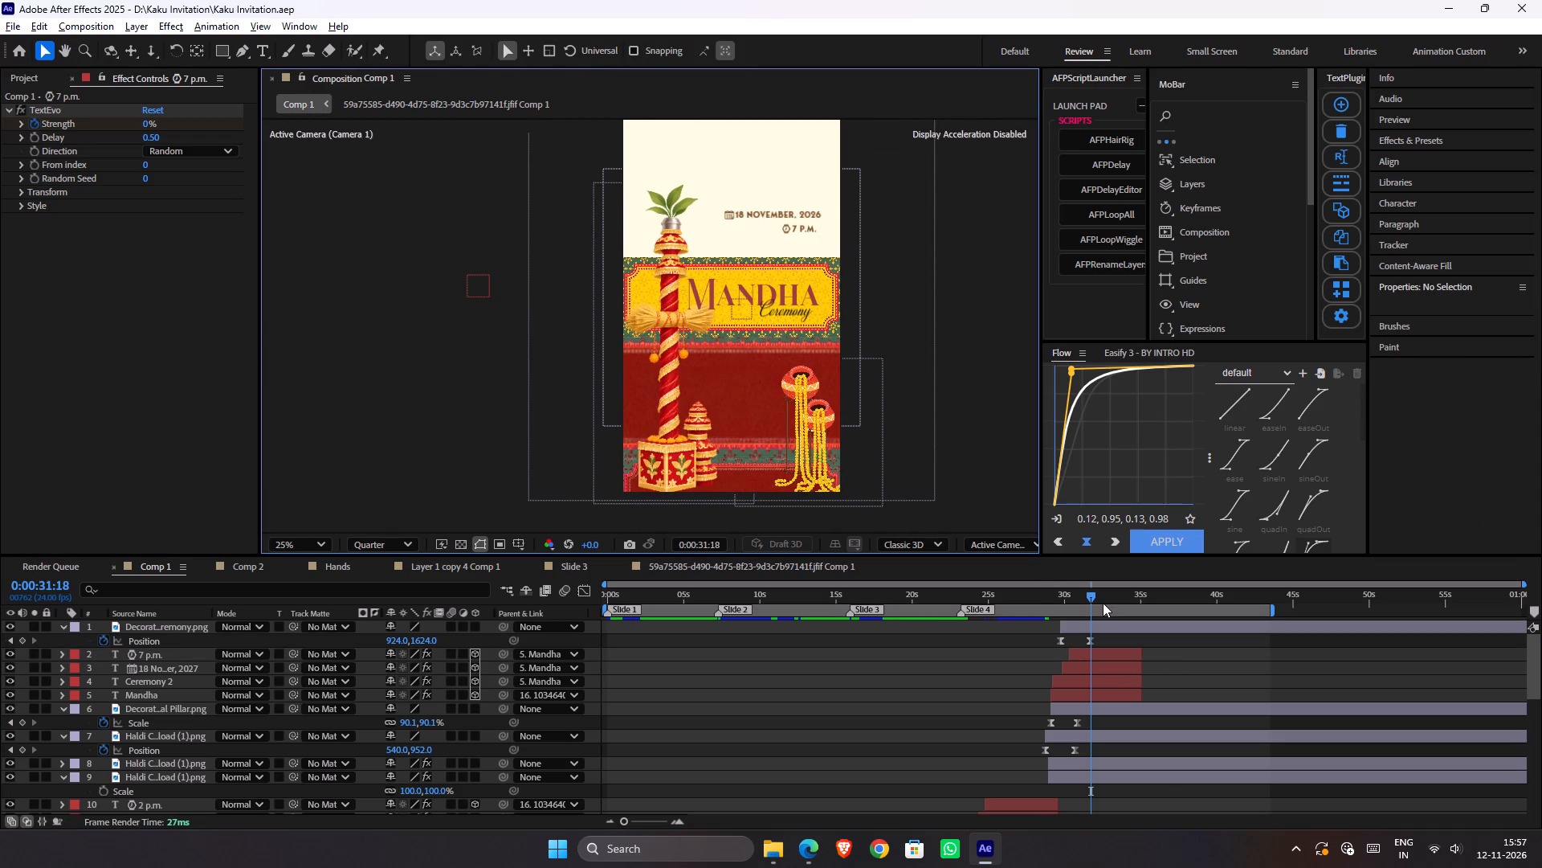
Play the transition from the Mehandi slide into the Mandha slide from 0:00:26:21 to examine the complete entrance.
drag(1081, 596, 1013, 604)
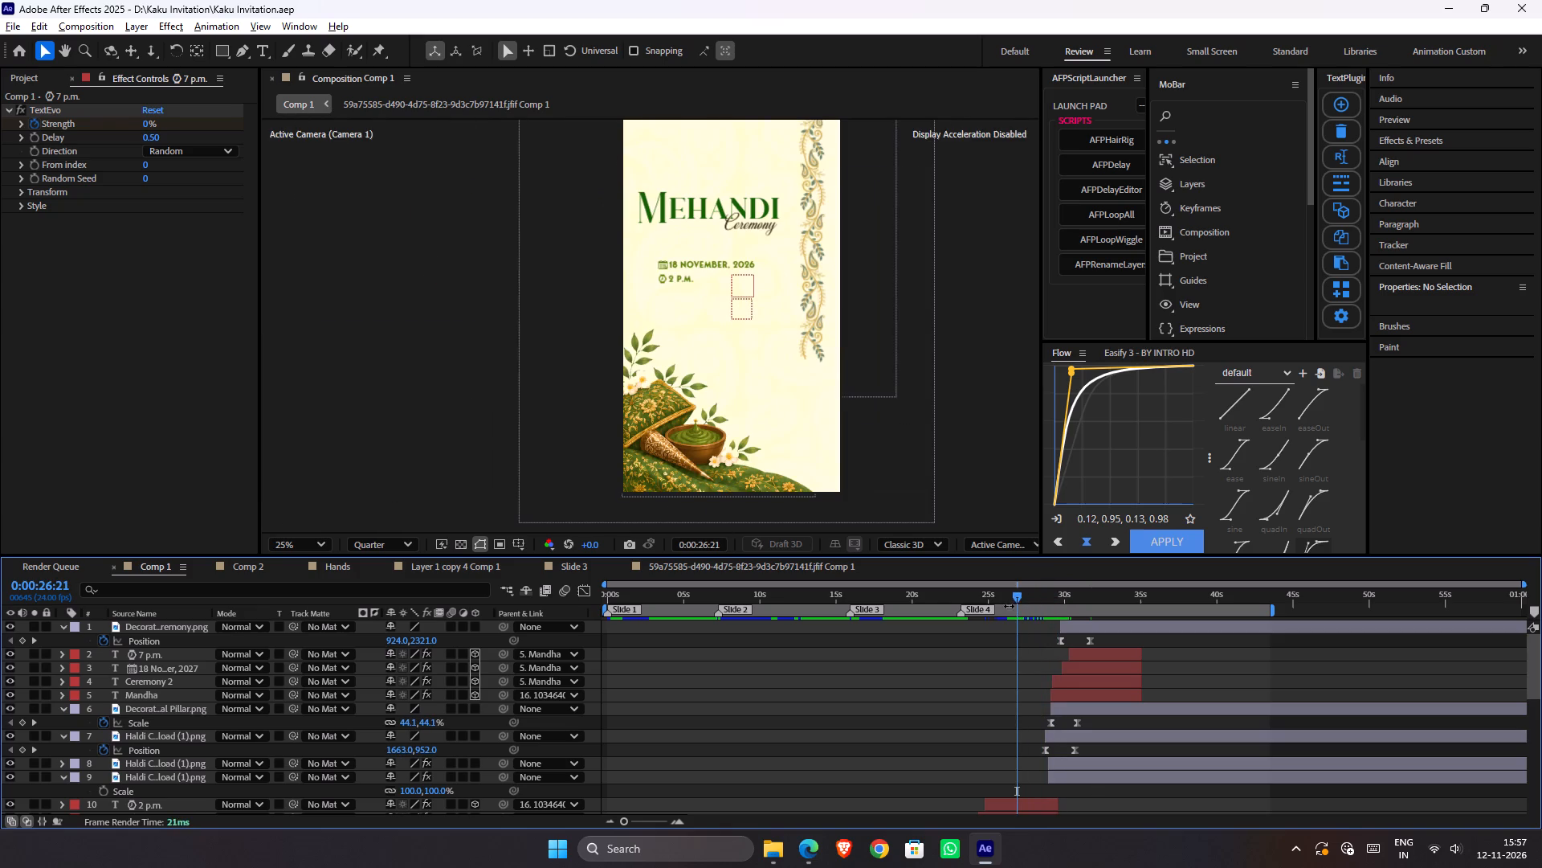
key(space)
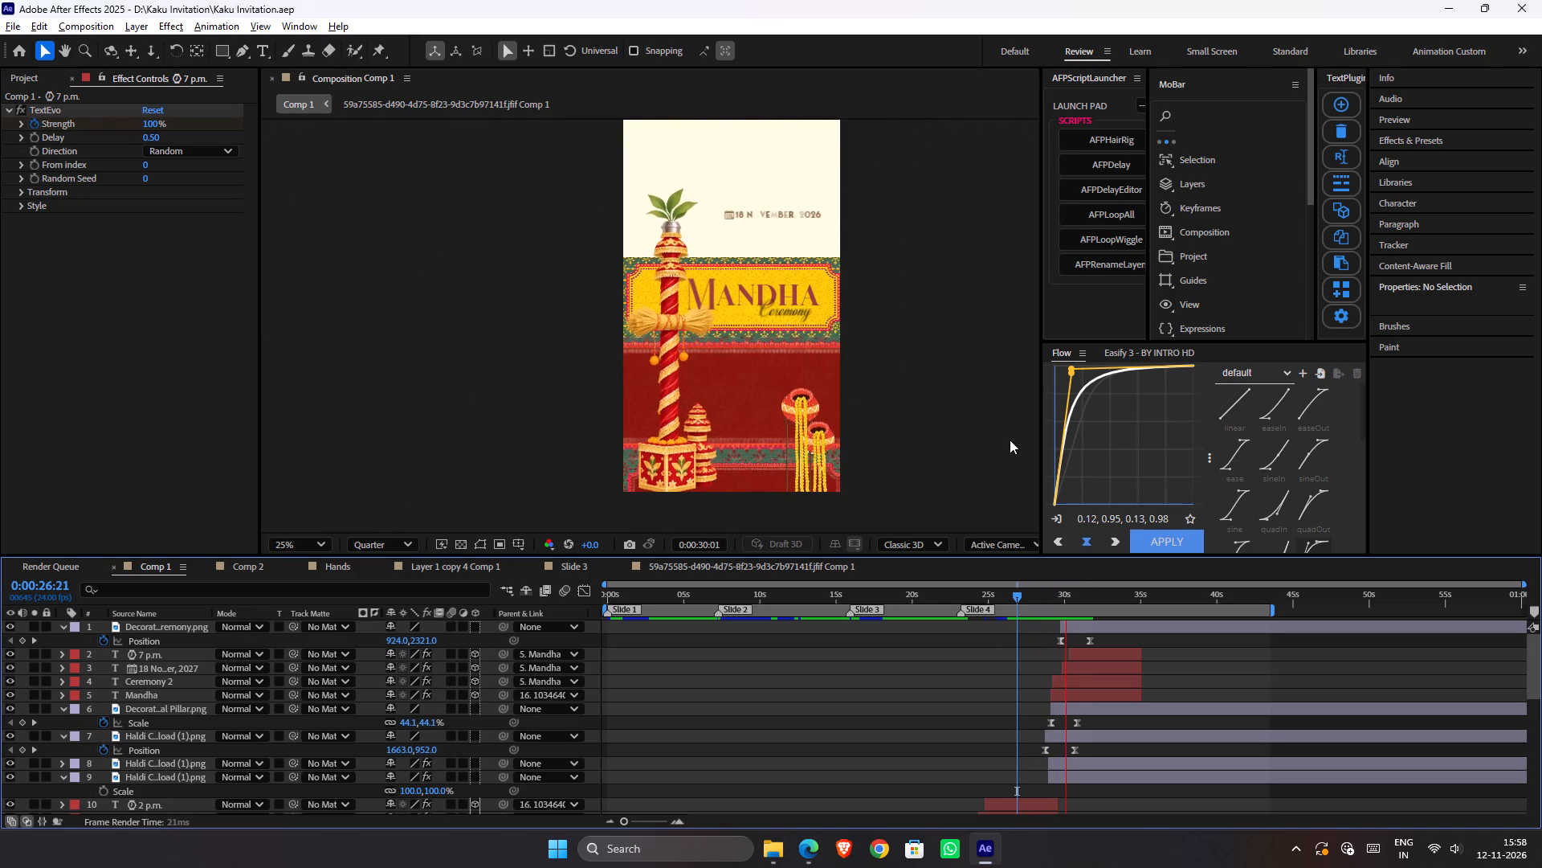
key(space)
key(space)
key(space)
key(space)
key(space)
key(space)
key(space)
key(space)
key(space)
key(space)
key(space)
key(space)
key(space)
key(space)
key(space)
key(space)
key(space)
key(space)
key(space)
key(space)
key(space)
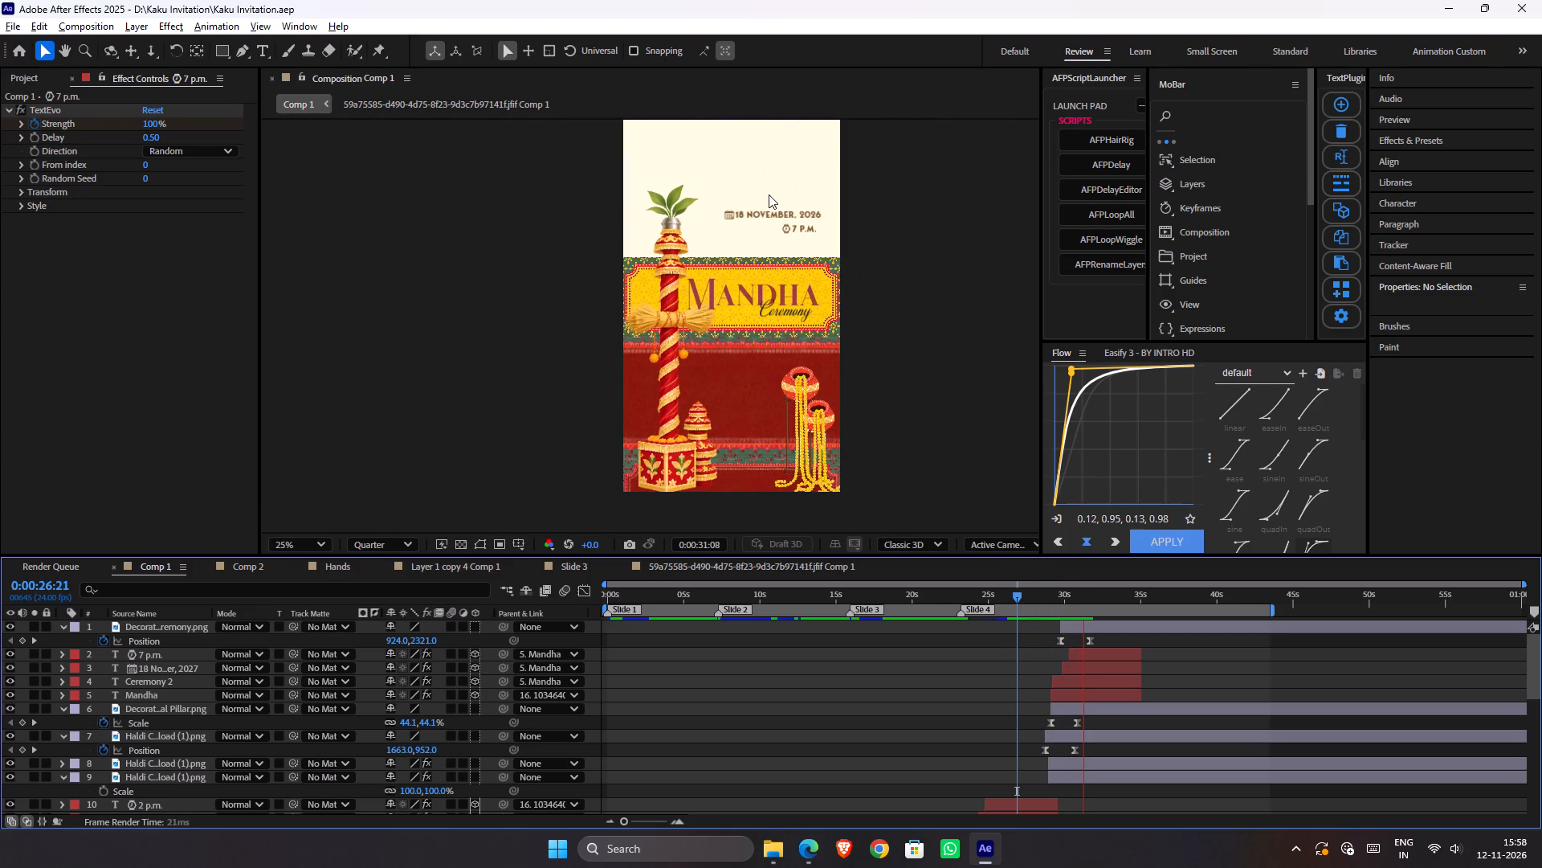
drag(760, 221, 810, 254)
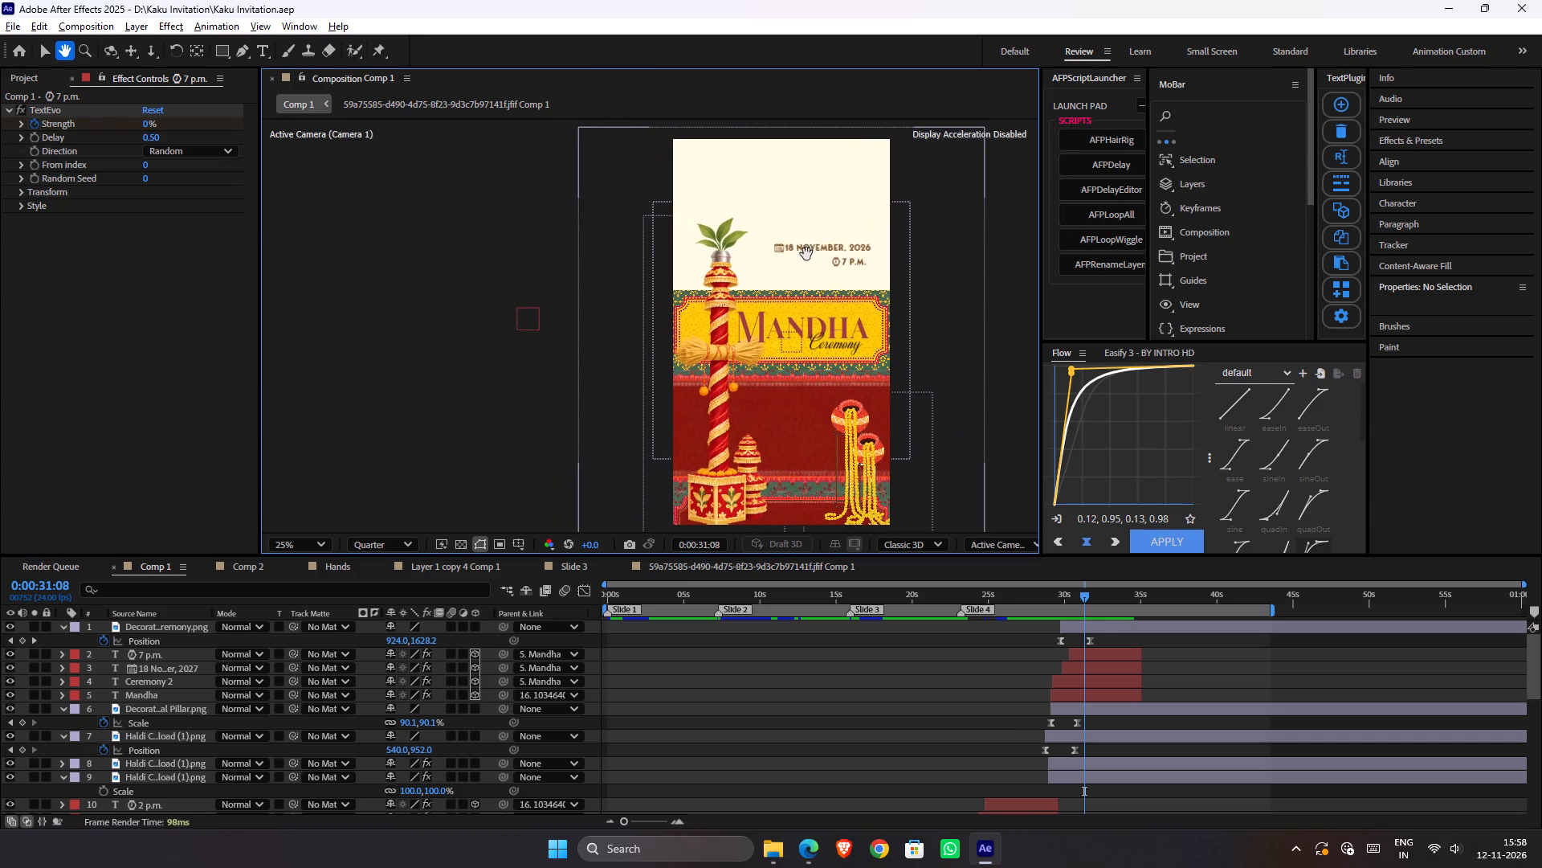
key(ctrl+s)
Bring Textile designs.jfif from the Footage folder into Comp 1.
click(804, 846)
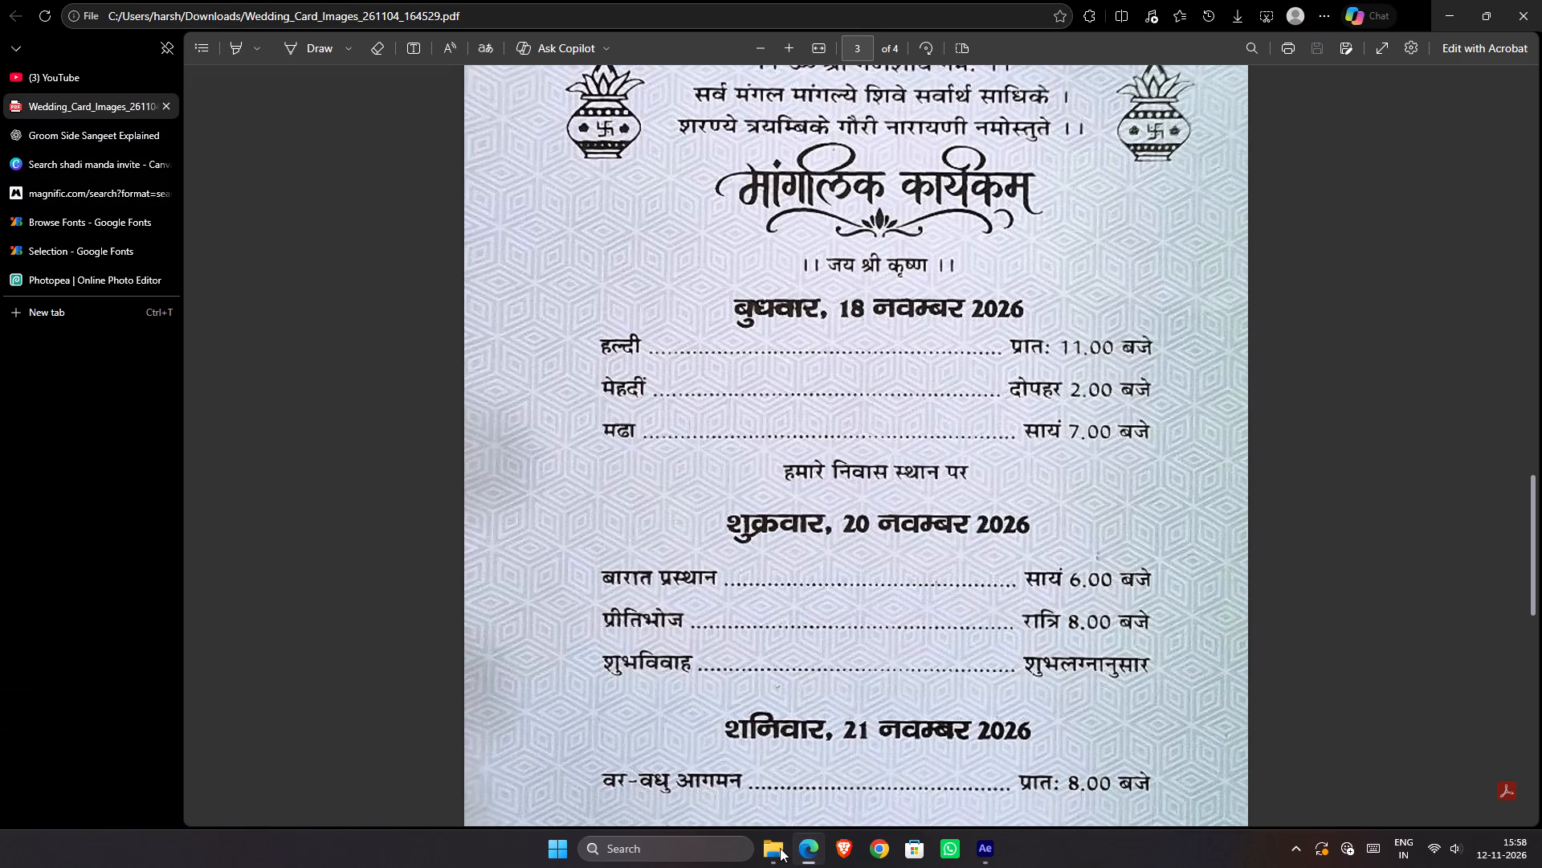
click(769, 848)
click(872, 253)
click(810, 292)
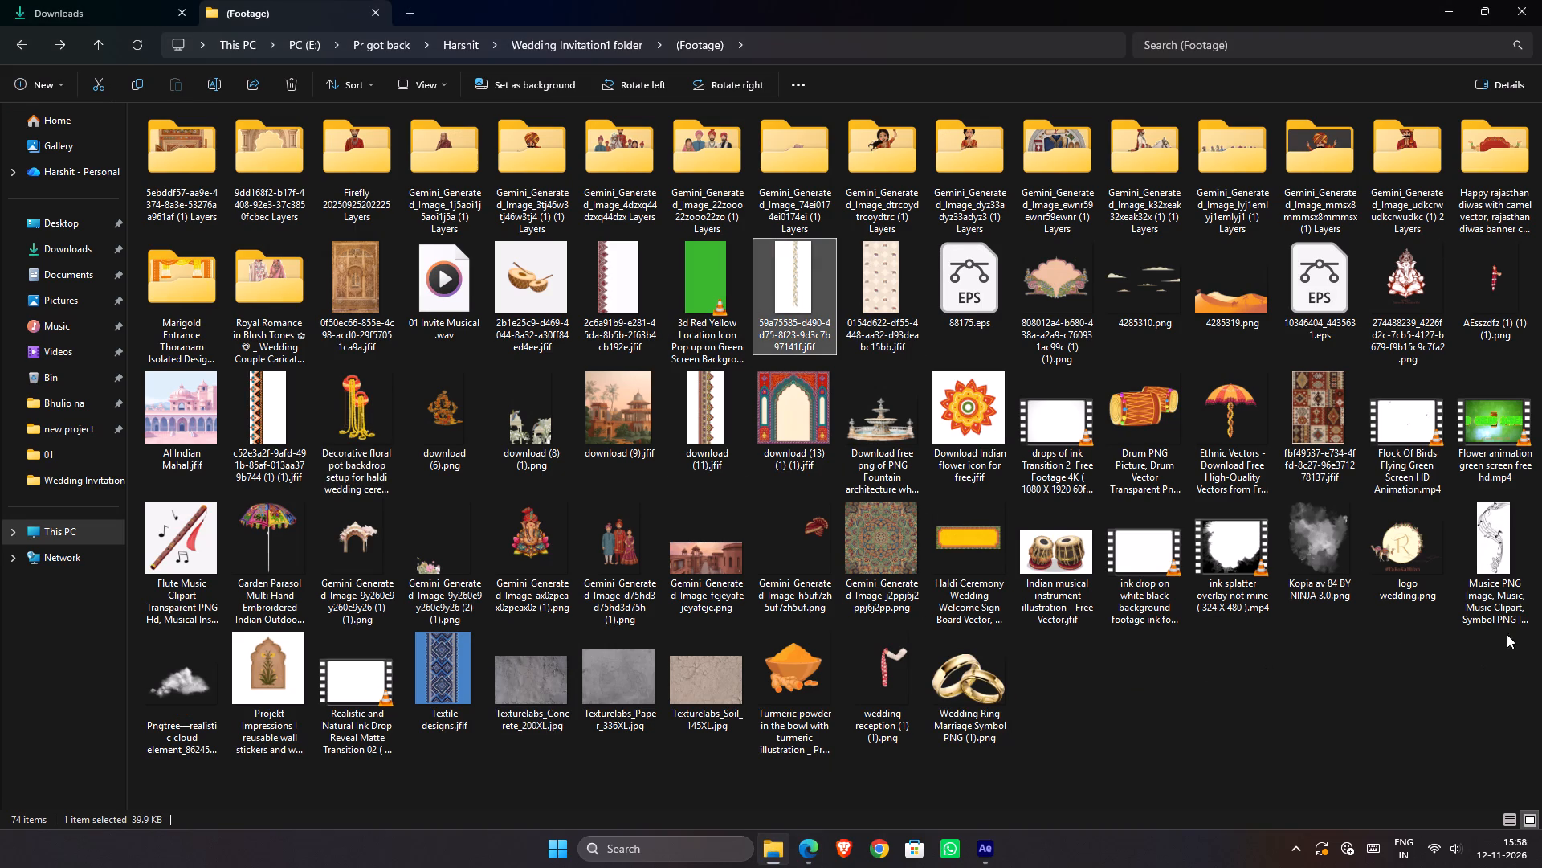
click(442, 699)
drag(455, 674, 451, 706)
key(alt+Tab)
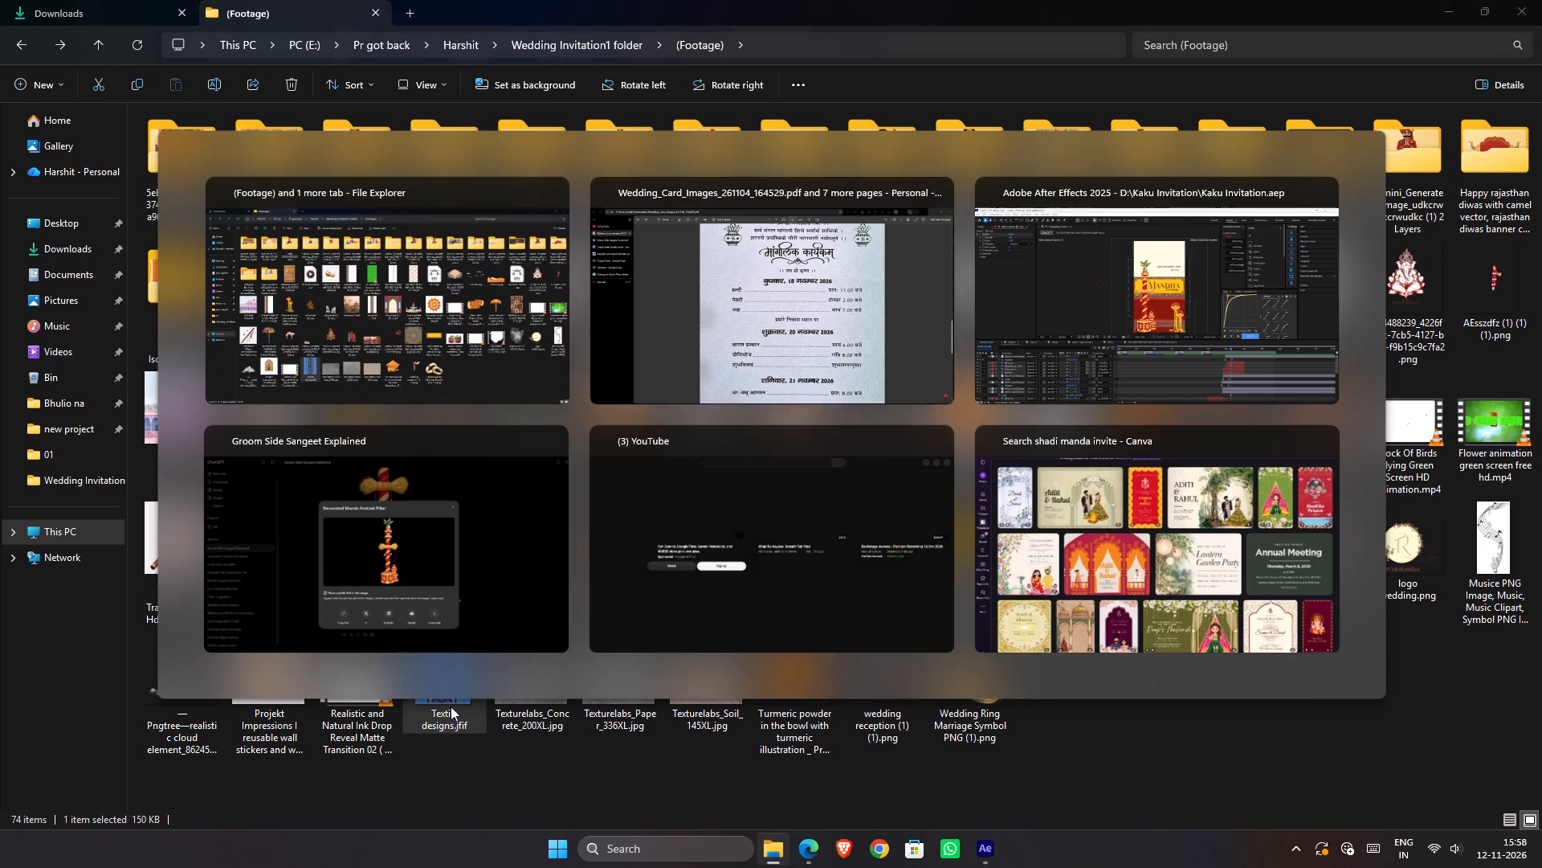
drag(451, 706, 1148, 796)
key(alt+Tab)
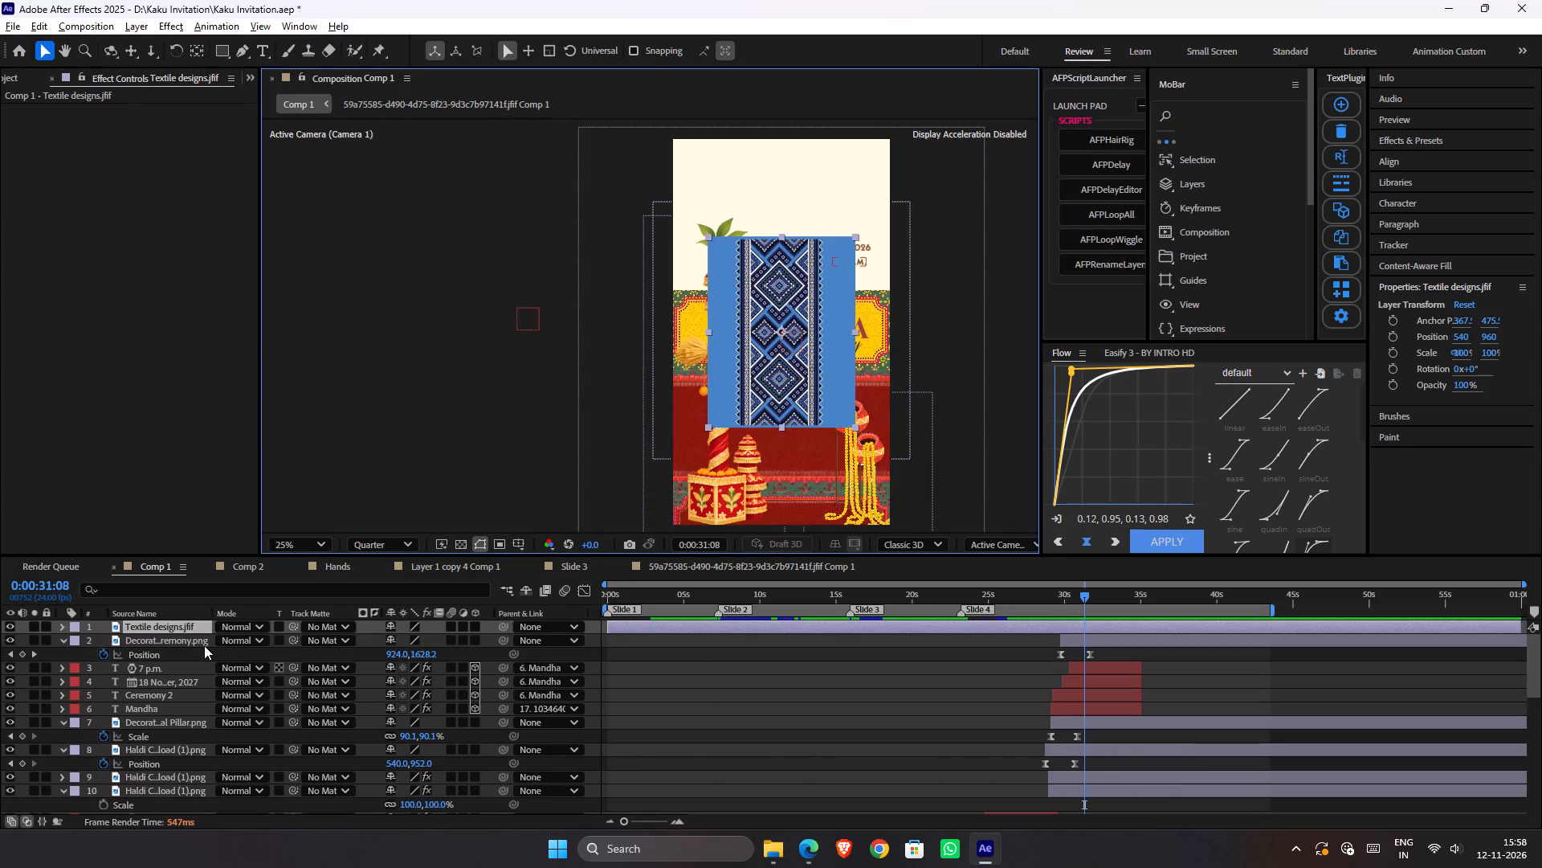
Place the Textile designs layer directly below the Haldi board layers and start it at 0:00:31:08.
drag(190, 628, 180, 786)
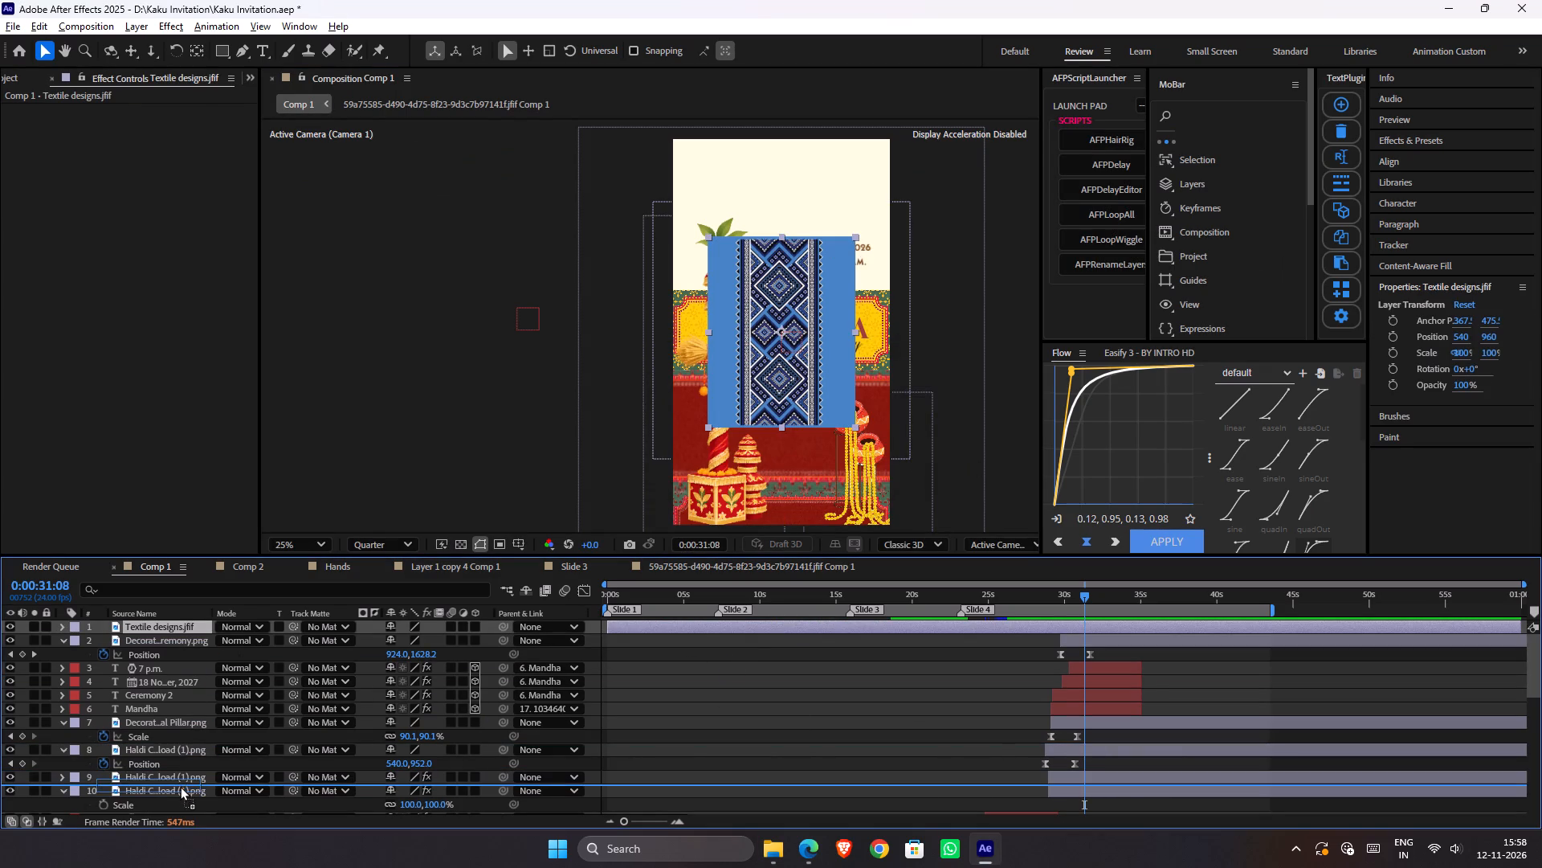
drag(180, 786, 183, 786)
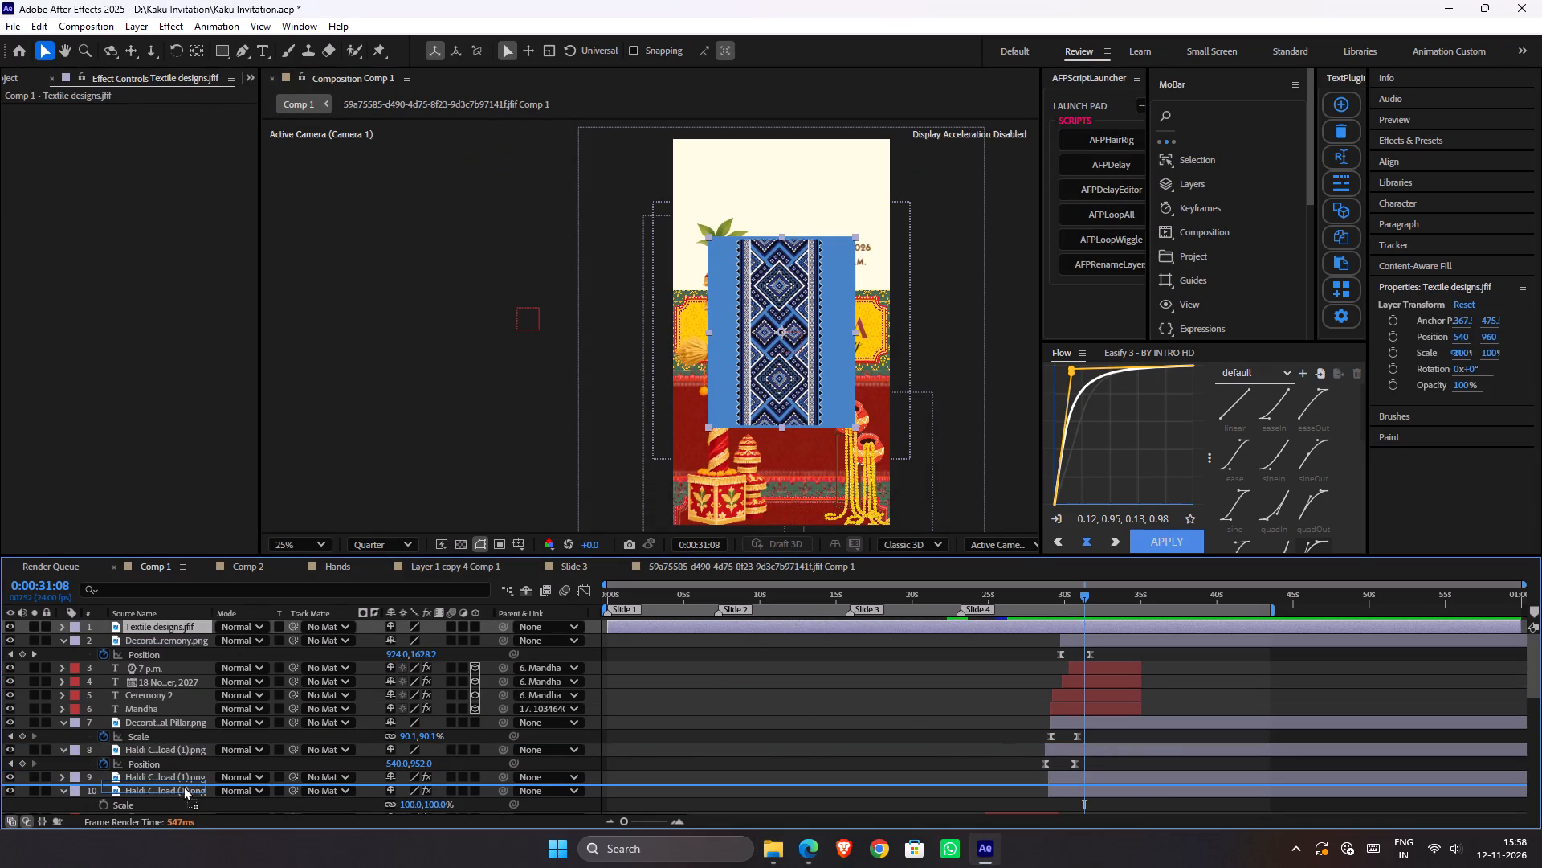
drag(183, 786, 167, 804)
drag(171, 780, 177, 772)
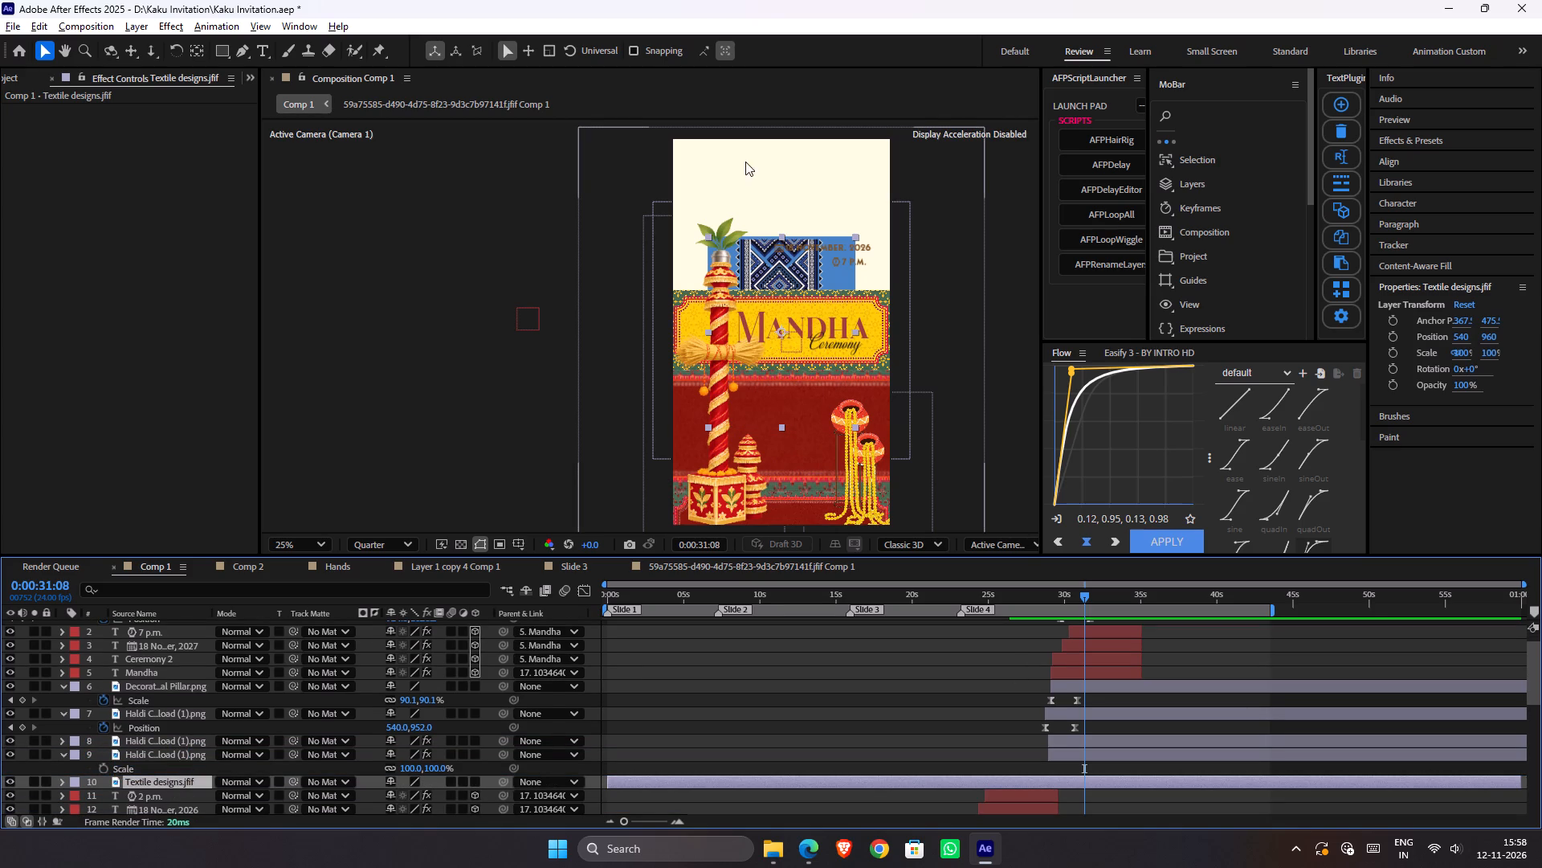
key(bracketleft)
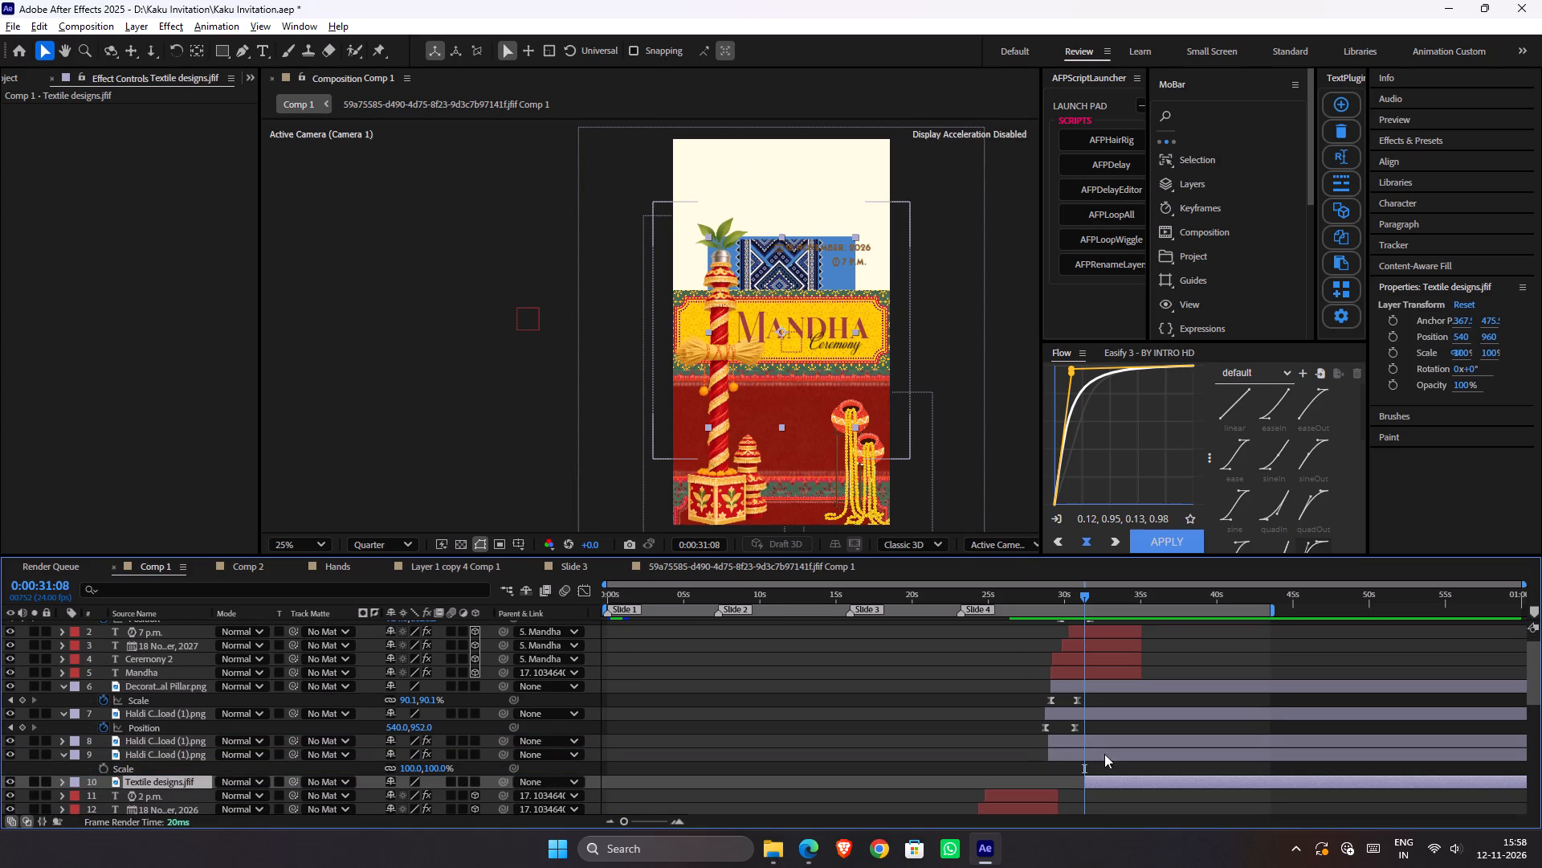
Shift the Textile designs layer earlier so it starts at about 0:00:30, and save the project.
drag(1099, 785, 1085, 784)
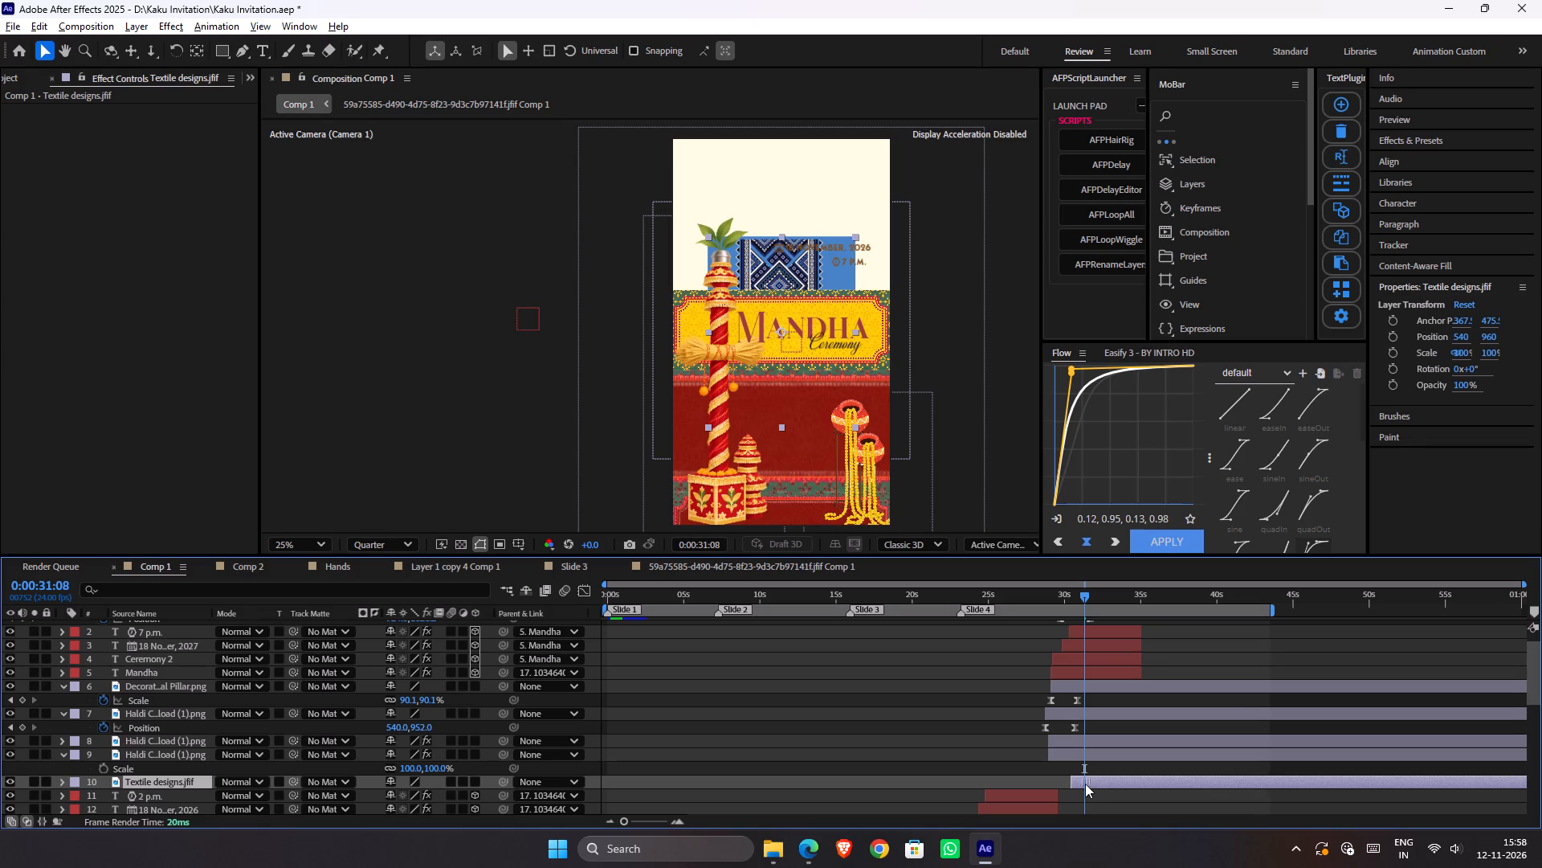
drag(1085, 784, 1081, 786)
key(ctrl+s)
Scale the Textile designs image to about 221% so it fills the slide's upper area, and position it at about 580, 980.
scroll(835, 303, down, 1)
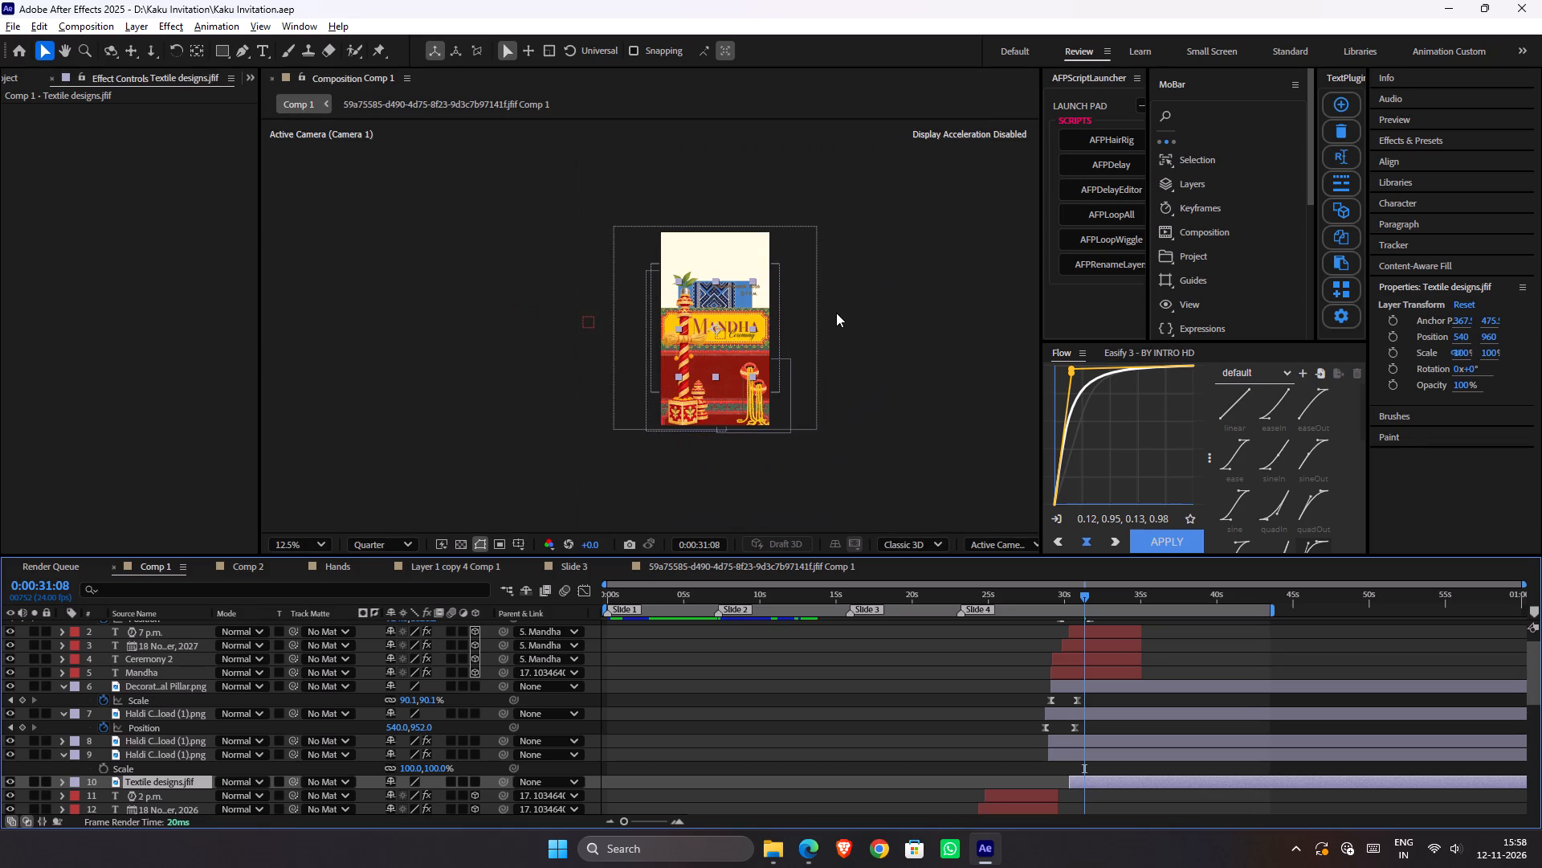
scroll(764, 354, up, 1)
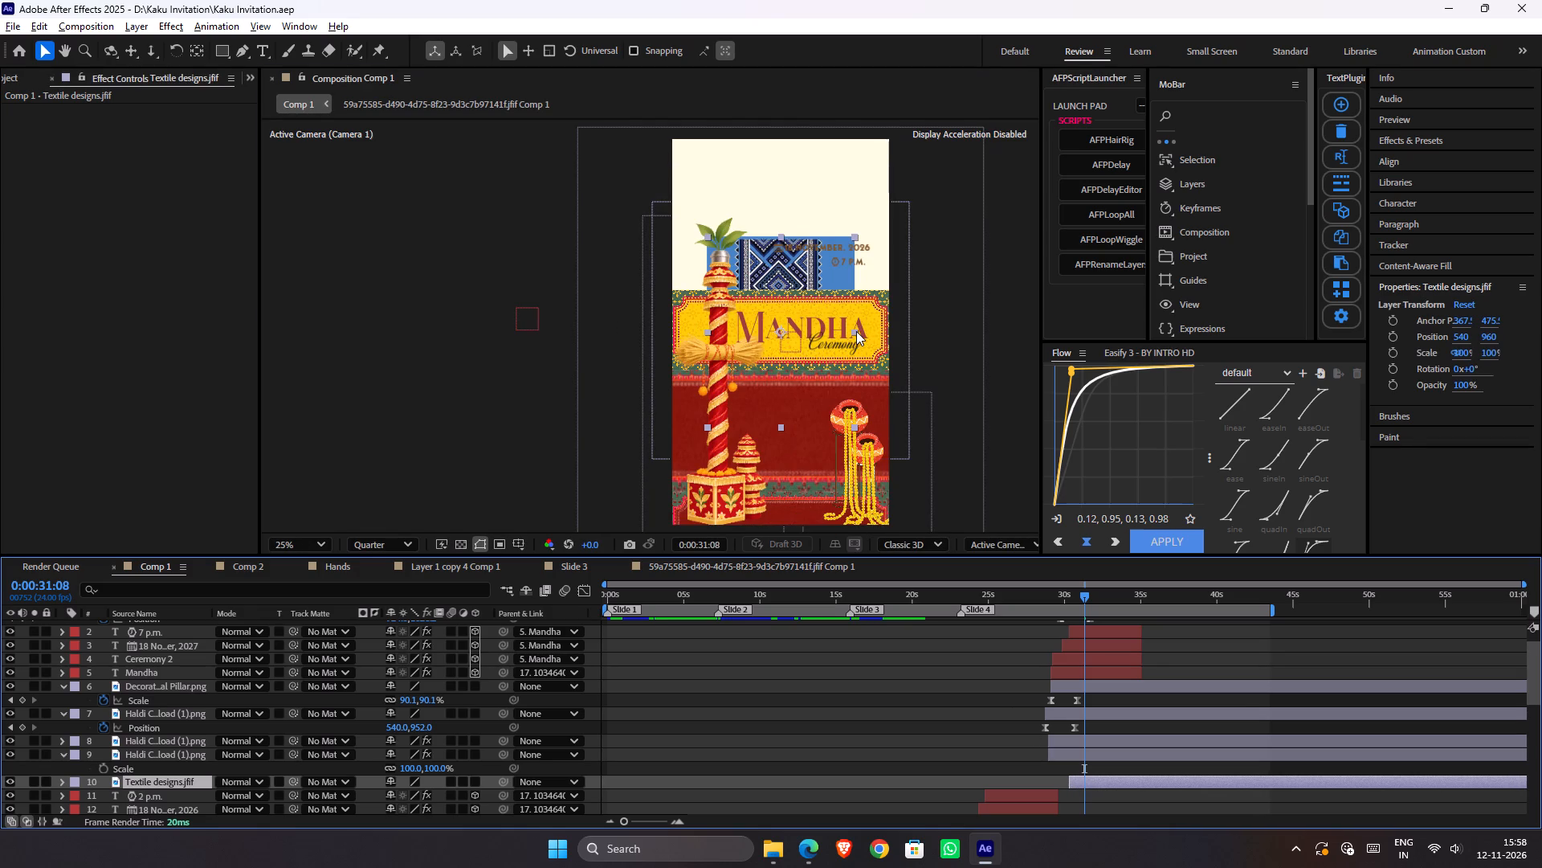
drag(856, 331, 946, 303)
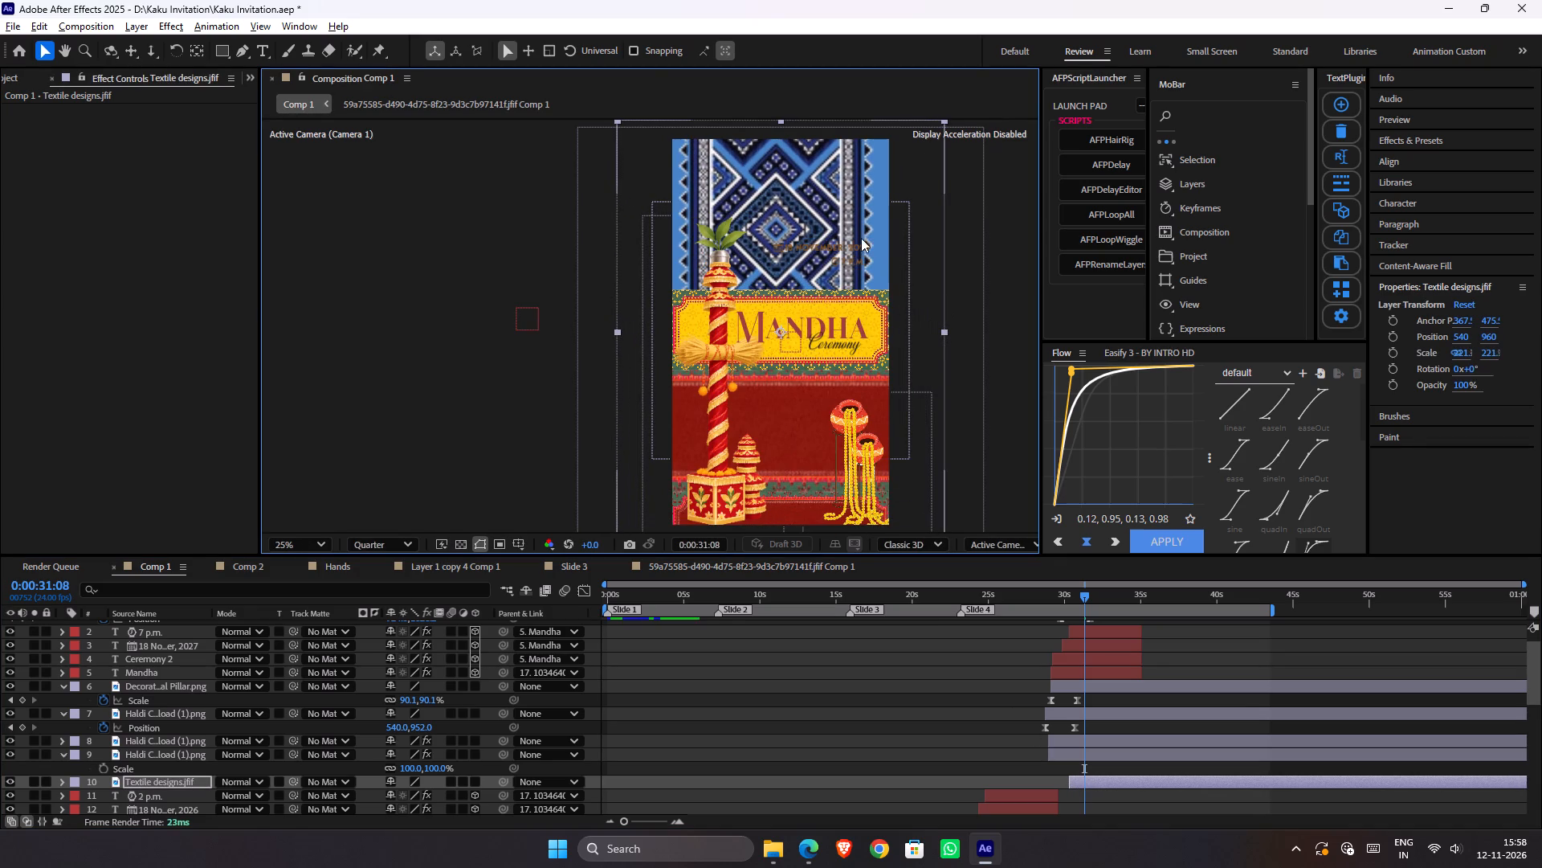
drag(858, 199, 867, 207)
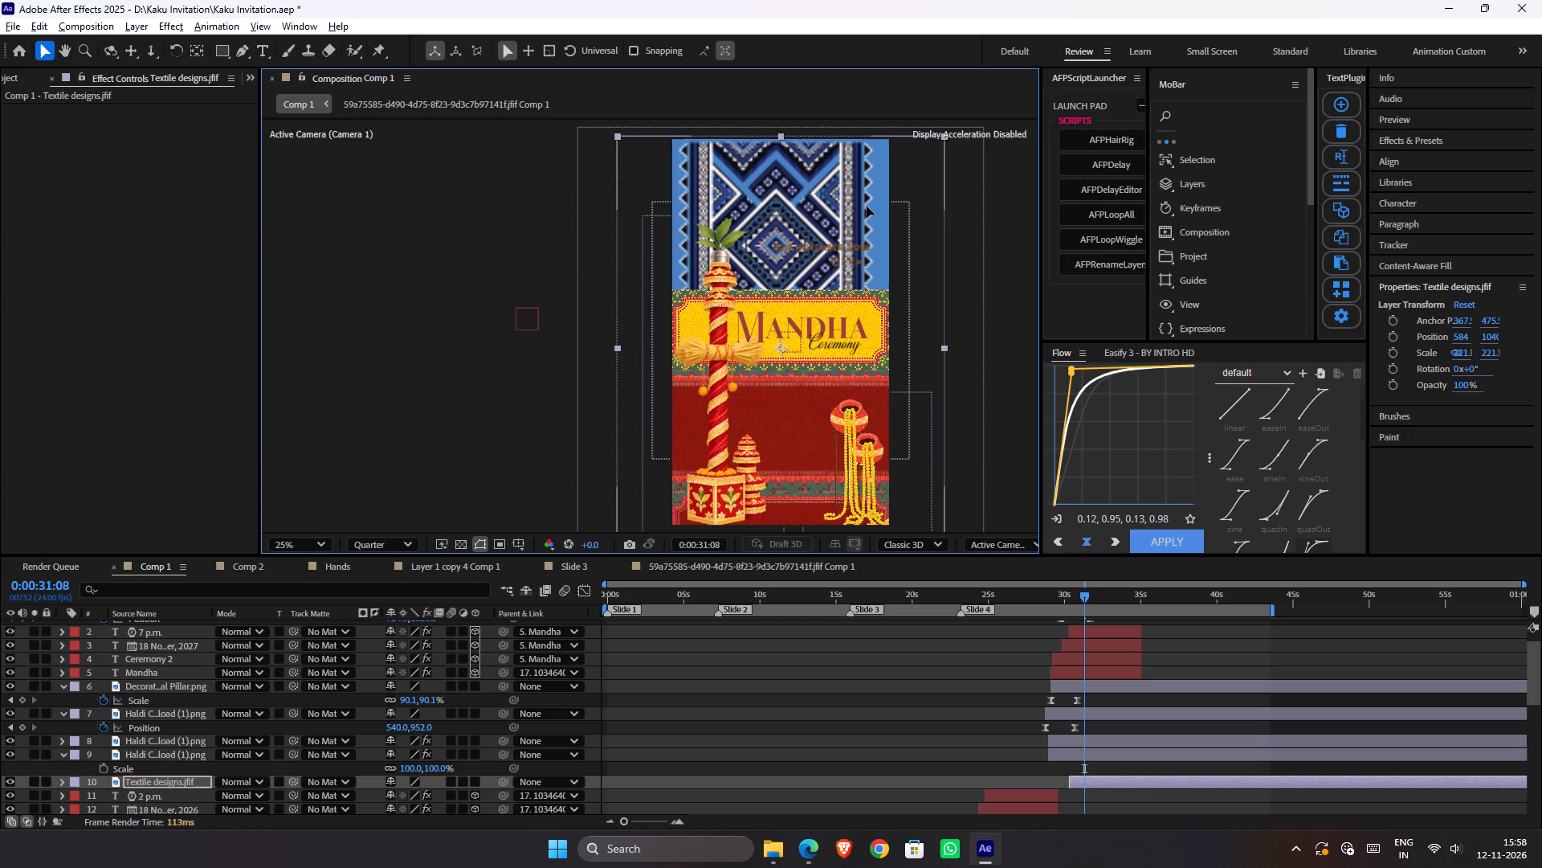
drag(867, 207, 866, 203)
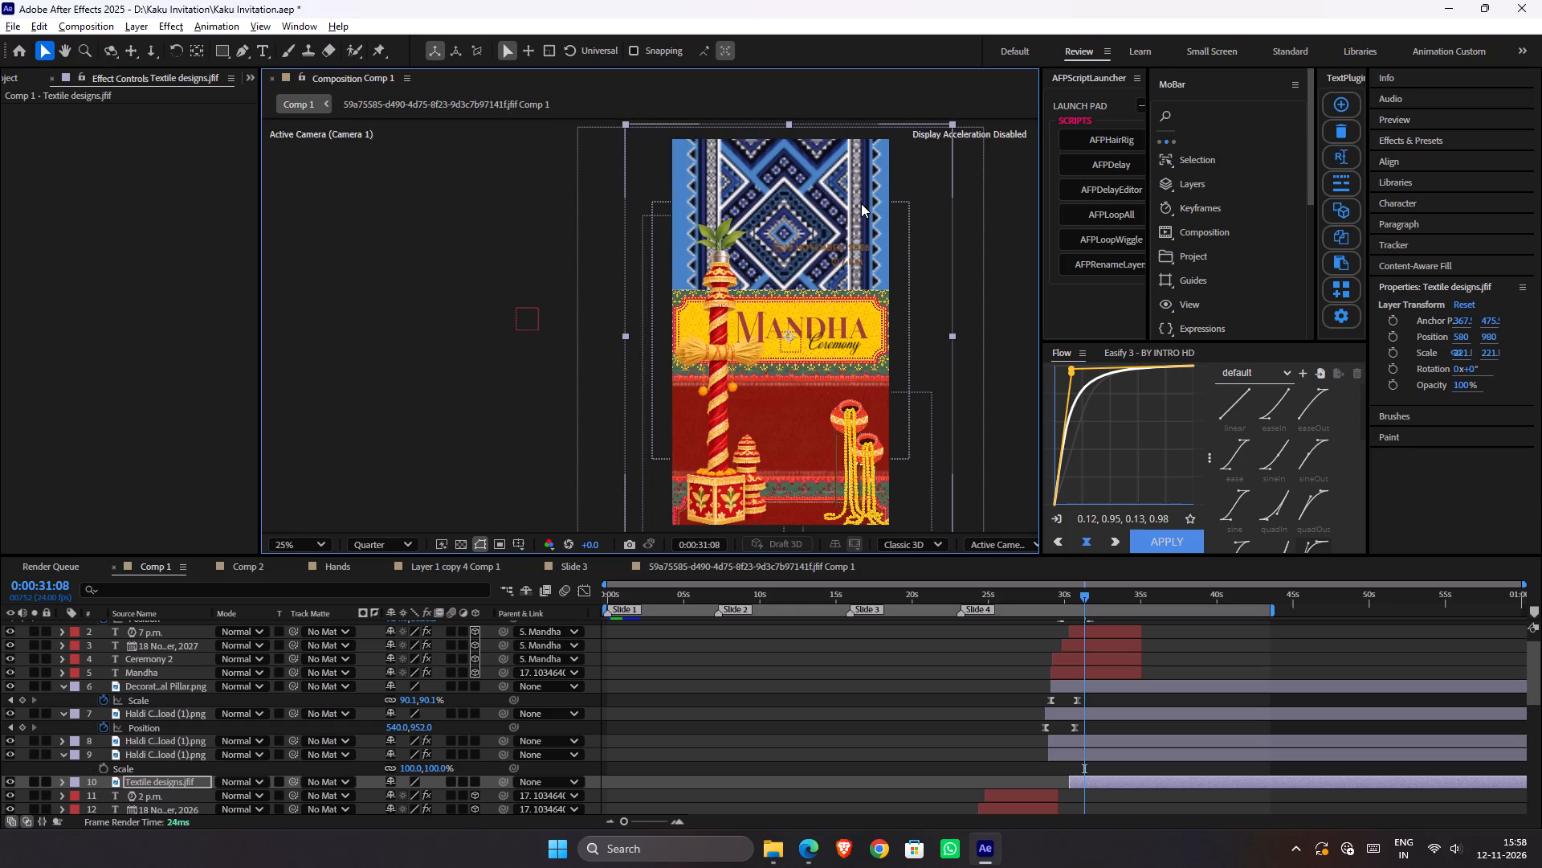
Set the Textile designs layer's blending mode to Overlay.
key(ctrl+space)
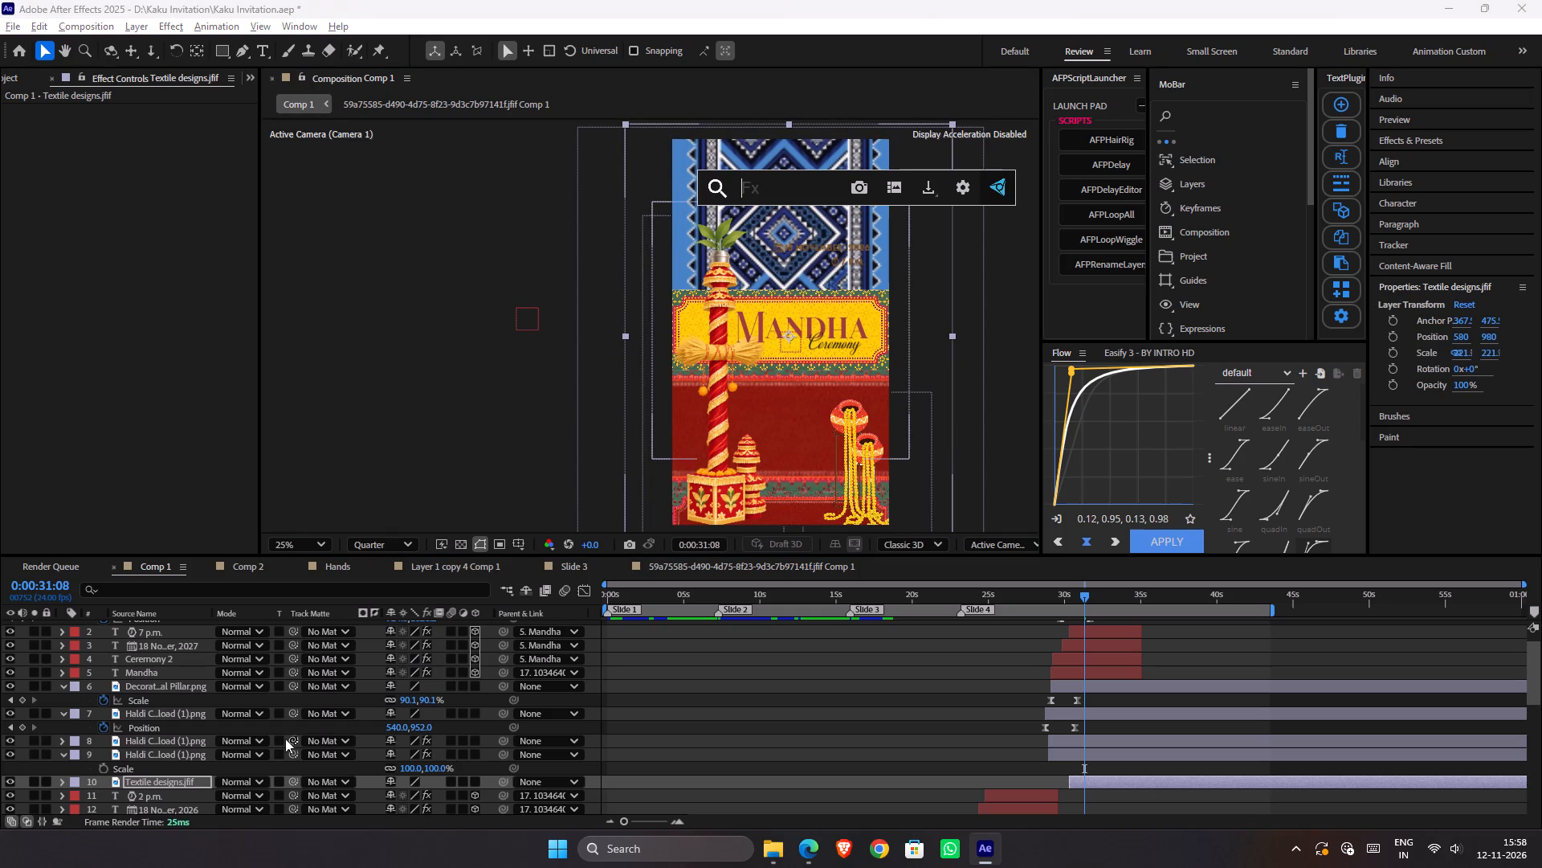
click(252, 782)
click(324, 368)
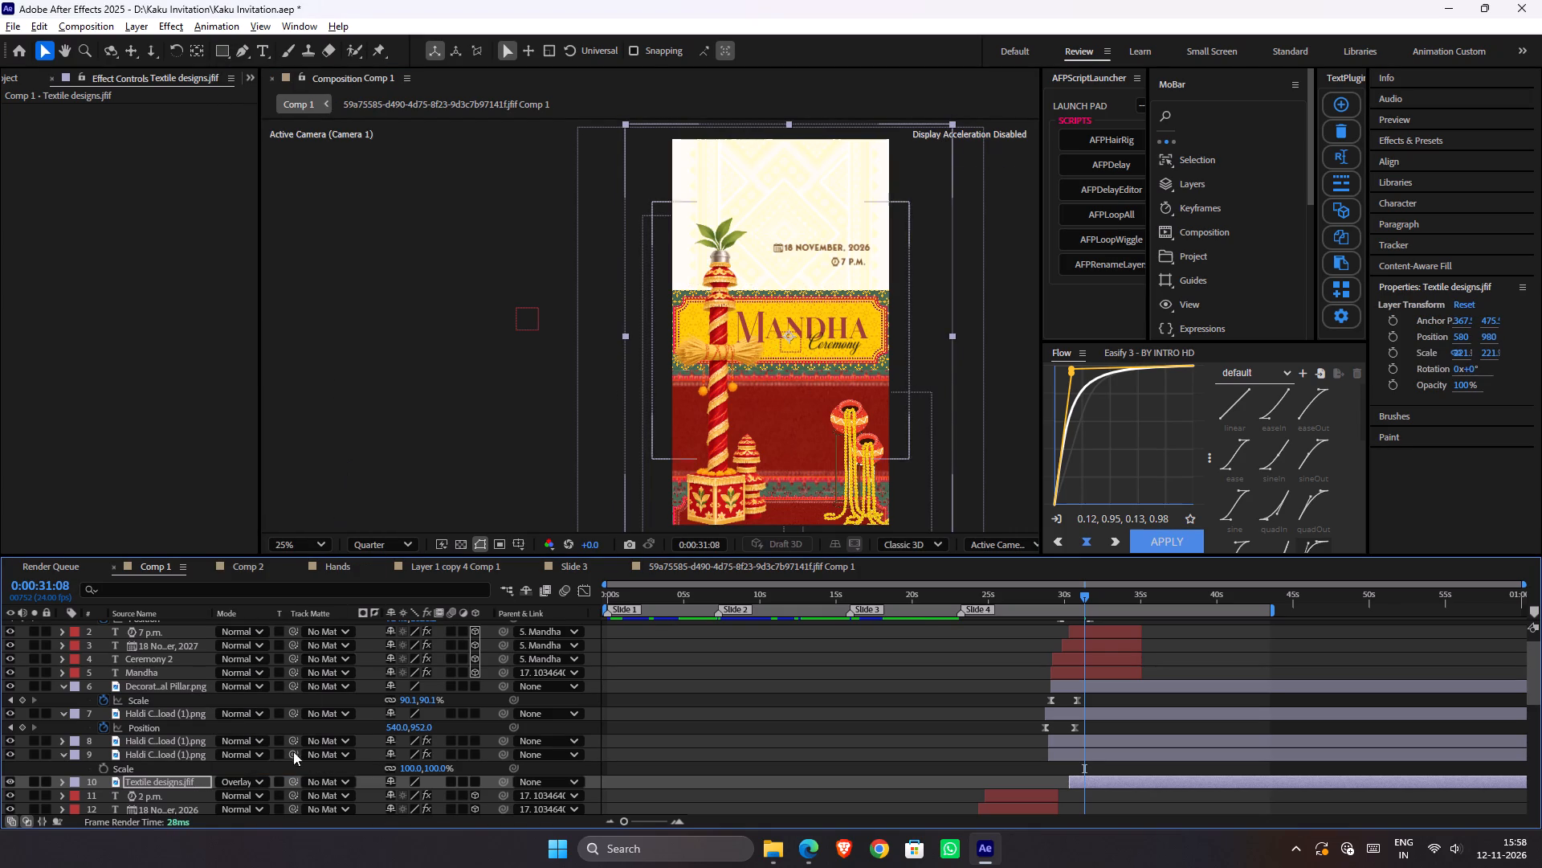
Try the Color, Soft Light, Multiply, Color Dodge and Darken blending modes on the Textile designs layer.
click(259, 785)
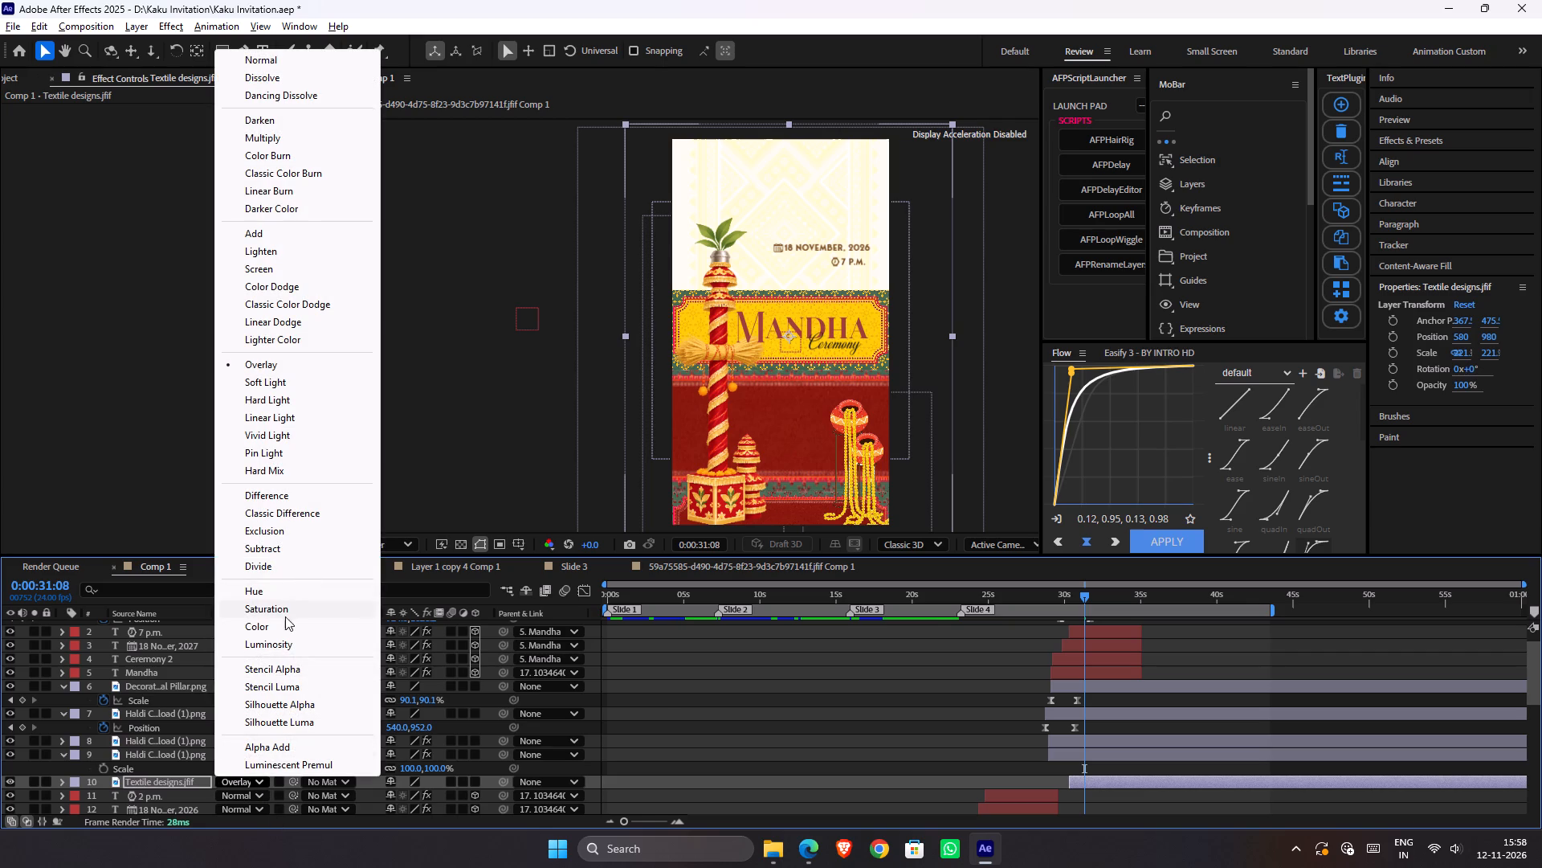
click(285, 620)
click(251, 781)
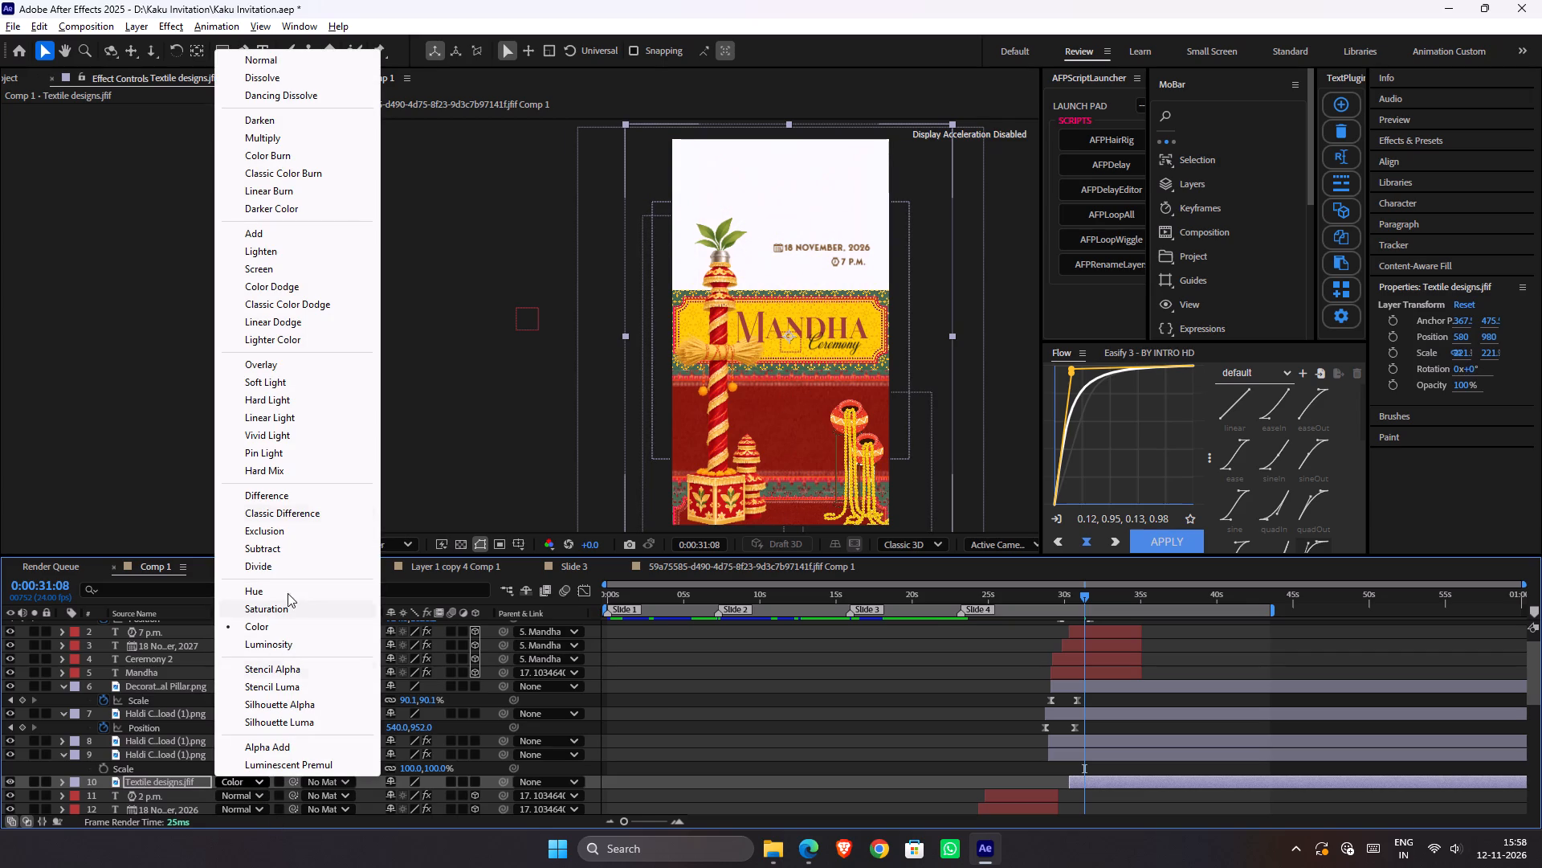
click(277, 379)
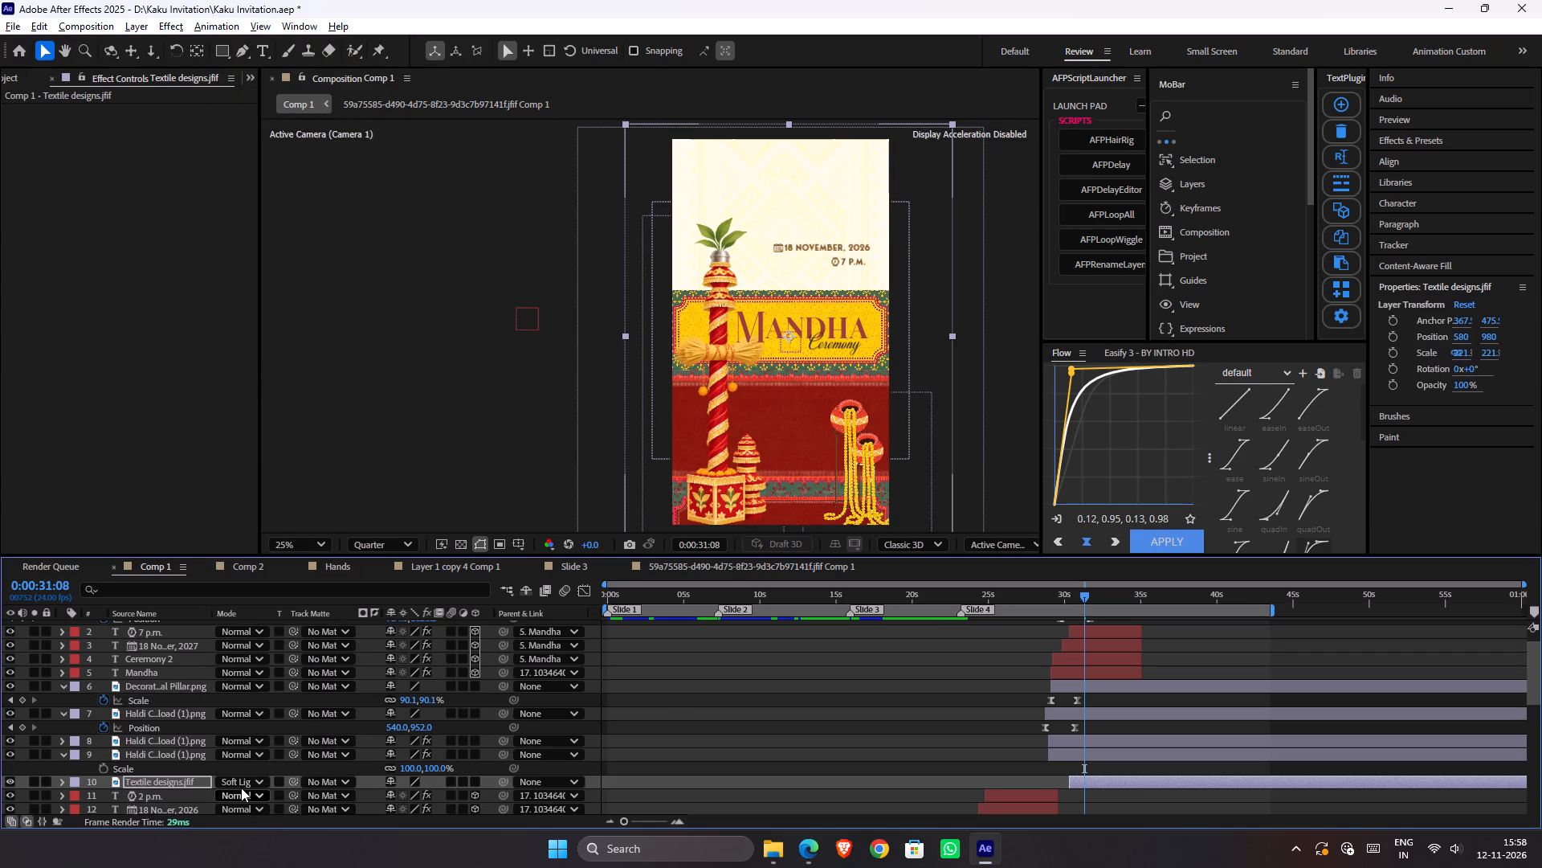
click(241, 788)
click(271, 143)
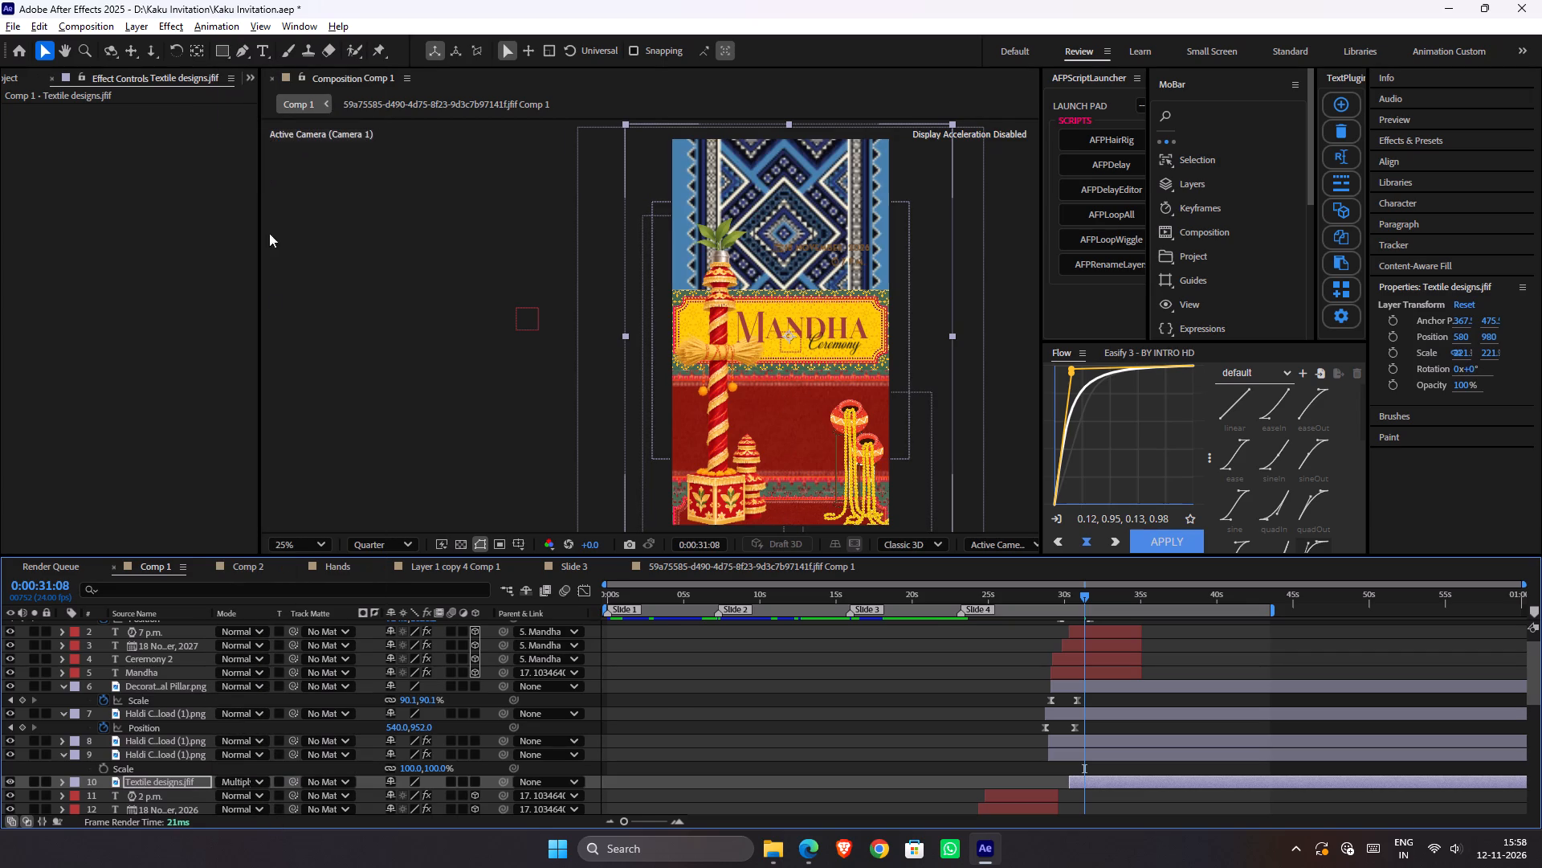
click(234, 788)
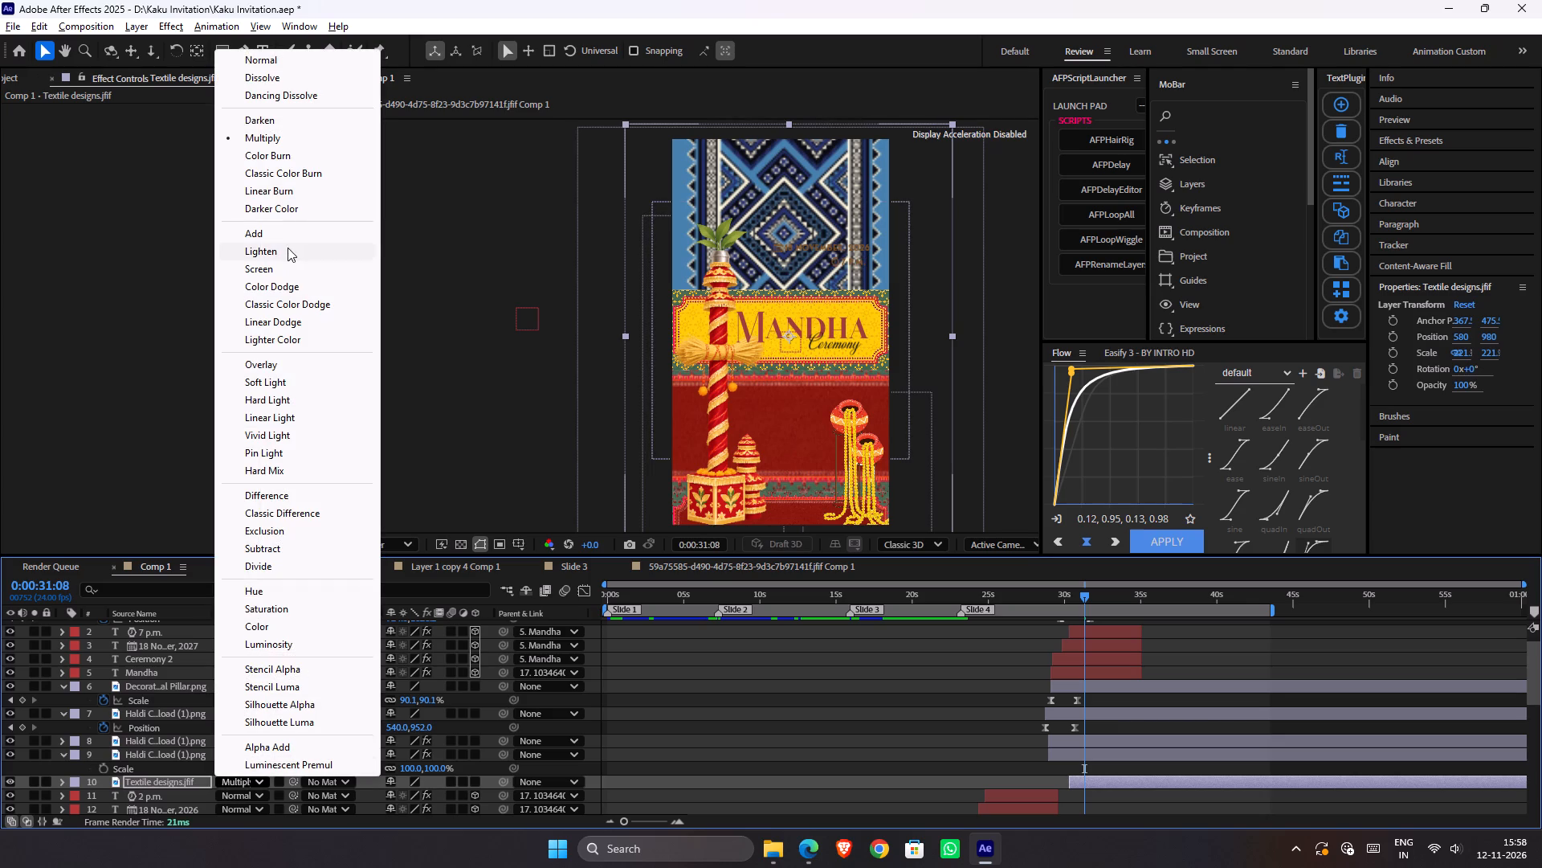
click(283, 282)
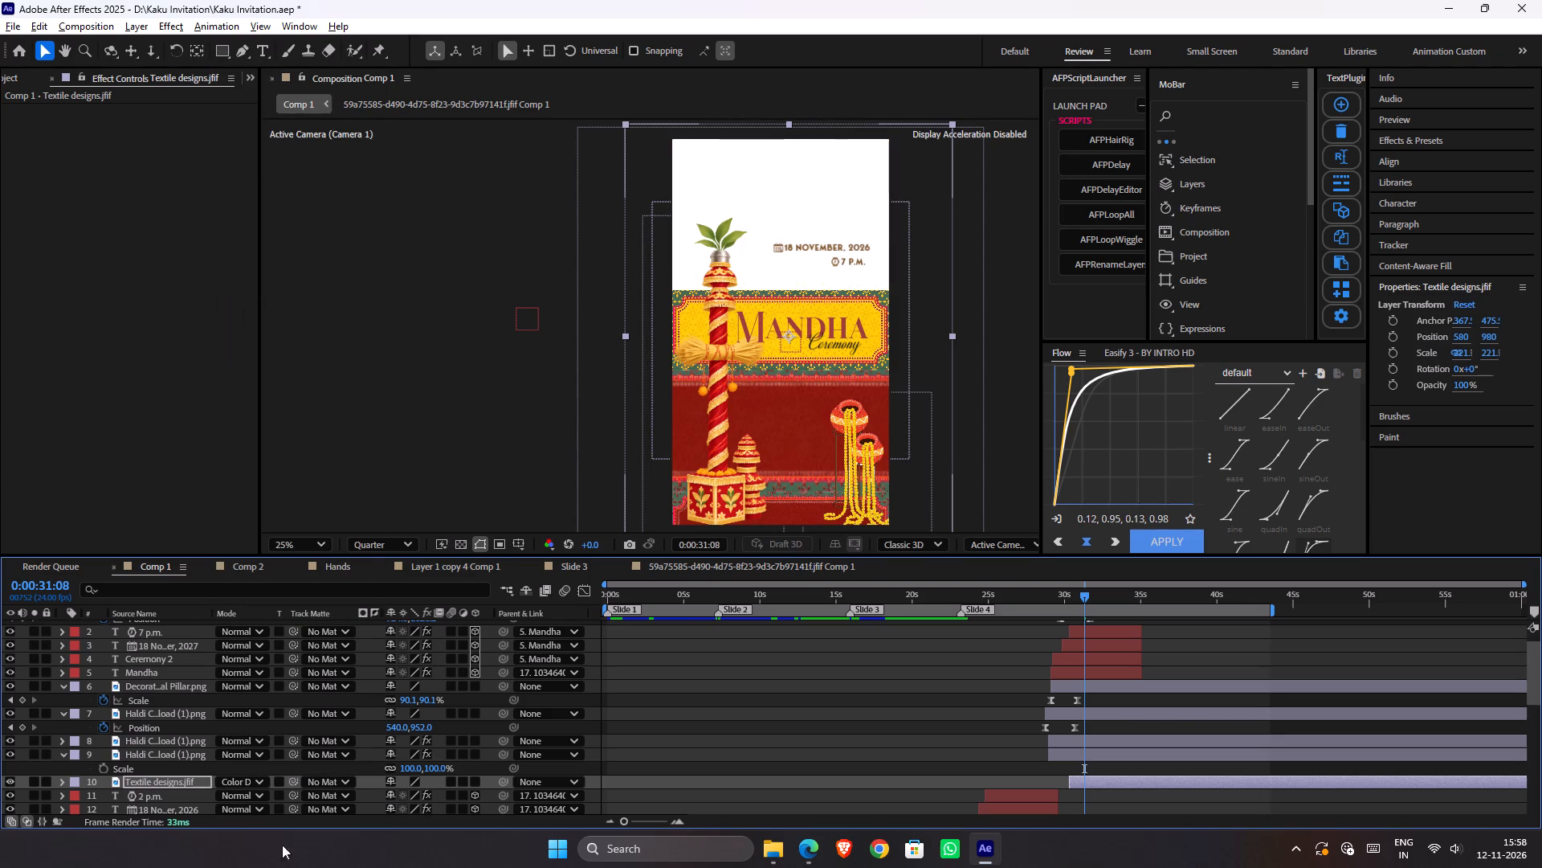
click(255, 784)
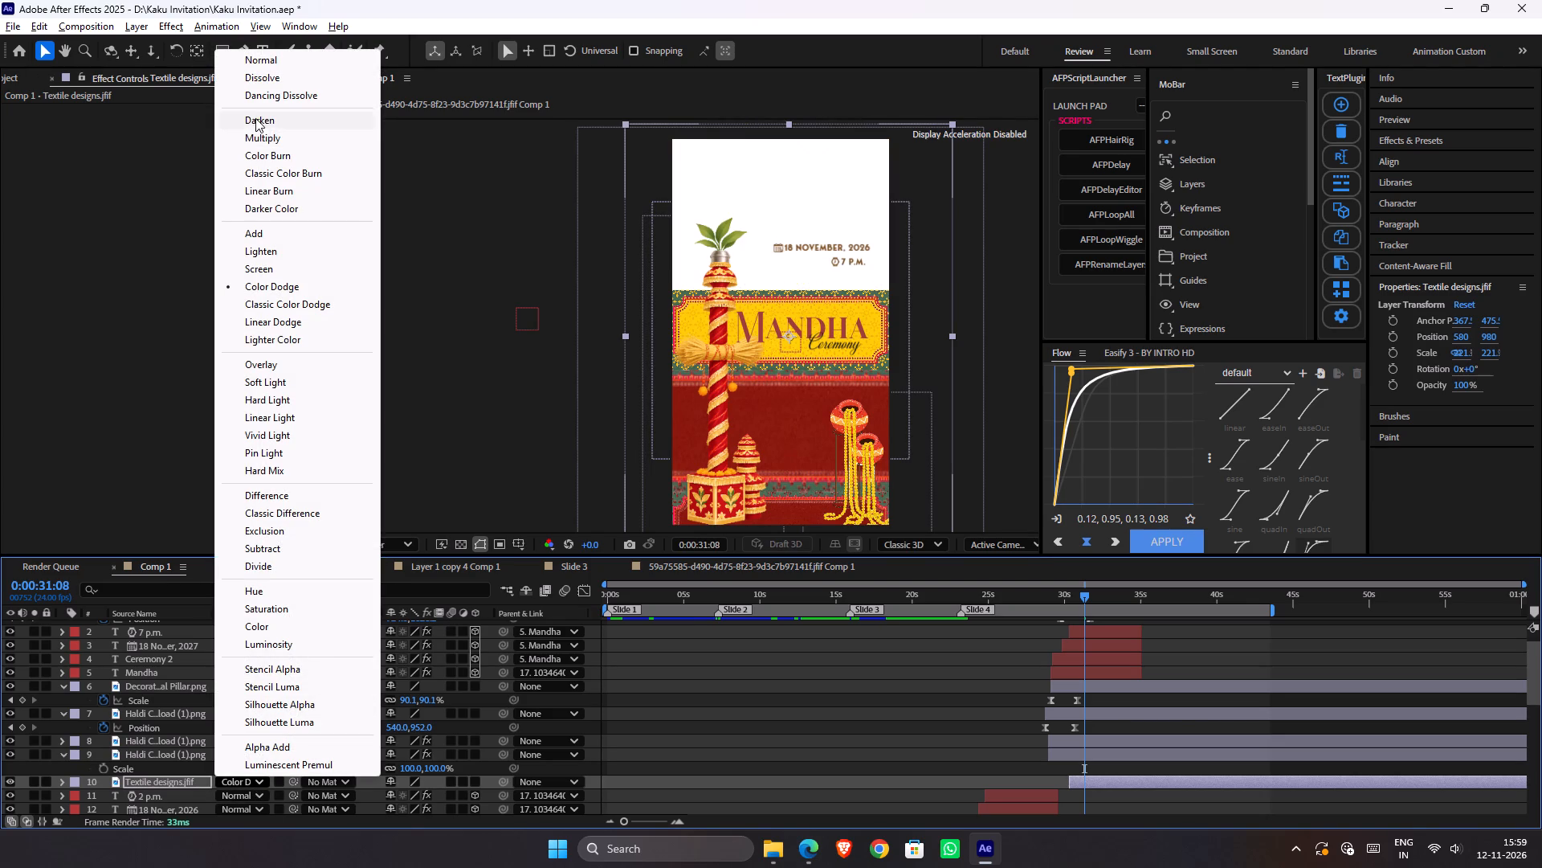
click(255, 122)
Set the Textile designs layer's blending mode back to Overlay and save the project.
click(239, 785)
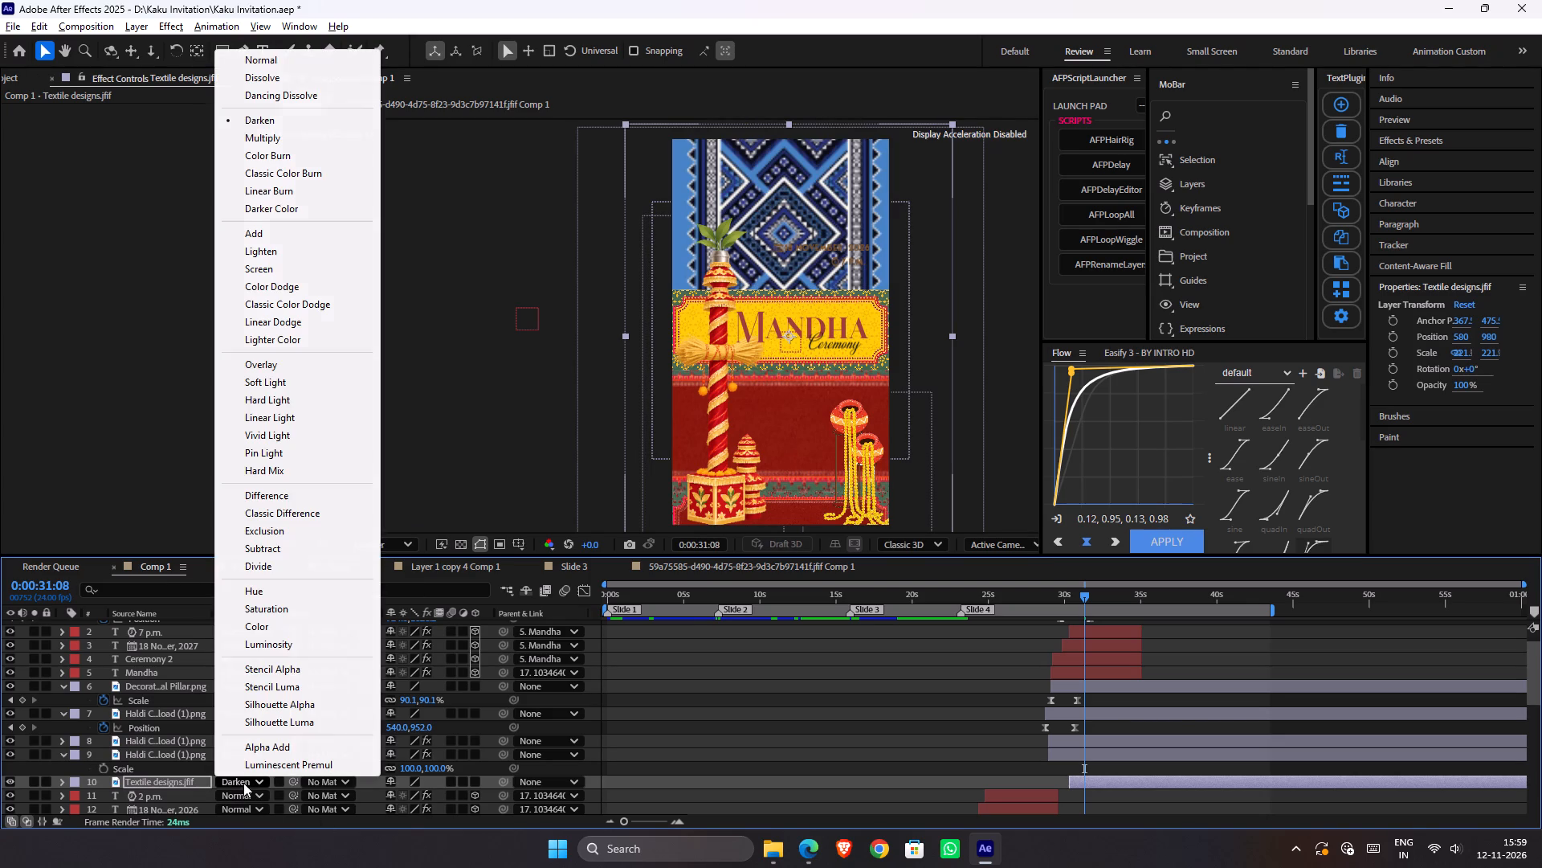
click(316, 366)
key(ctrl+s)
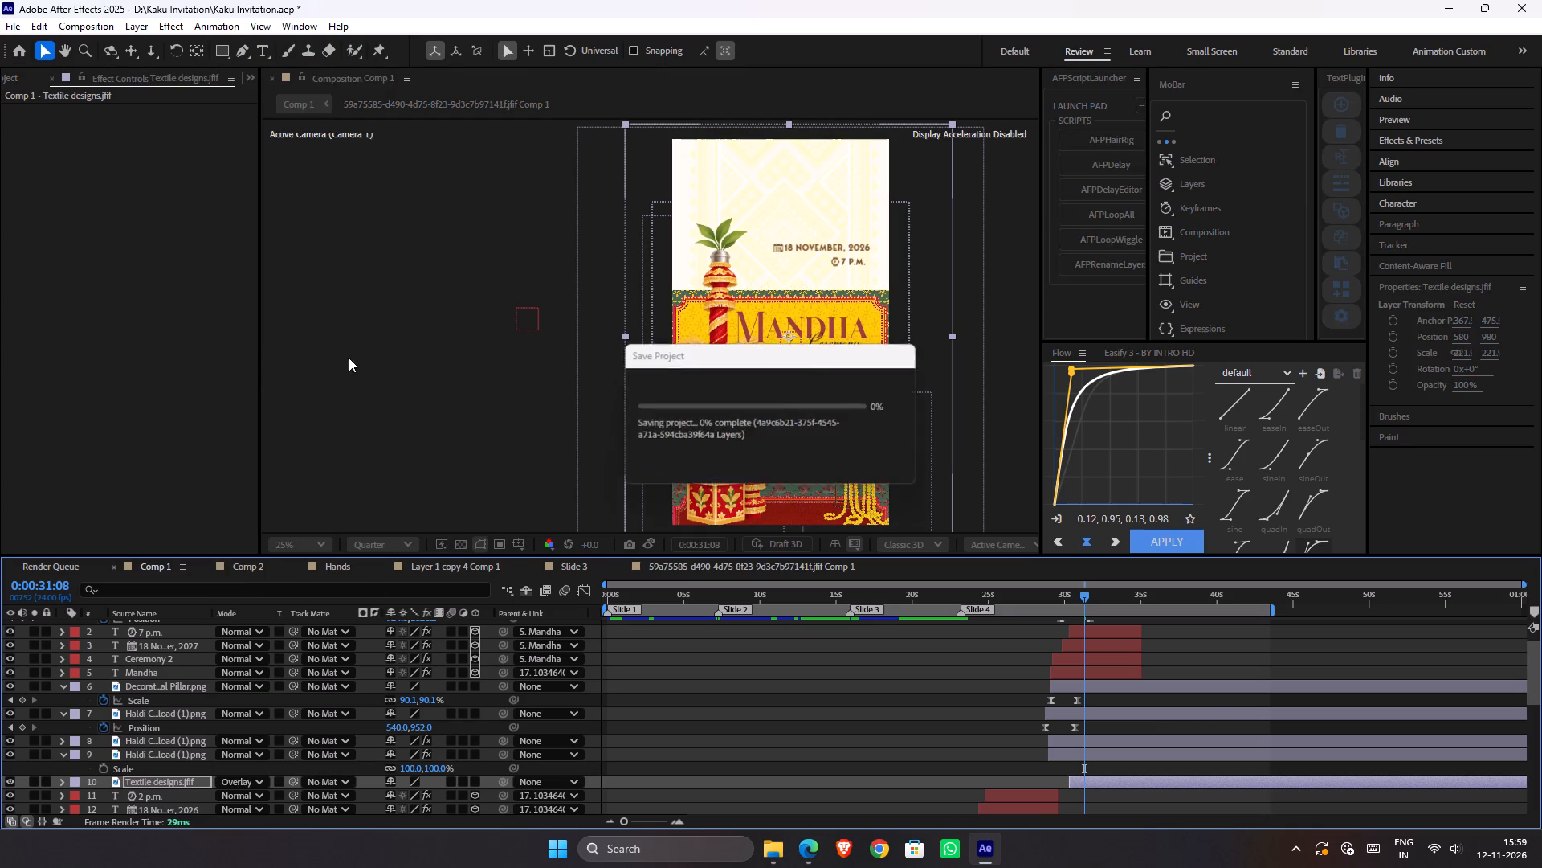
Apply Hue/Saturation to the Textile designs layer, set Master Hue to 1x+267°, and save the project.
key(ctrl+space)
key(h)
key(u)
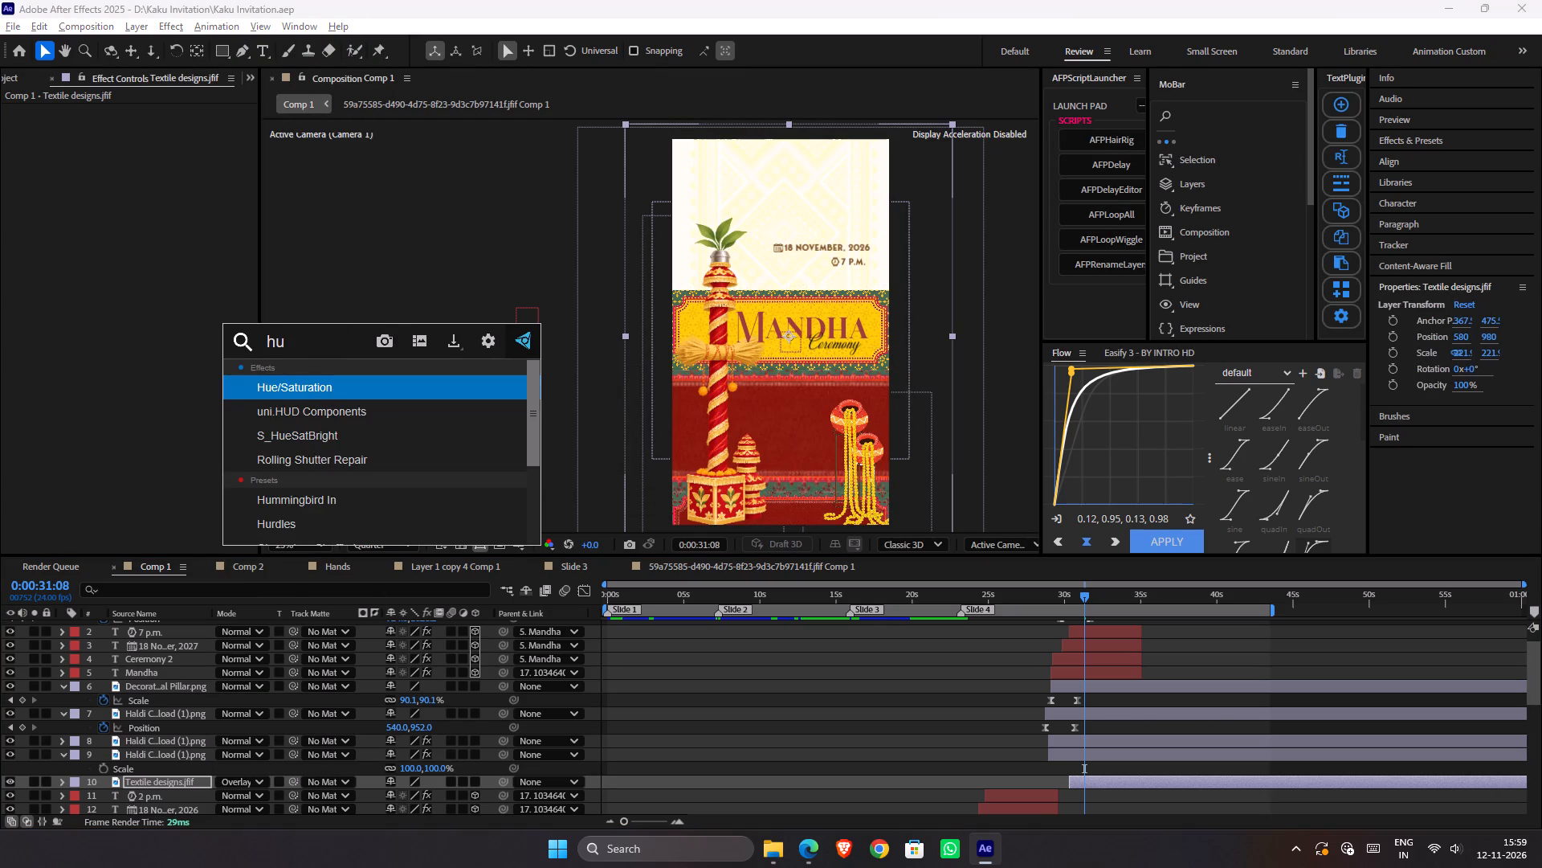
click(308, 383)
drag(166, 188, 396, 181)
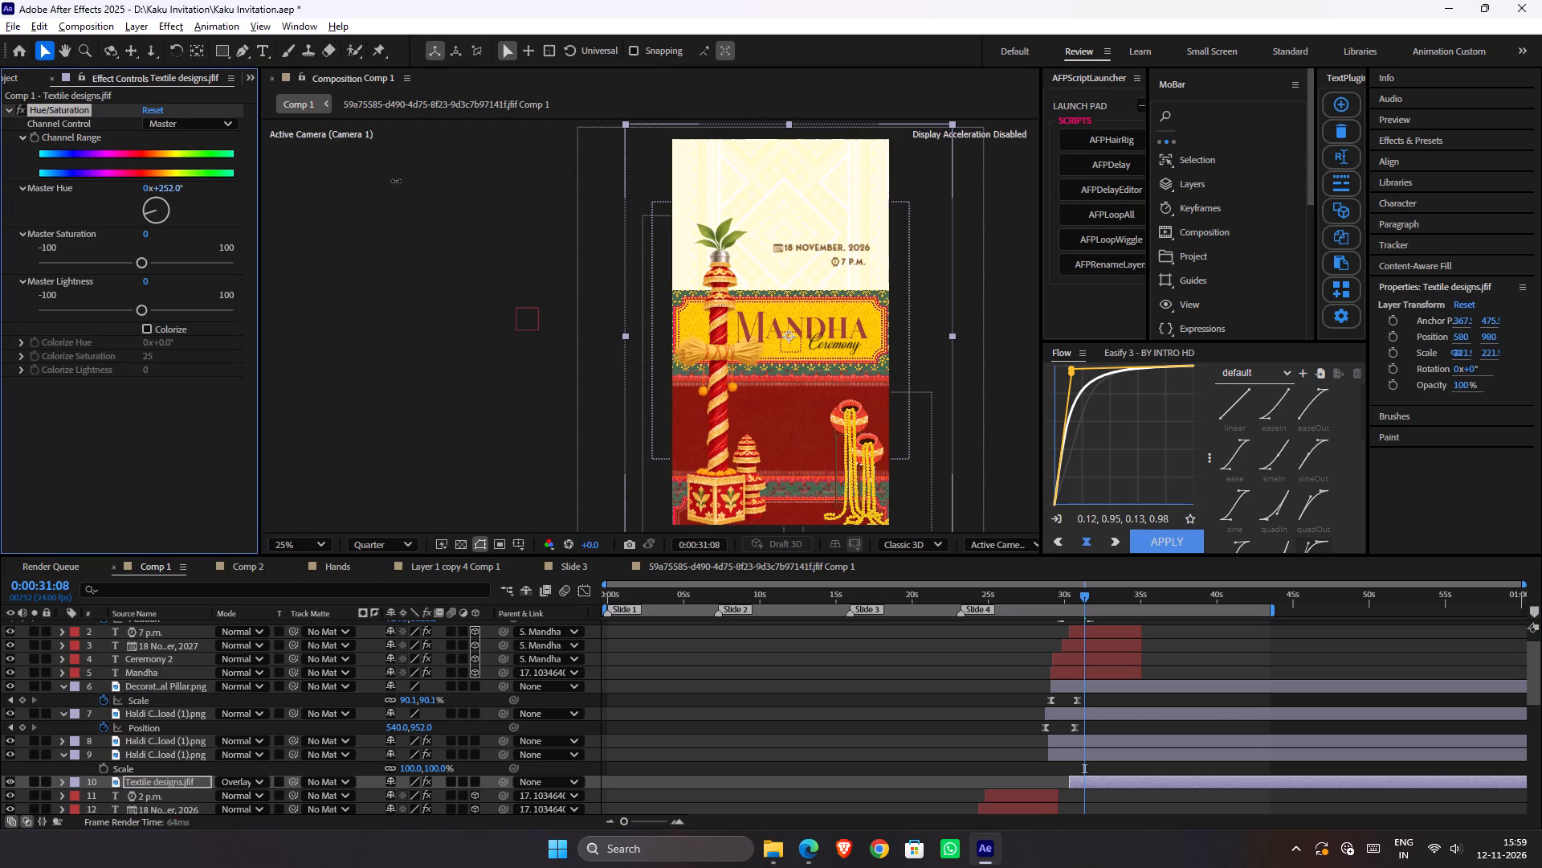
drag(396, 181, 527, 208)
drag(527, 208, 691, 217)
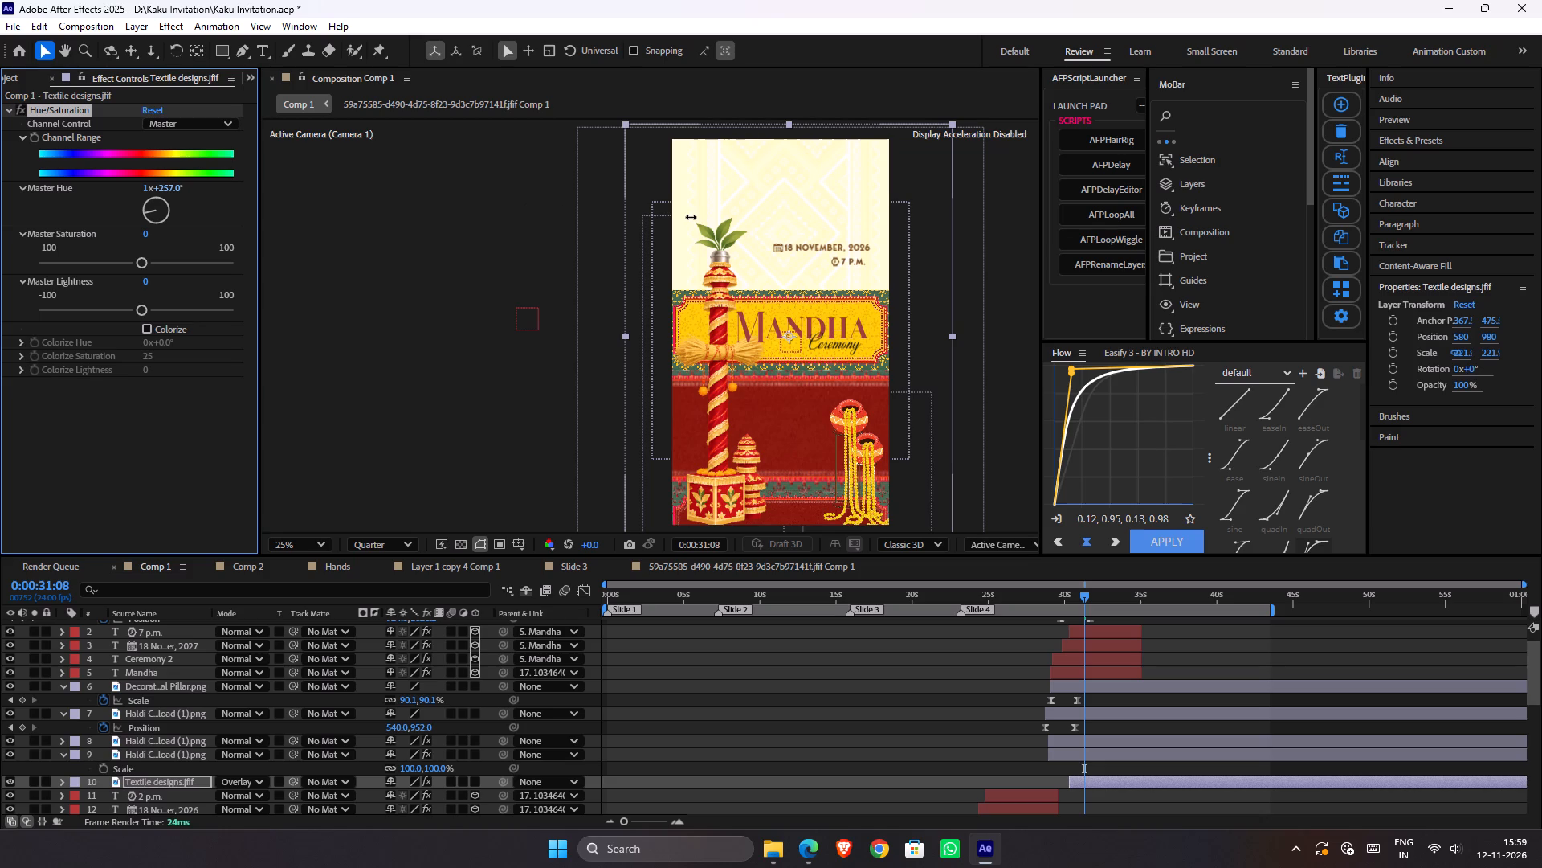
drag(691, 217, 699, 217)
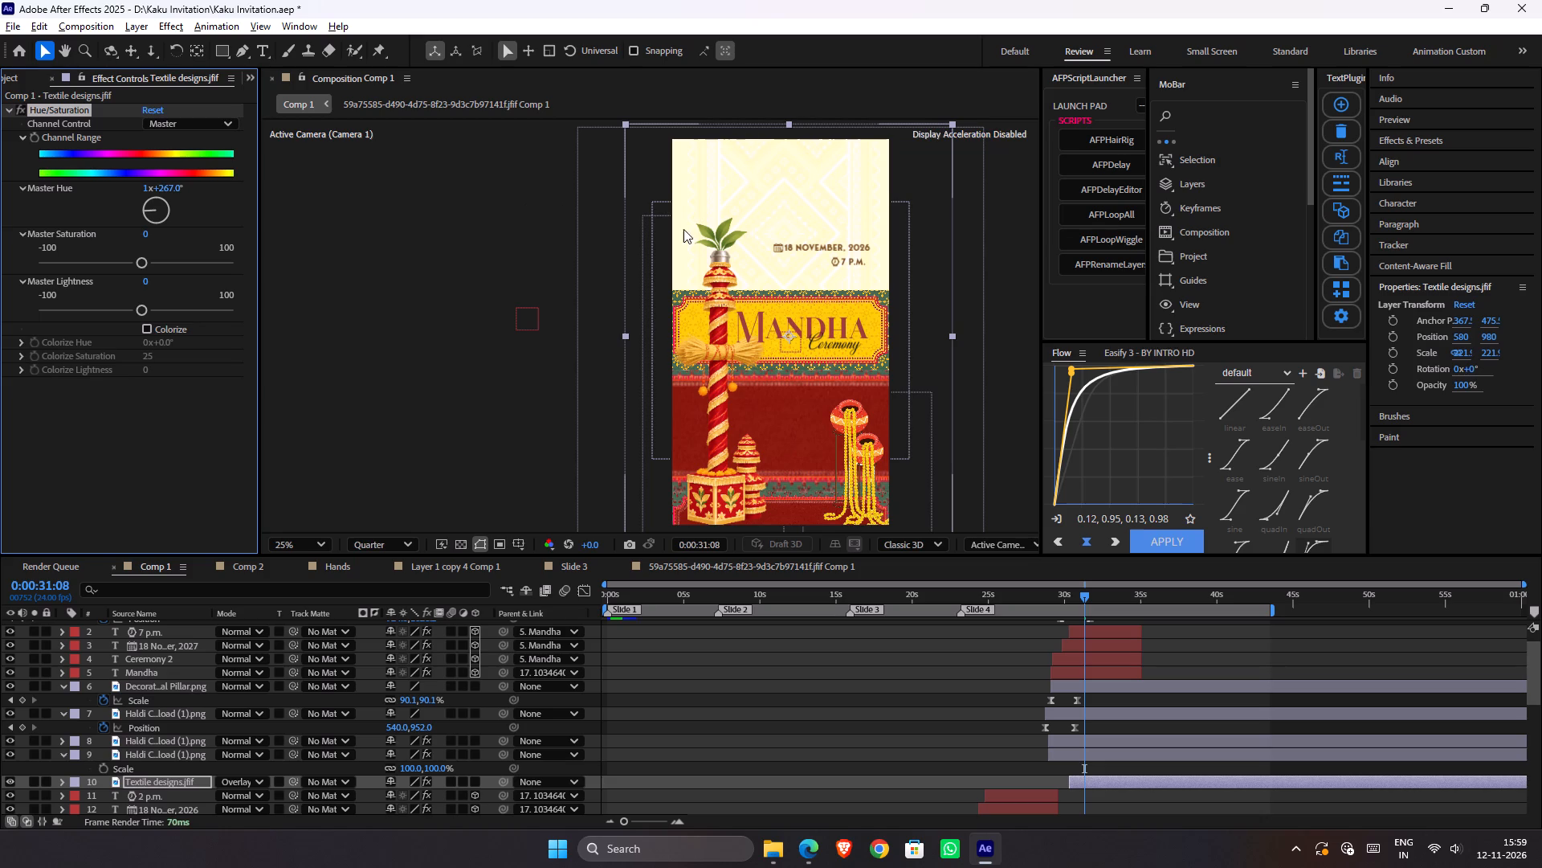
click(485, 338)
key(ctrl+s)
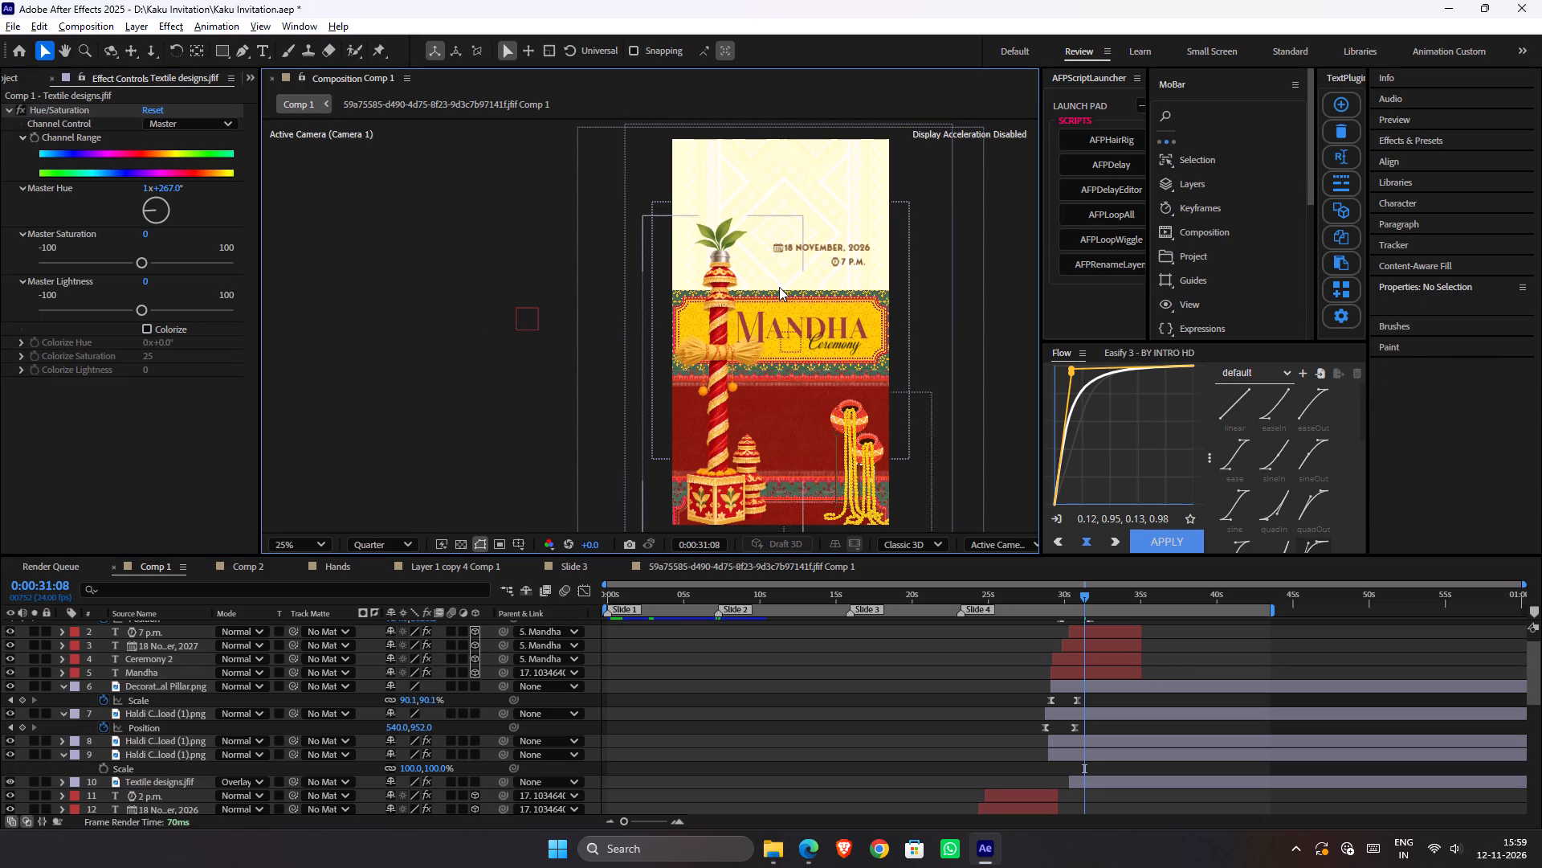
Play the Mandha slide's entrance from 0:00:27:02 to examine it with the patterned backdrop.
scroll(846, 186, down, 1)
scroll(757, 264, up, 1)
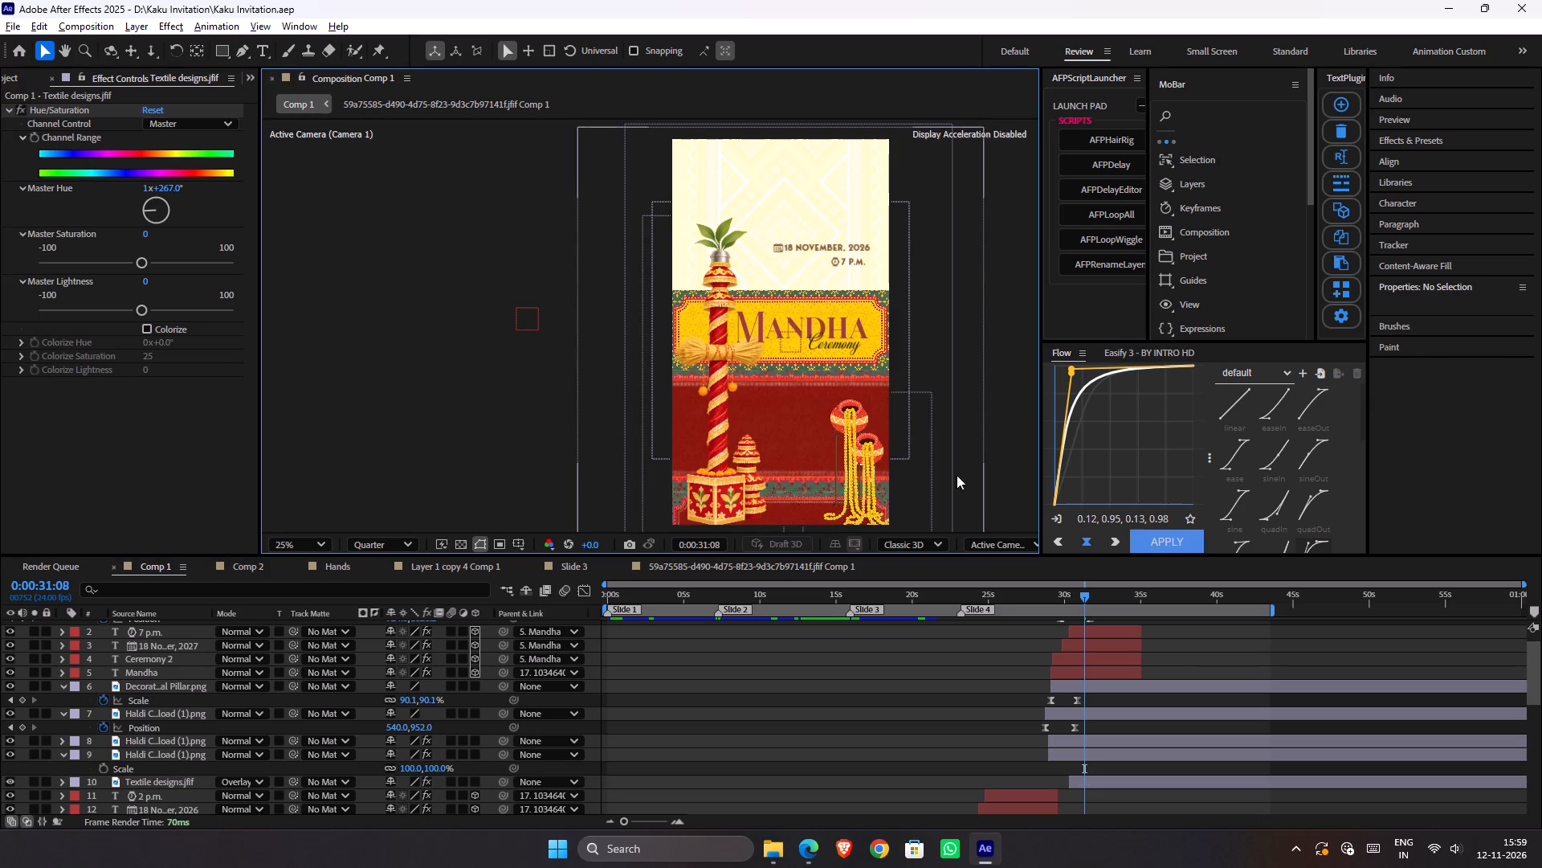
drag(1067, 593, 1051, 597)
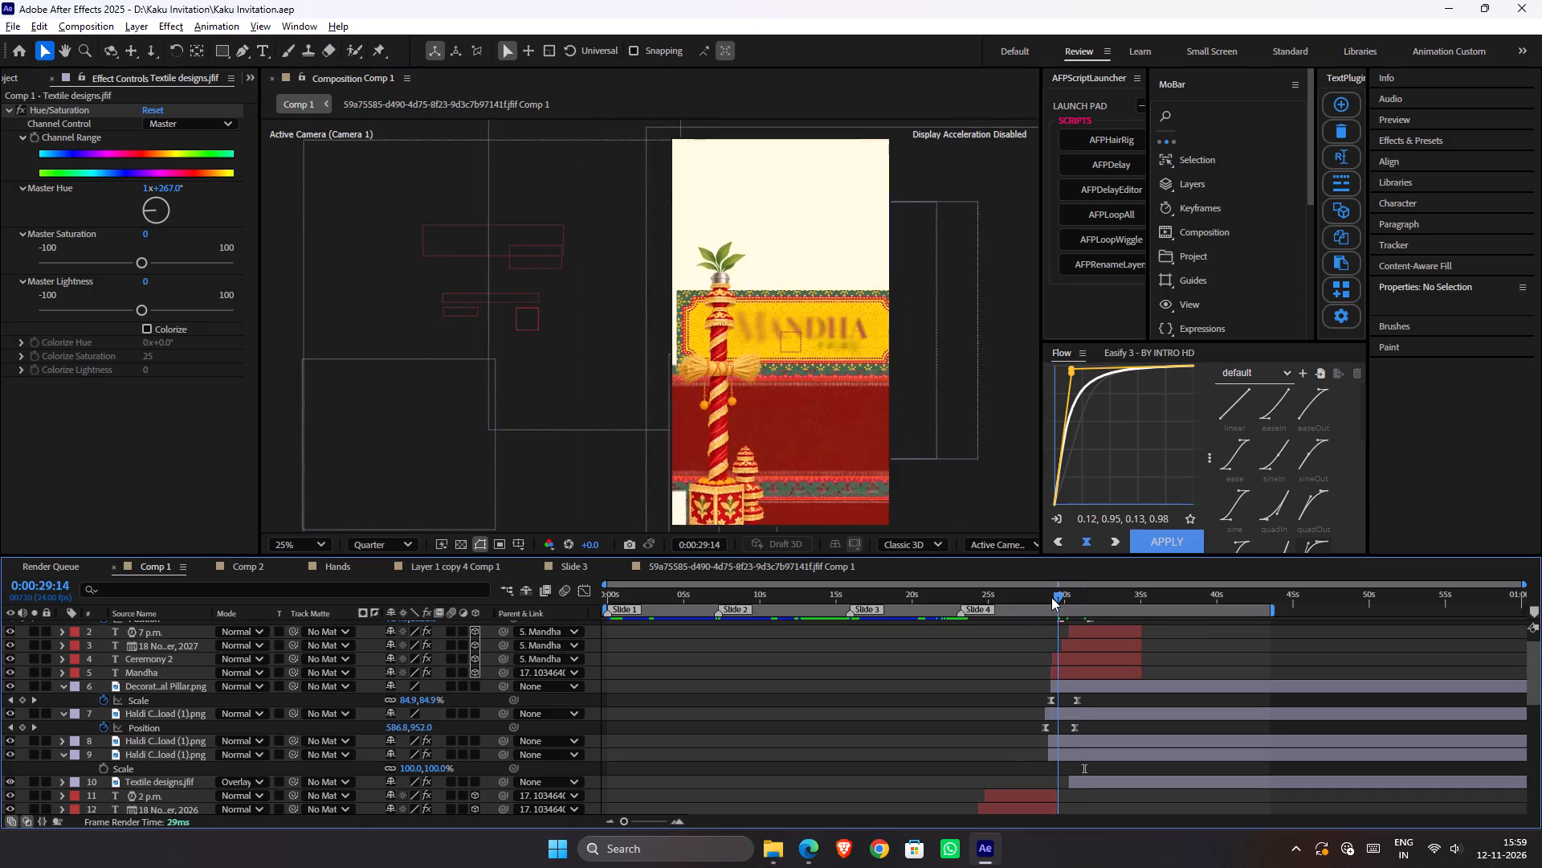
drag(1051, 597, 1018, 617)
key(space)
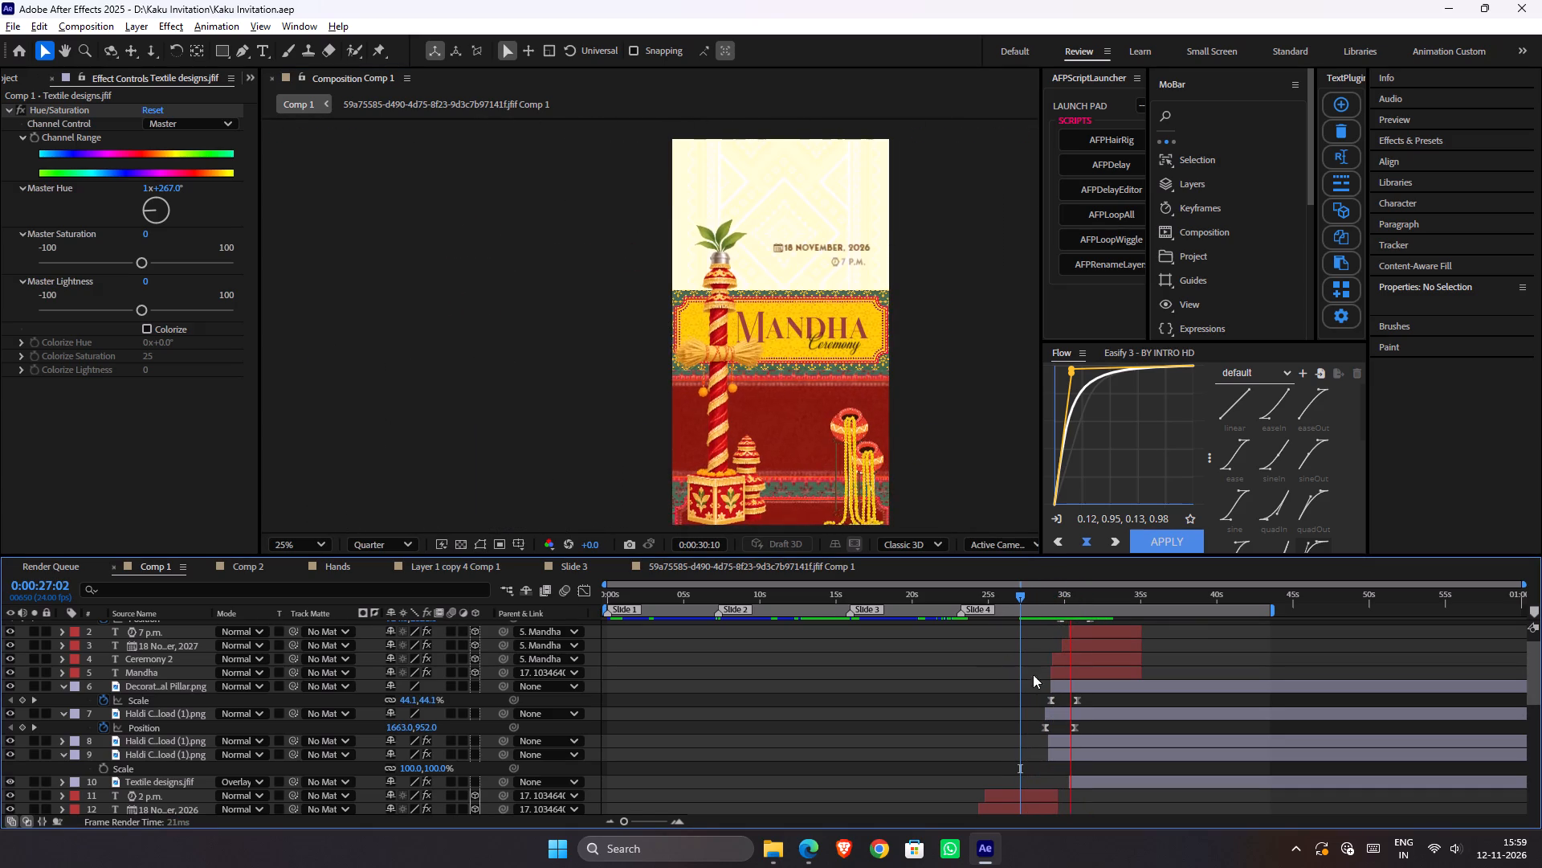
key(space)
Turn off 3D for the Mandha, Ceremony 2, date and 7 p.m. text layers.
click(1073, 670)
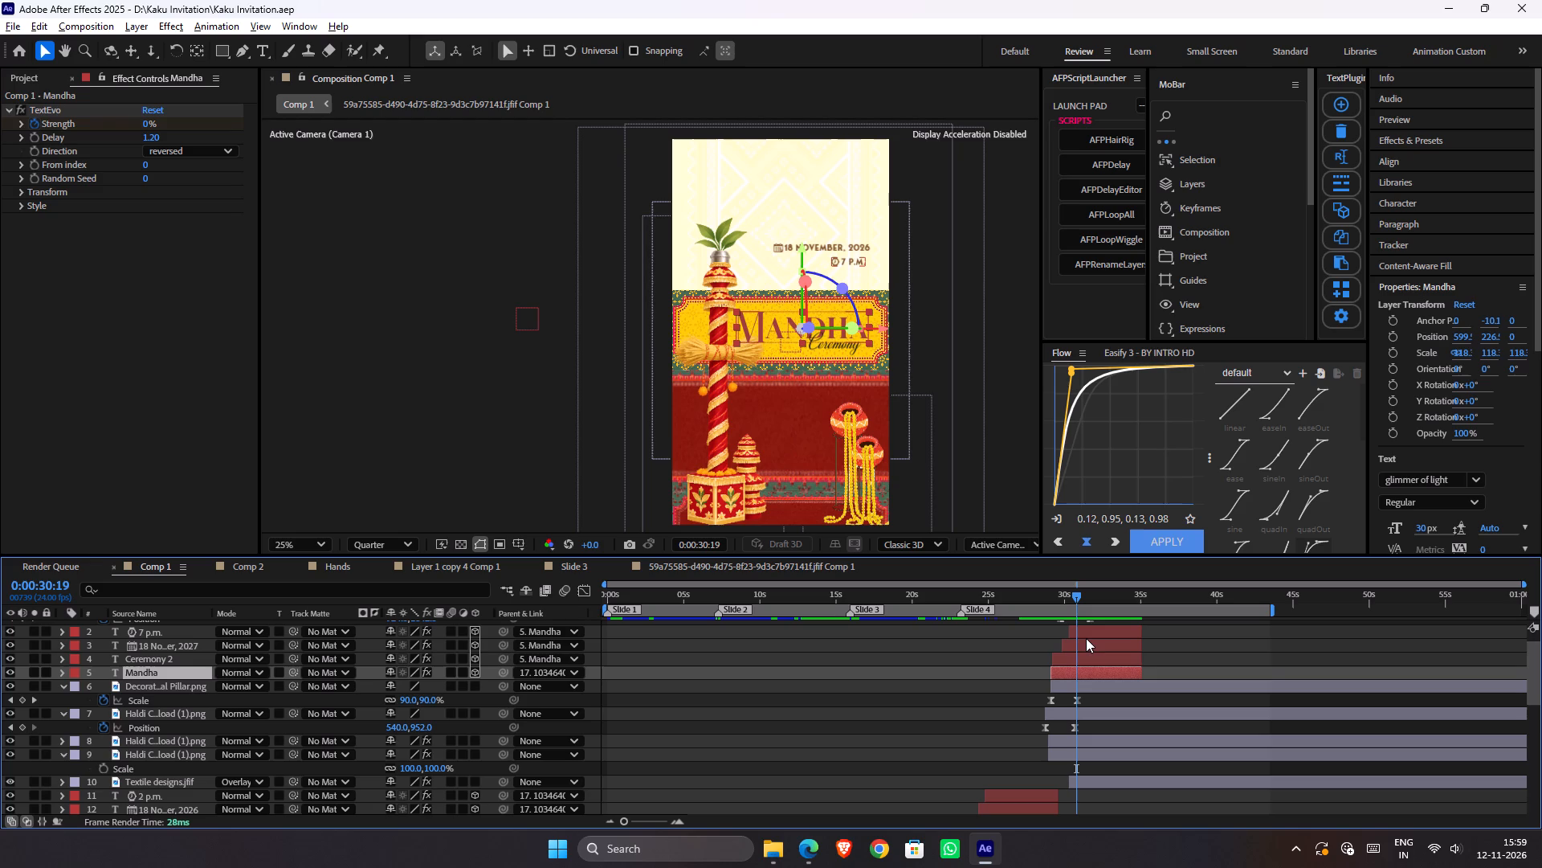
shift+click(1086, 638)
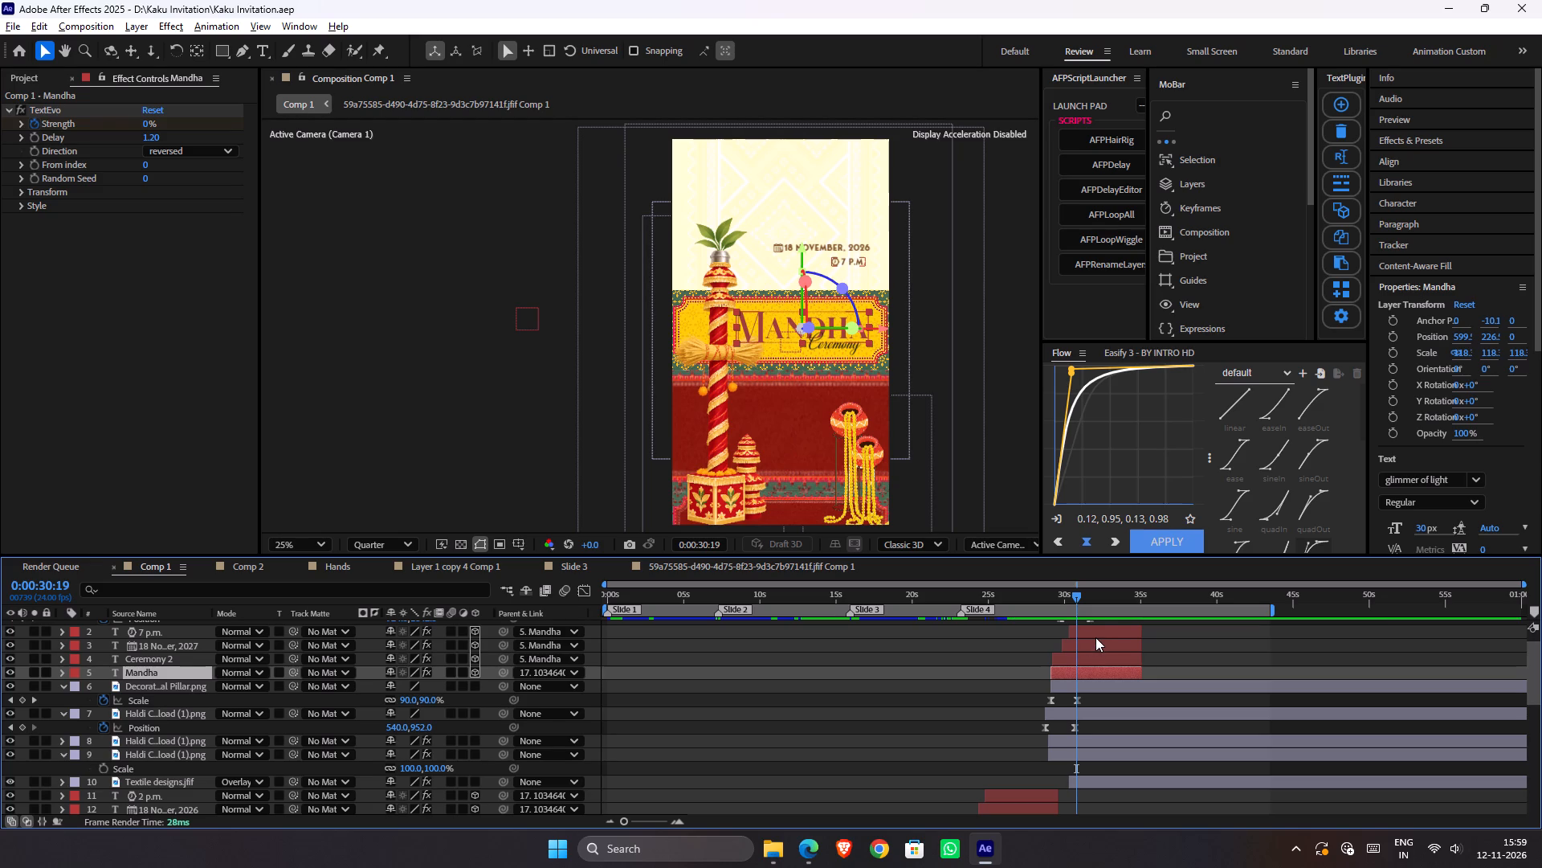
scroll(1095, 638, up, 1)
shift+click(1095, 657)
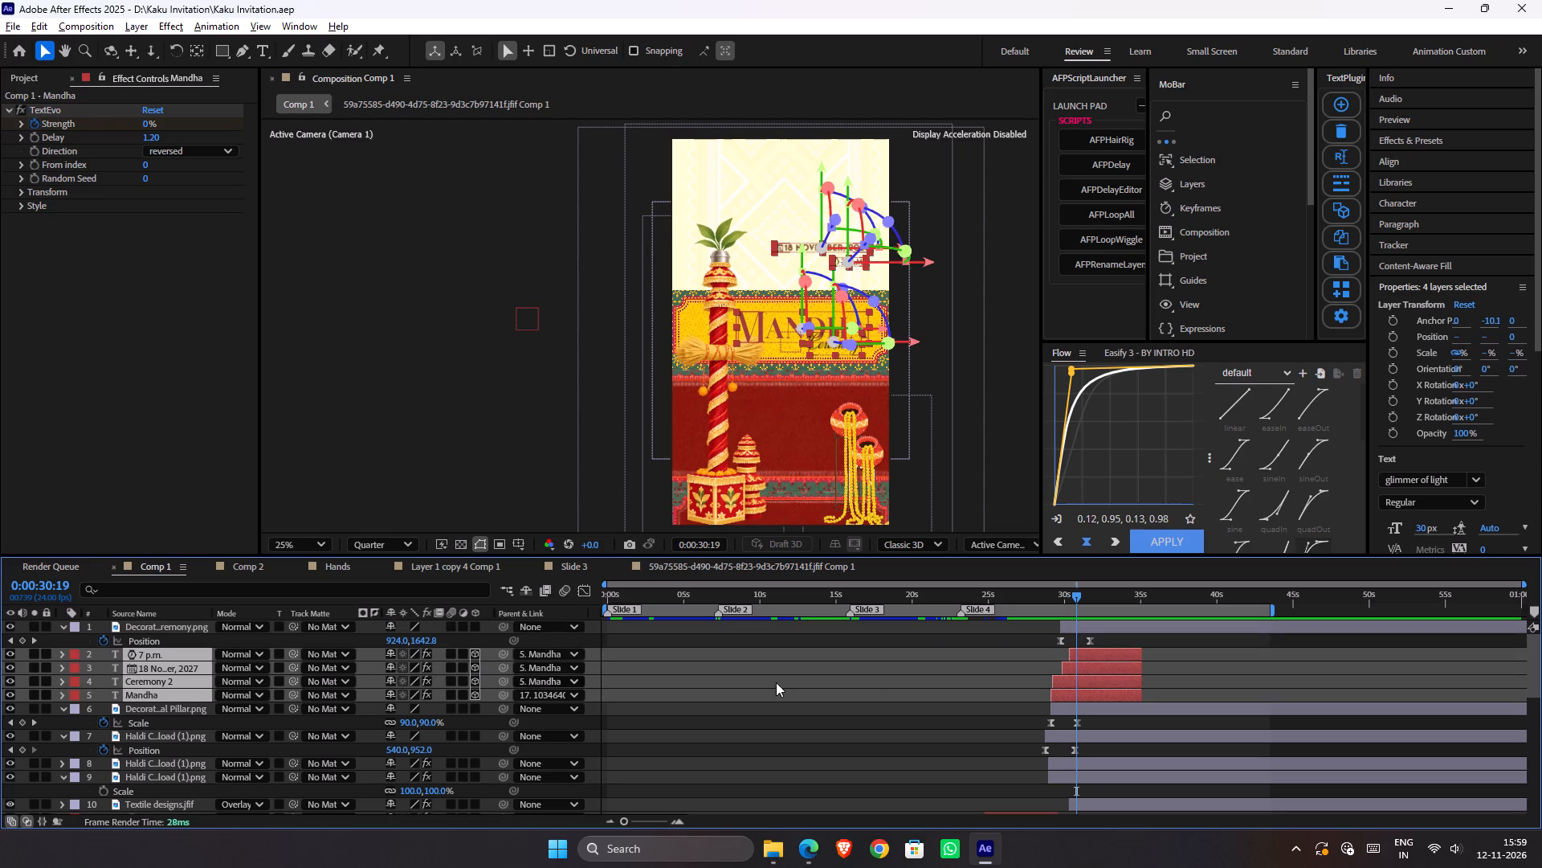
click(472, 655)
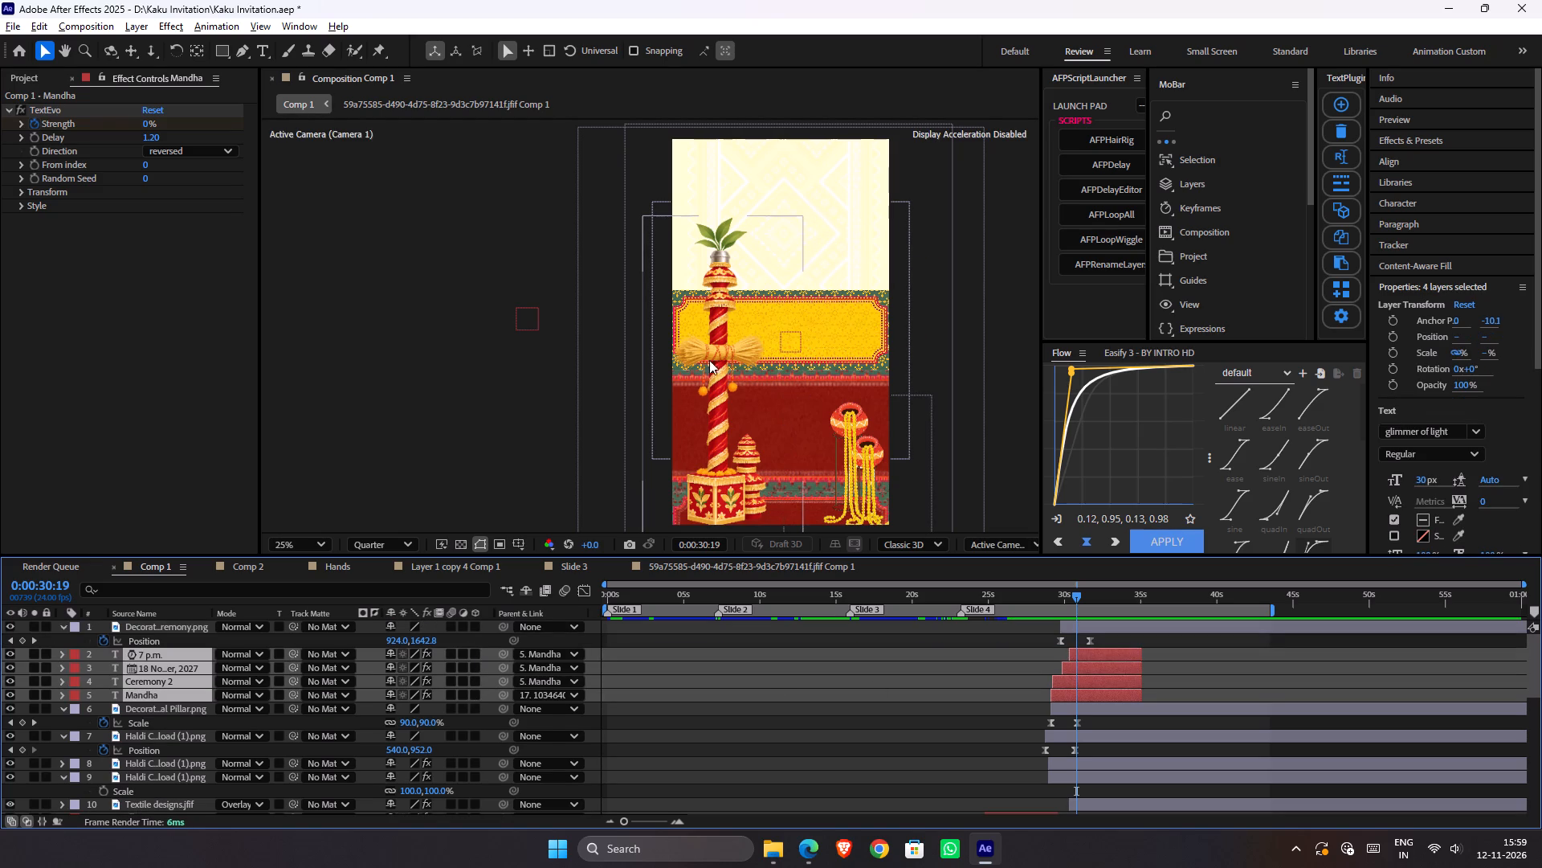
Move the Mandha title with its linked texts back onto the slide's yellow board, to position about 3, -582.
scroll(716, 350, down, 2)
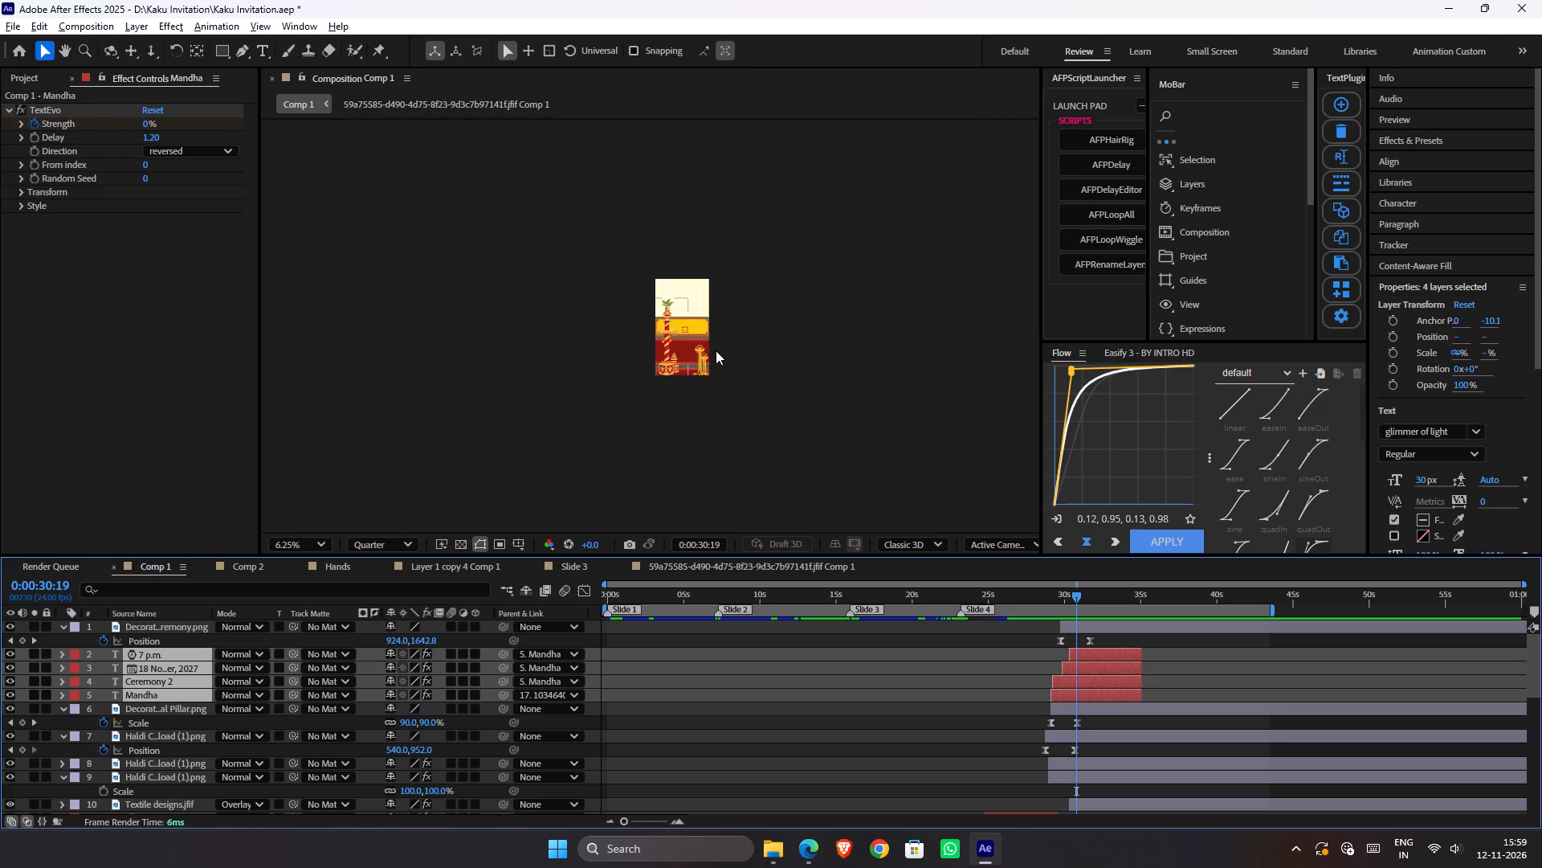
click(932, 762)
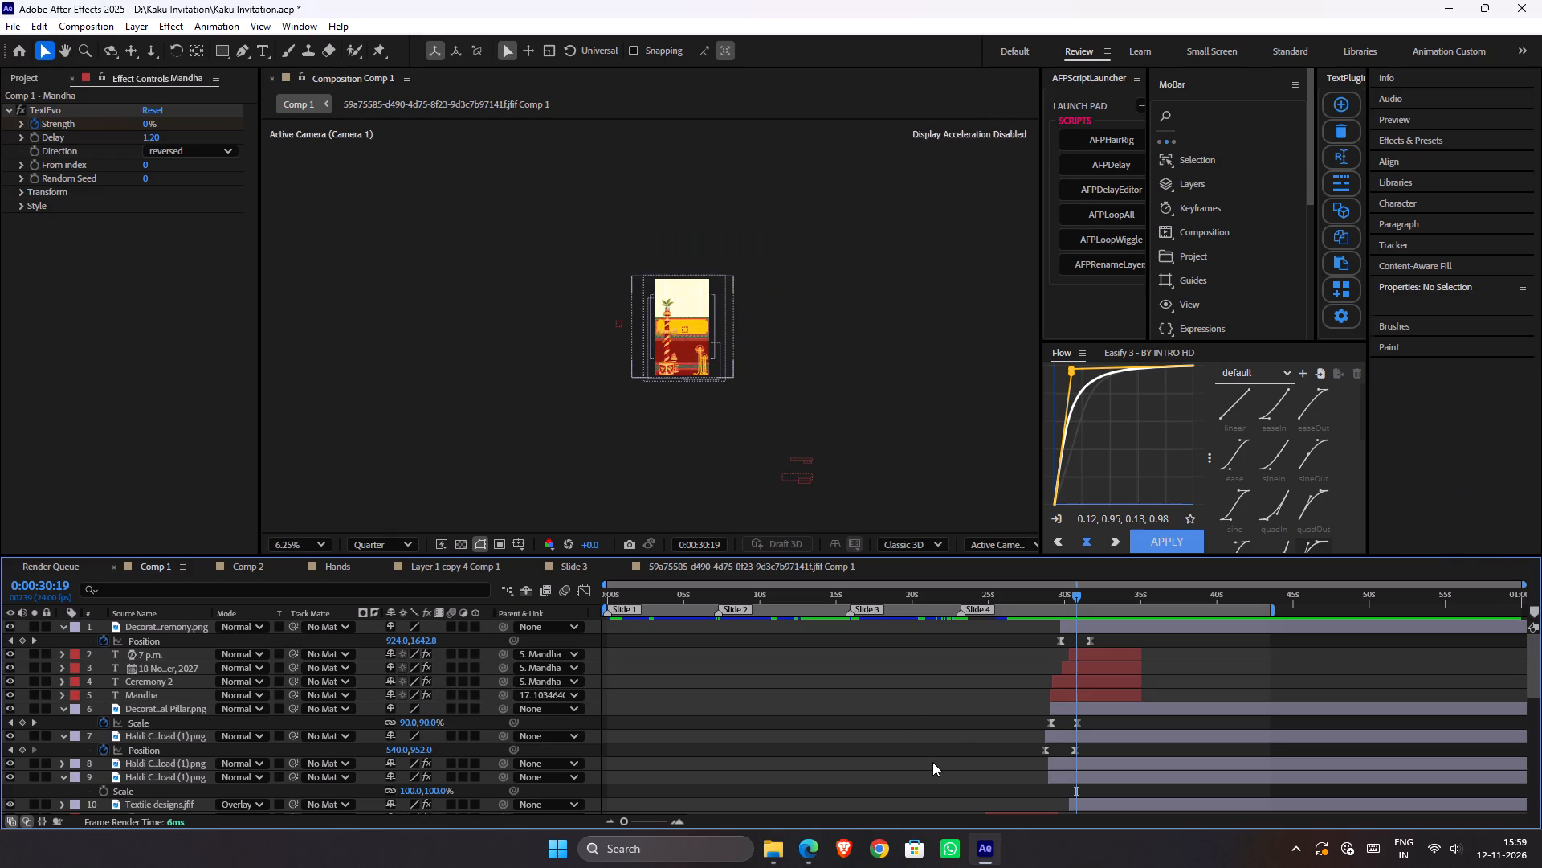
click(1092, 698)
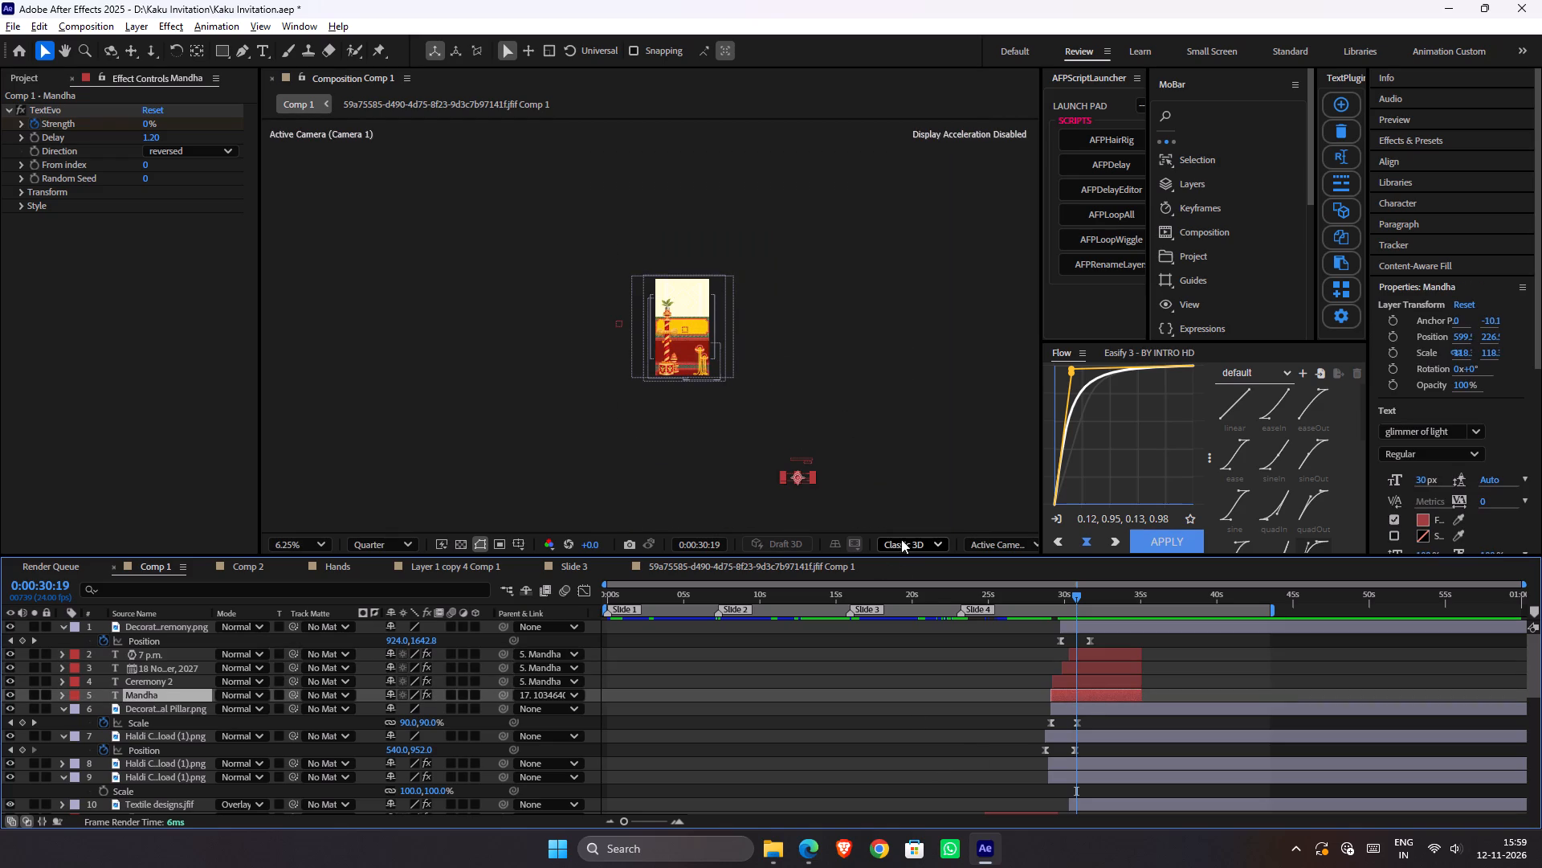
key(shift+Up)
key(shift+Up)
key(shift+Up)
key(shift+Up)
key(shift+Up)
key(shift+Up)
key(shift+Up)
key(shift+Up)
key(shift+Up)
key(shift+Up)
key(shift+Up)
key(shift+Up)
key(shift+Up)
key(shift+Up)
key(shift+Up)
key(shift+Up)
key(shift+Up)
key(shift+Up)
key(shift+Up)
key(shift+Up)
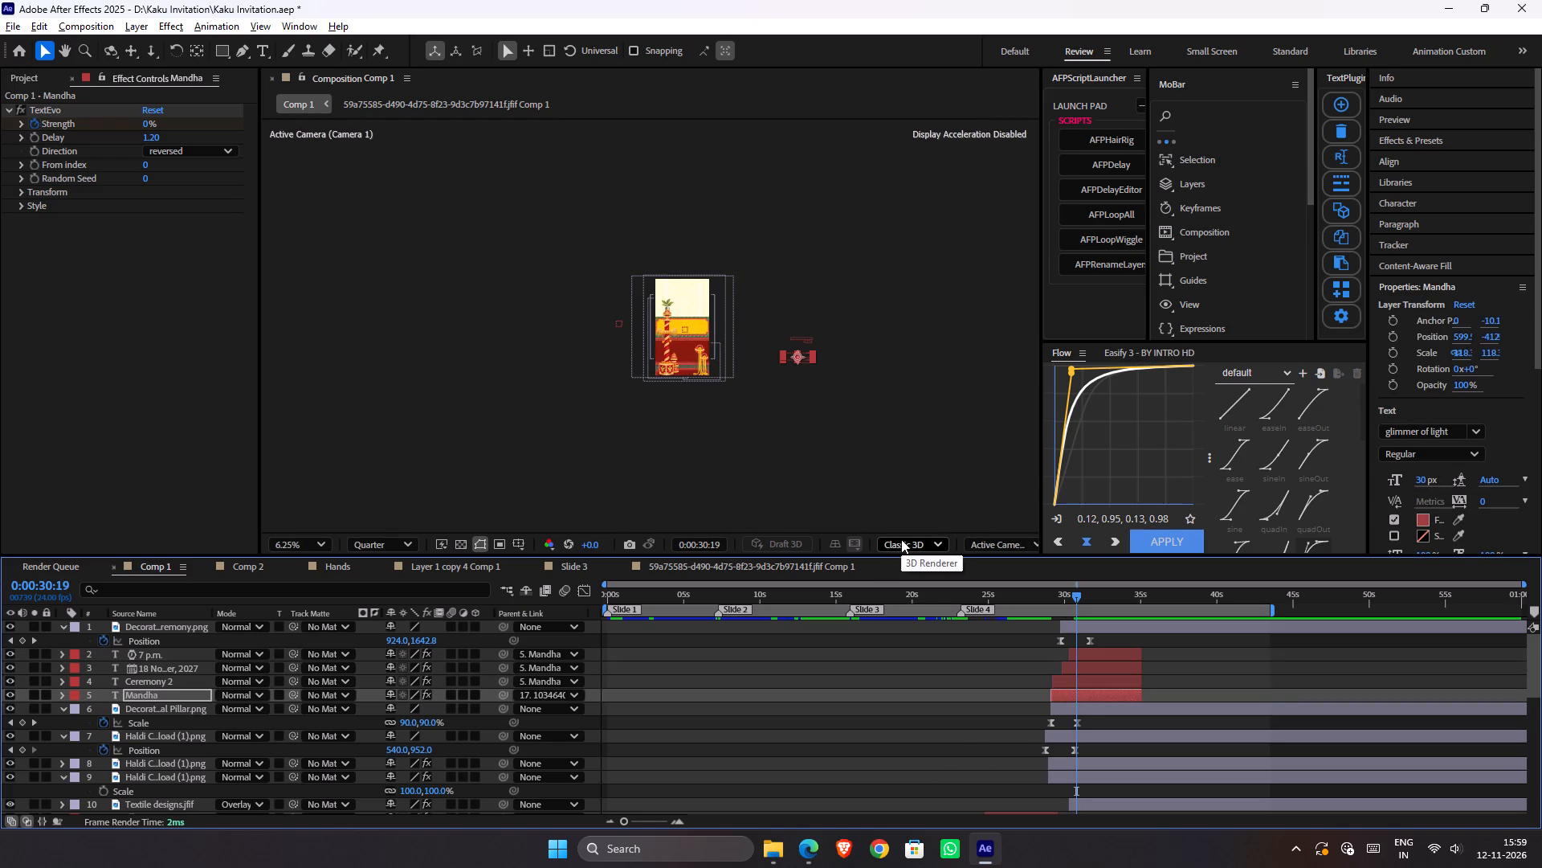
key(shift+Left)
key(shift+Left)
key(shift+Left)
key(shift+Left)
key(shift+Left)
key(shift+Left)
key(shift+Left)
key(shift+Left)
key(shift+Left)
key(shift+Left)
key(shift+Left)
key(shift+Left)
key(shift+Left)
key(shift+Left)
key(shift+Left)
key(shift+Left)
key(shift+Left)
key(shift+Left)
key(shift+Left)
key(shift+Left)
key(shift+Down)
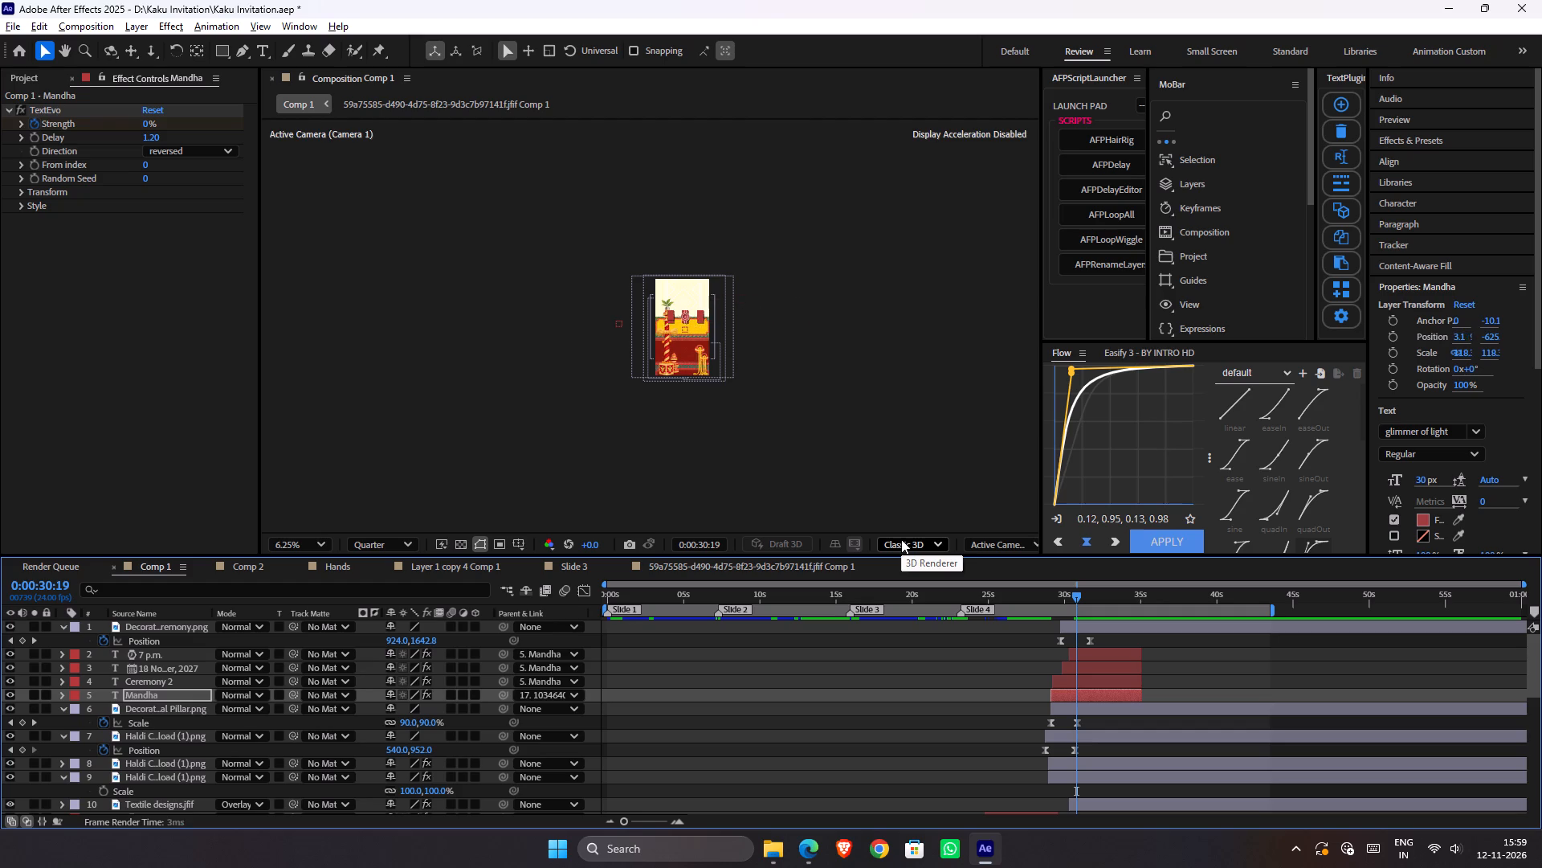
scroll(749, 317, down, 1)
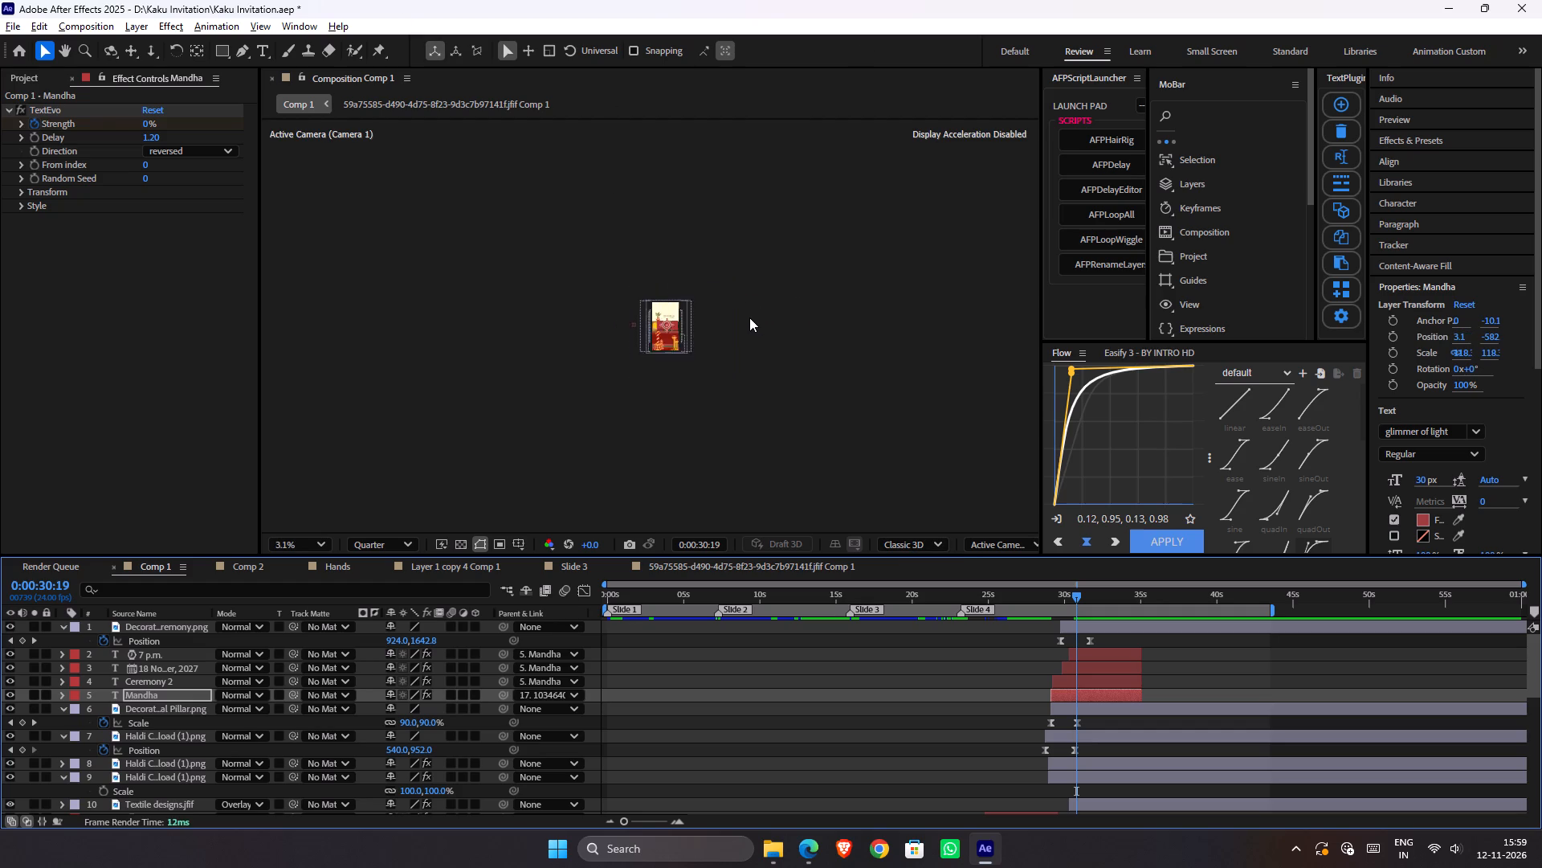
scroll(749, 317, up, 3)
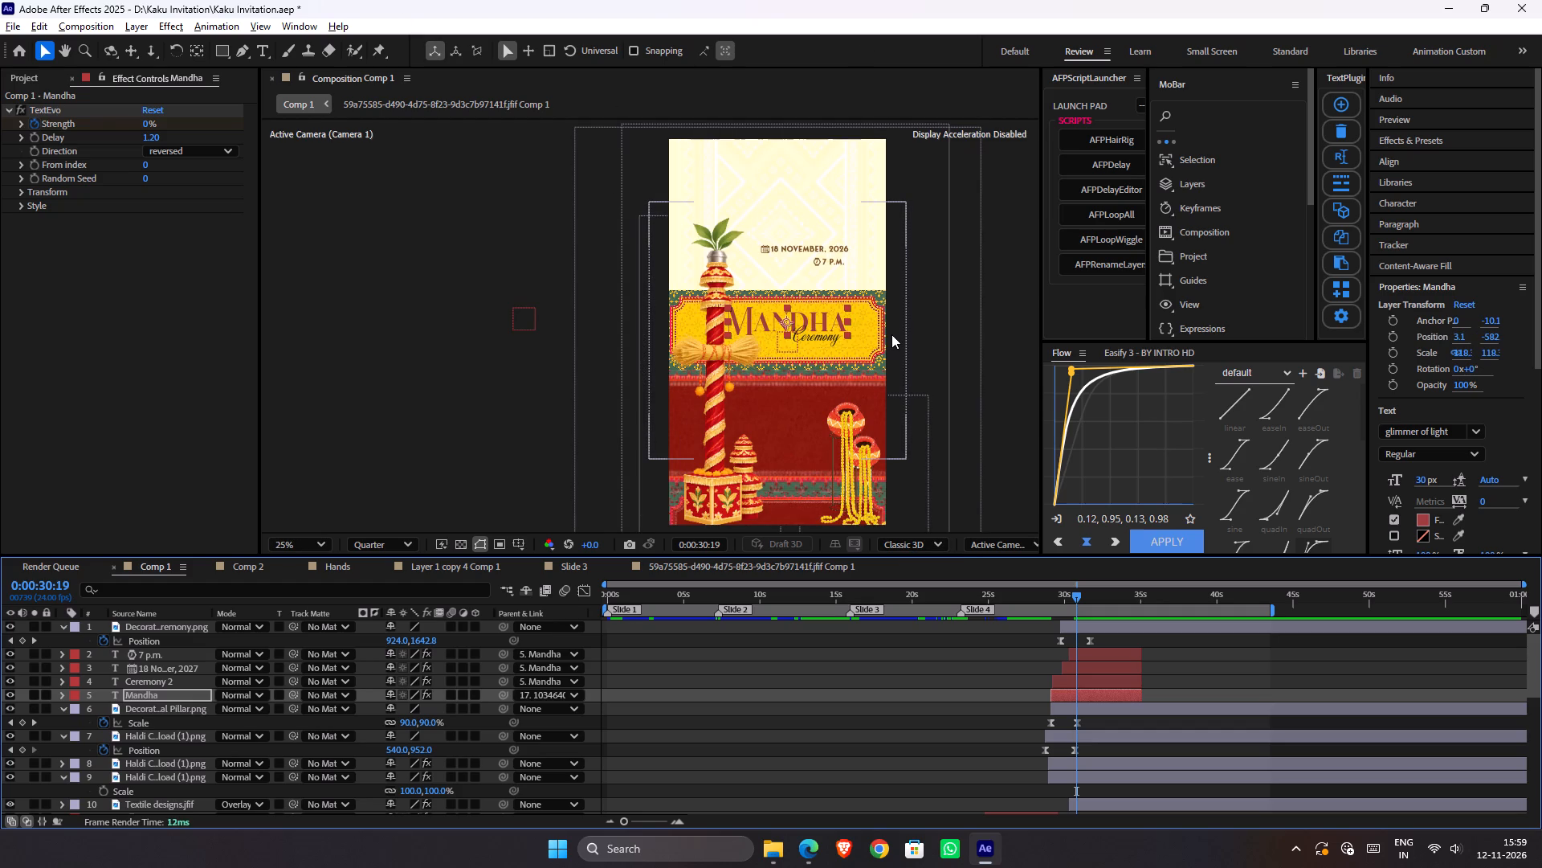
Fine-tune the Mandha title's placement on the yellow board to position about 18, -576, and save the project.
key(shift+Right)
key(Right)
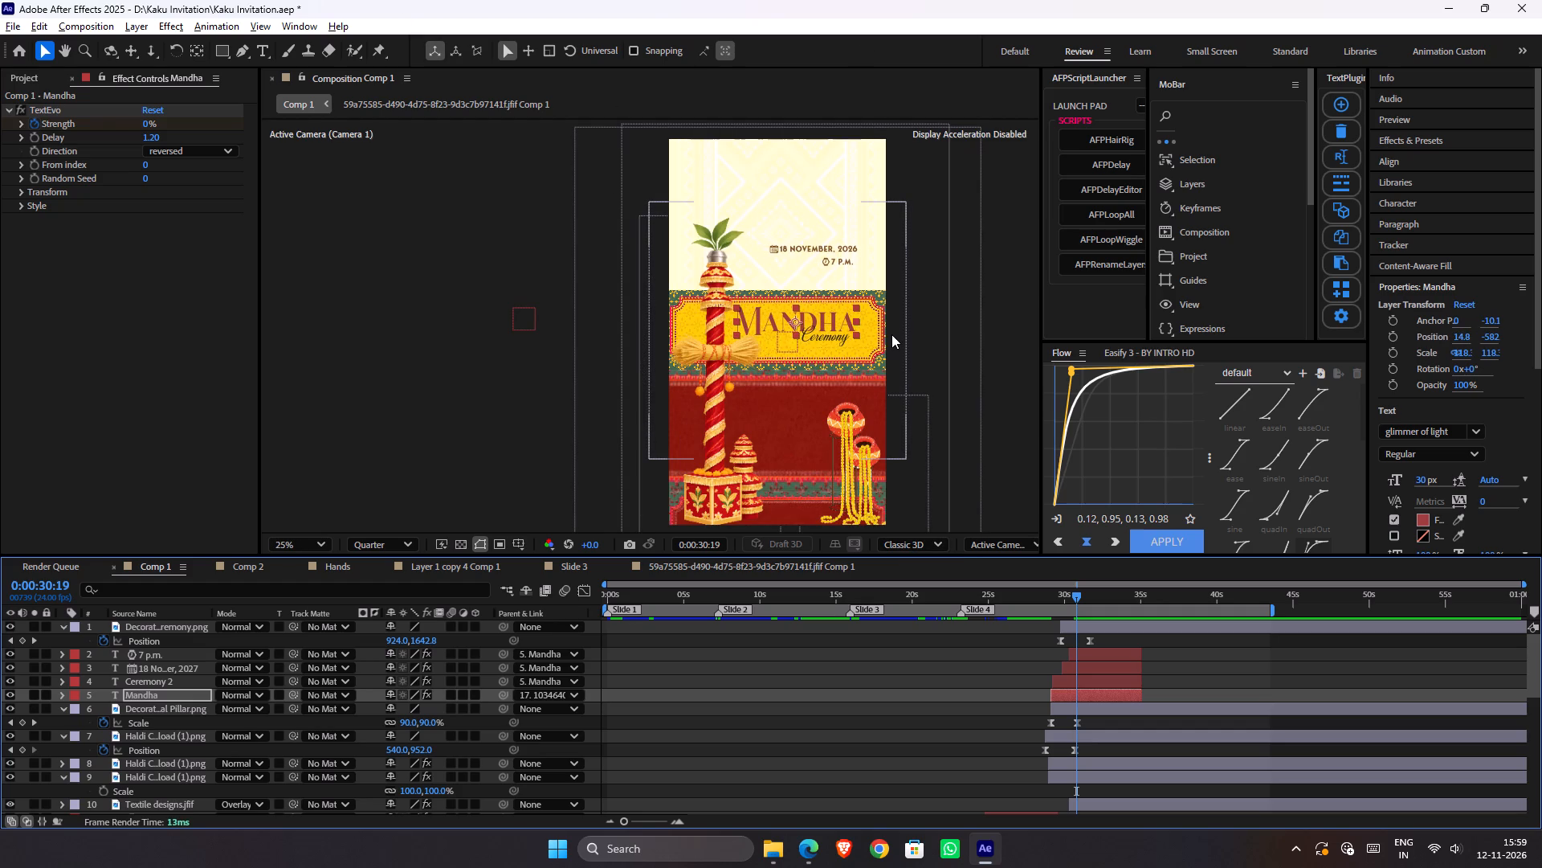
key(Right)
key(Right)
key(Right)
key(Down)
key(Down)
key(Down)
key(Down)
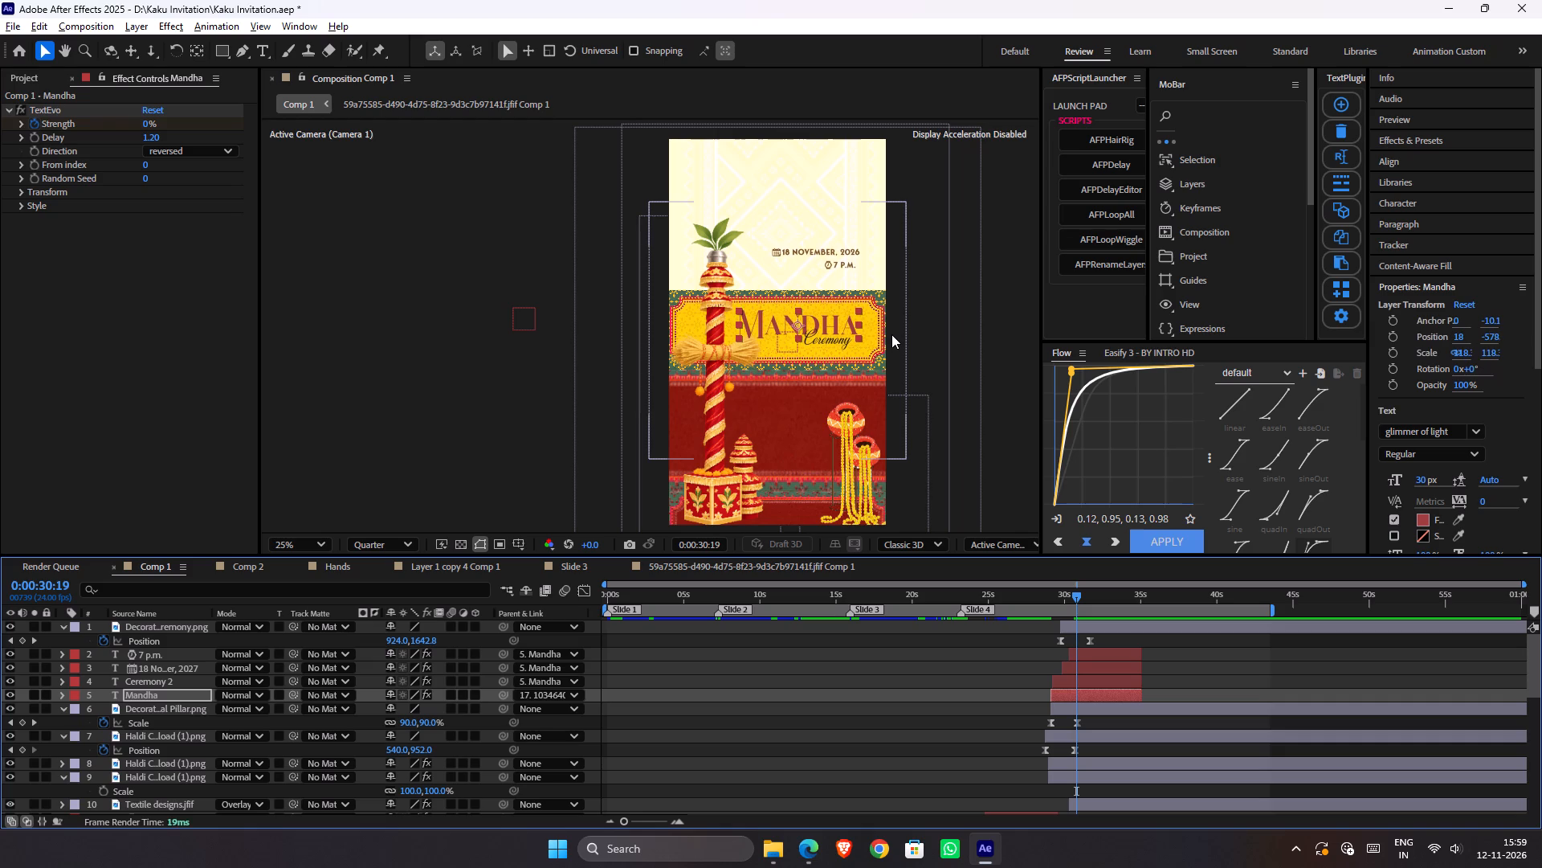
key(Down)
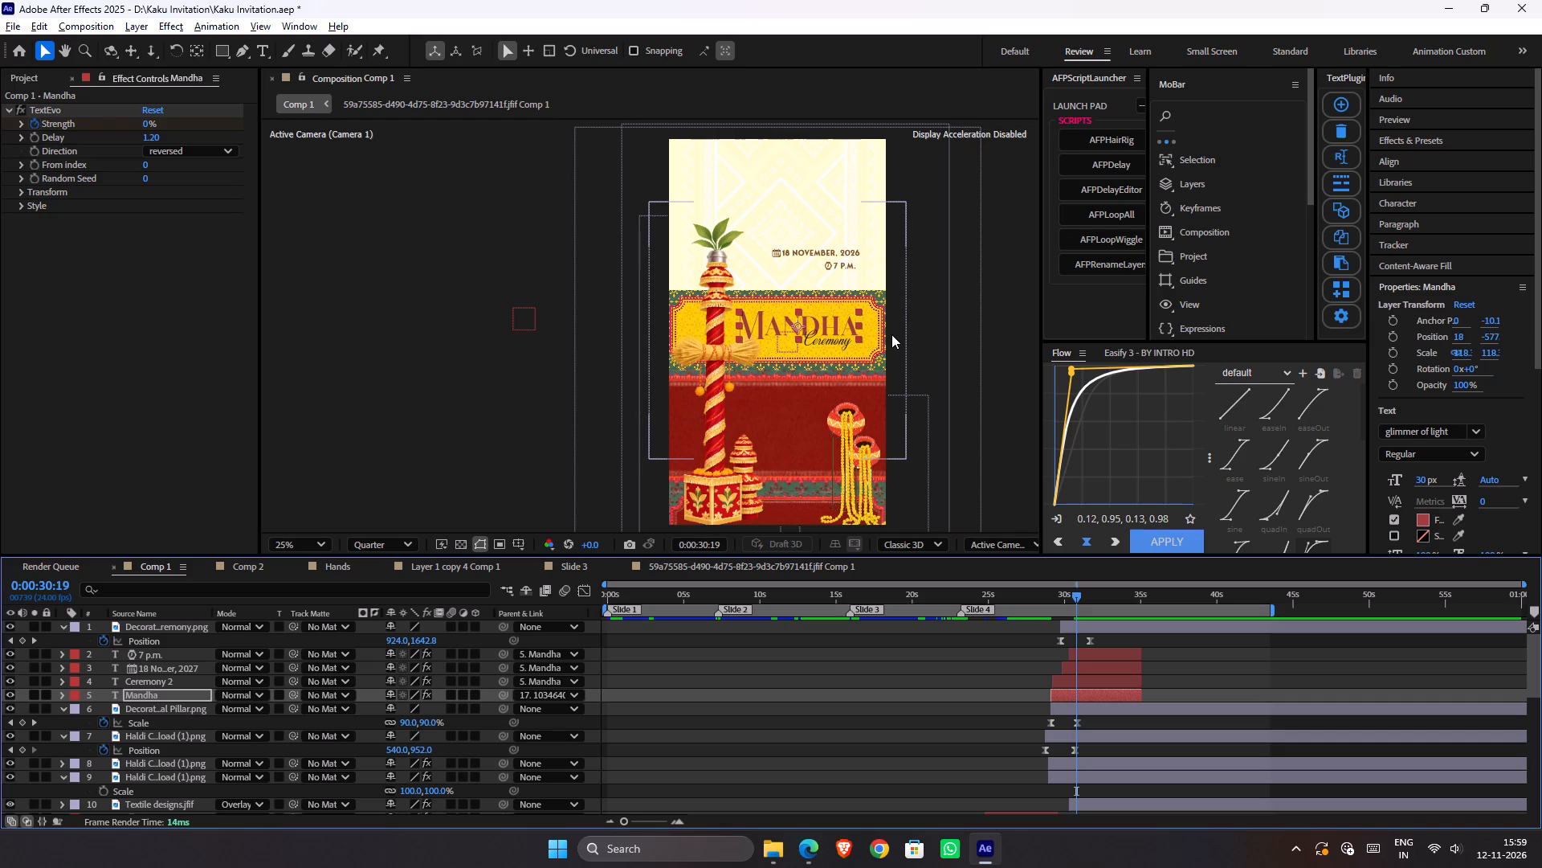
key(Down)
key(Down)
key(Down)
key(Down)
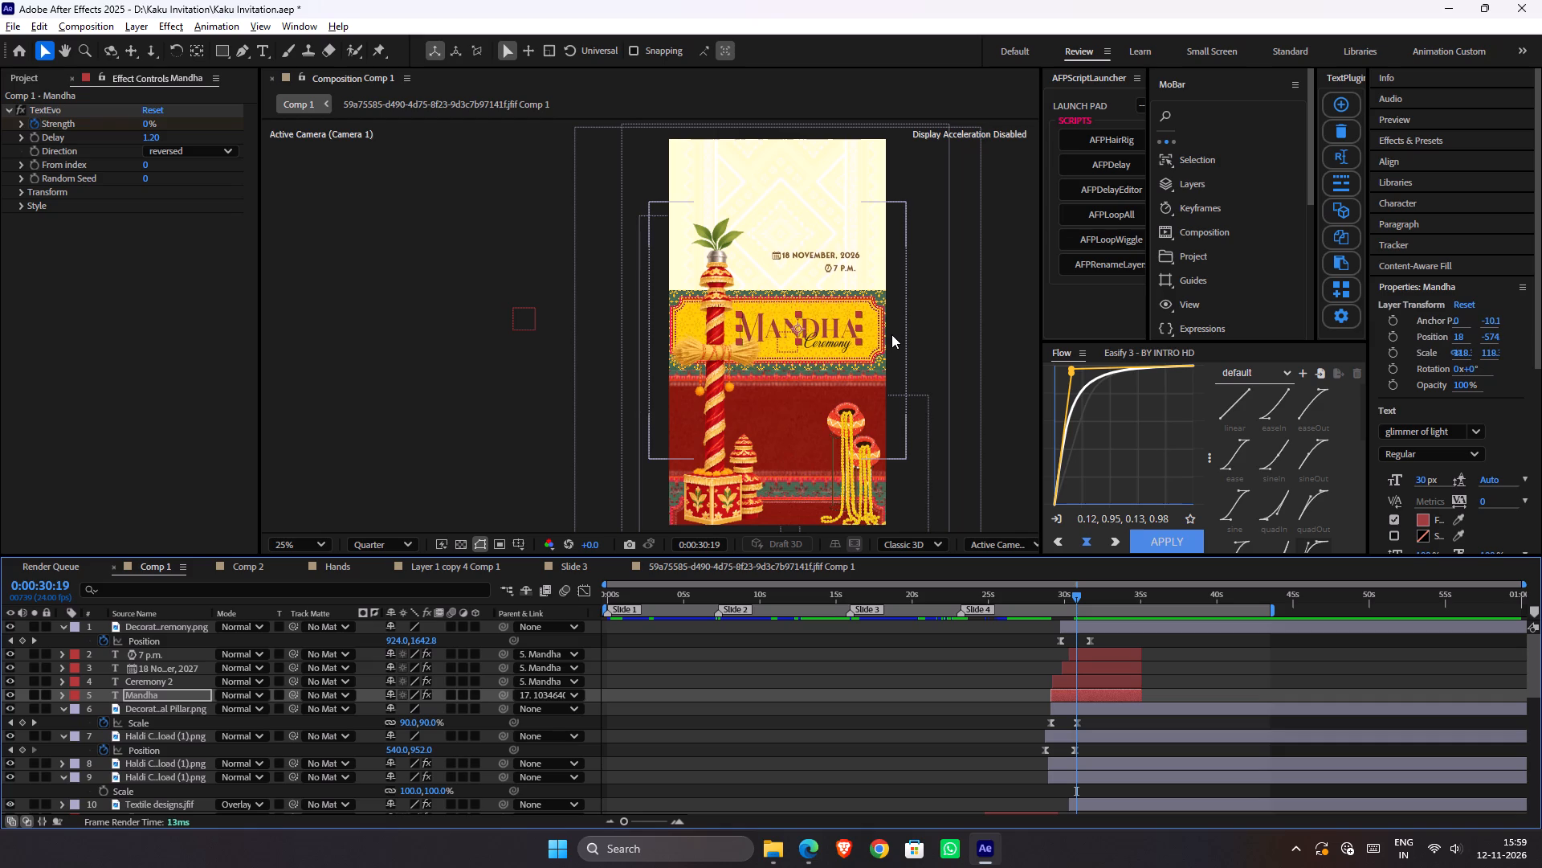
key(Up)
key(Up)
key(Up)
key(Up)
key(ctrl+s)
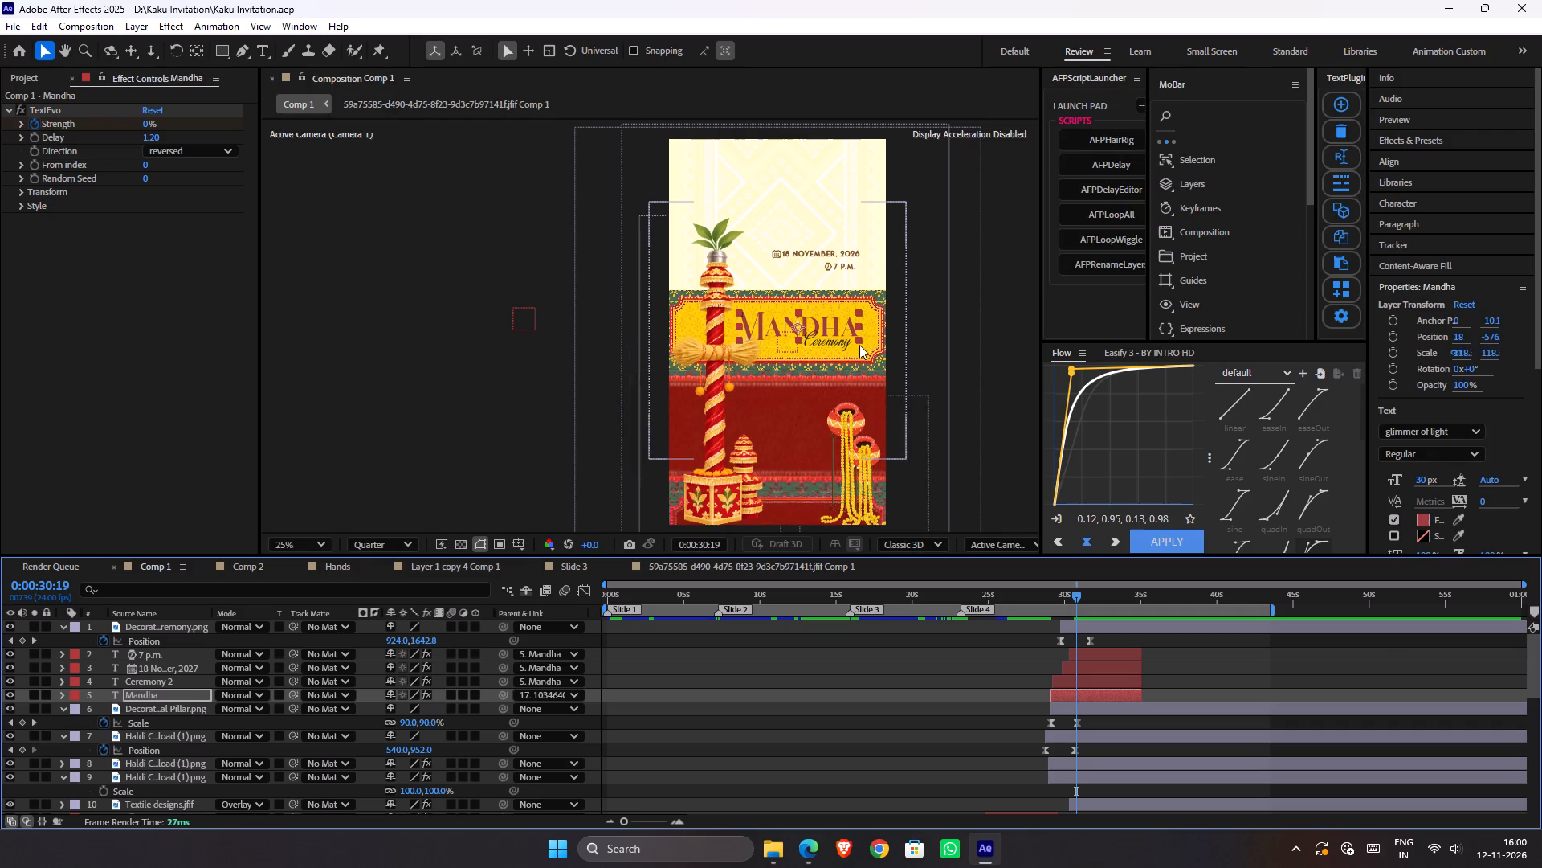
Reorder the Decorated Manda Festival Pillar layer above the Mandha slide's four text layers and save the project.
click(179, 718)
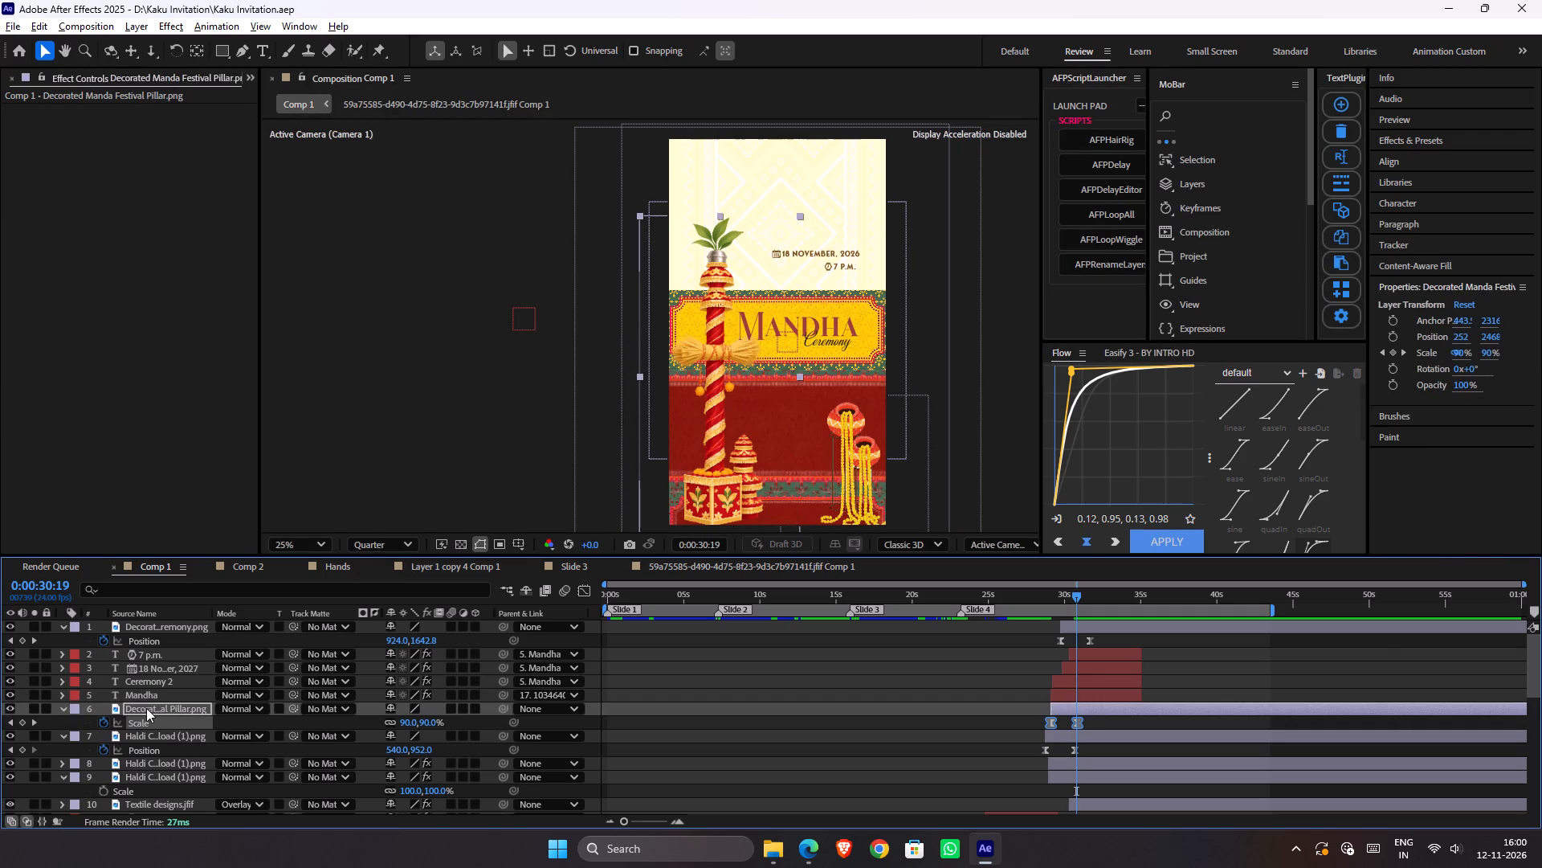
drag(146, 708, 157, 649)
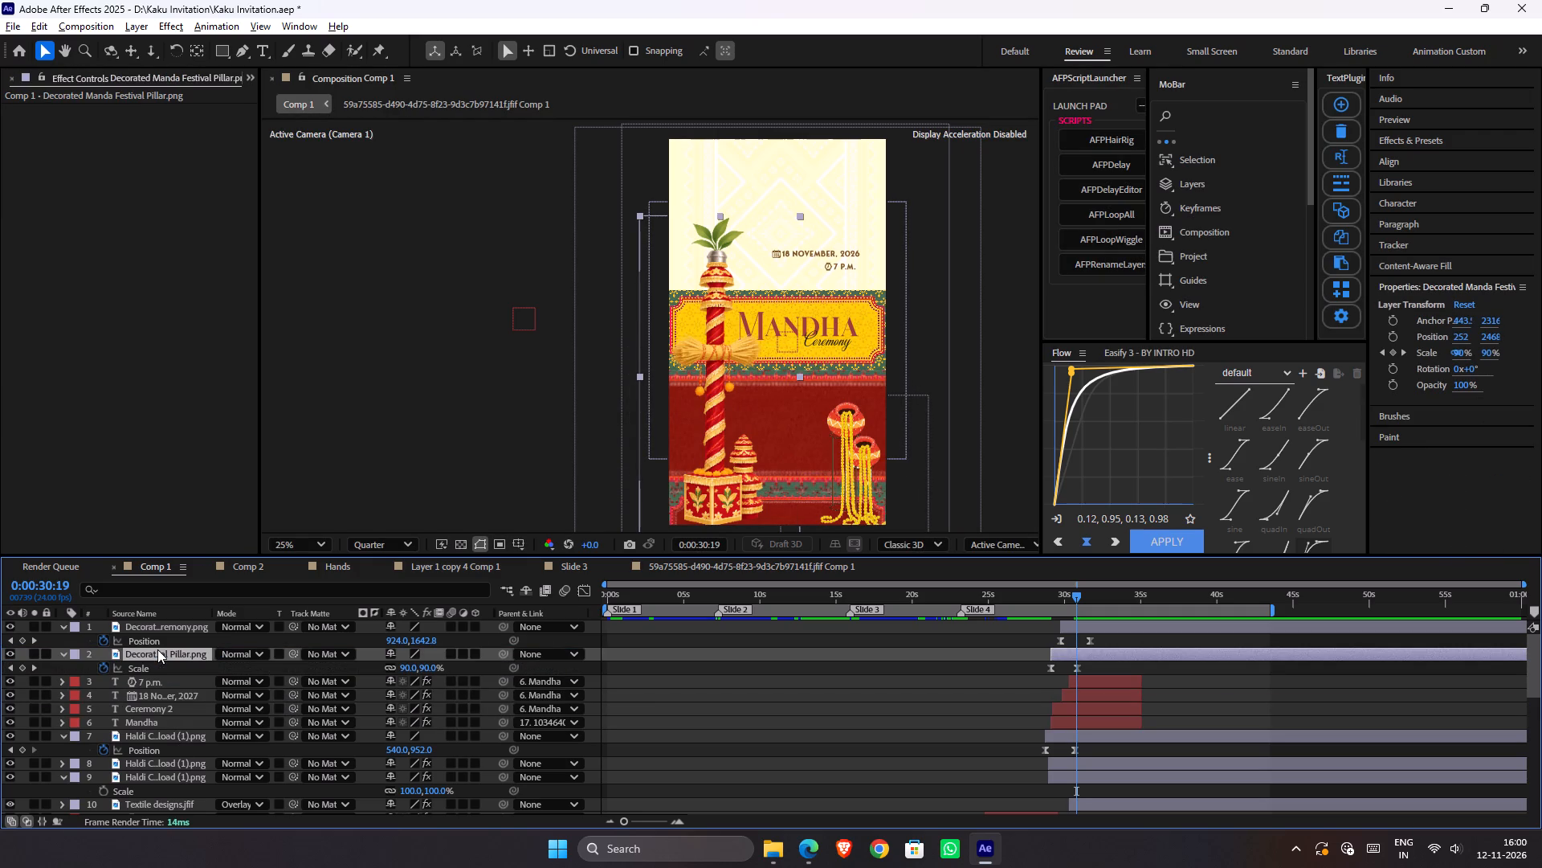
click(1039, 689)
key(ctrl+s)
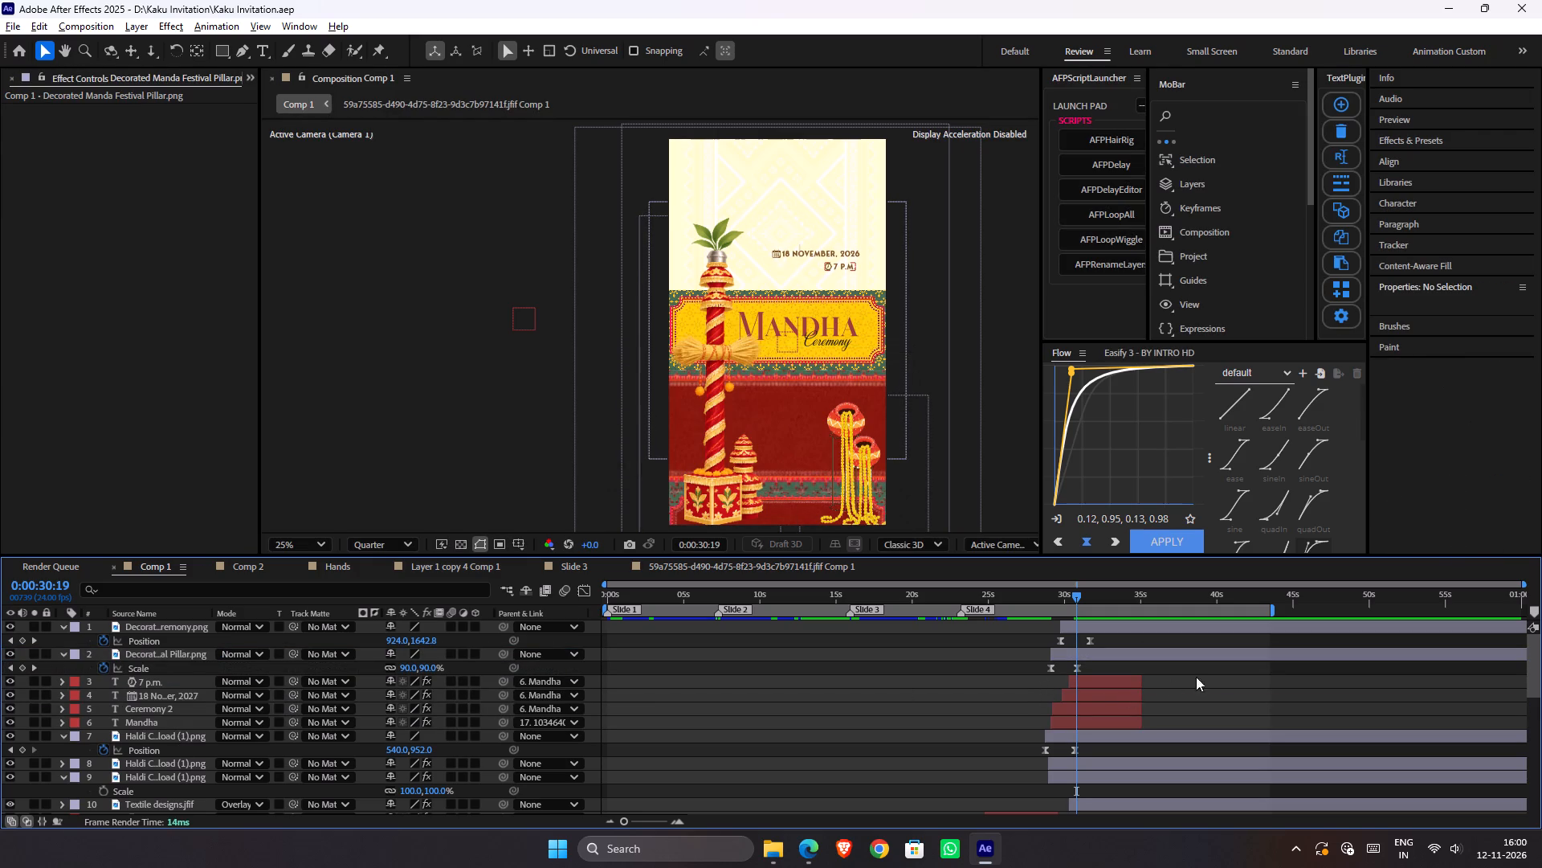
click(1206, 674)
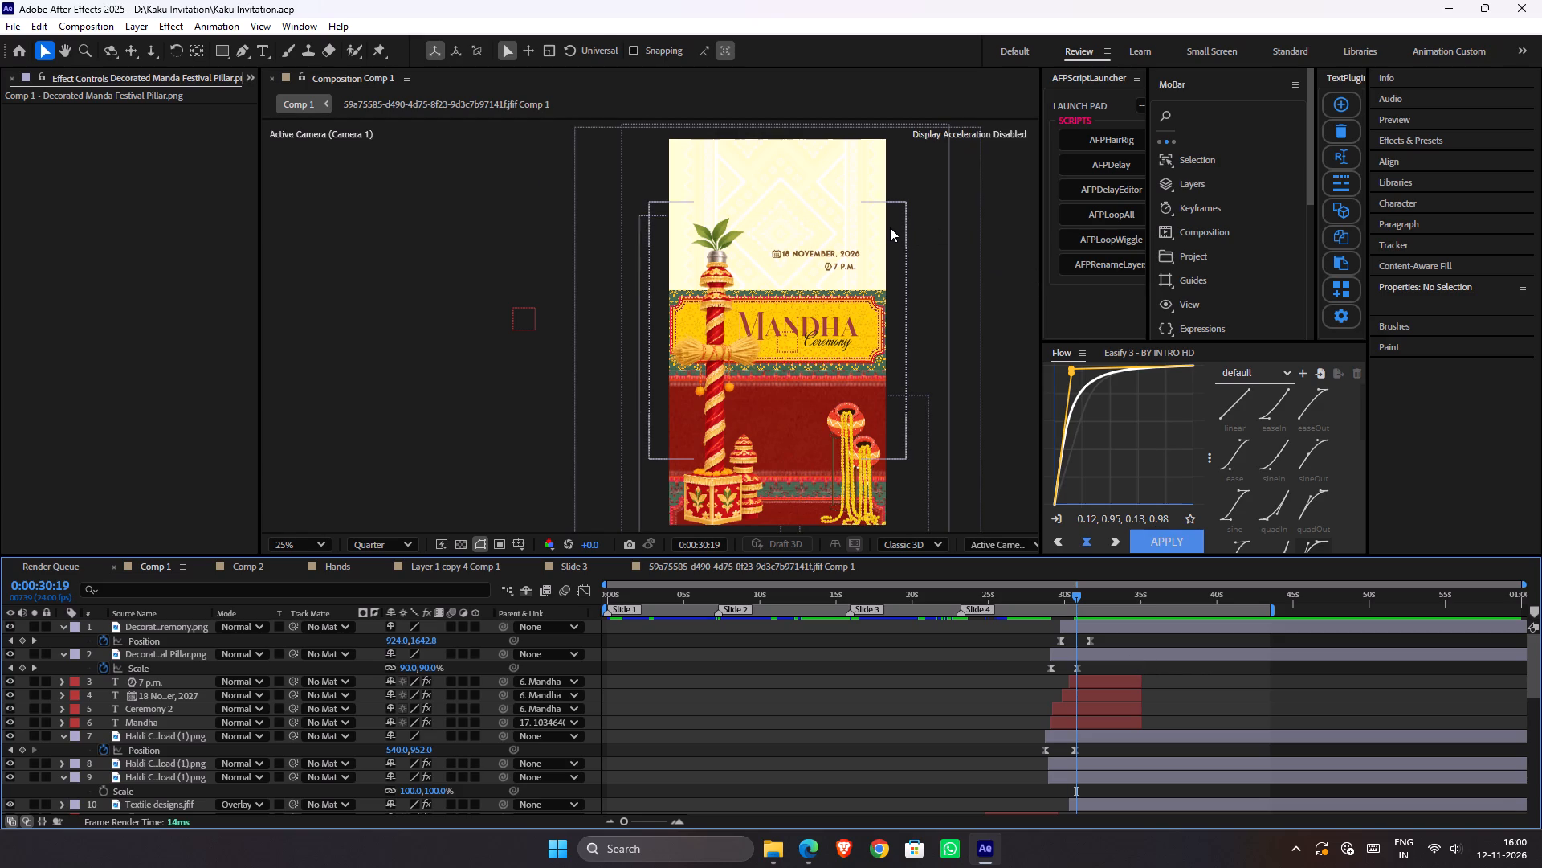
Bring the upscaled mehandi_top_left_element PNG from the Downloads folder into Comp 1, with its layer starting at 0:00:30:19.
key(alt+Tab)
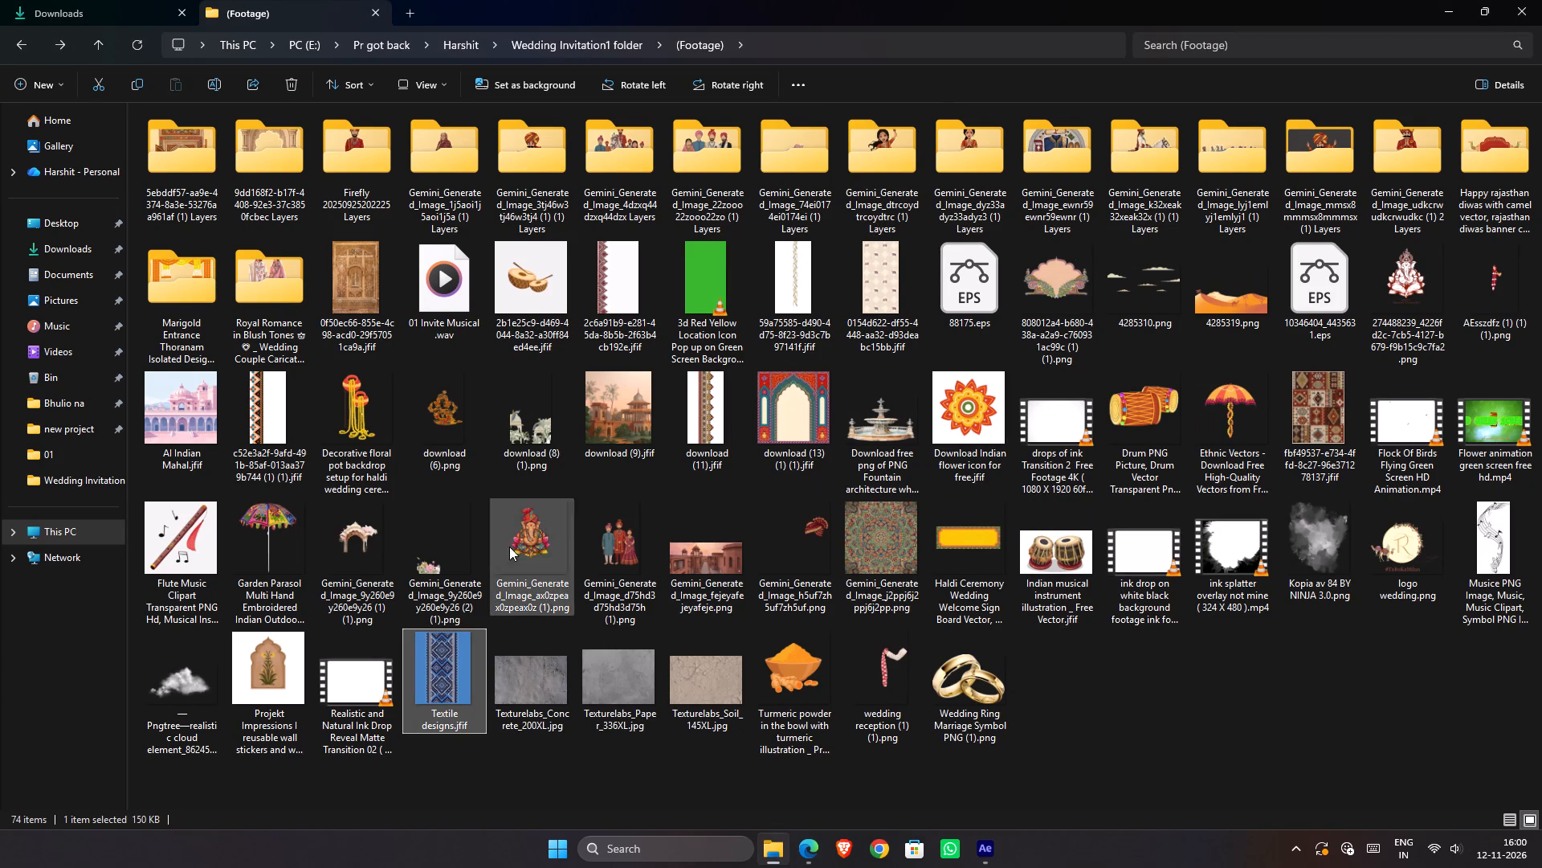
click(465, 561)
click(308, 571)
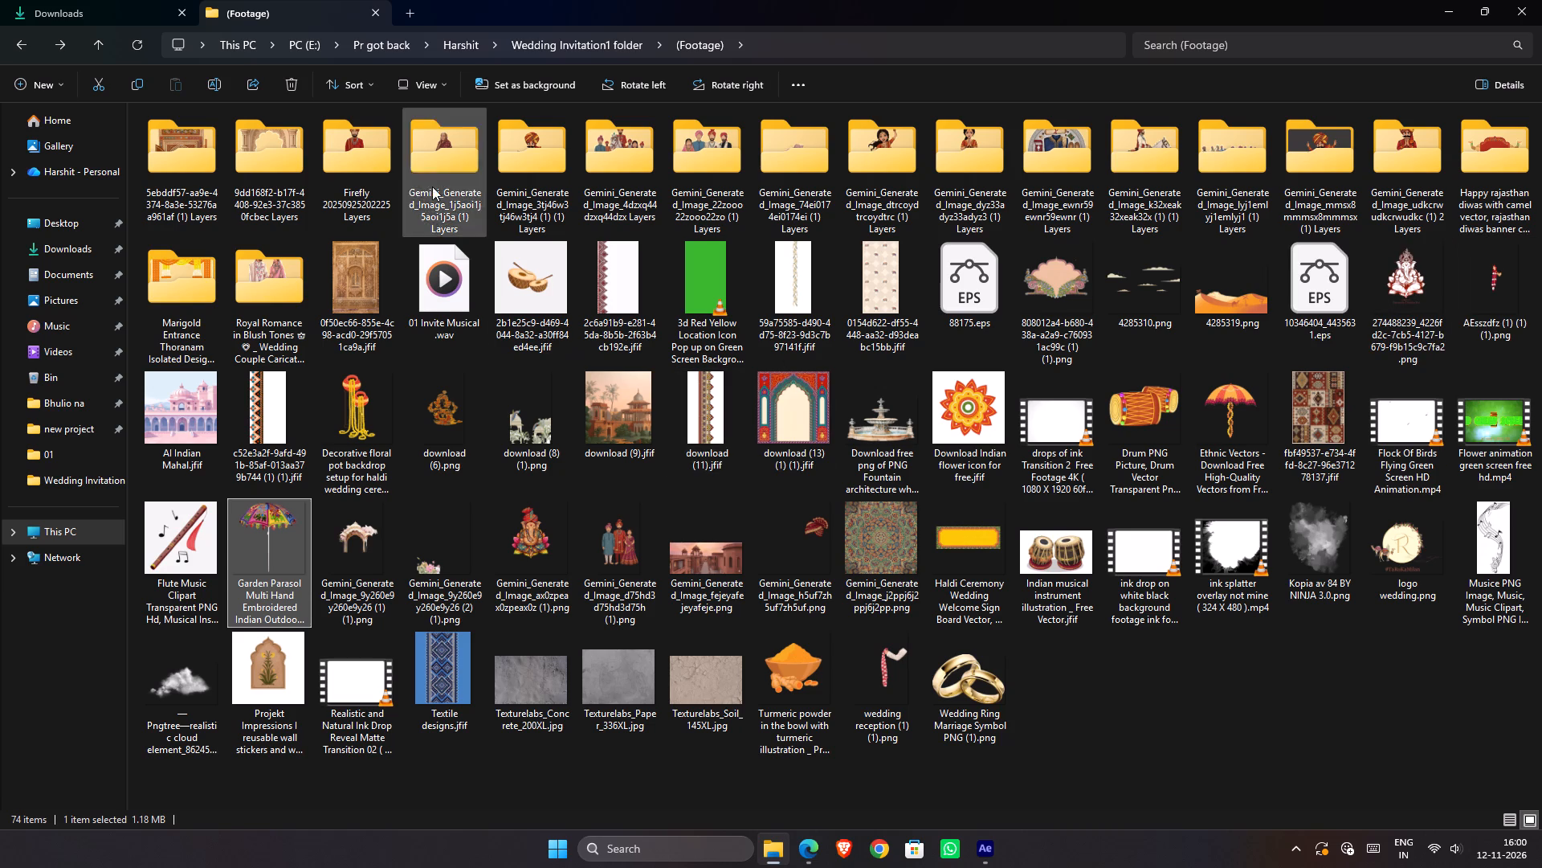
click(90, 6)
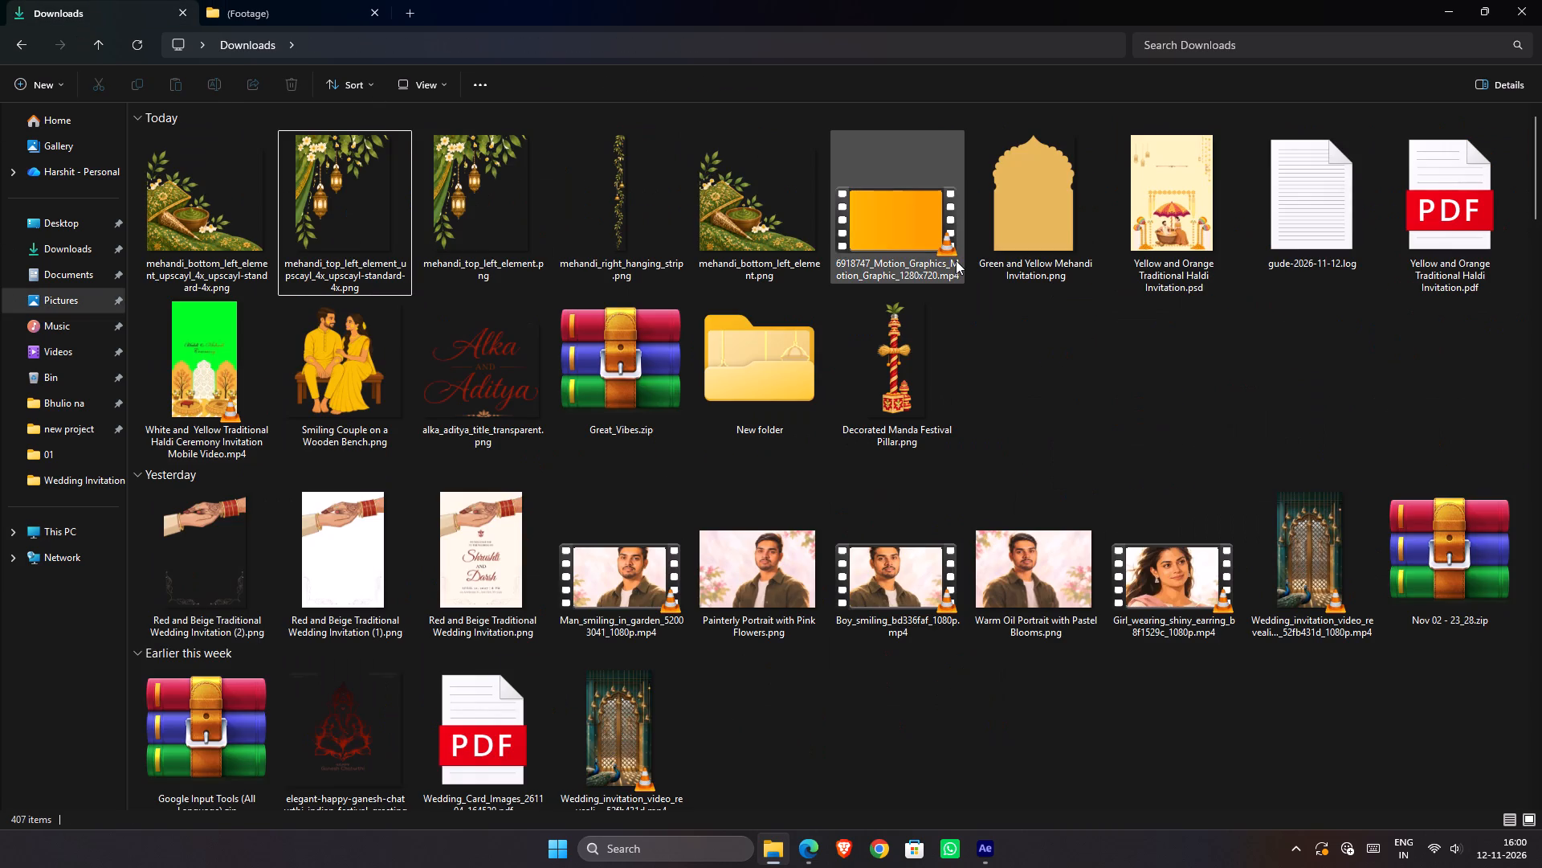
drag(303, 222, 320, 321)
key(alt+Tab)
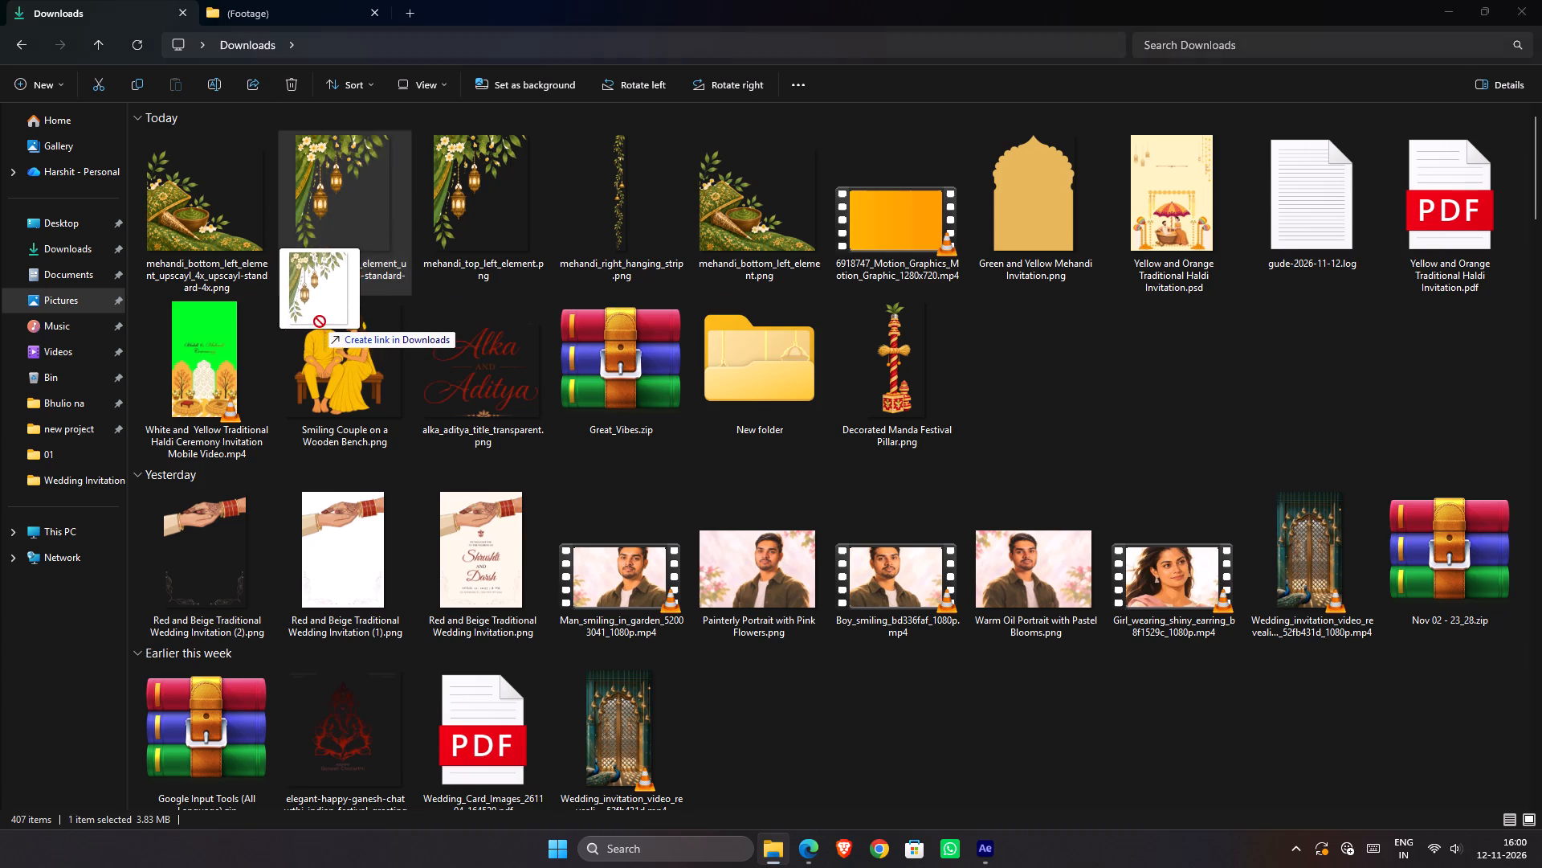
drag(320, 321, 1067, 660)
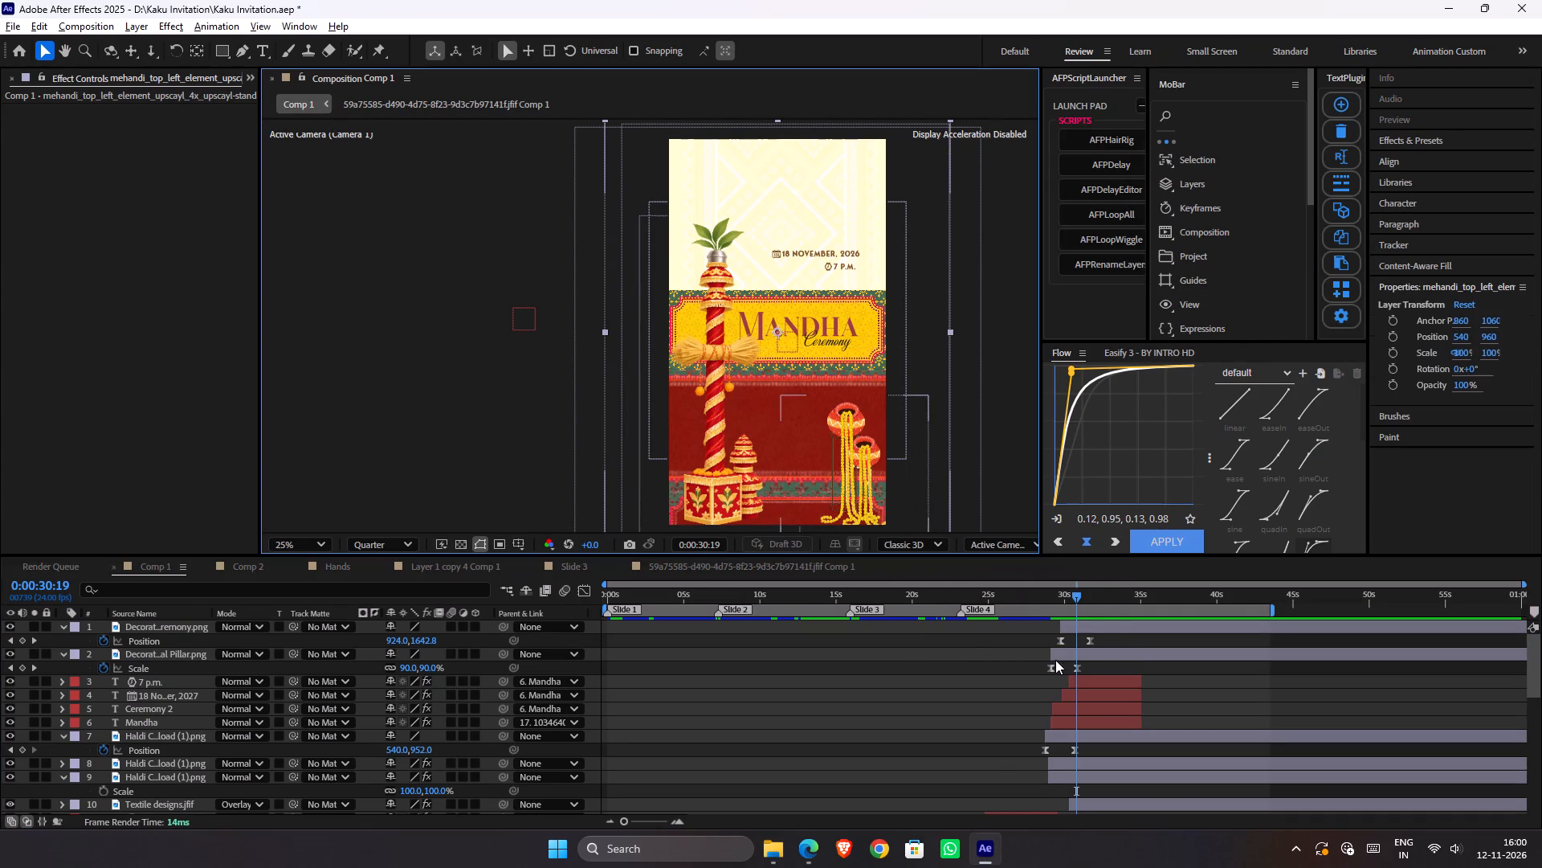
key(bracketleft)
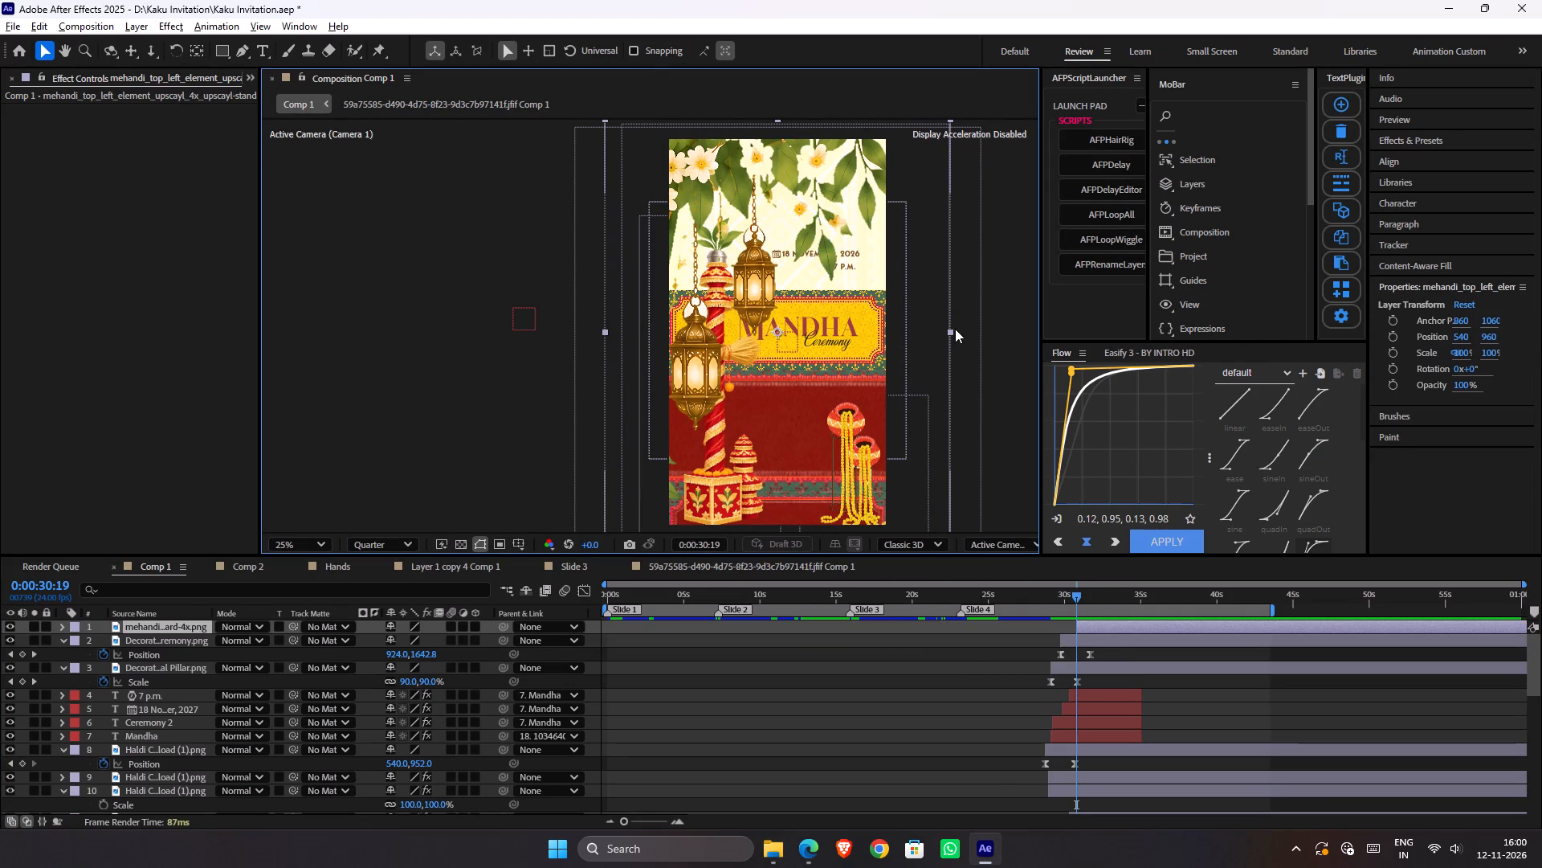
Scale the floral lantern element to about 37.7% and place it in the slide's upper-left corner at about 288, 340.
drag(950, 331, 842, 318)
drag(806, 334, 760, 212)
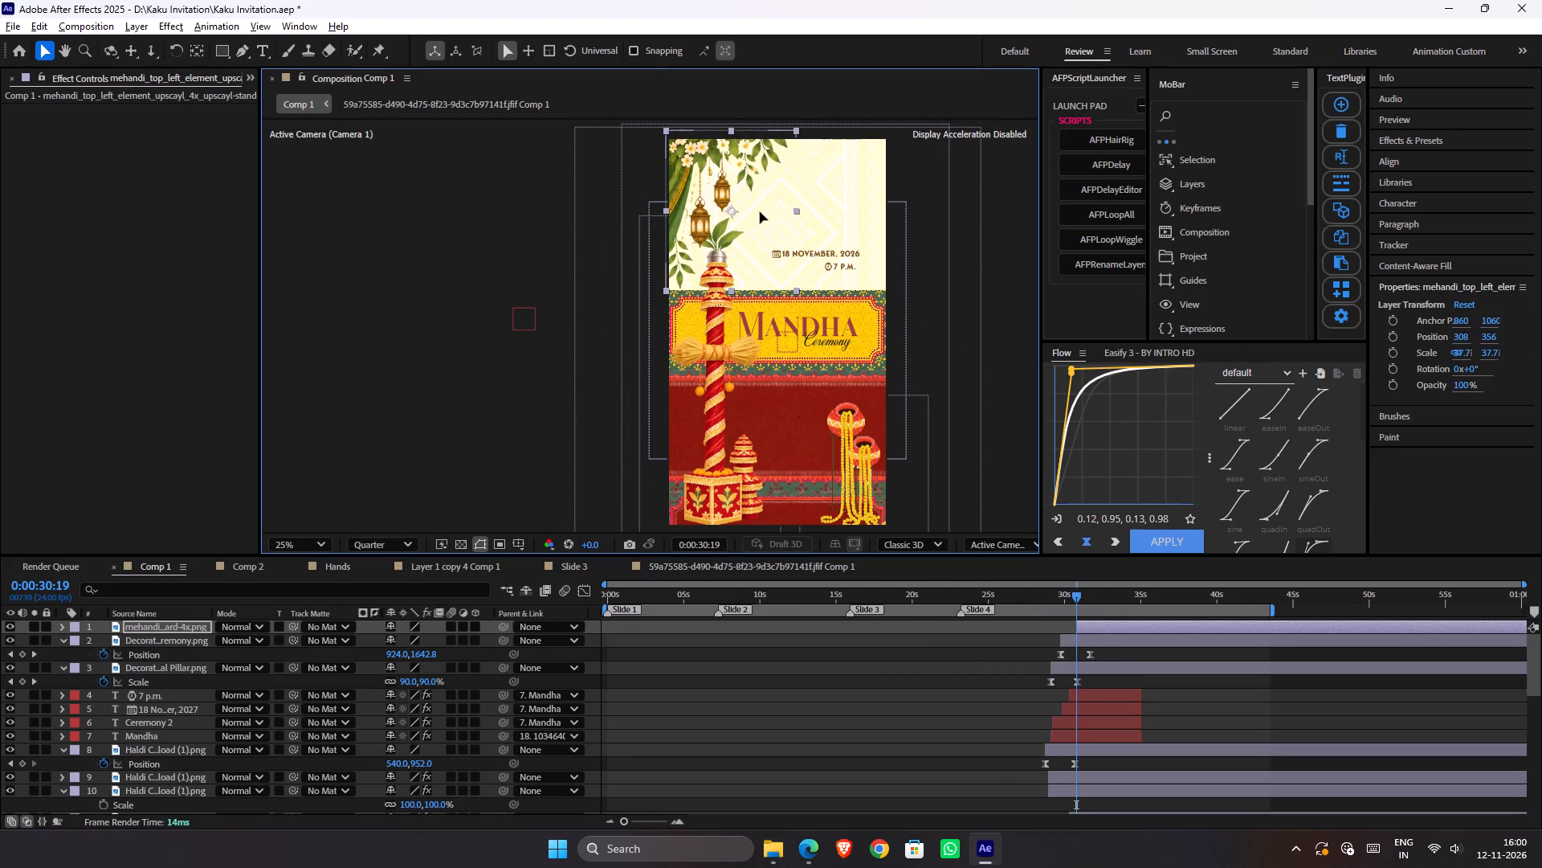
drag(760, 212, 756, 209)
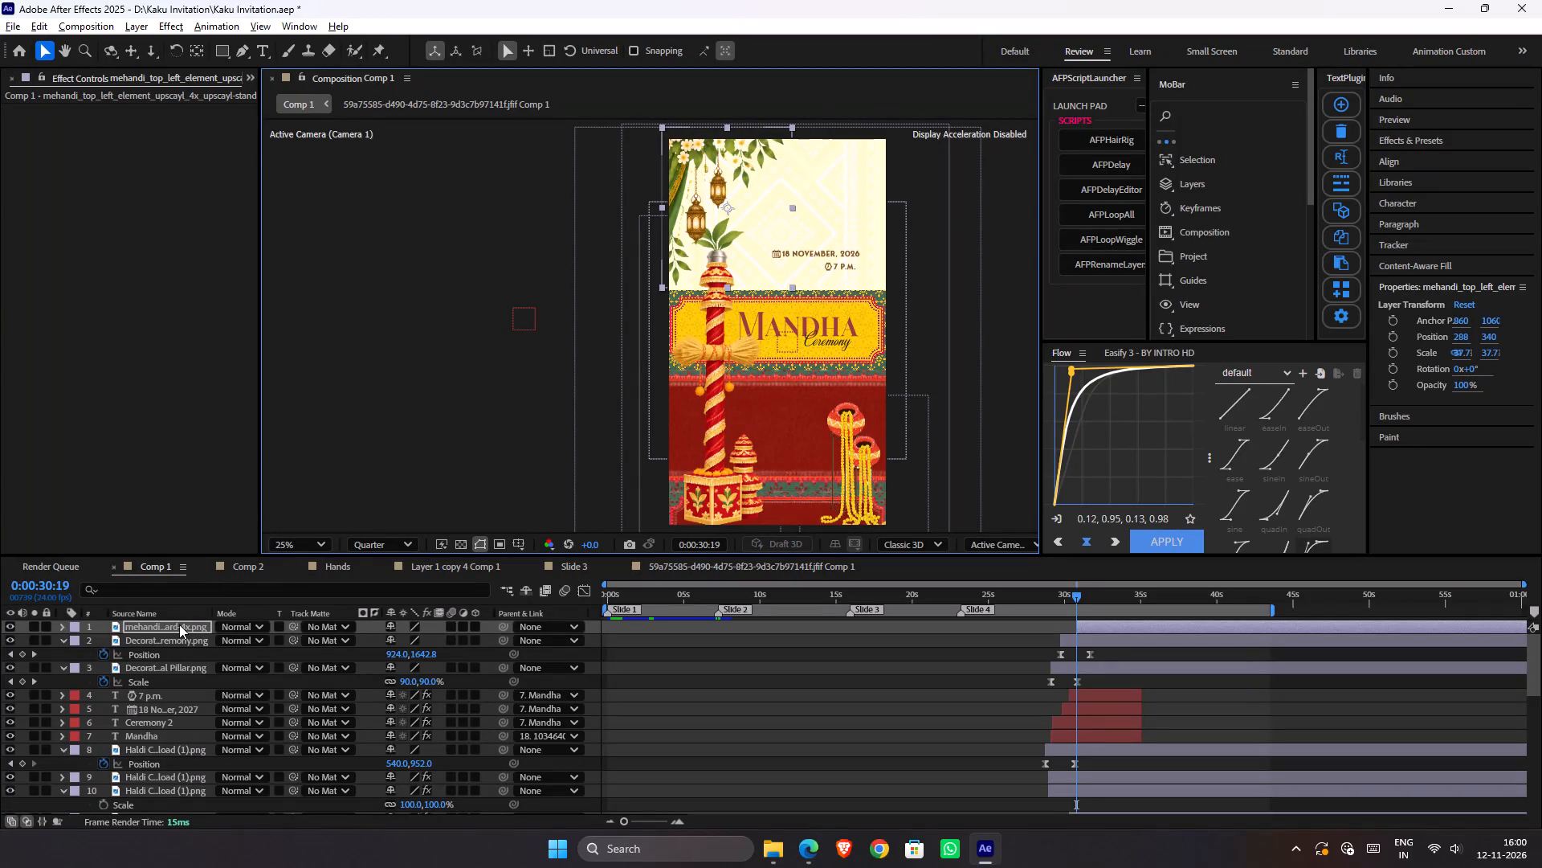
Reorder the floral lantern layer directly beneath the Decorated Manda Festival Pillar layer.
drag(179, 624, 174, 673)
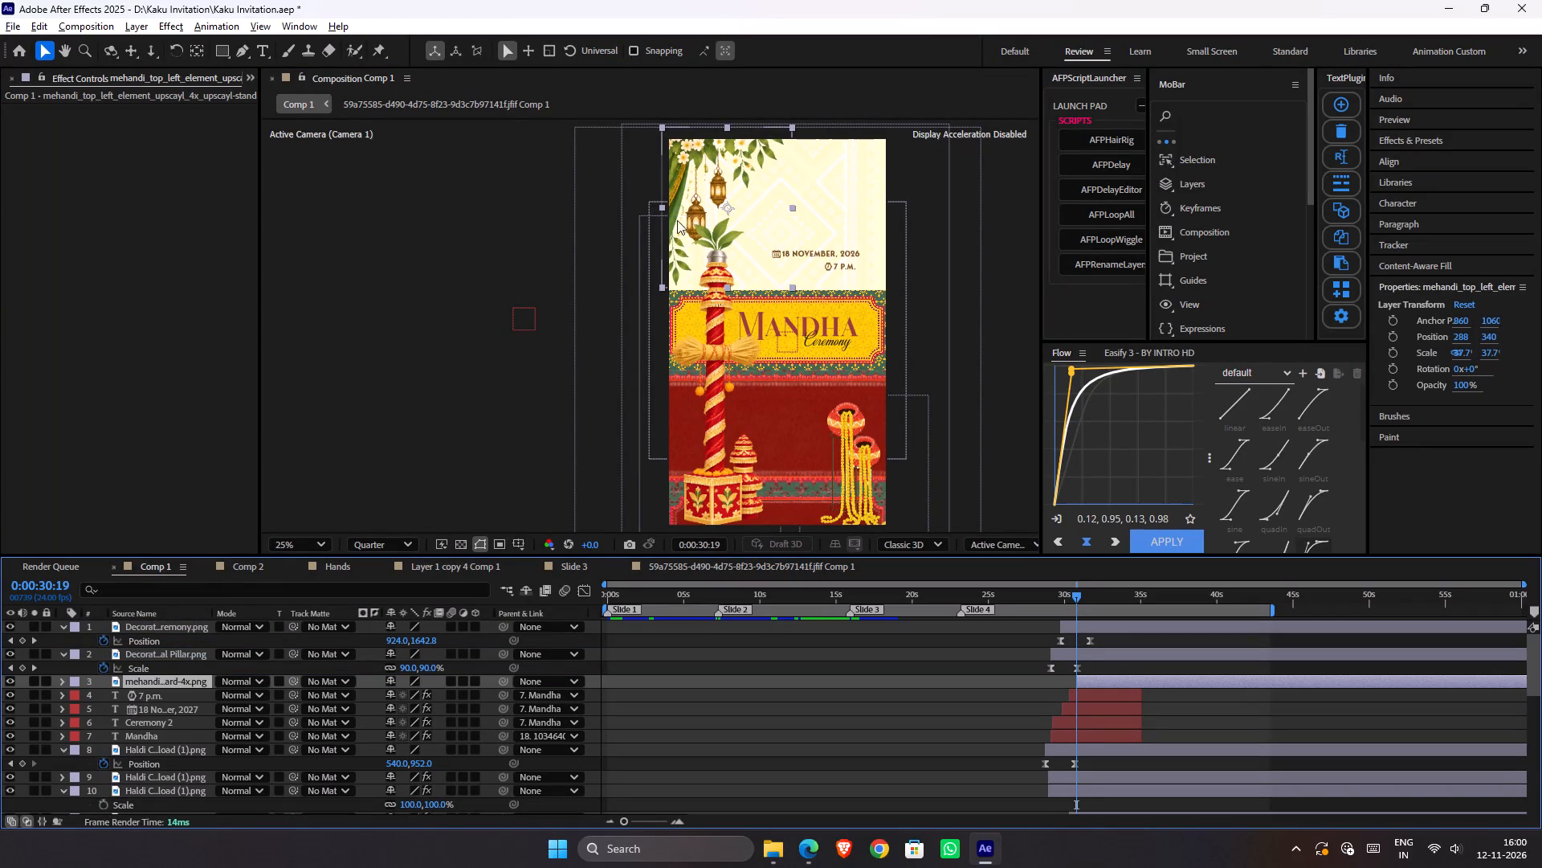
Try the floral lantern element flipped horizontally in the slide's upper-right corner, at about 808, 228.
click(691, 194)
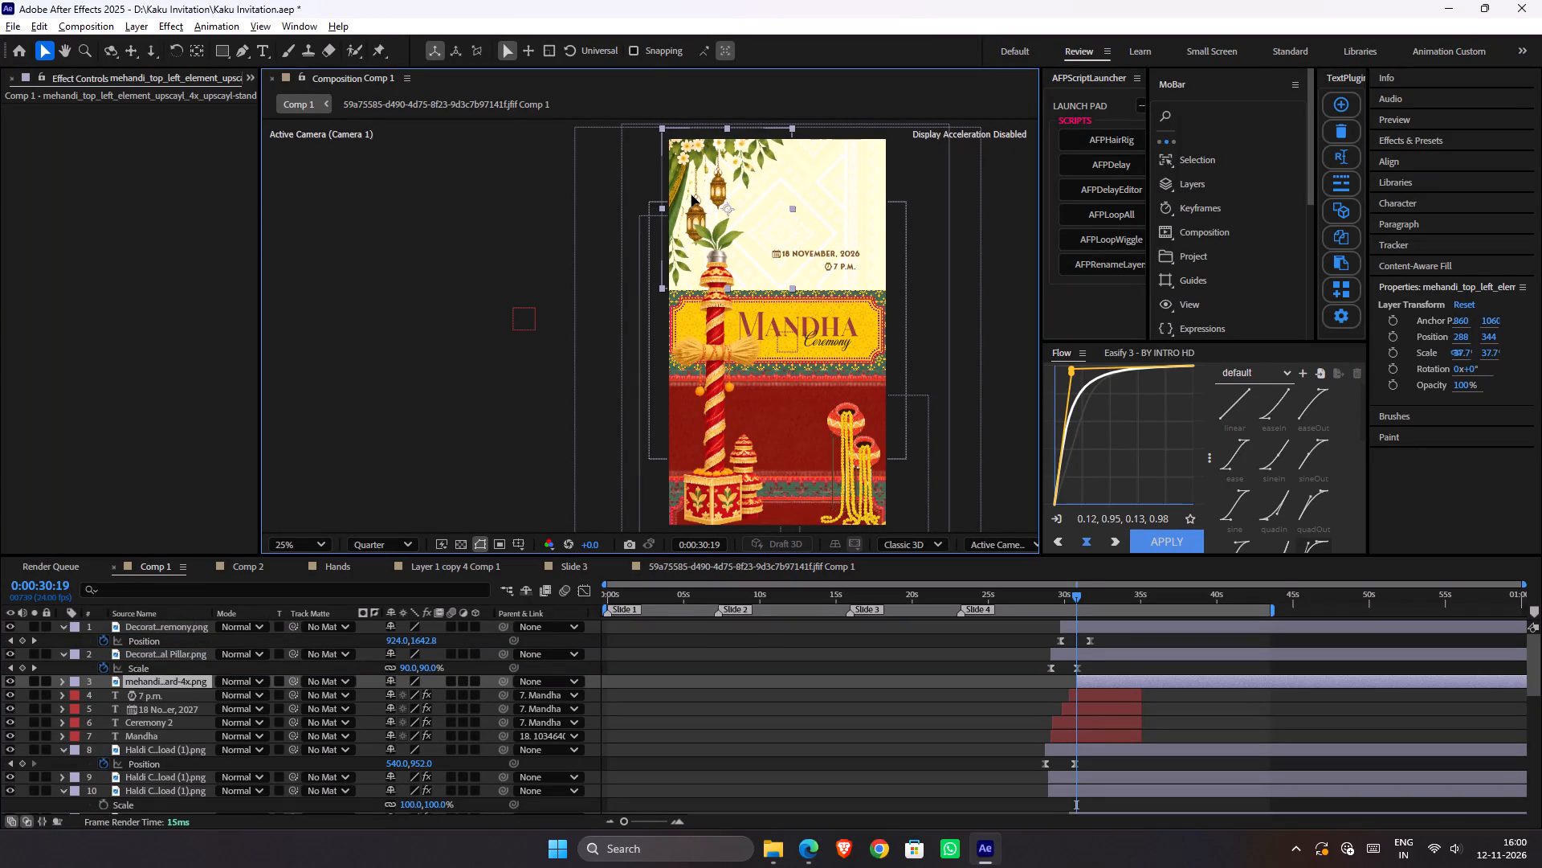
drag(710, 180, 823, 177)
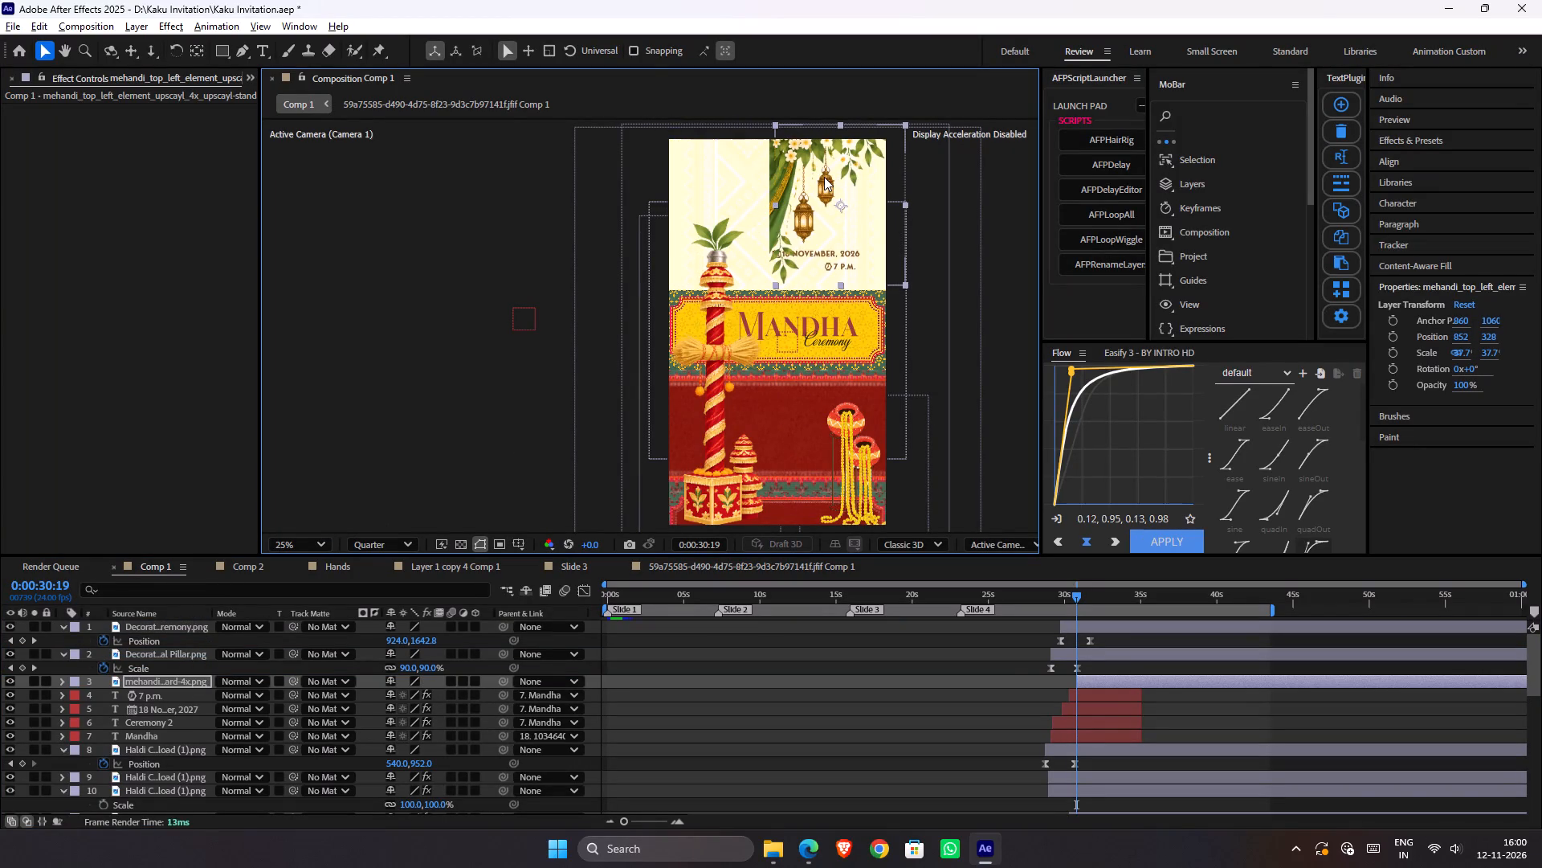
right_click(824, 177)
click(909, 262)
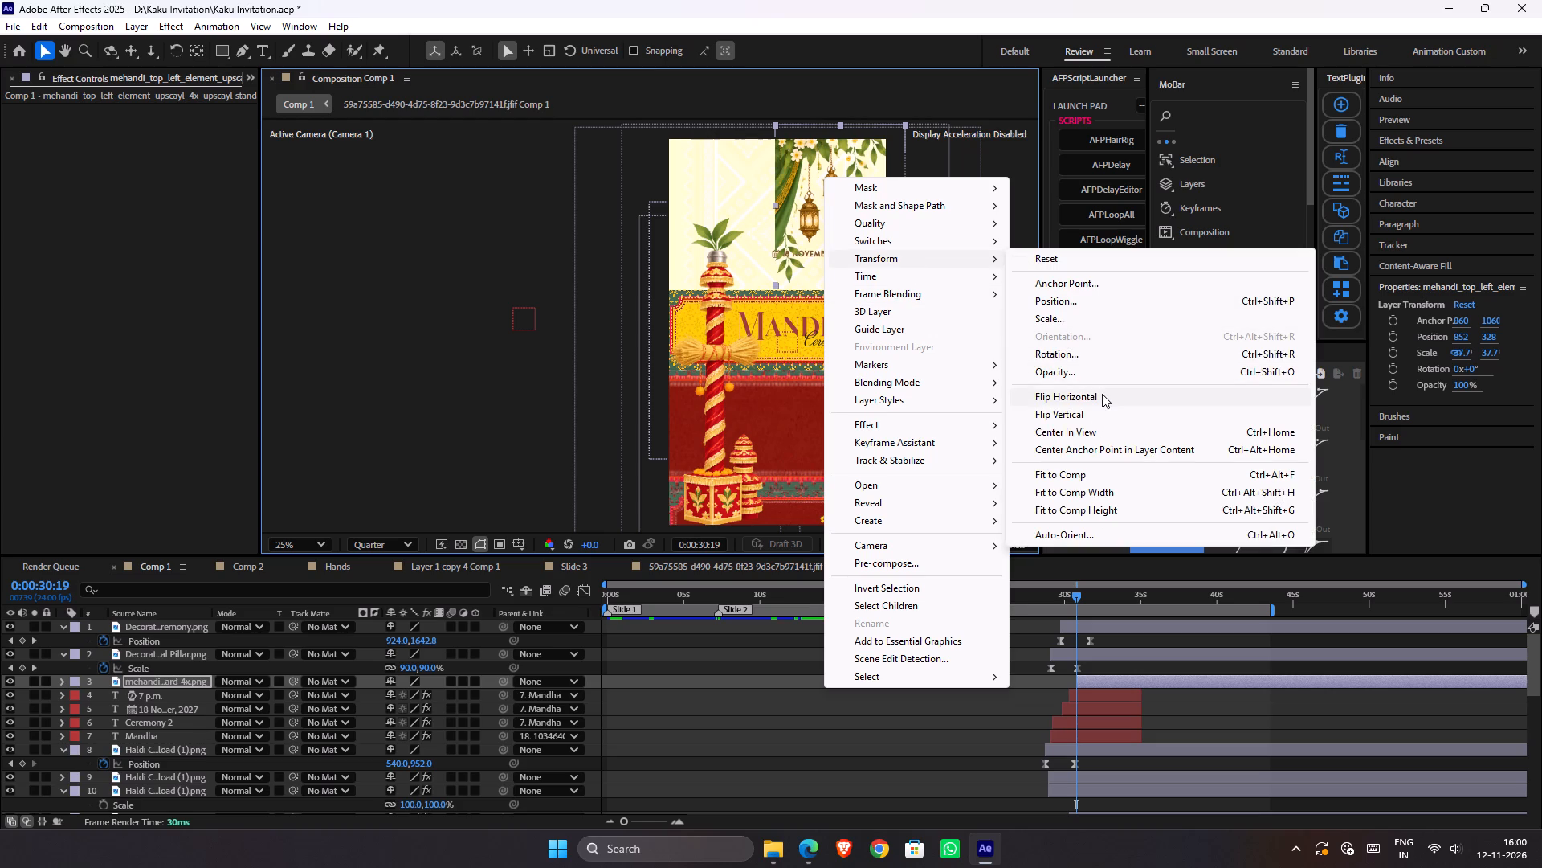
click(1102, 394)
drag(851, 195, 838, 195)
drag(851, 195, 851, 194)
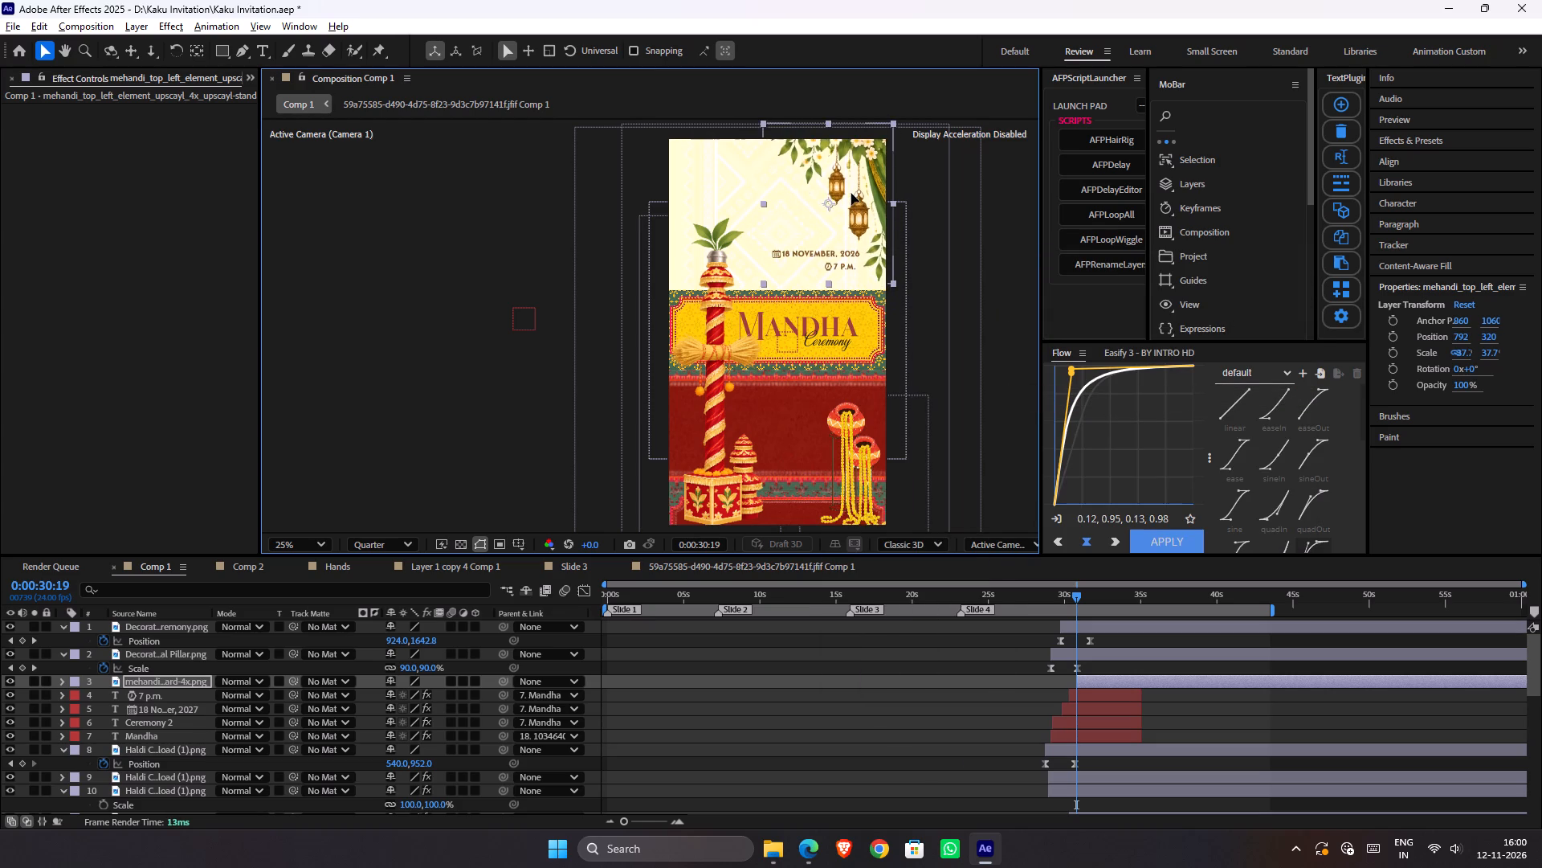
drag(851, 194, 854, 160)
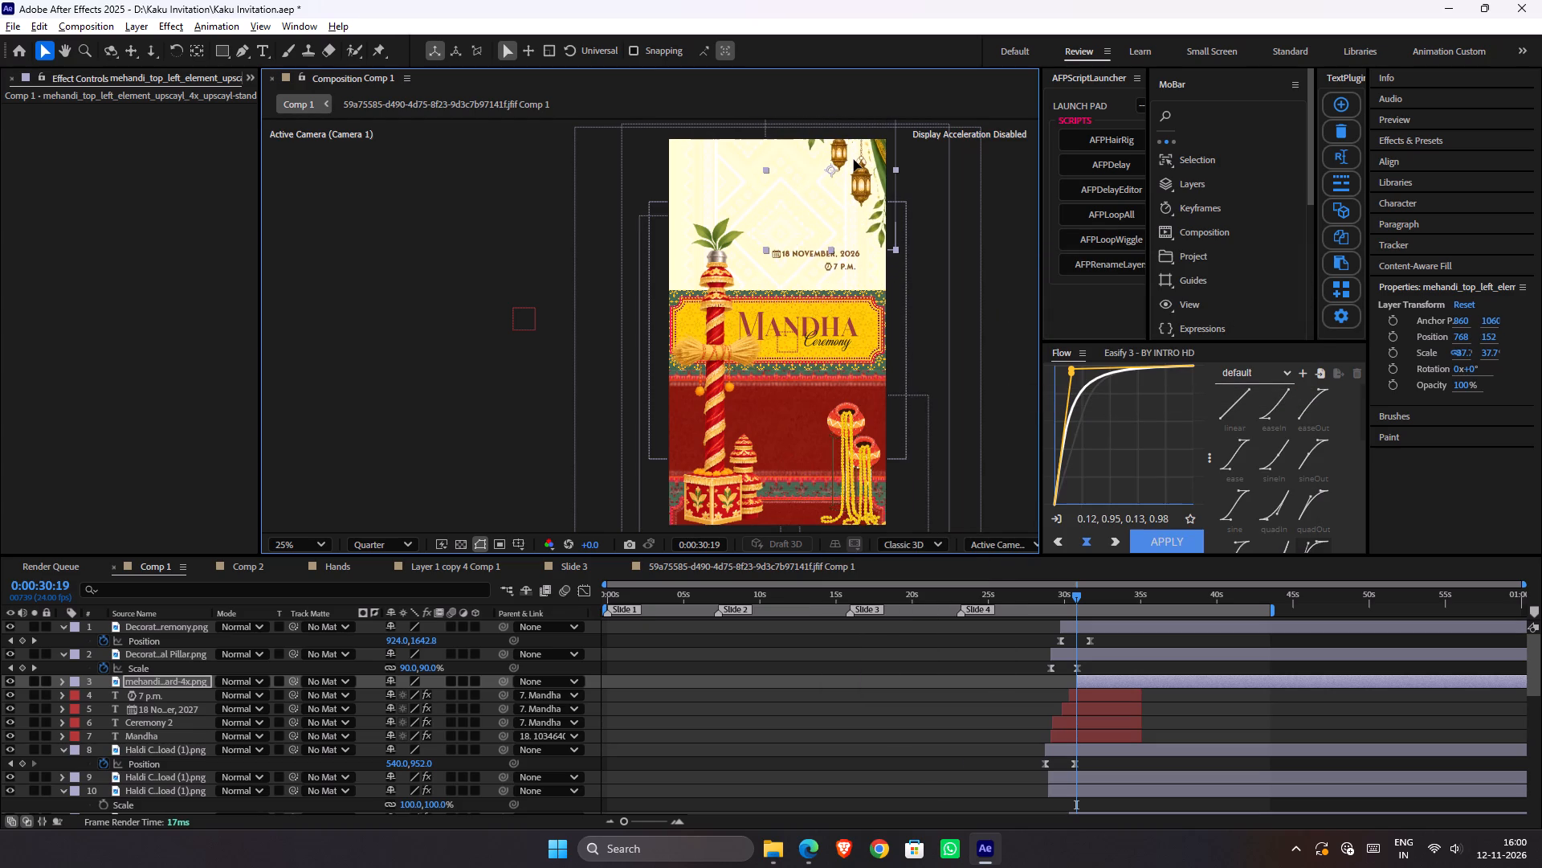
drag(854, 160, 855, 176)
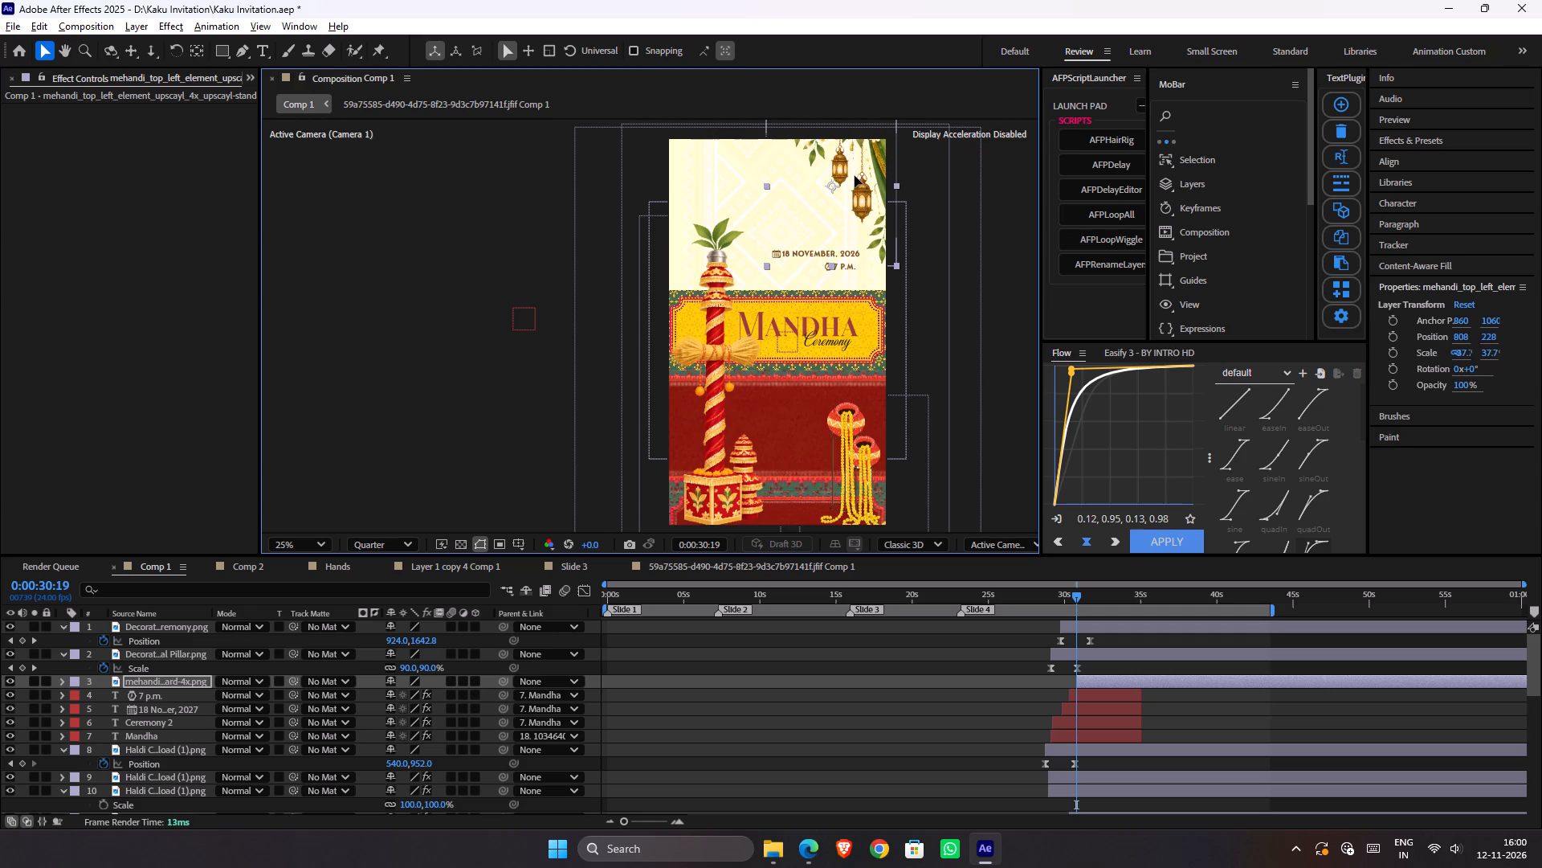
Return the floral lantern element to the slide's upper-left corner, flip it horizontally again, and position it at about 296, 400.
drag(855, 176, 724, 185)
right_click(724, 185)
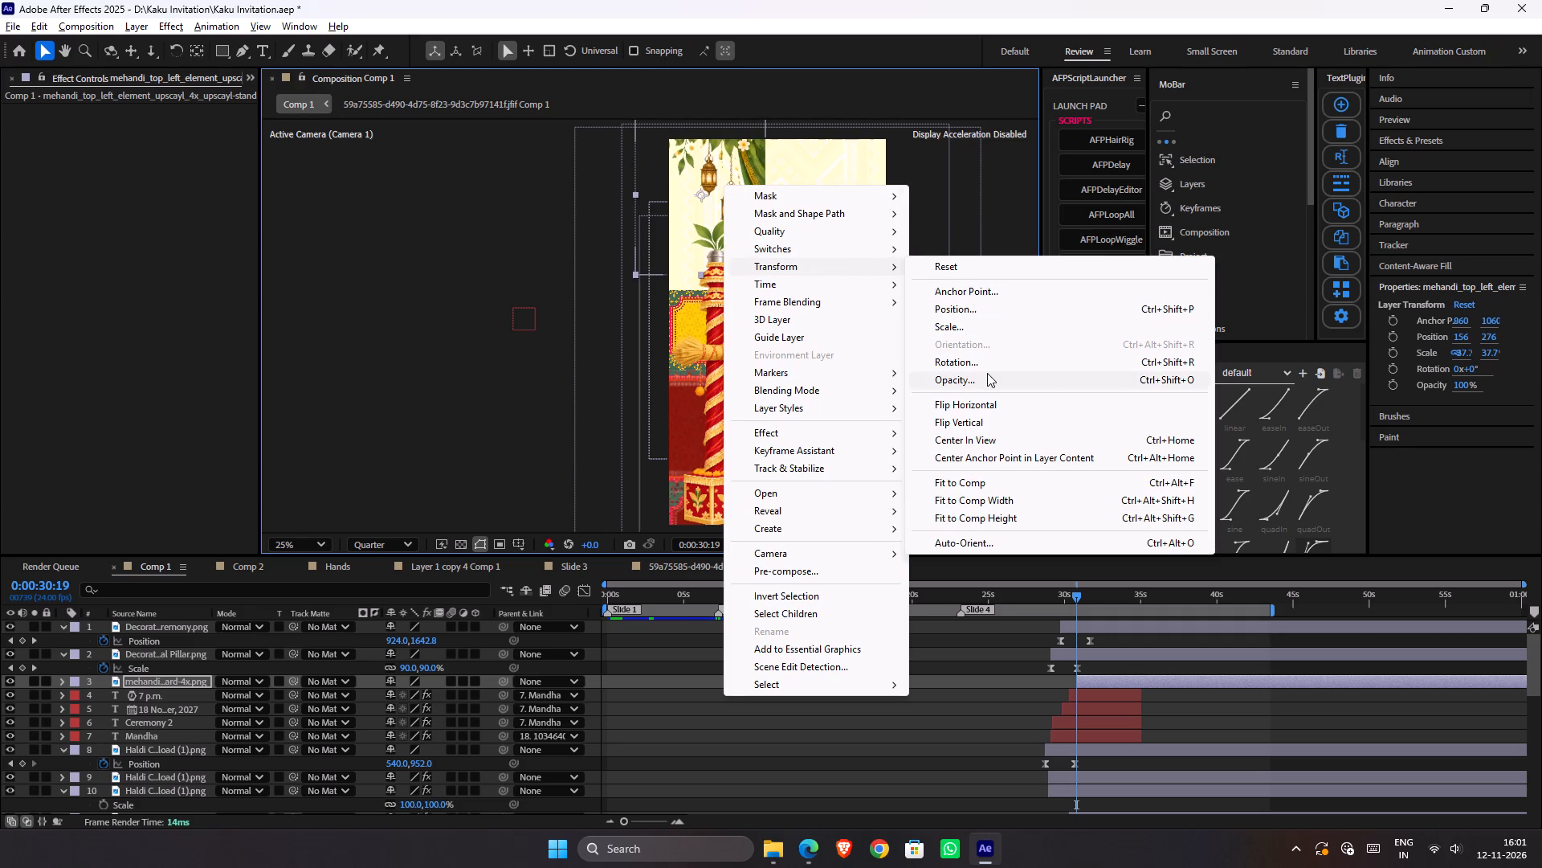
click(978, 398)
drag(701, 186, 719, 208)
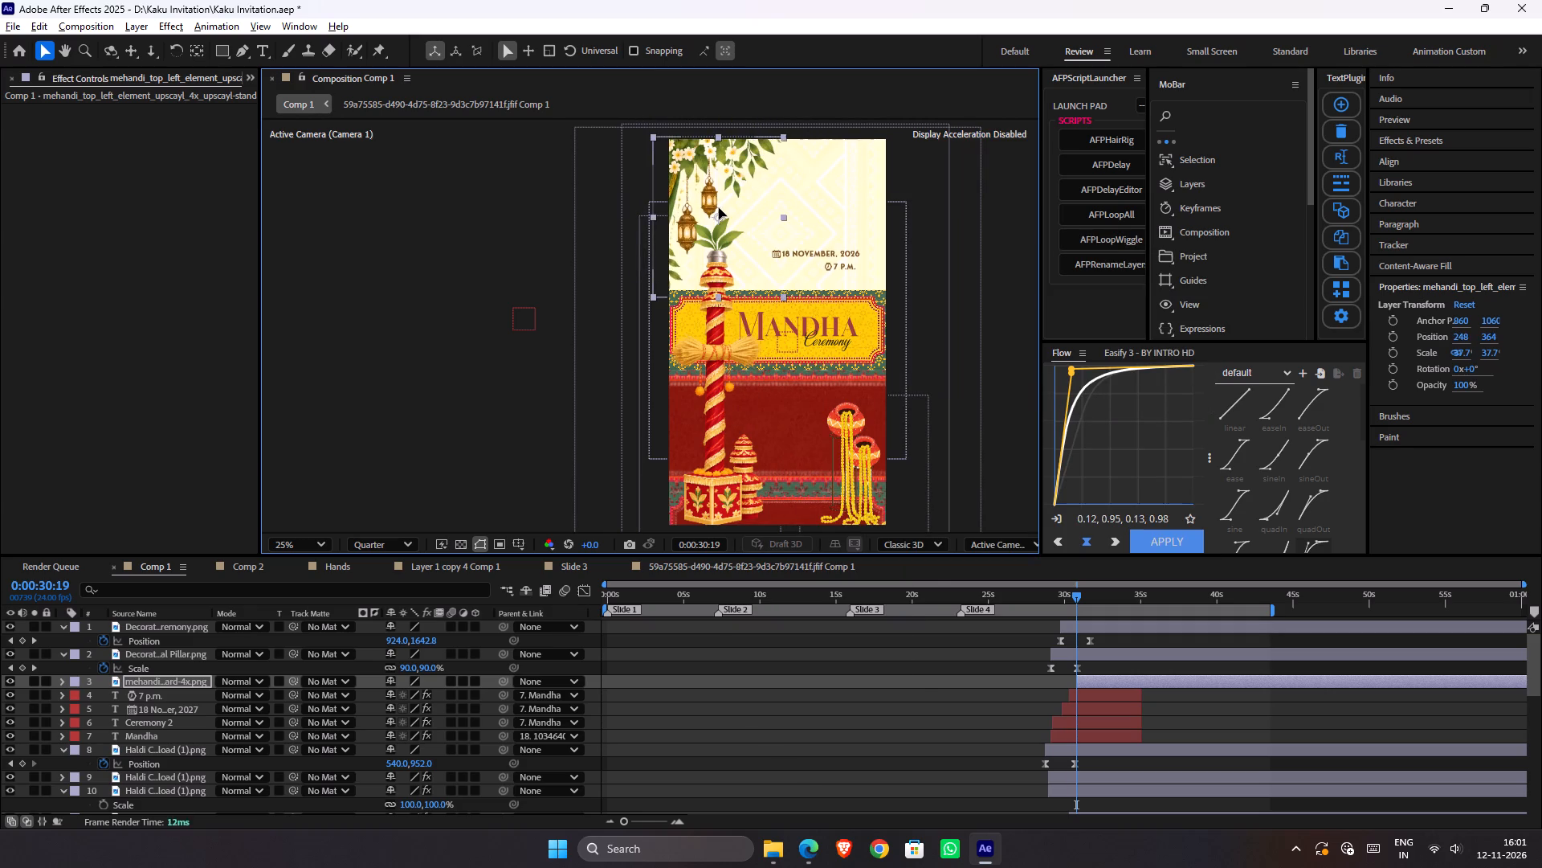
drag(719, 208, 729, 212)
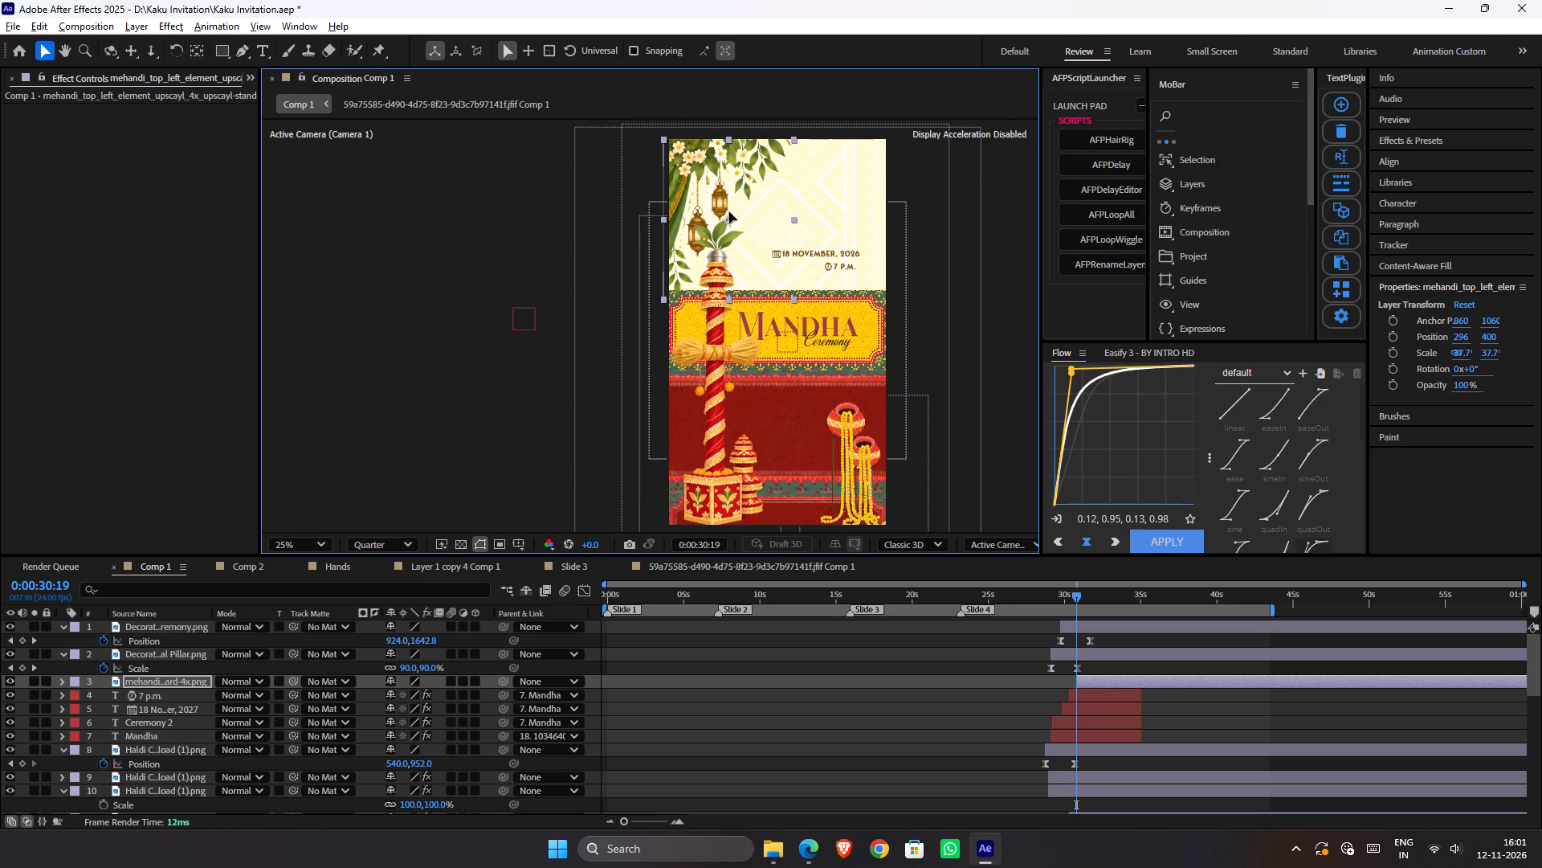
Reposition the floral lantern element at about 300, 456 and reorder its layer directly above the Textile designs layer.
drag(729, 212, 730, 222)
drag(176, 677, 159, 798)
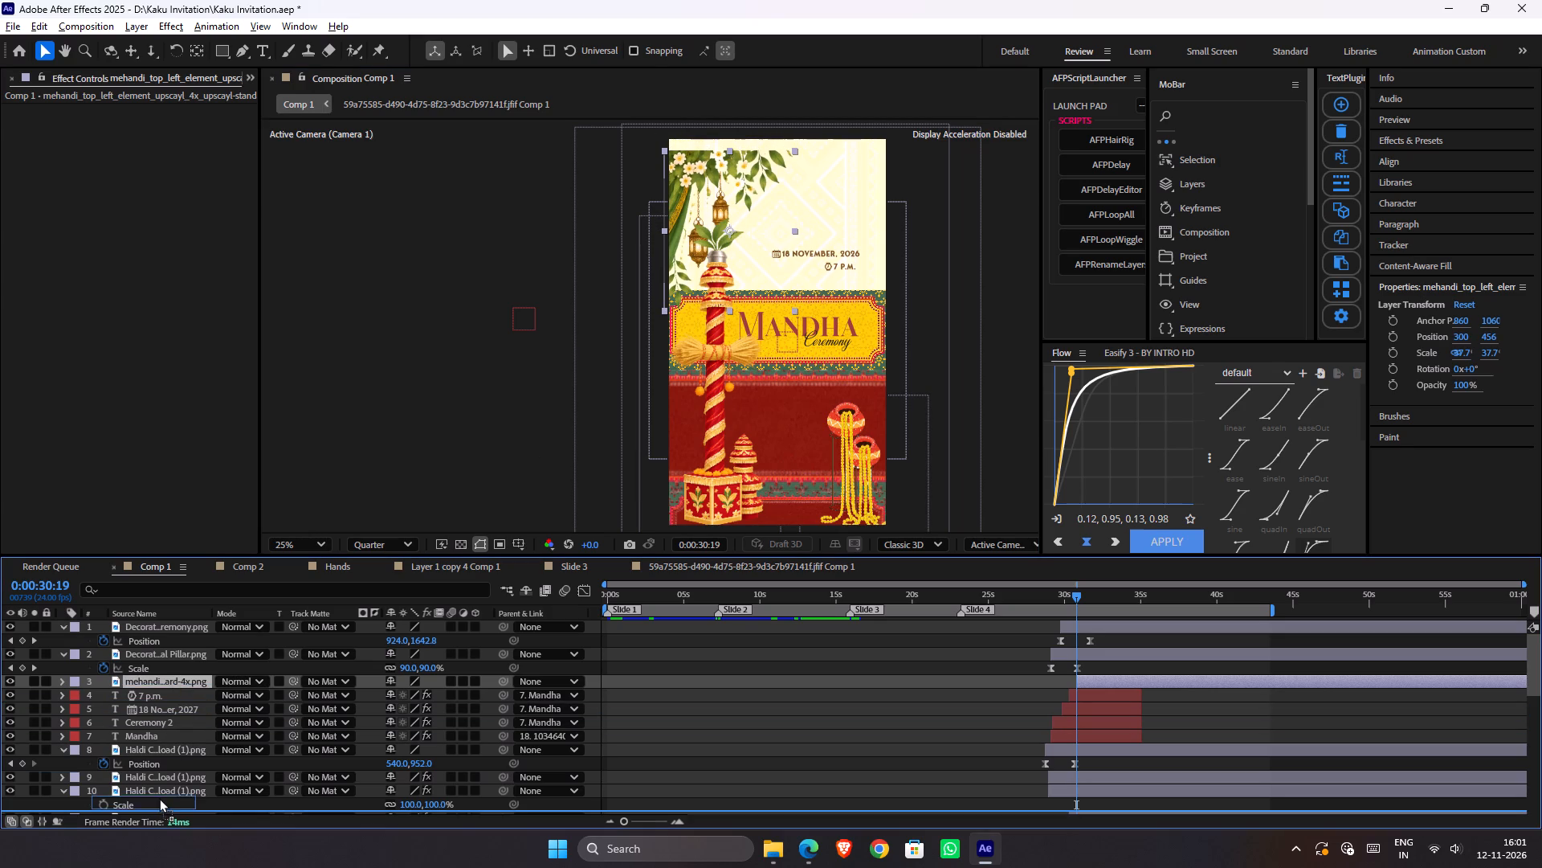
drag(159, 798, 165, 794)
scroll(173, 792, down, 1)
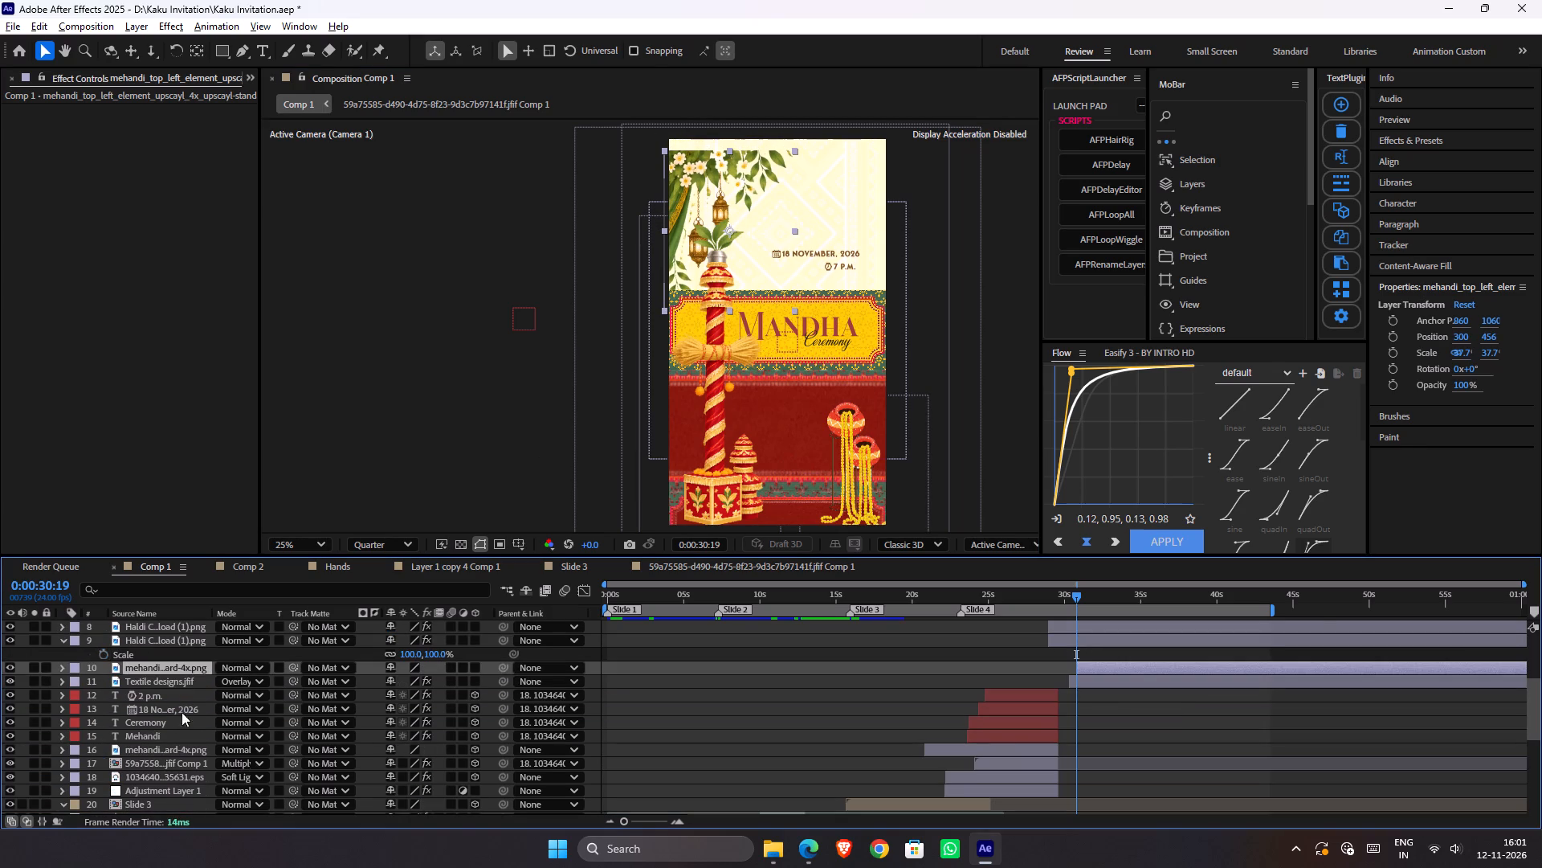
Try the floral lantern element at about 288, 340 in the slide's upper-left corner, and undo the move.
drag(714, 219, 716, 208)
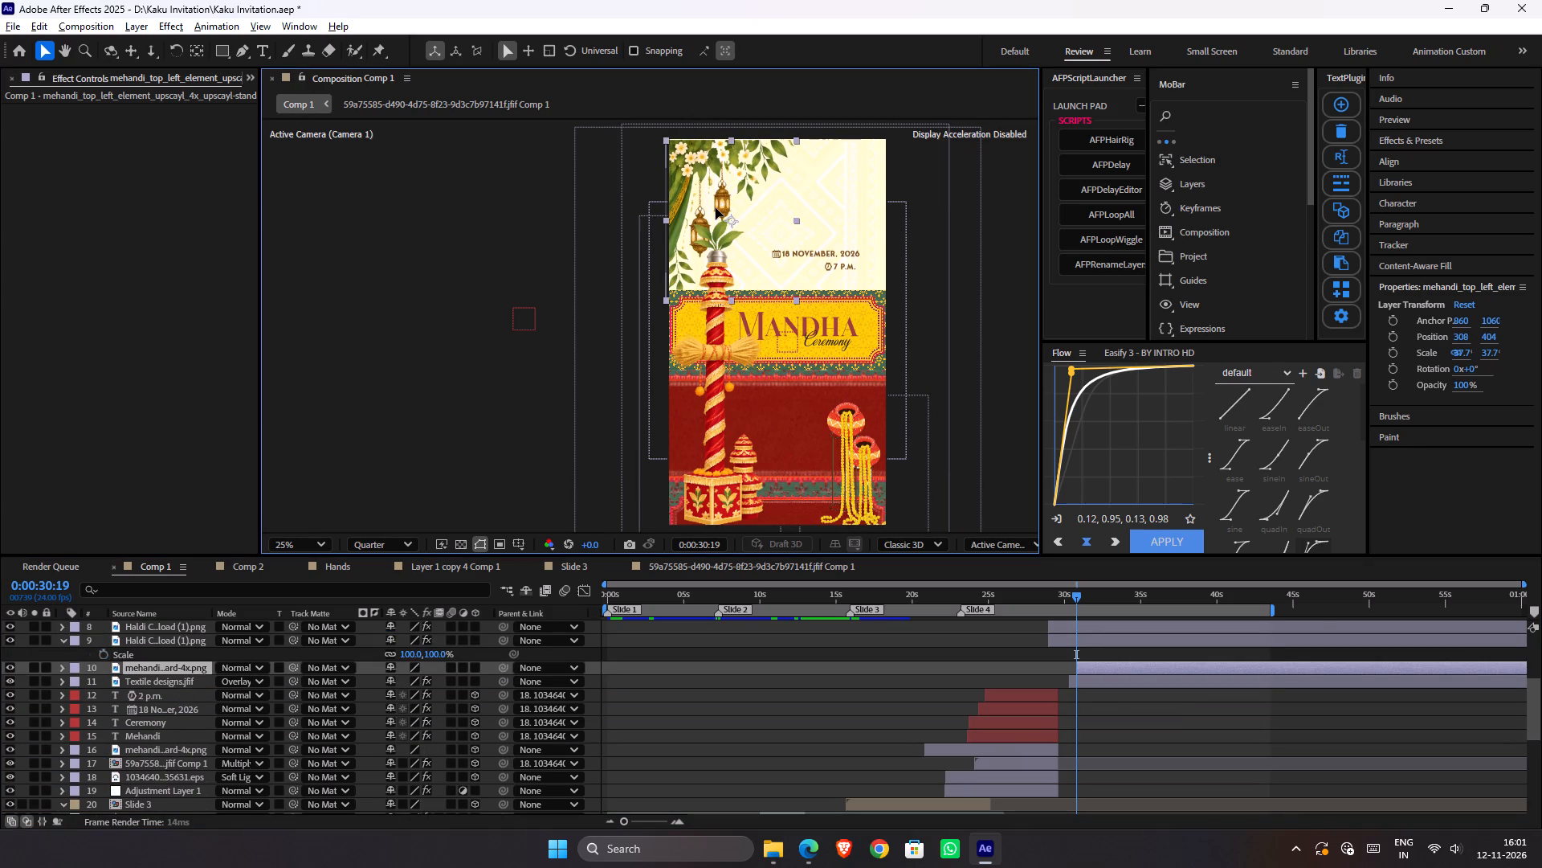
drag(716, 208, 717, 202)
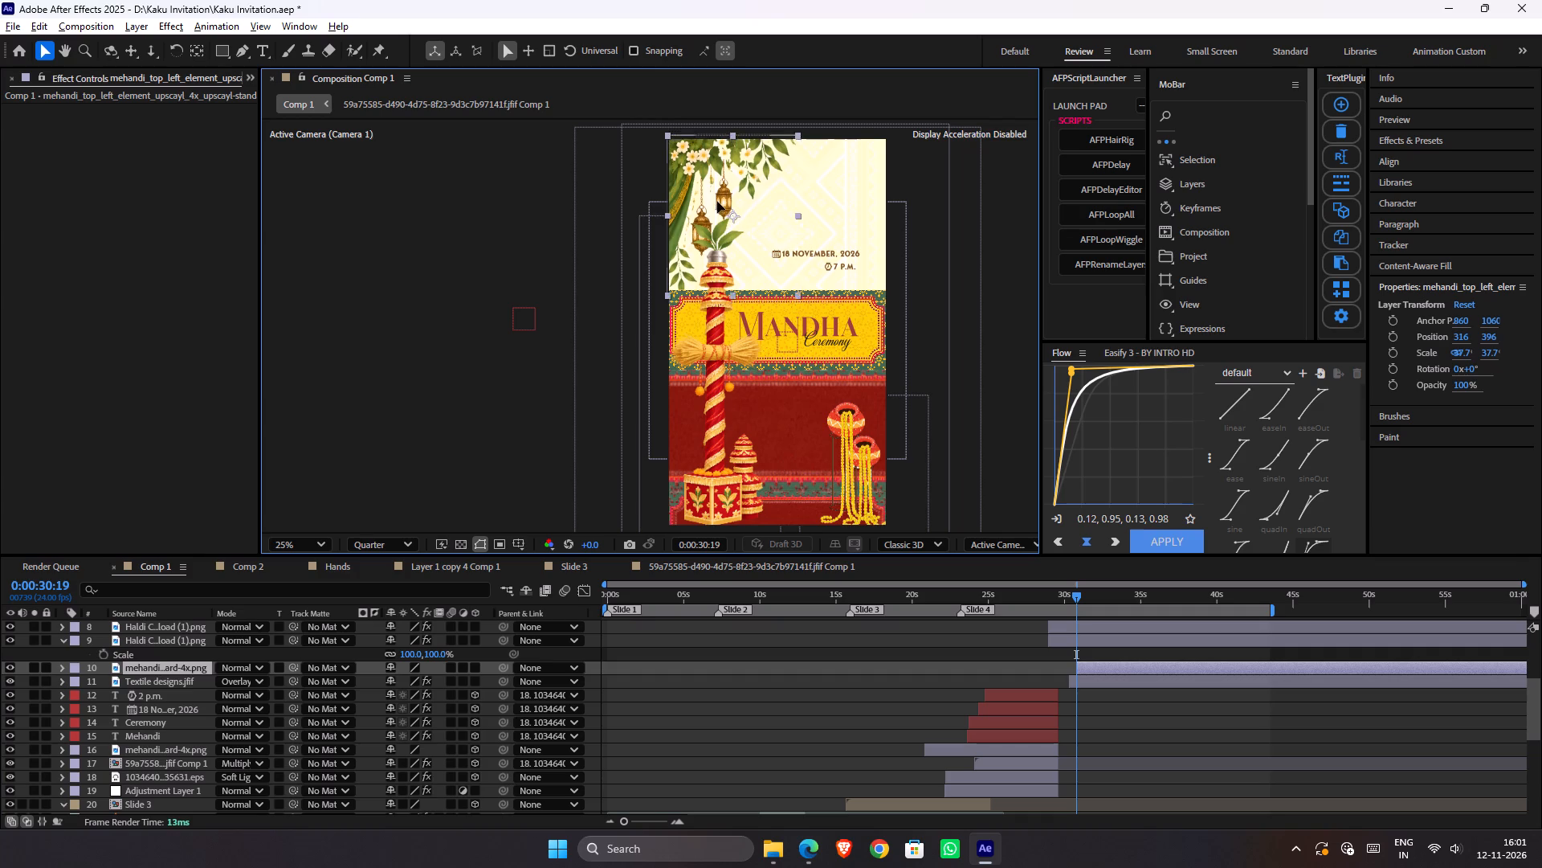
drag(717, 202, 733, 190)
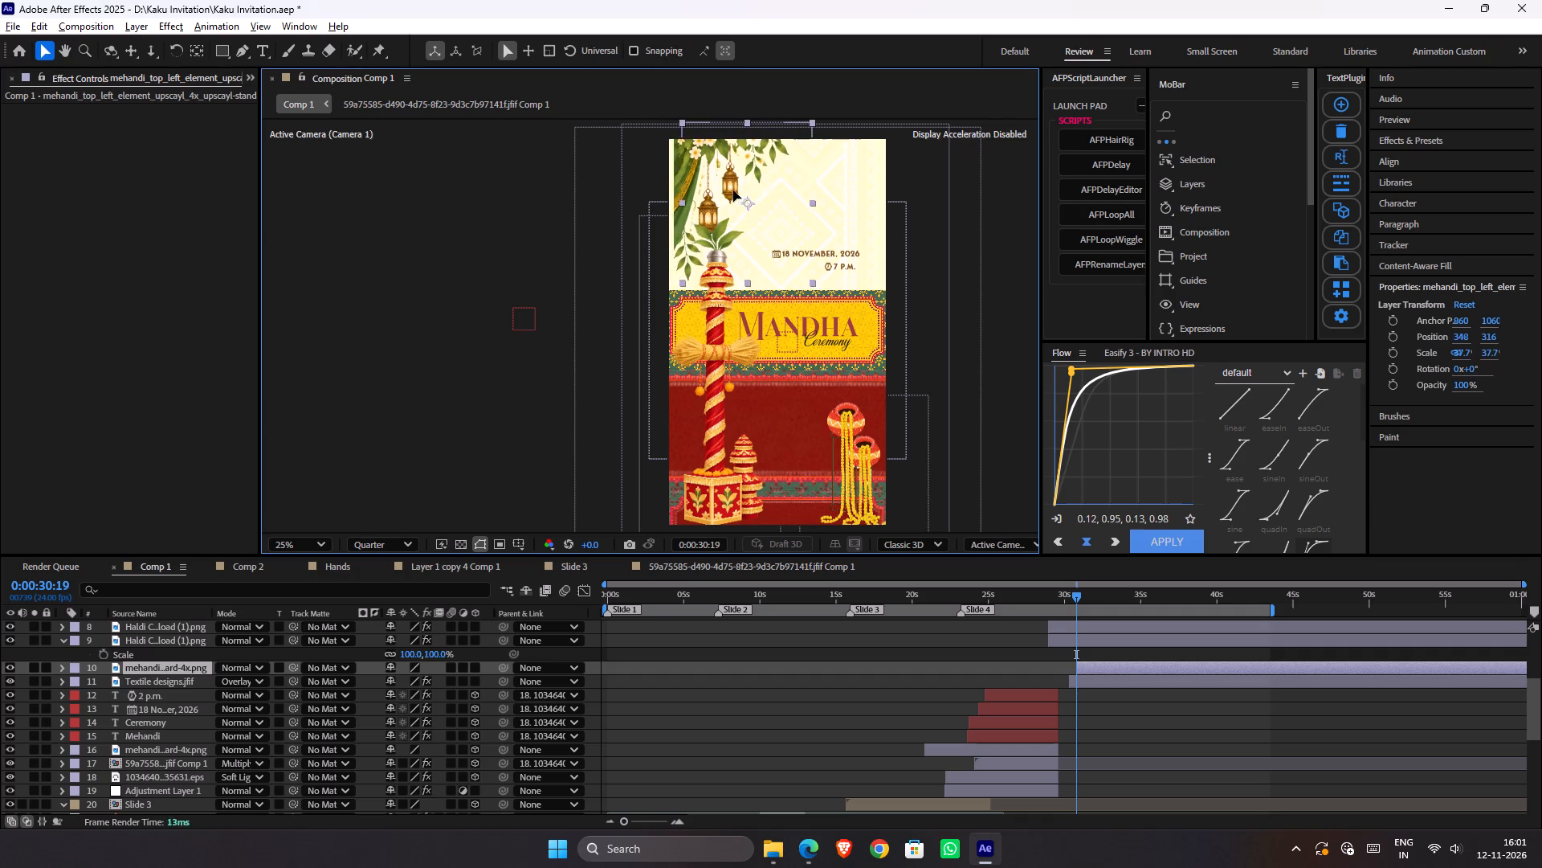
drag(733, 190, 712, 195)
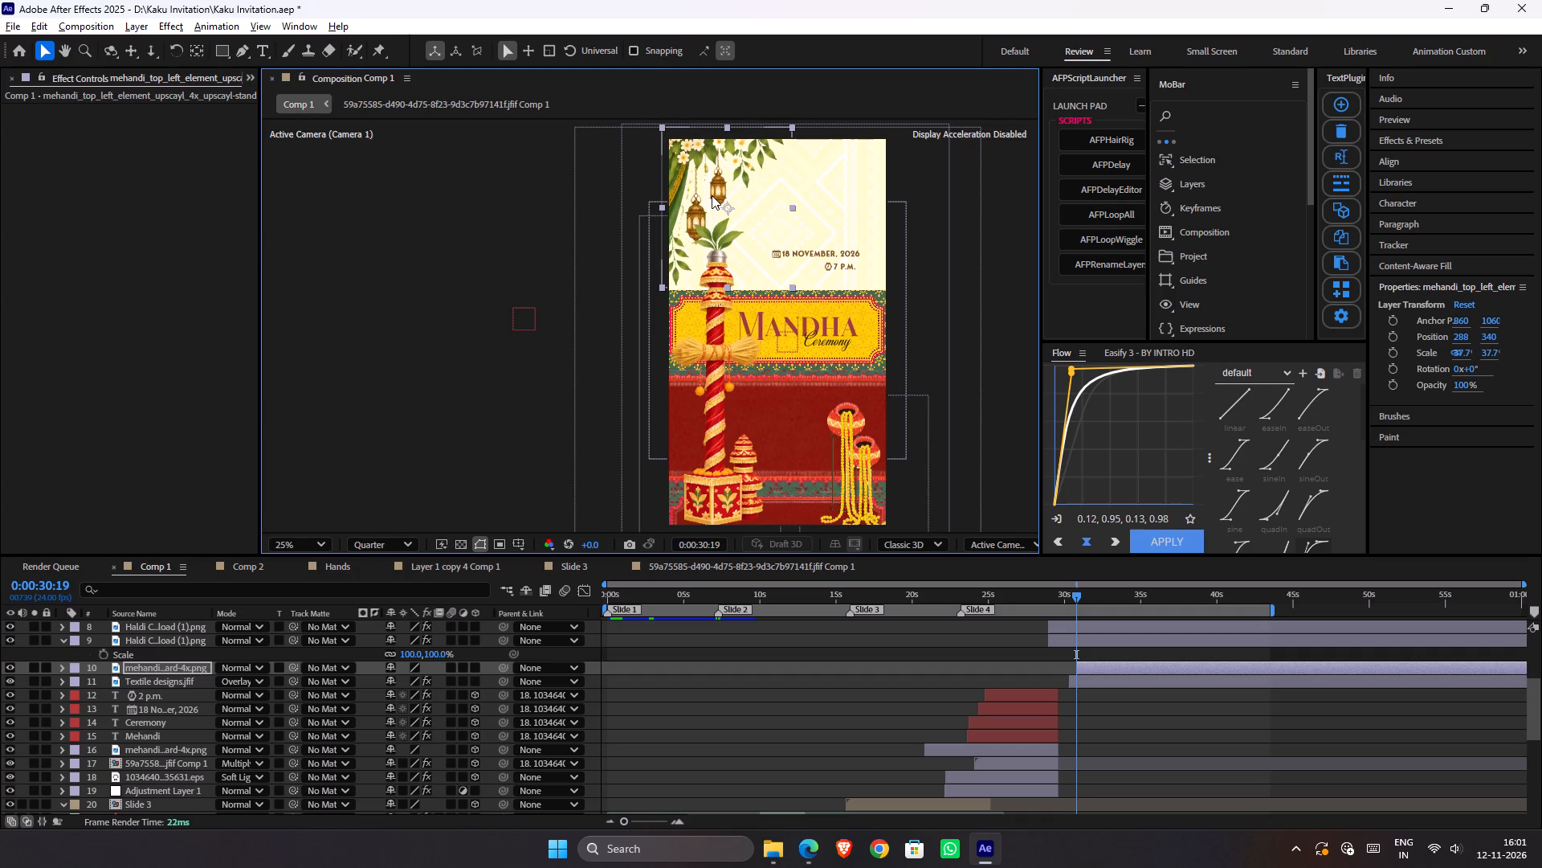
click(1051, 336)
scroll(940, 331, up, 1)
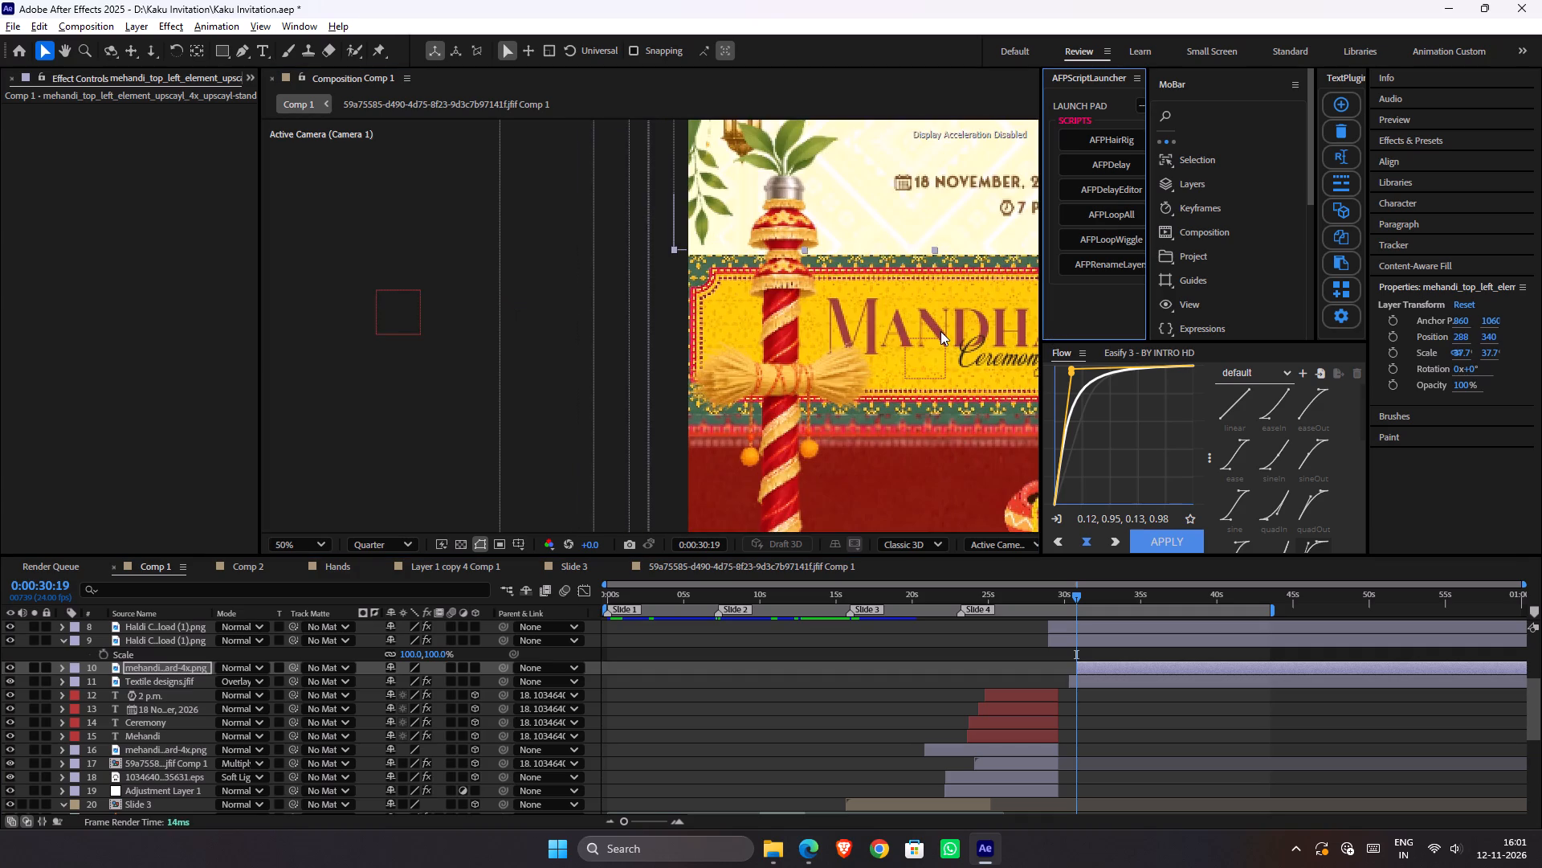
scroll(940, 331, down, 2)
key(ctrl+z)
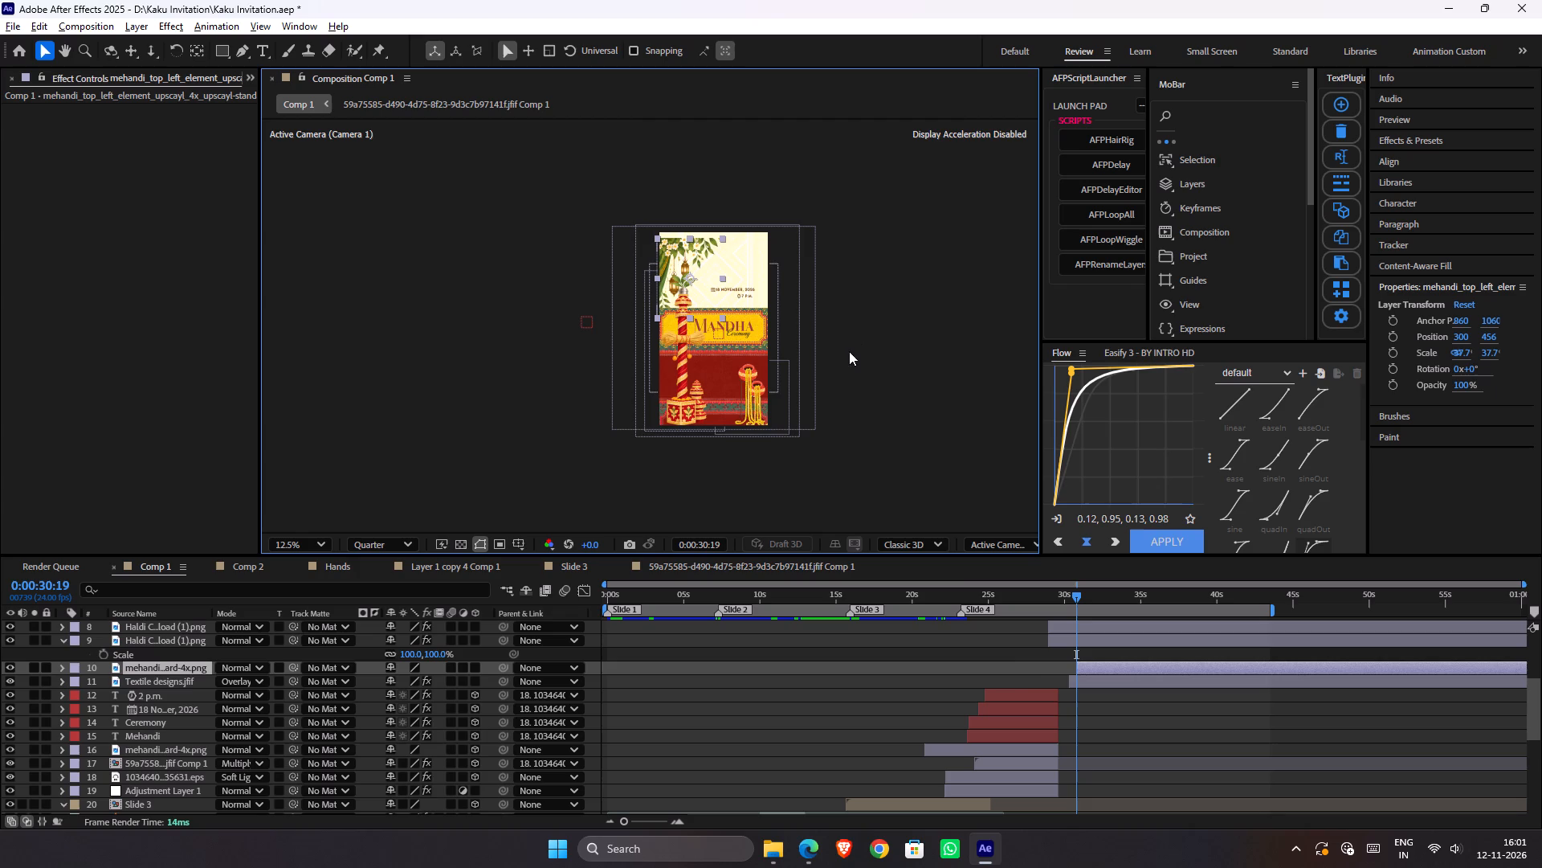
Delete the floral lantern layer from the Mandha slide and save the project.
click(1081, 670)
key(Delete)
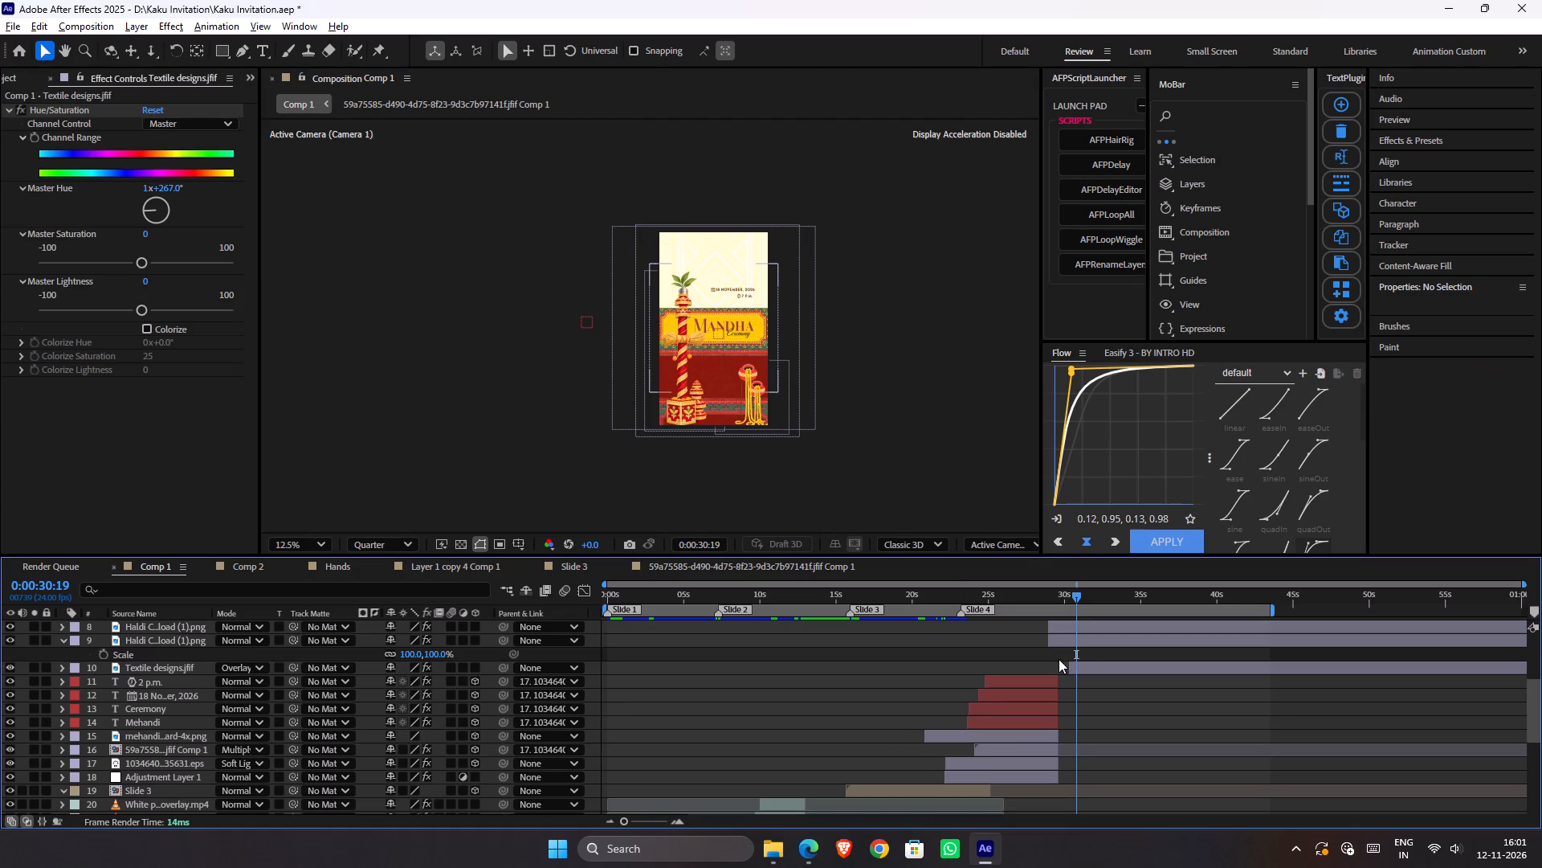
key(ctrl+s)
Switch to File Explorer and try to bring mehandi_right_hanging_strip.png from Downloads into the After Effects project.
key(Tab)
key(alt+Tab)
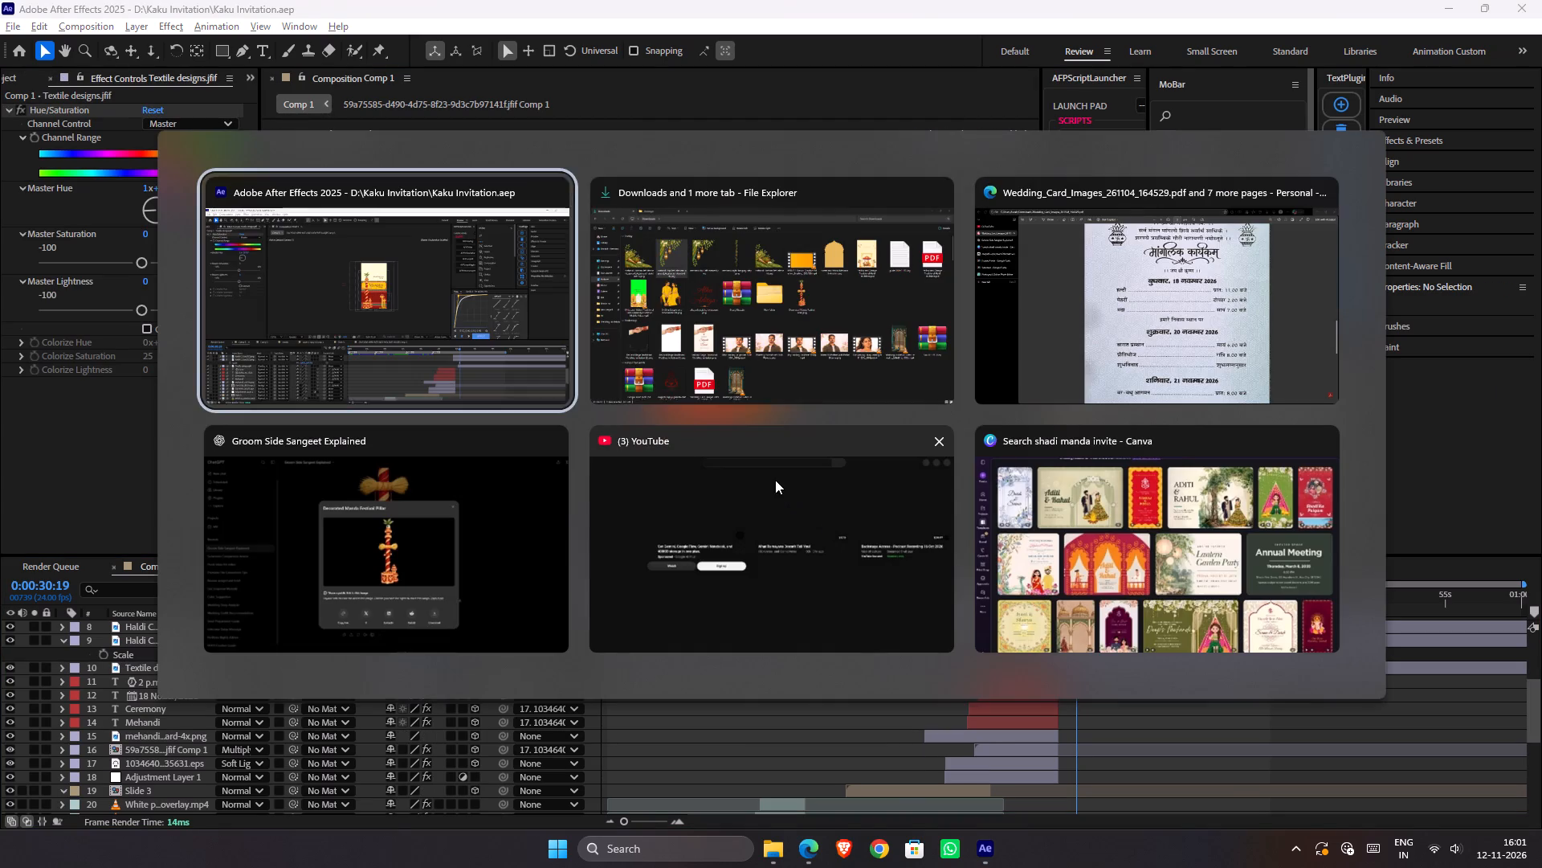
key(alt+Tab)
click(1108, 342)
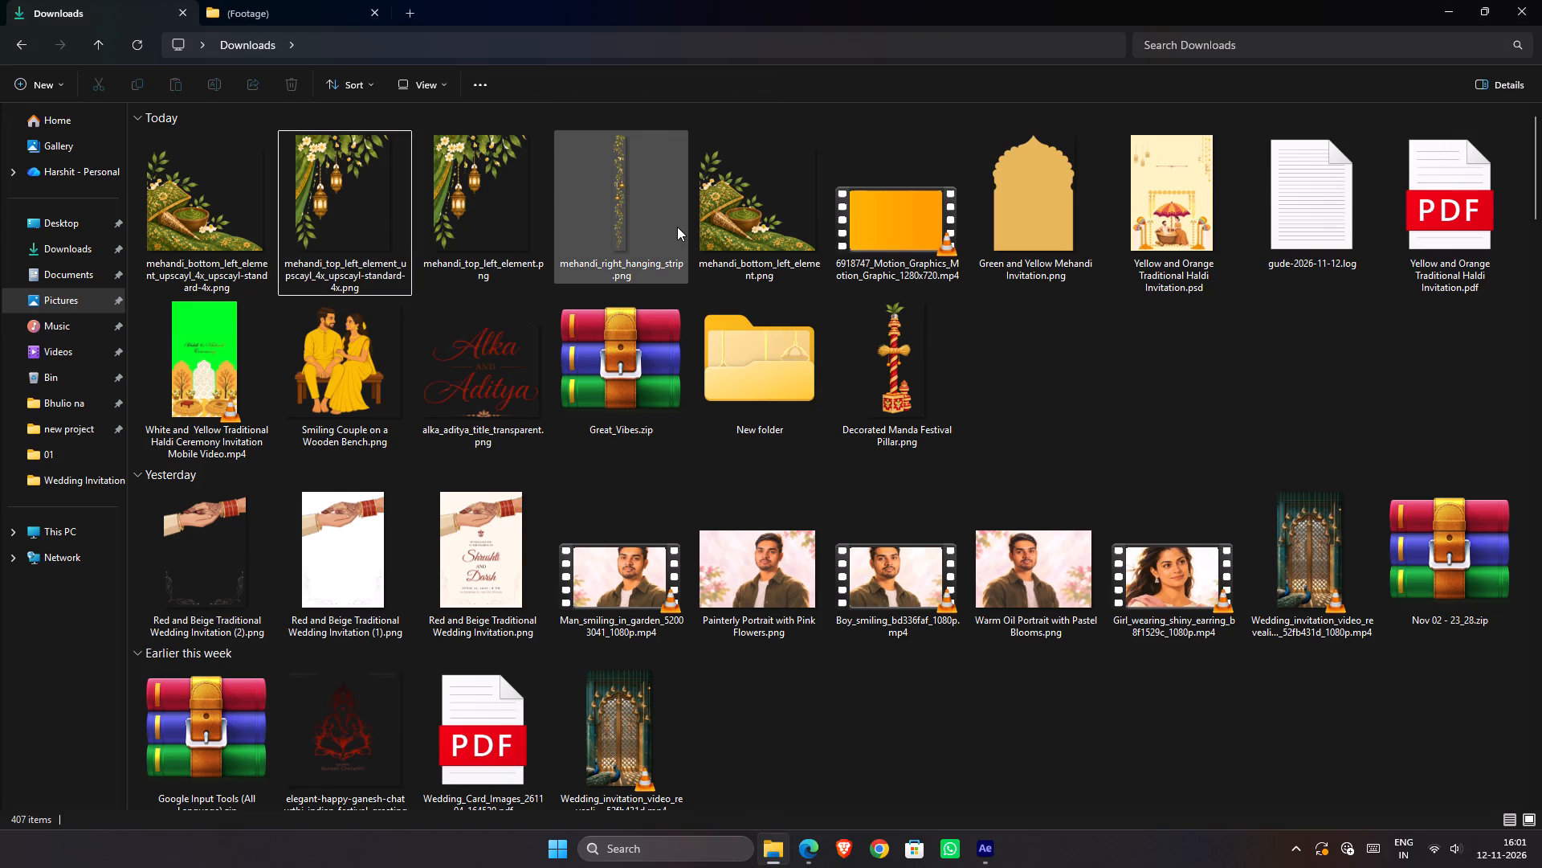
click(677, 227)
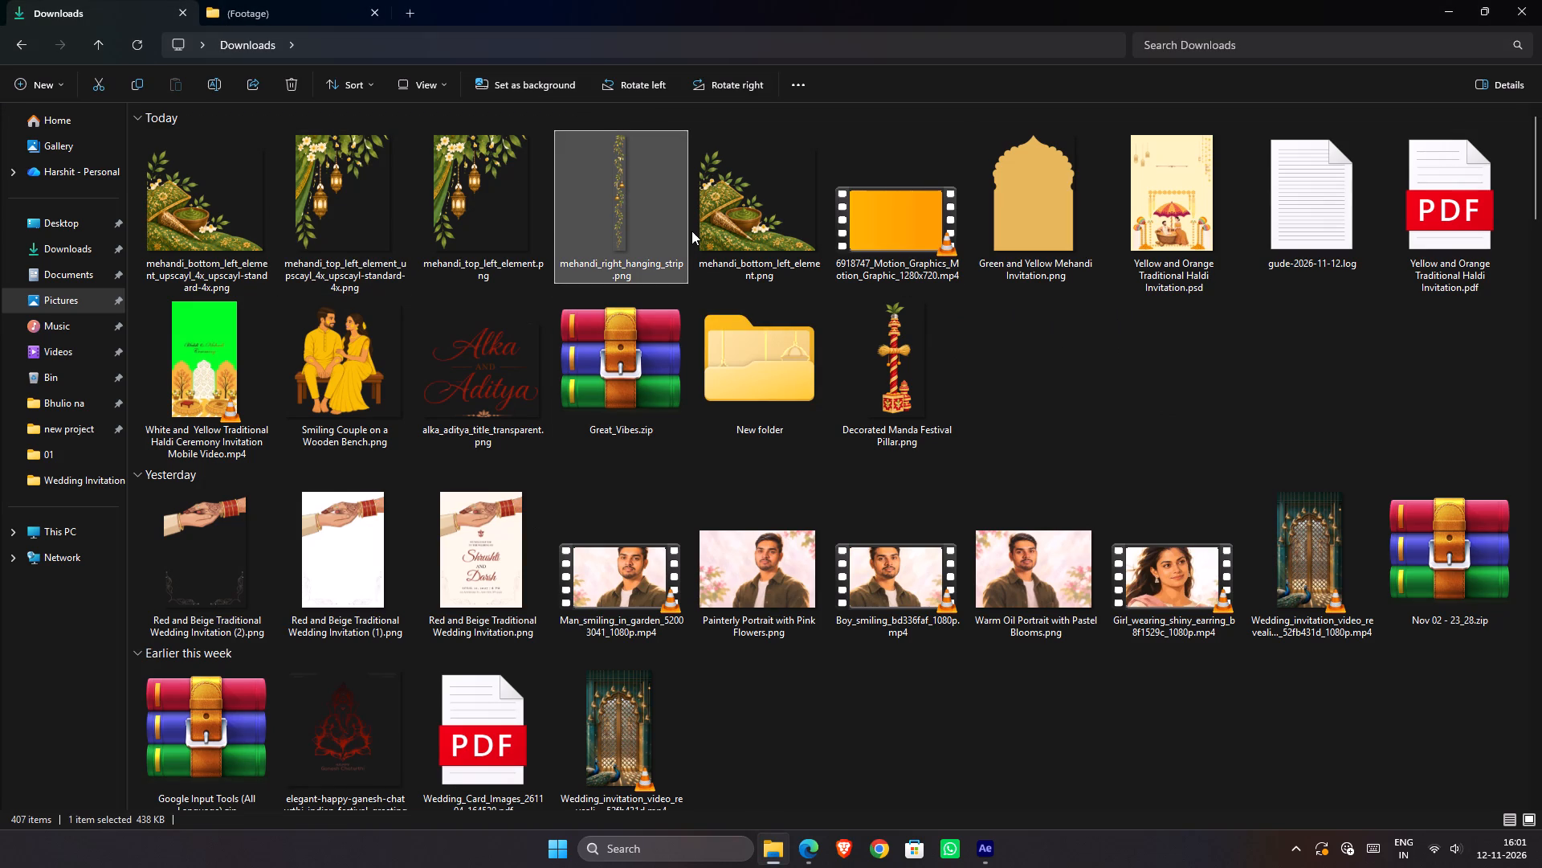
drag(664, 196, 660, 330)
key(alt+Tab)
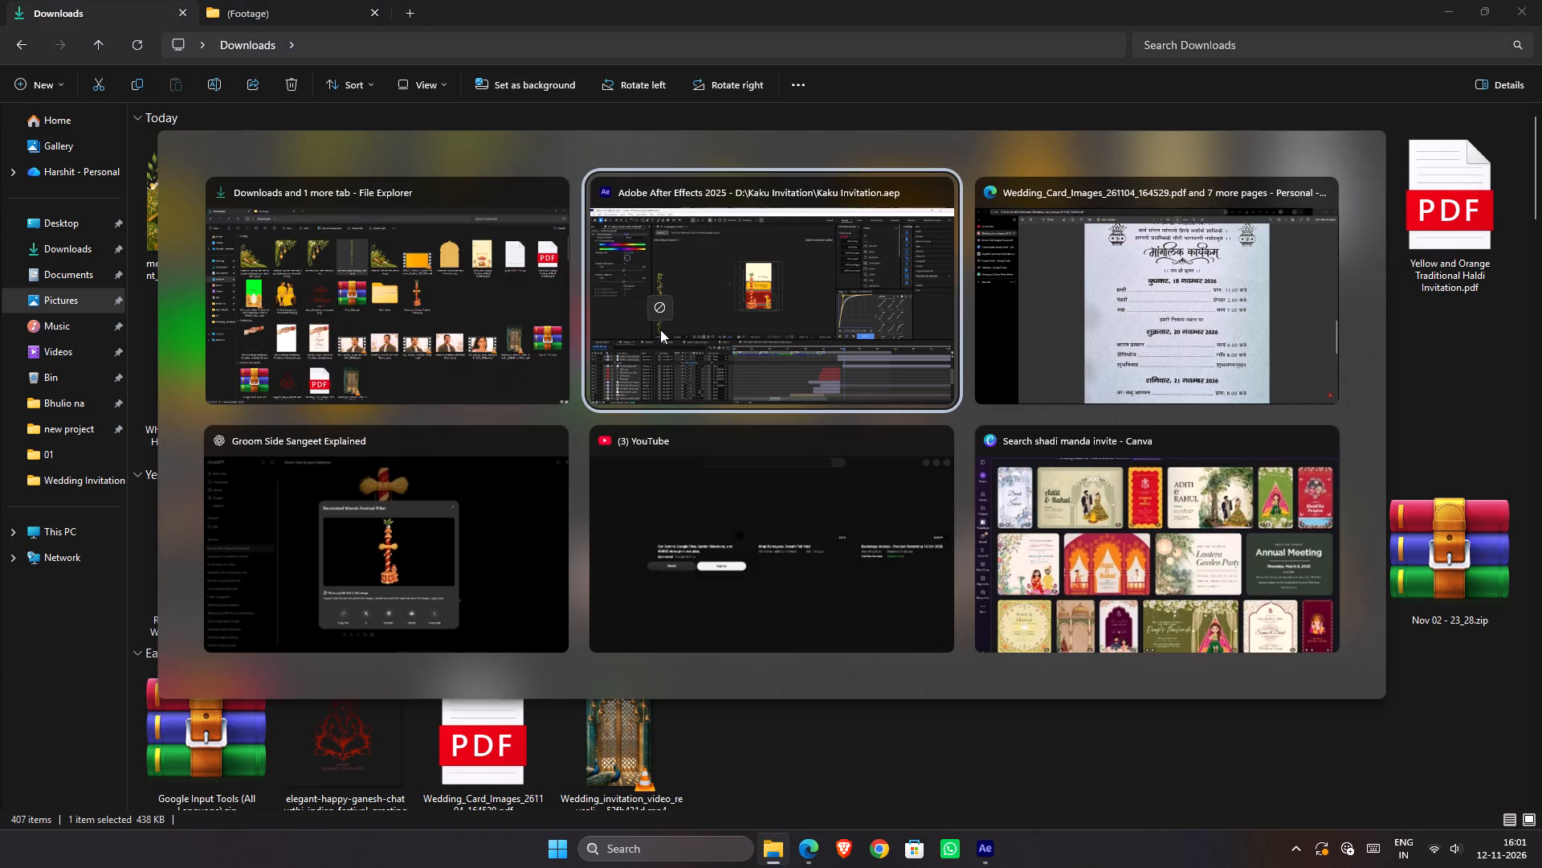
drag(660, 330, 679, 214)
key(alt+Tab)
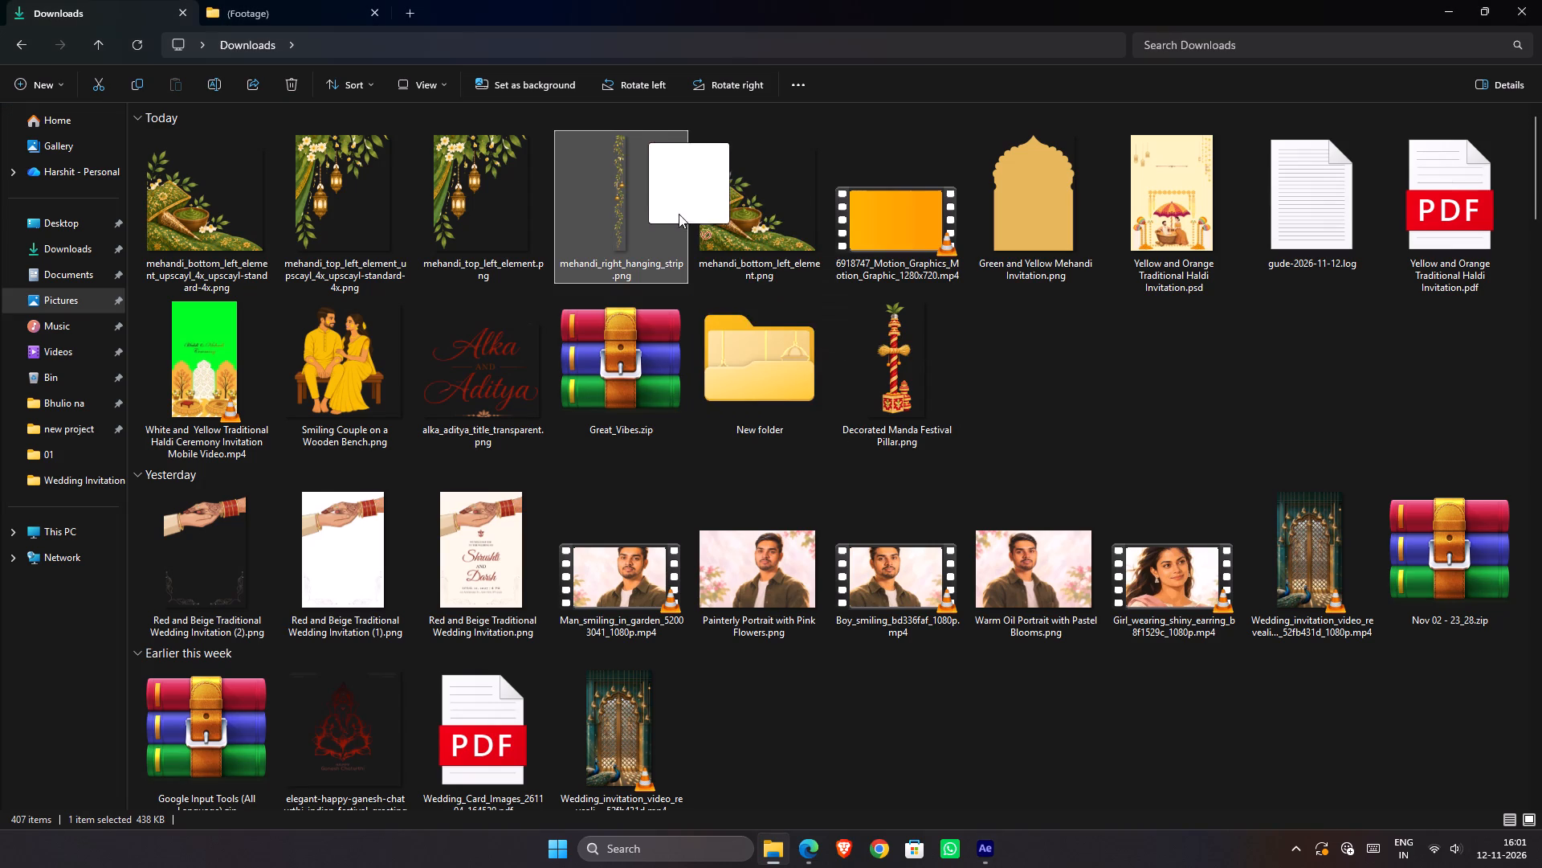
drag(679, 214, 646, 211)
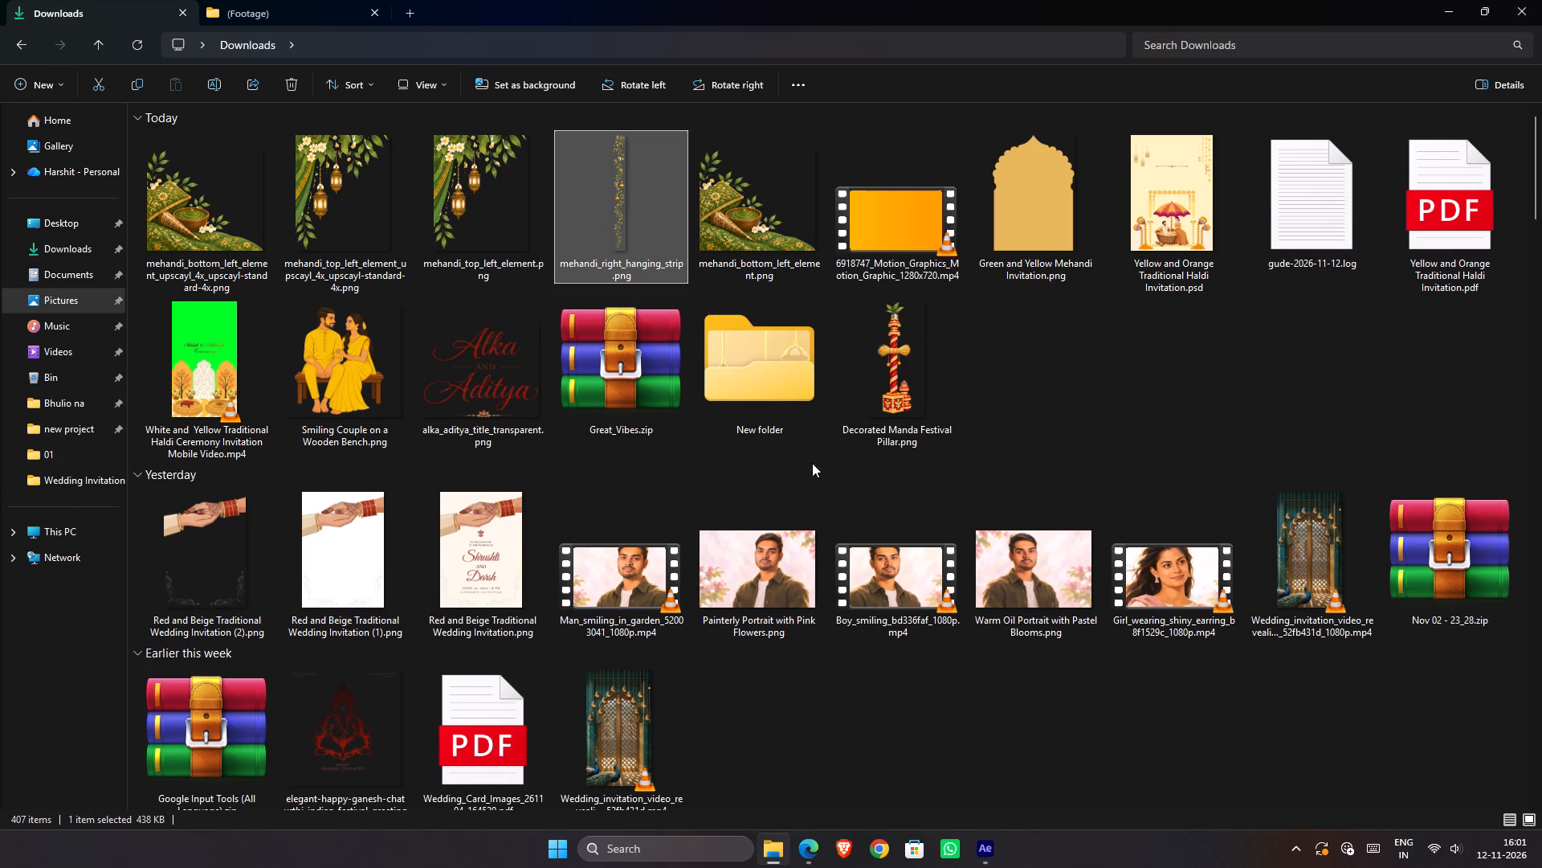
Examine the artwork in the Downloads folder and its upscaled PNG subfolder for decorations that suit the Mandha slide.
double_click(738, 386)
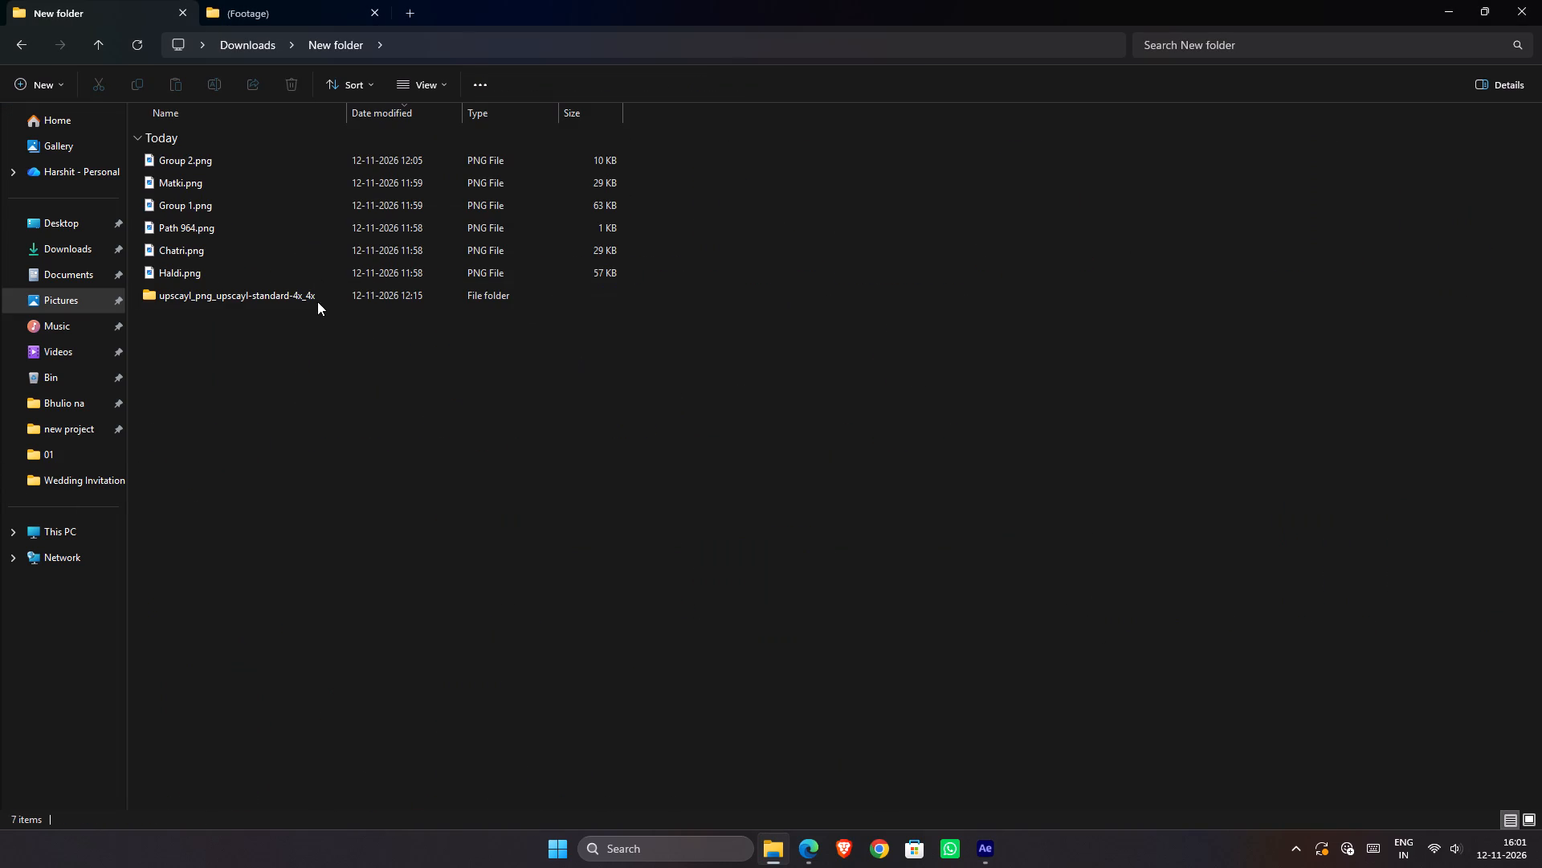
double_click(317, 301)
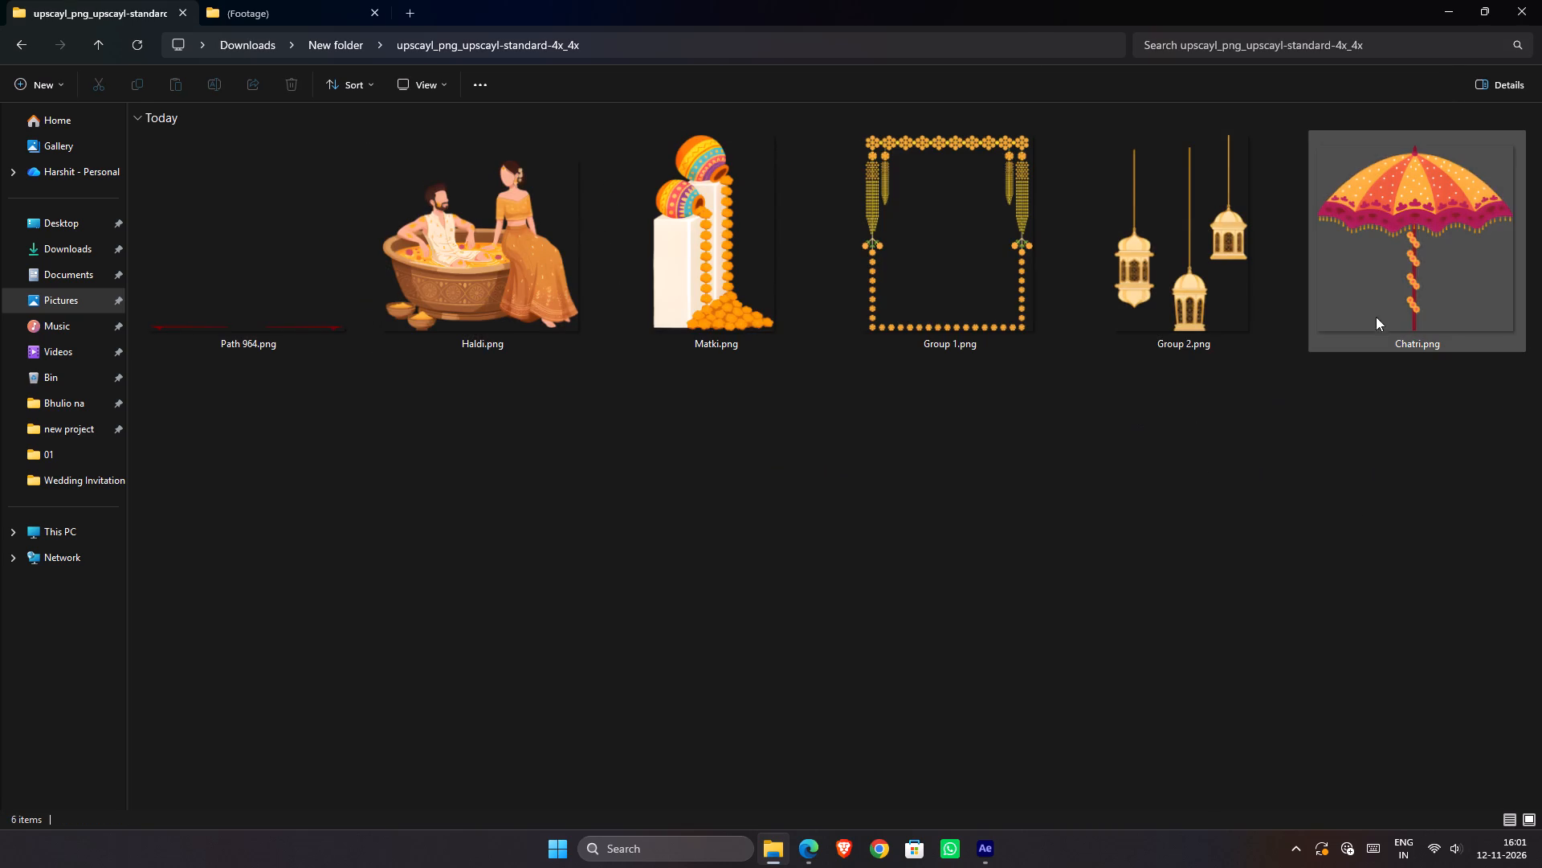
click(1228, 281)
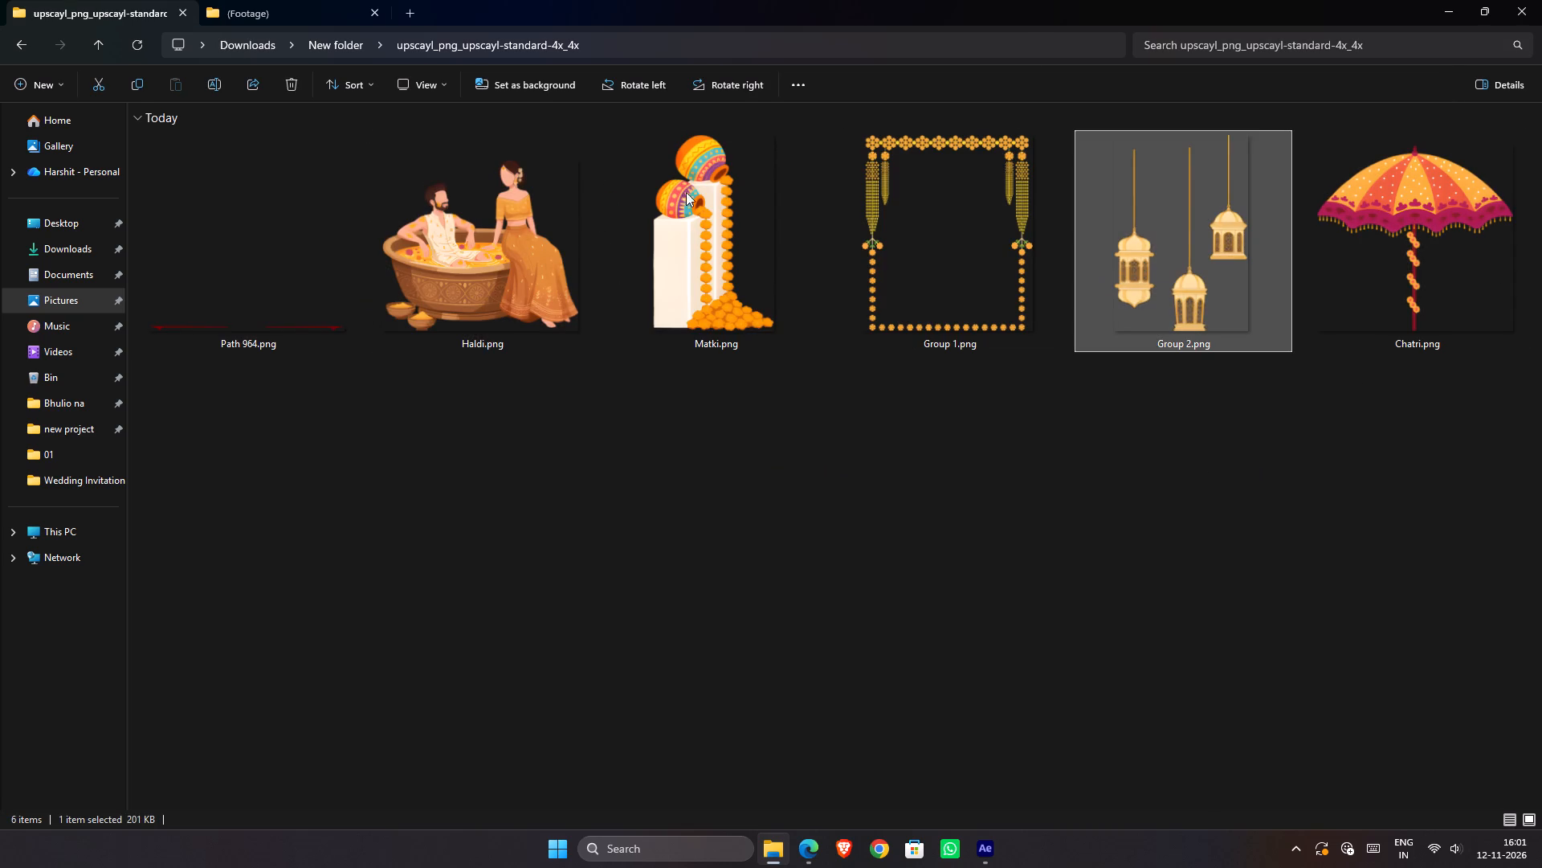
click(230, 47)
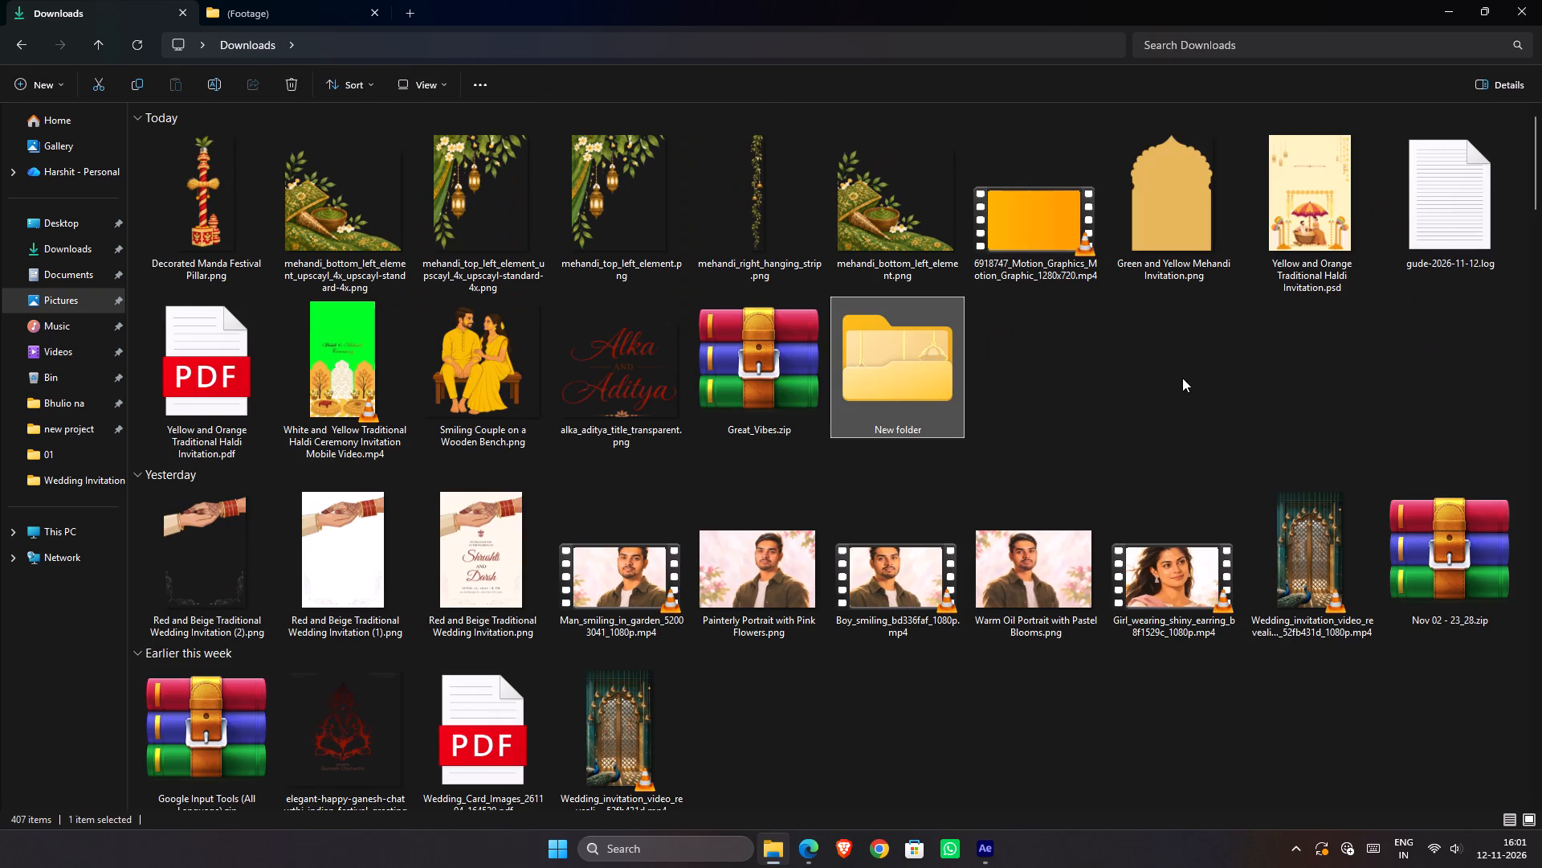
scroll(1177, 379, down, 1)
scroll(1177, 379, up, 1)
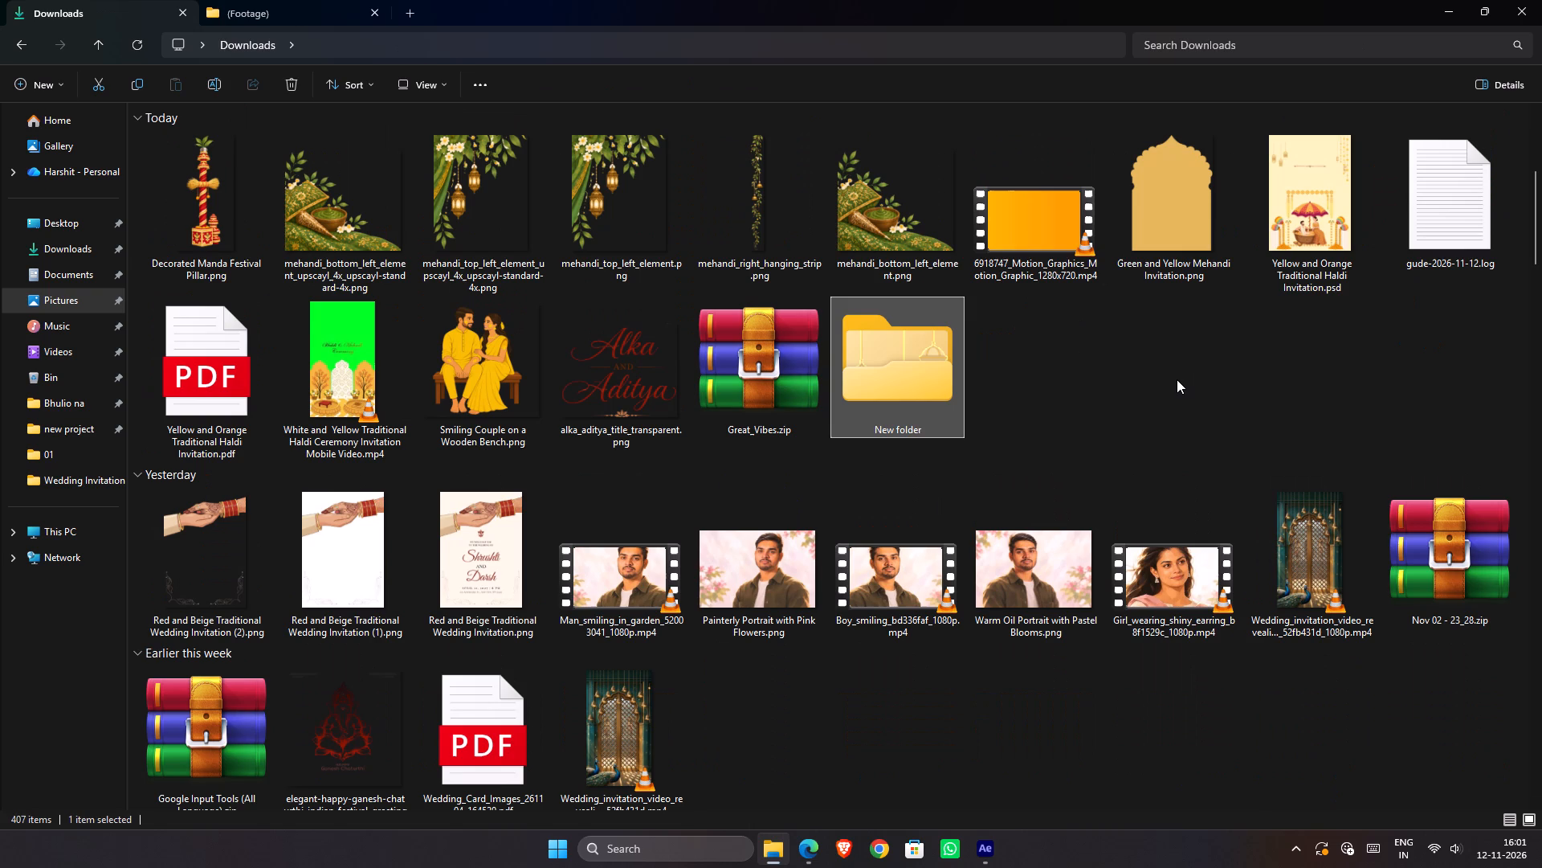
scroll(1177, 379, down, 3)
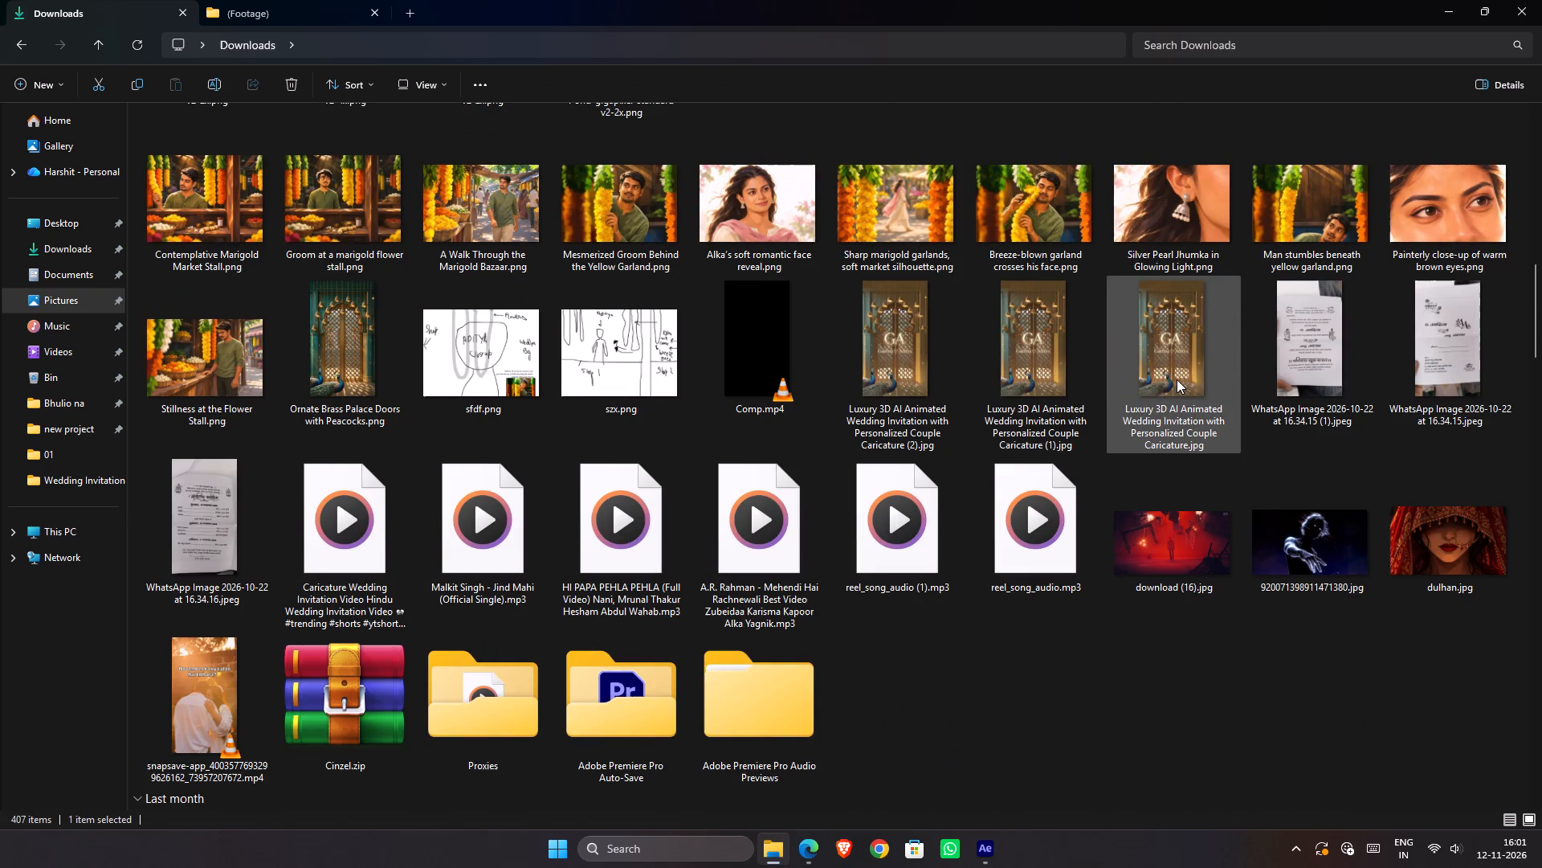
scroll(1177, 379, down, 2)
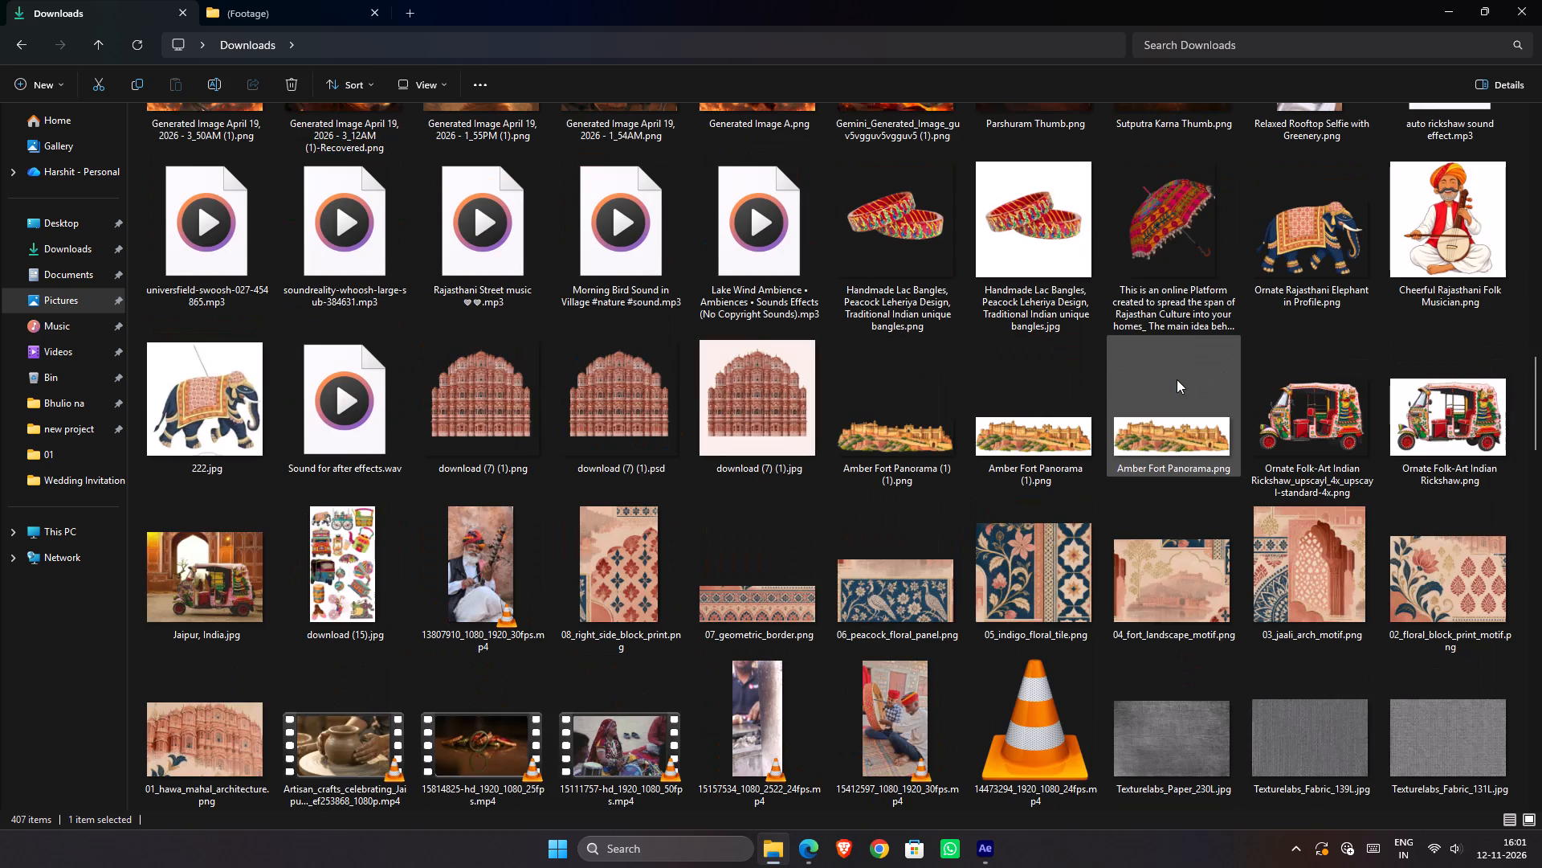
click(1211, 261)
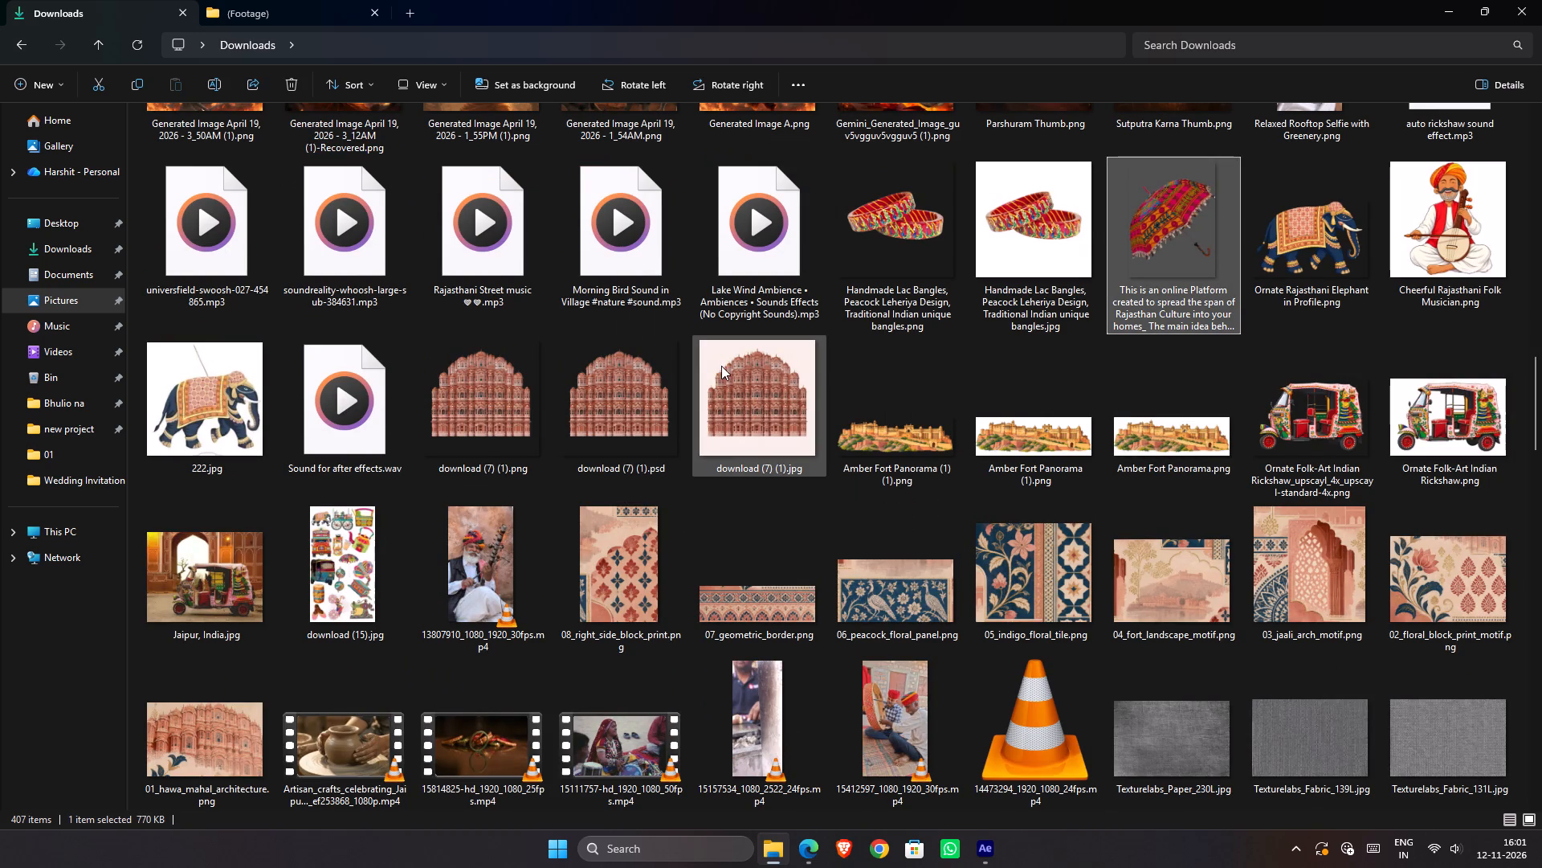
key(alt+Tab)
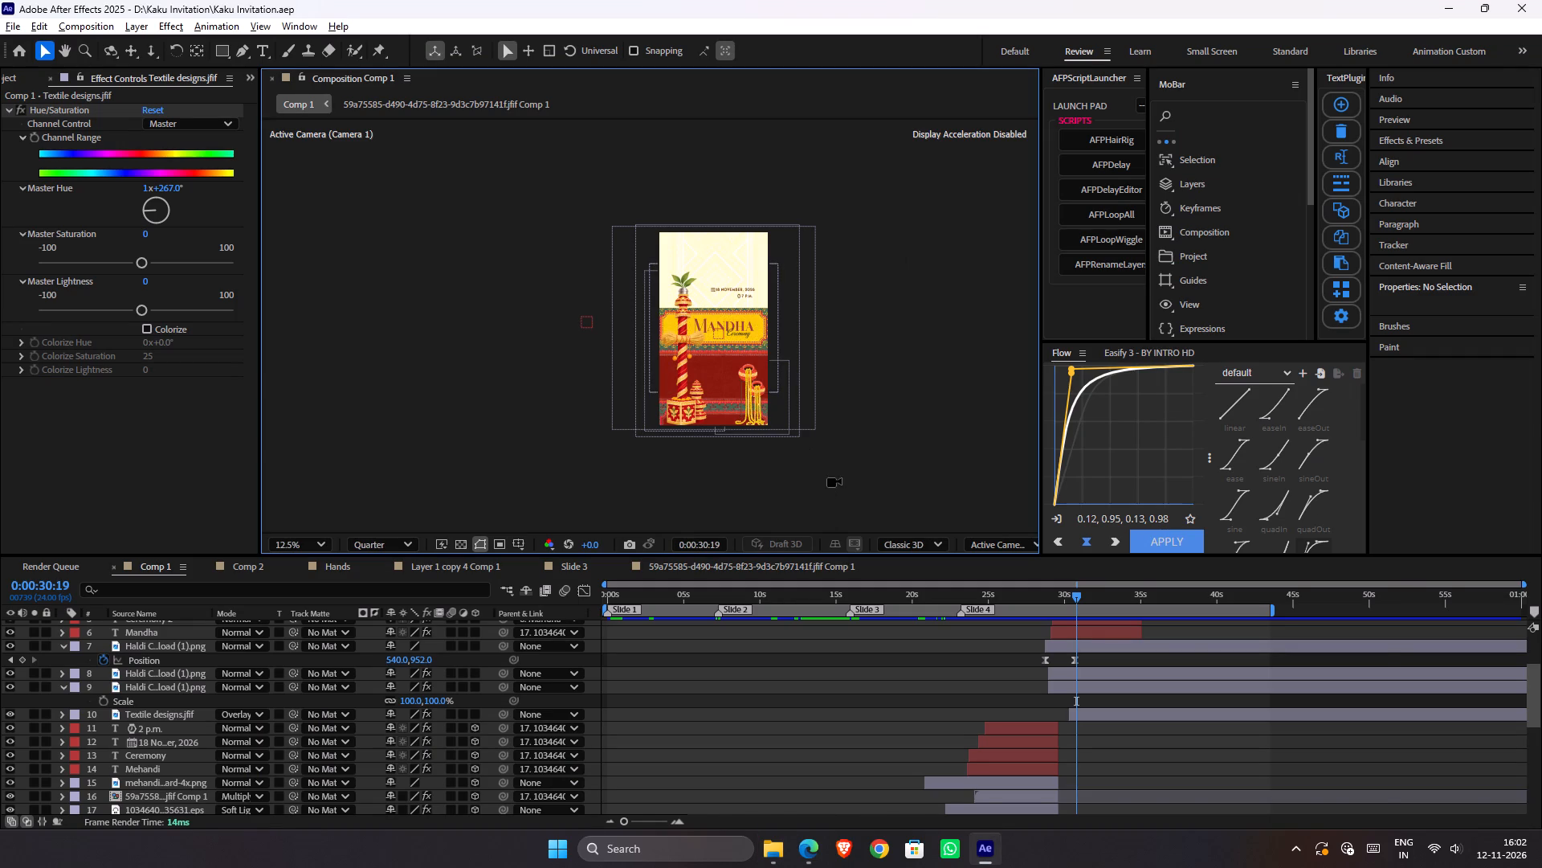
key(alt+Tab)
click(1079, 605)
click(944, 601)
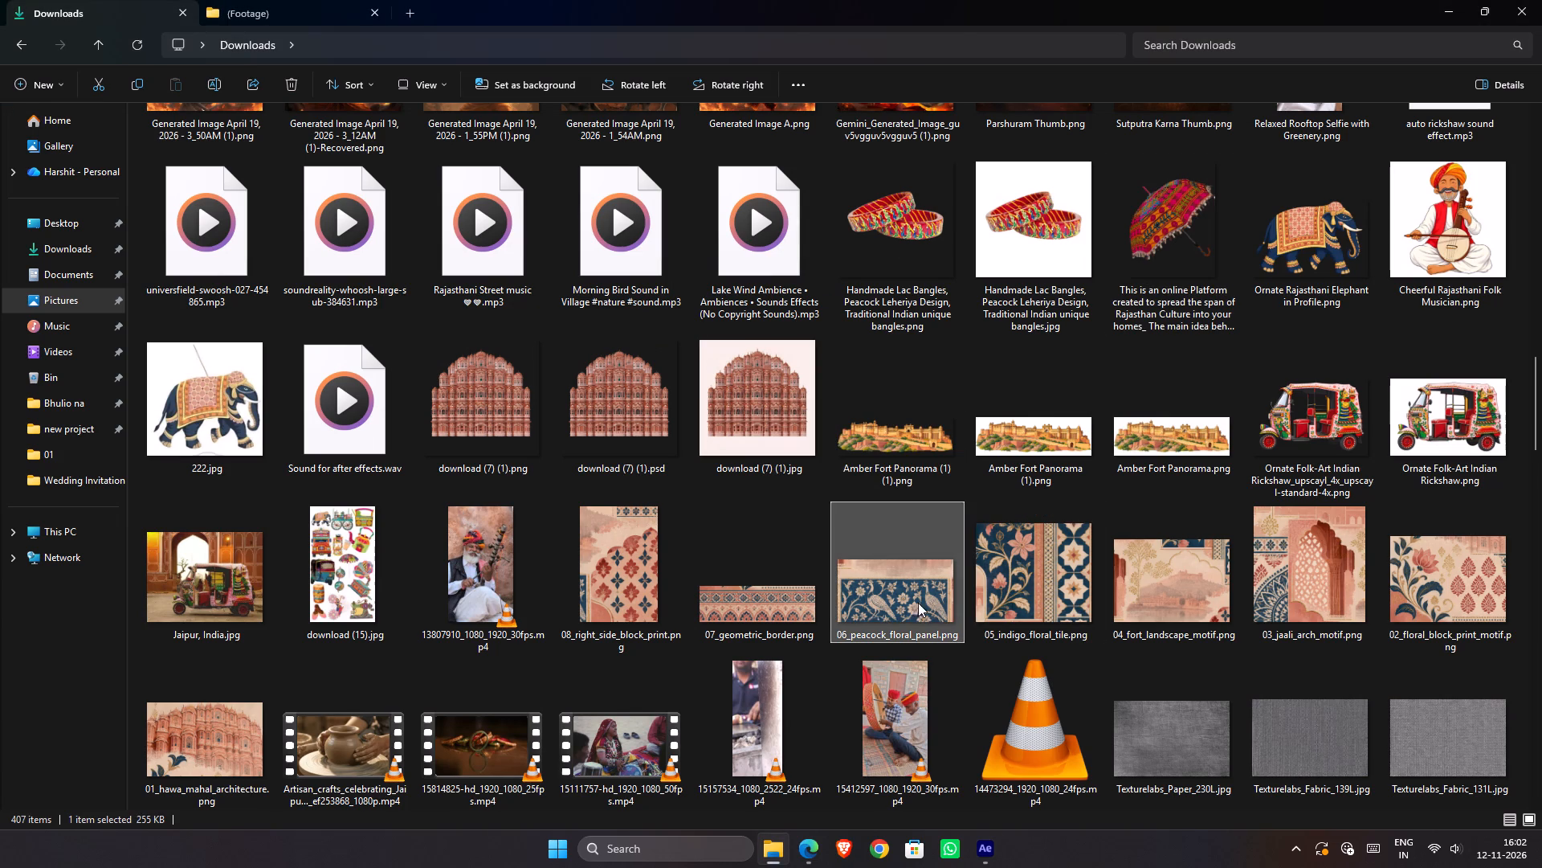
click(802, 608)
click(1136, 551)
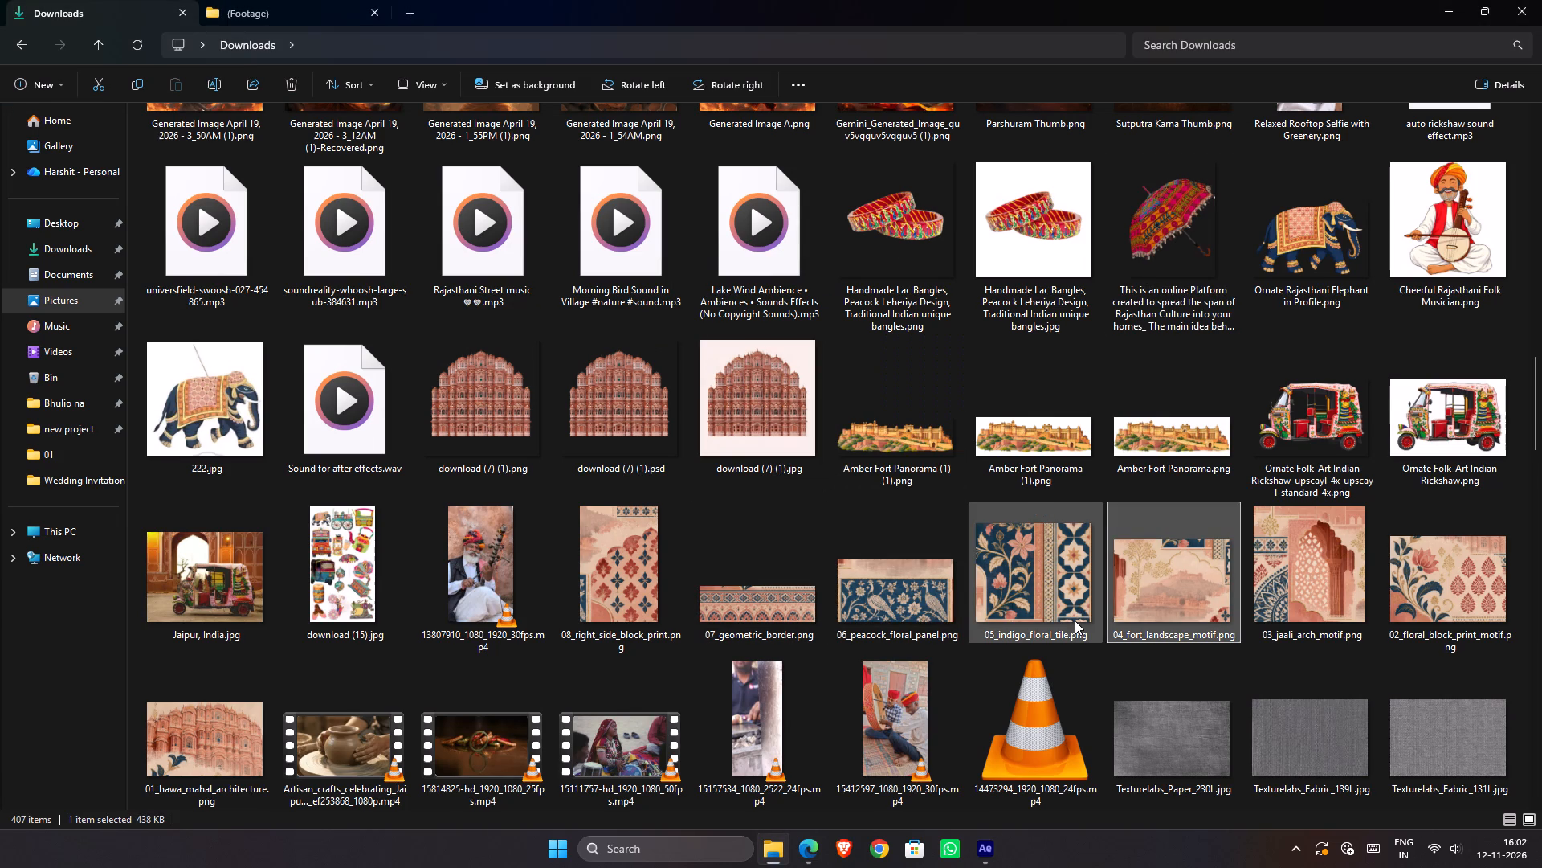
Back in After Effects, set the Textile designs layer's blending mode to Normal.
key(alt+Tab)
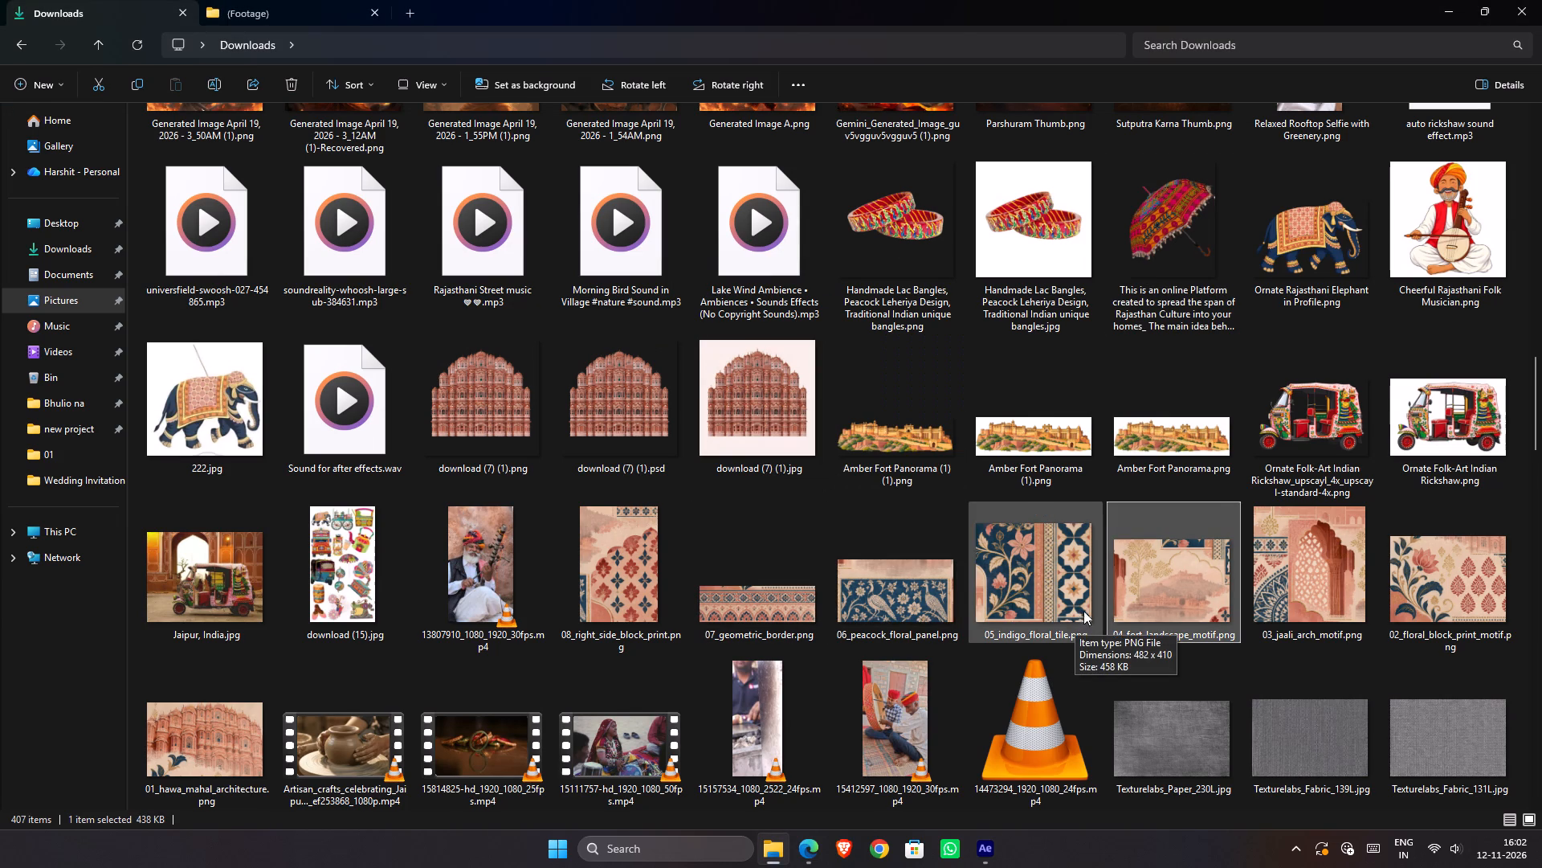
scroll(732, 300, up, 1)
key(space)
key(space)
key(space)
key(space)
key(space)
key(space)
key(space)
key(space)
key(space)
key(space)
key(space)
key(space)
key(space)
key(space)
key(space)
key(space)
key(space)
key(space)
key(space)
key(space)
drag(805, 266, 725, 313)
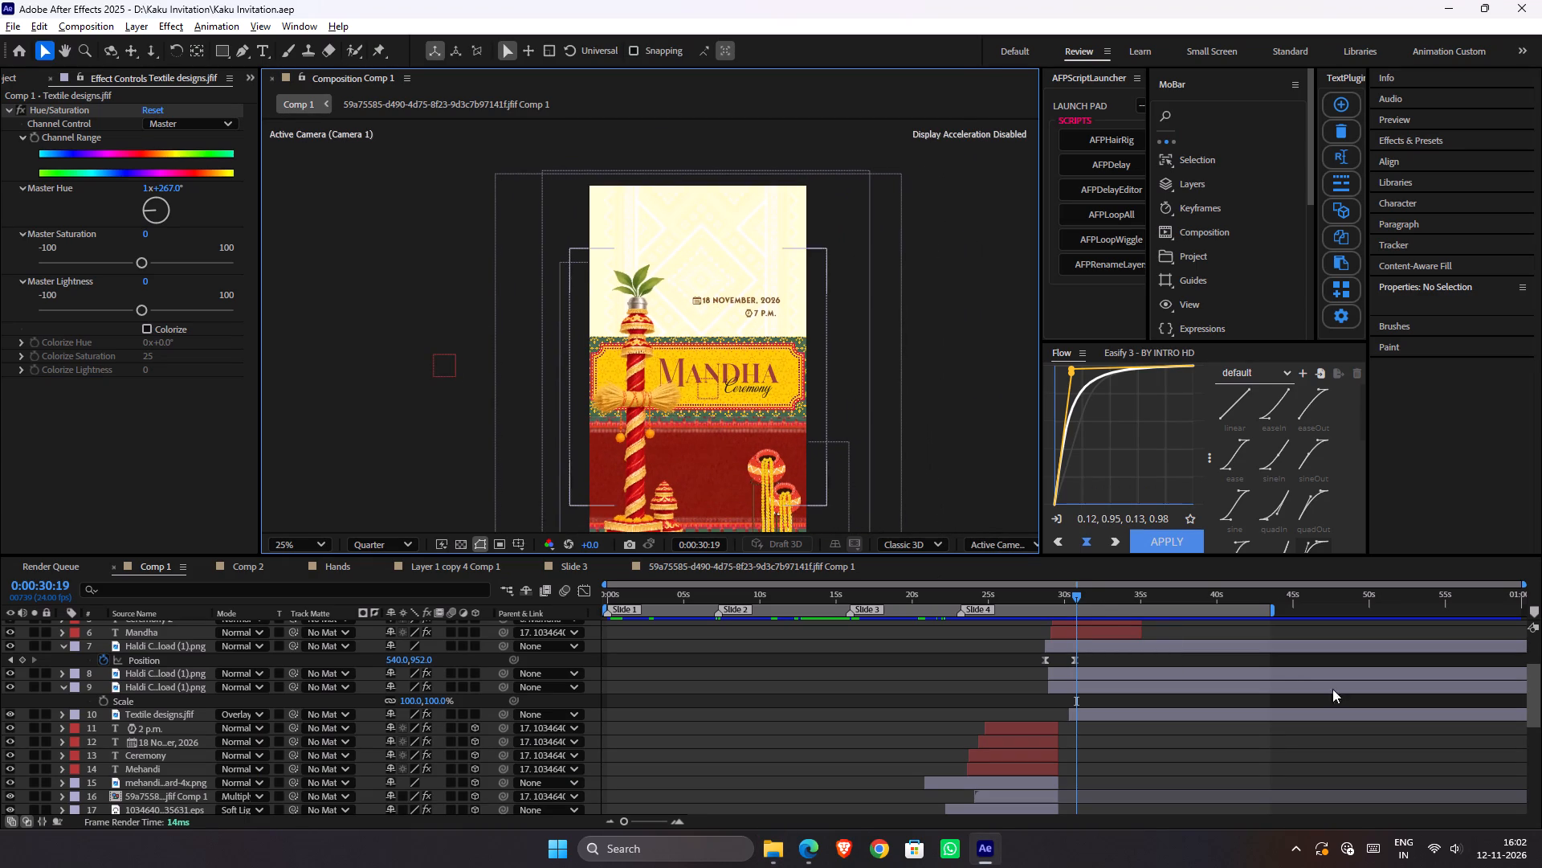
scroll(199, 694, up, 1)
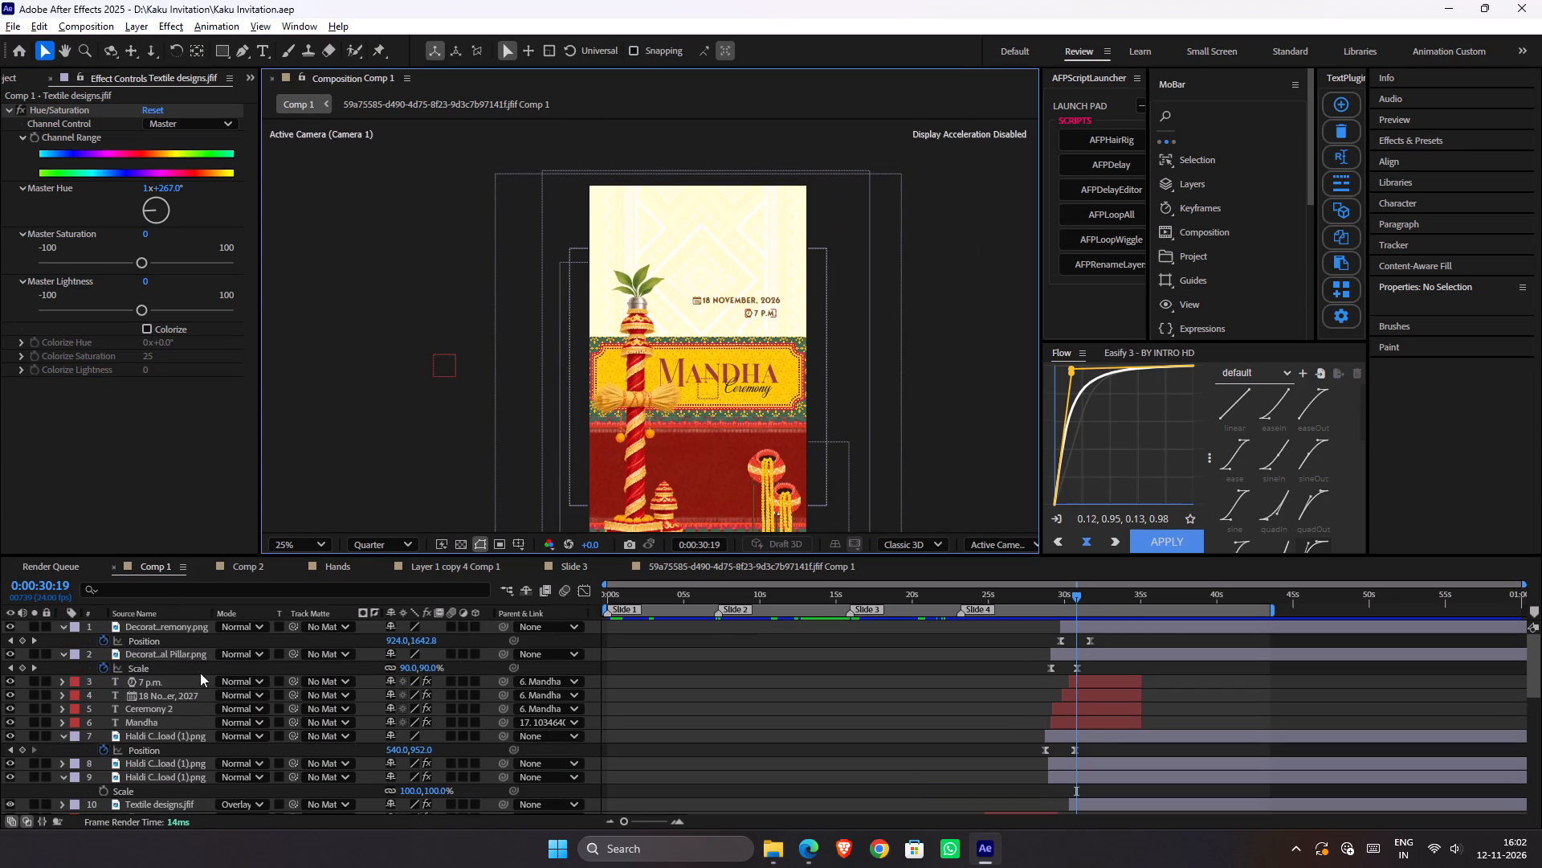
scroll(212, 653, up, 3)
click(172, 746)
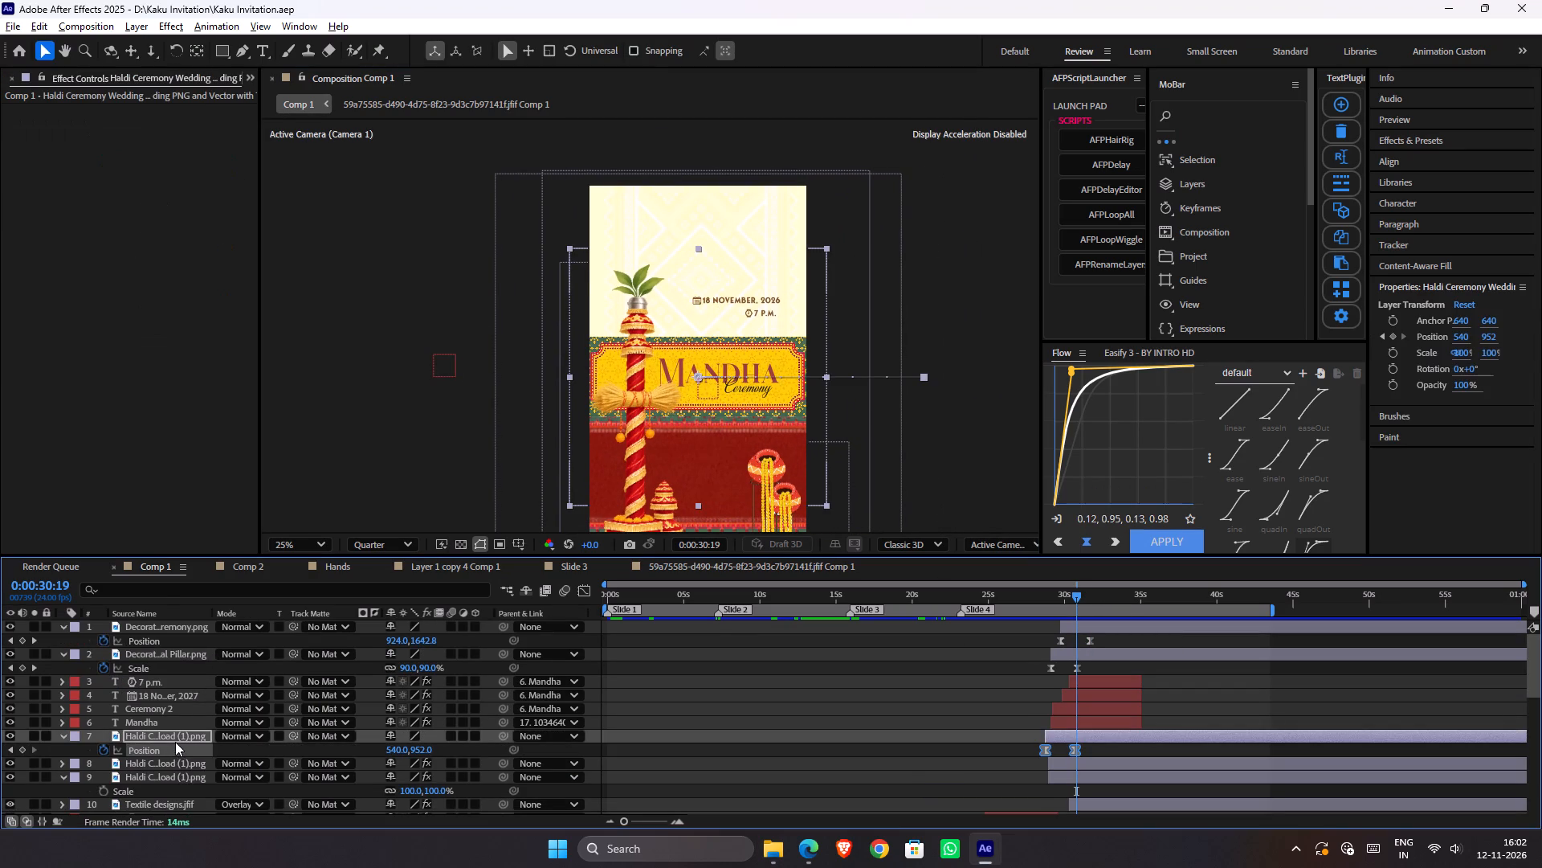
click(180, 778)
click(231, 803)
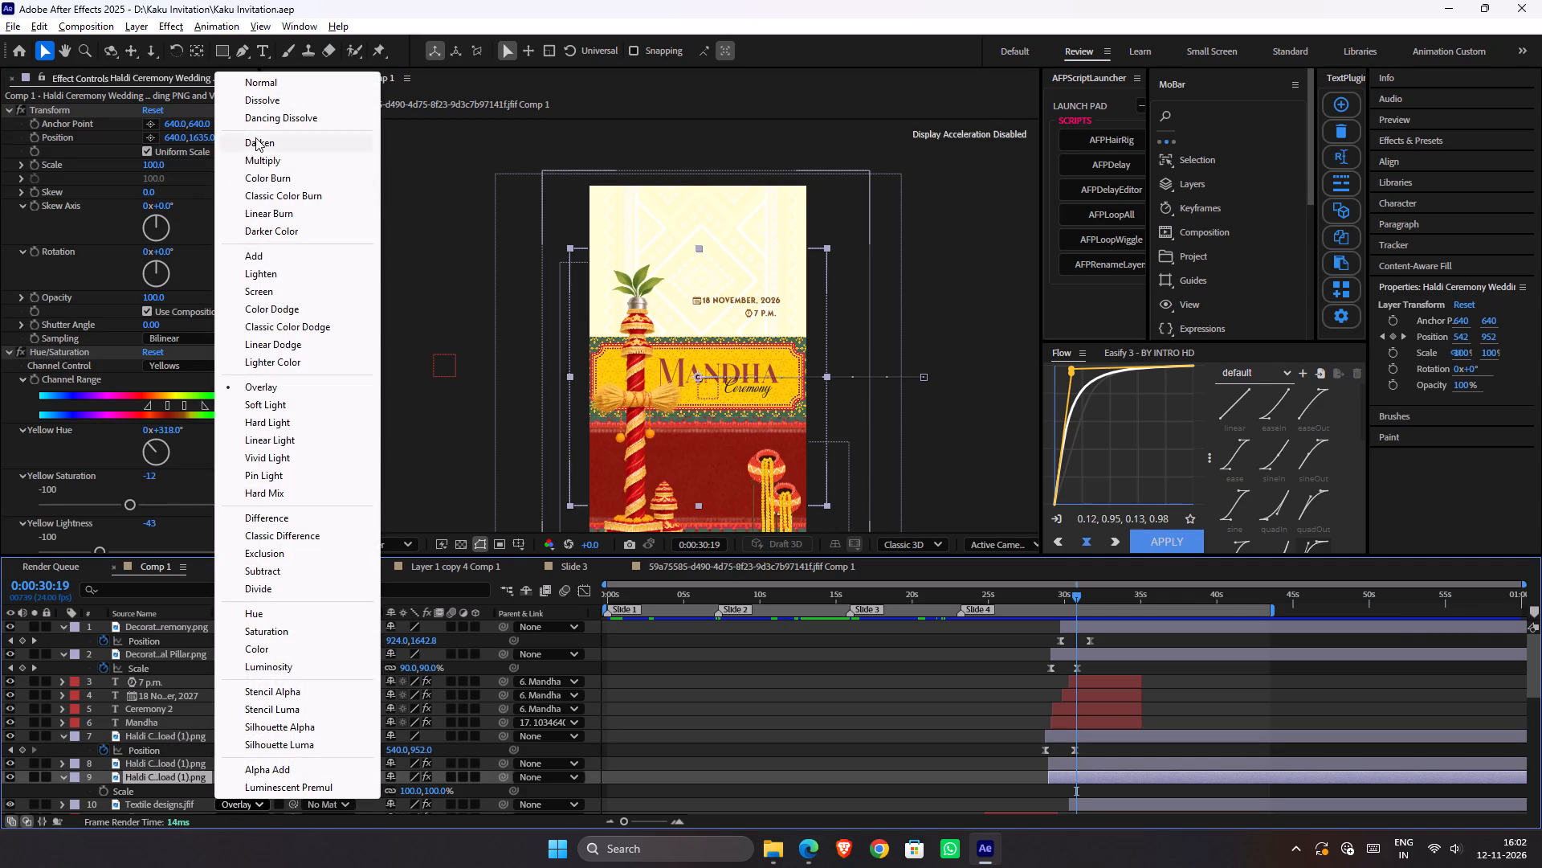
click(287, 78)
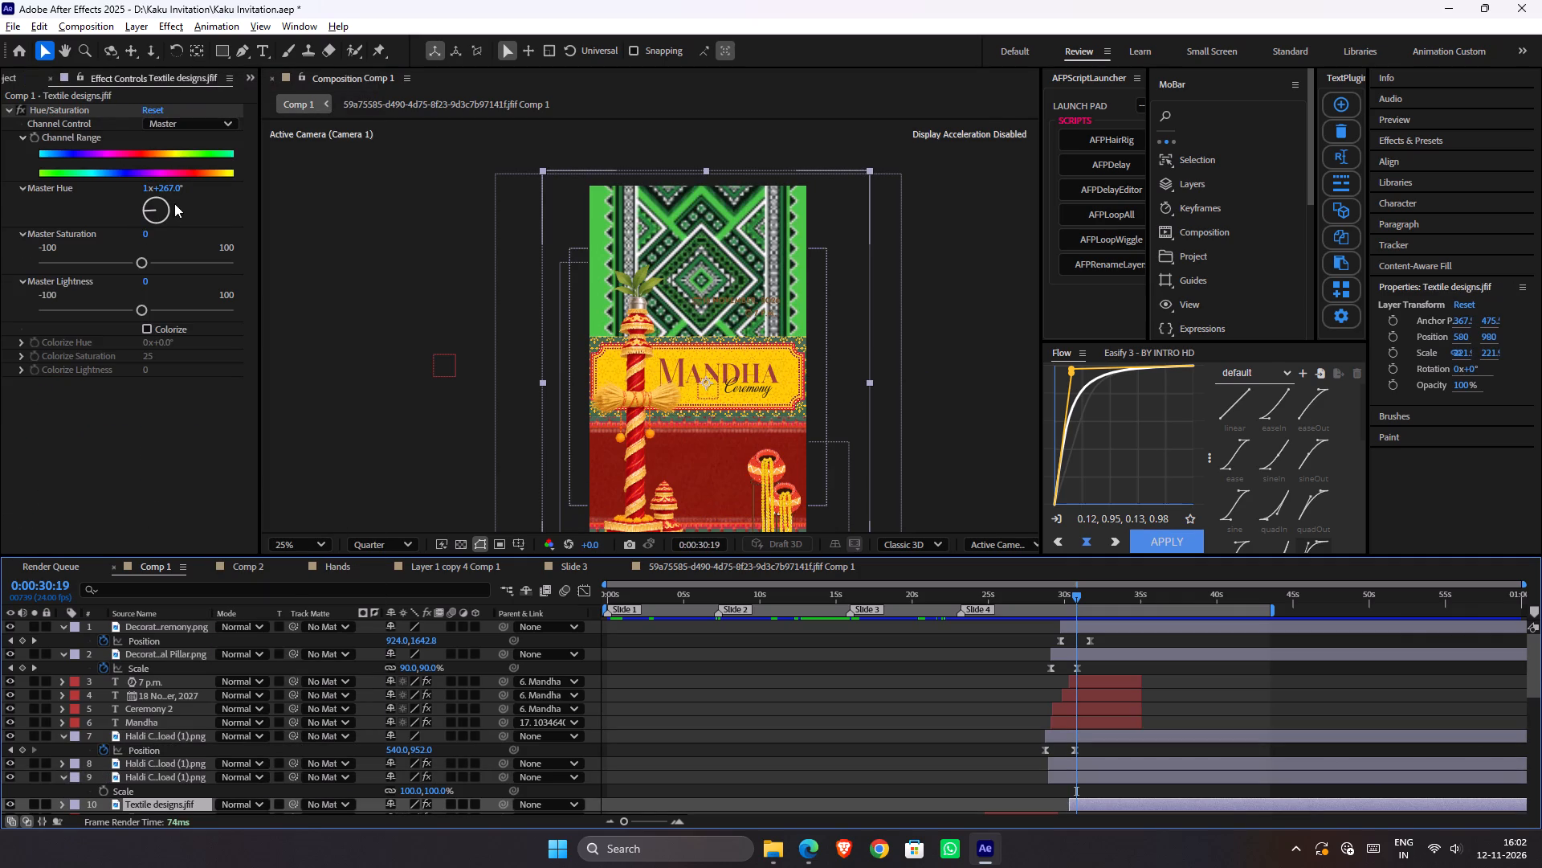
Set the Hue/Saturation Master Hue of the Textile designs layer to about 2x+141°.
drag(172, 190, 305, 173)
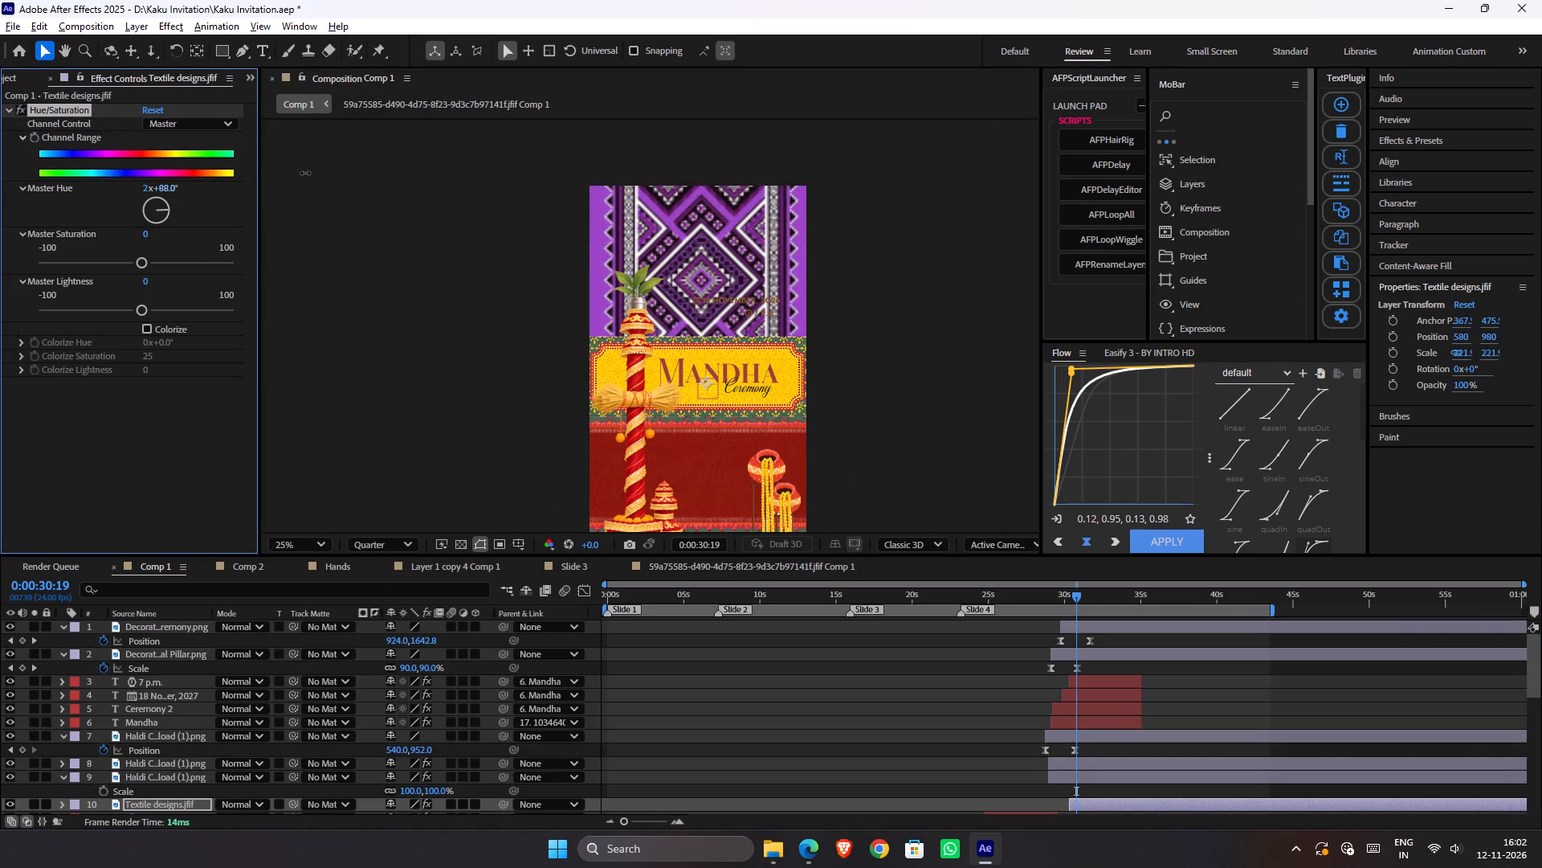
drag(305, 173, 391, 201)
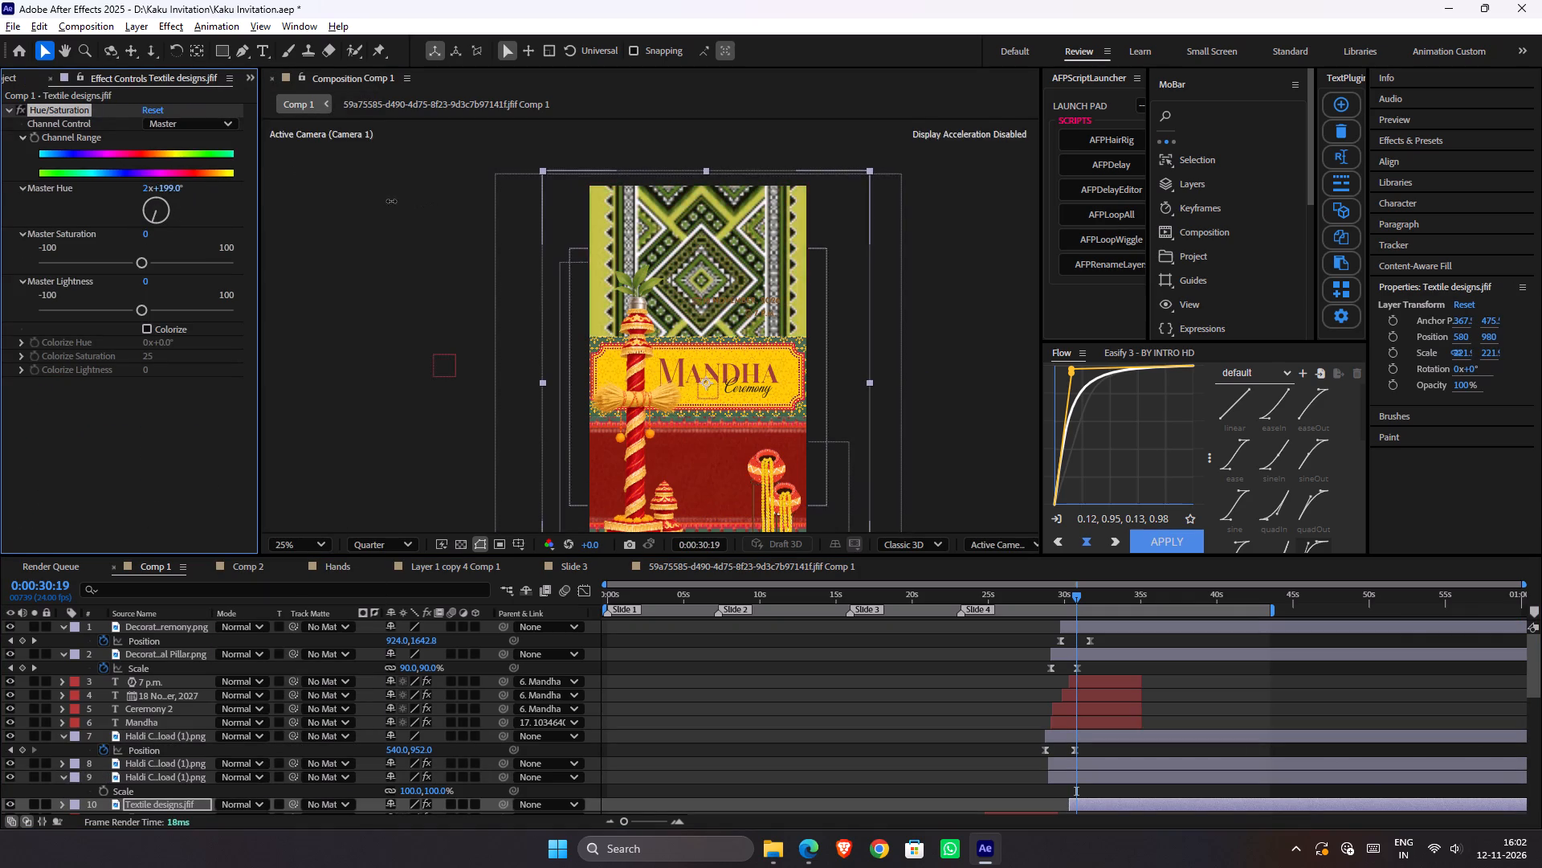
drag(391, 201, 368, 199)
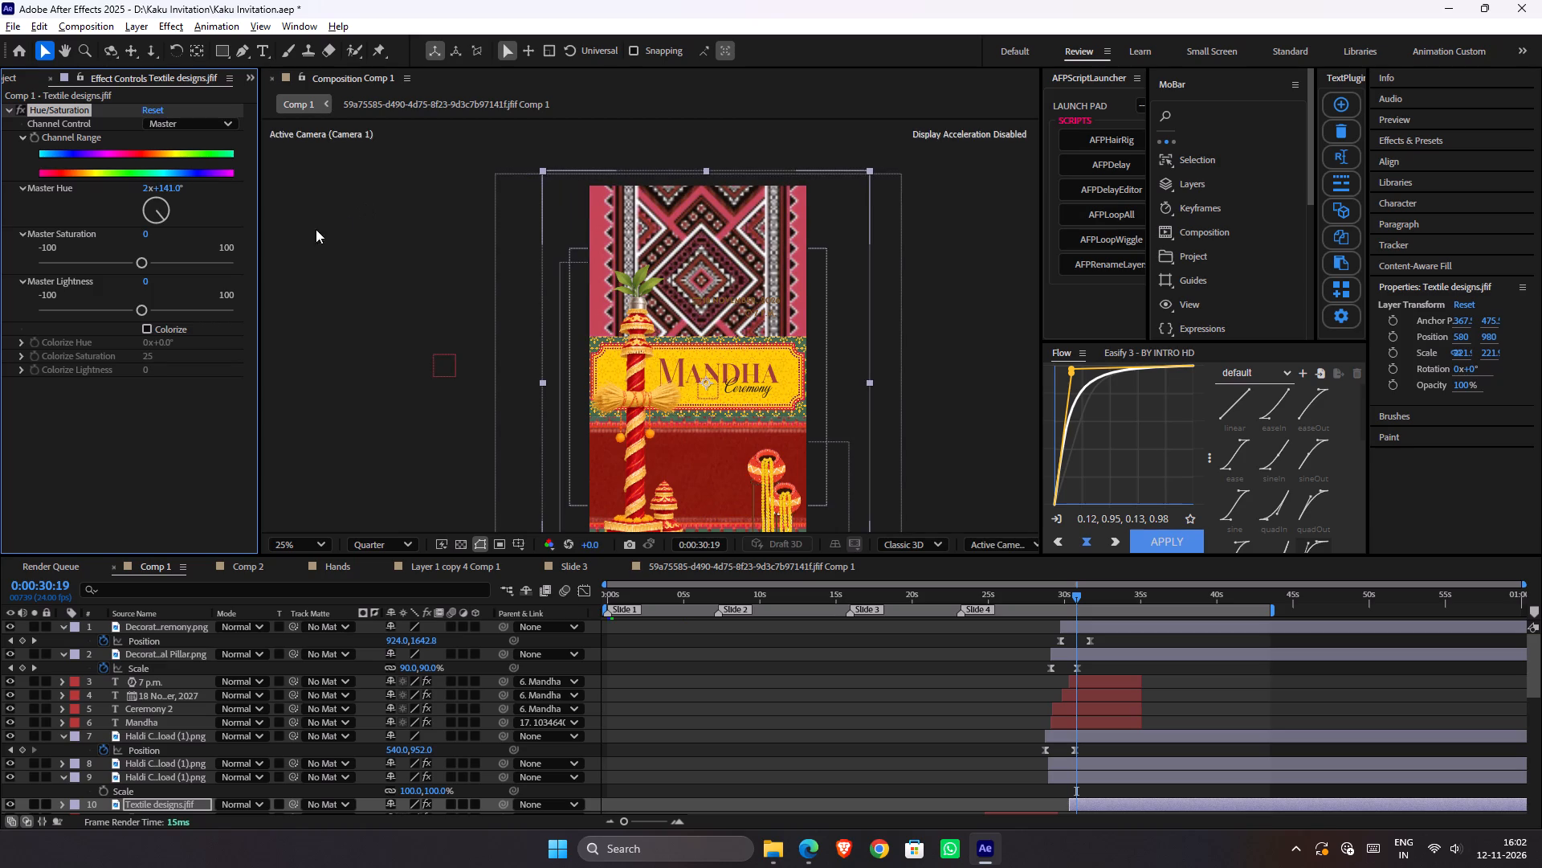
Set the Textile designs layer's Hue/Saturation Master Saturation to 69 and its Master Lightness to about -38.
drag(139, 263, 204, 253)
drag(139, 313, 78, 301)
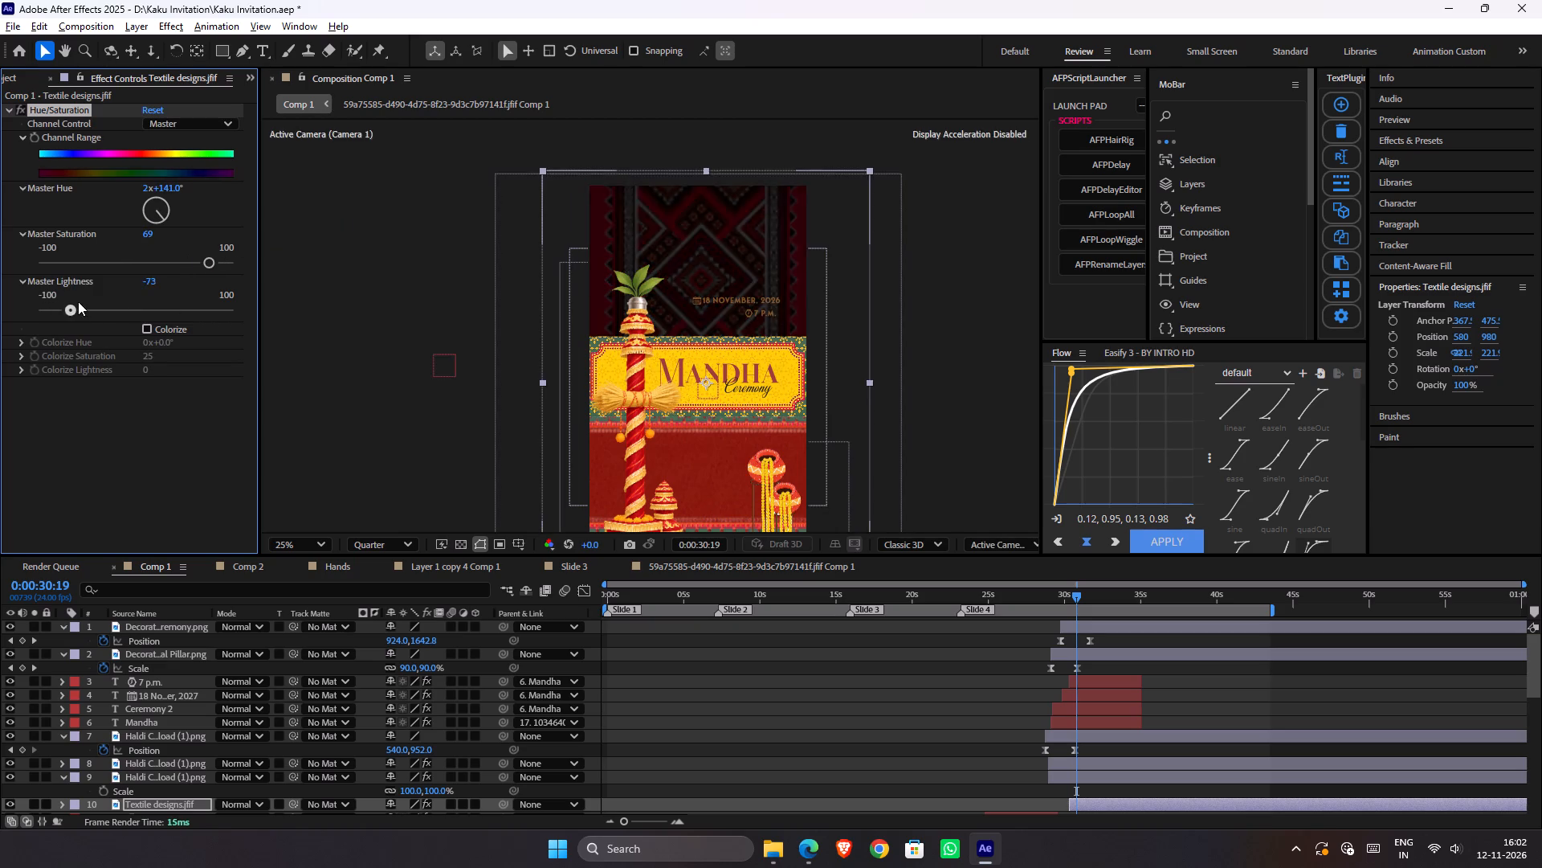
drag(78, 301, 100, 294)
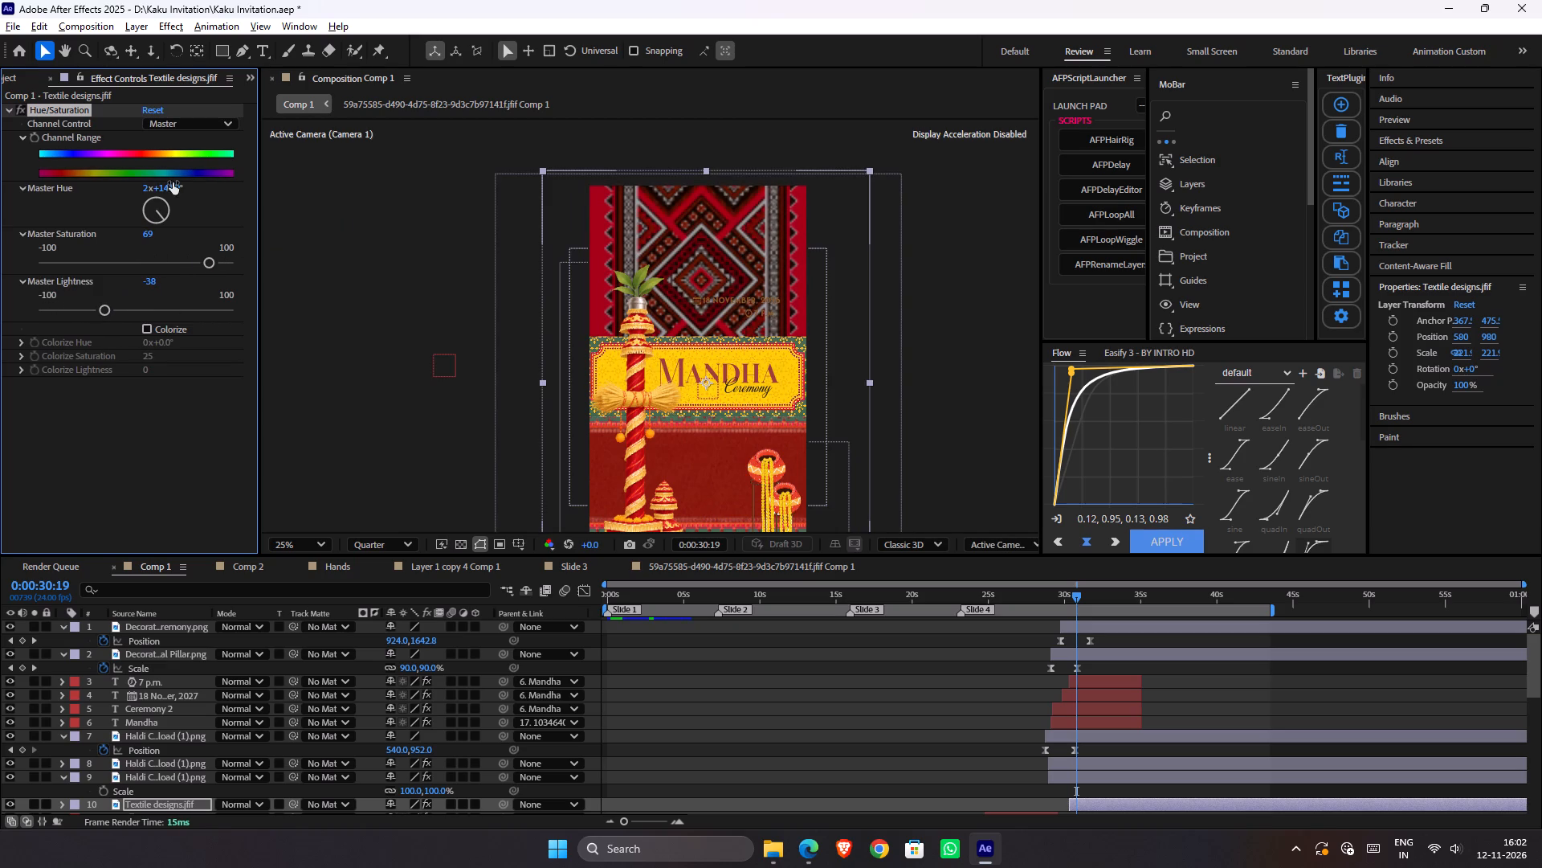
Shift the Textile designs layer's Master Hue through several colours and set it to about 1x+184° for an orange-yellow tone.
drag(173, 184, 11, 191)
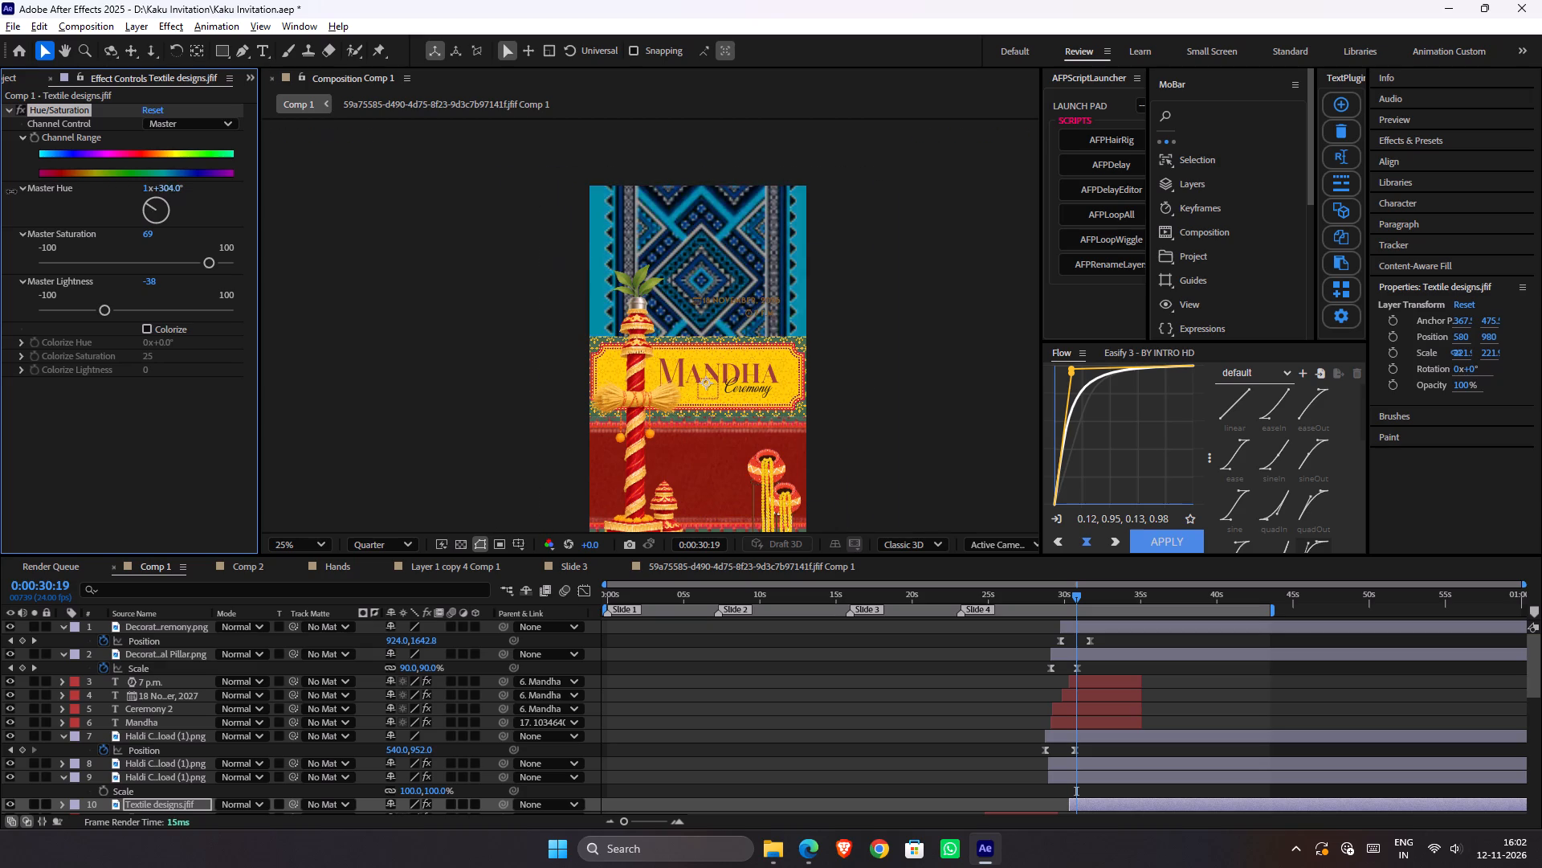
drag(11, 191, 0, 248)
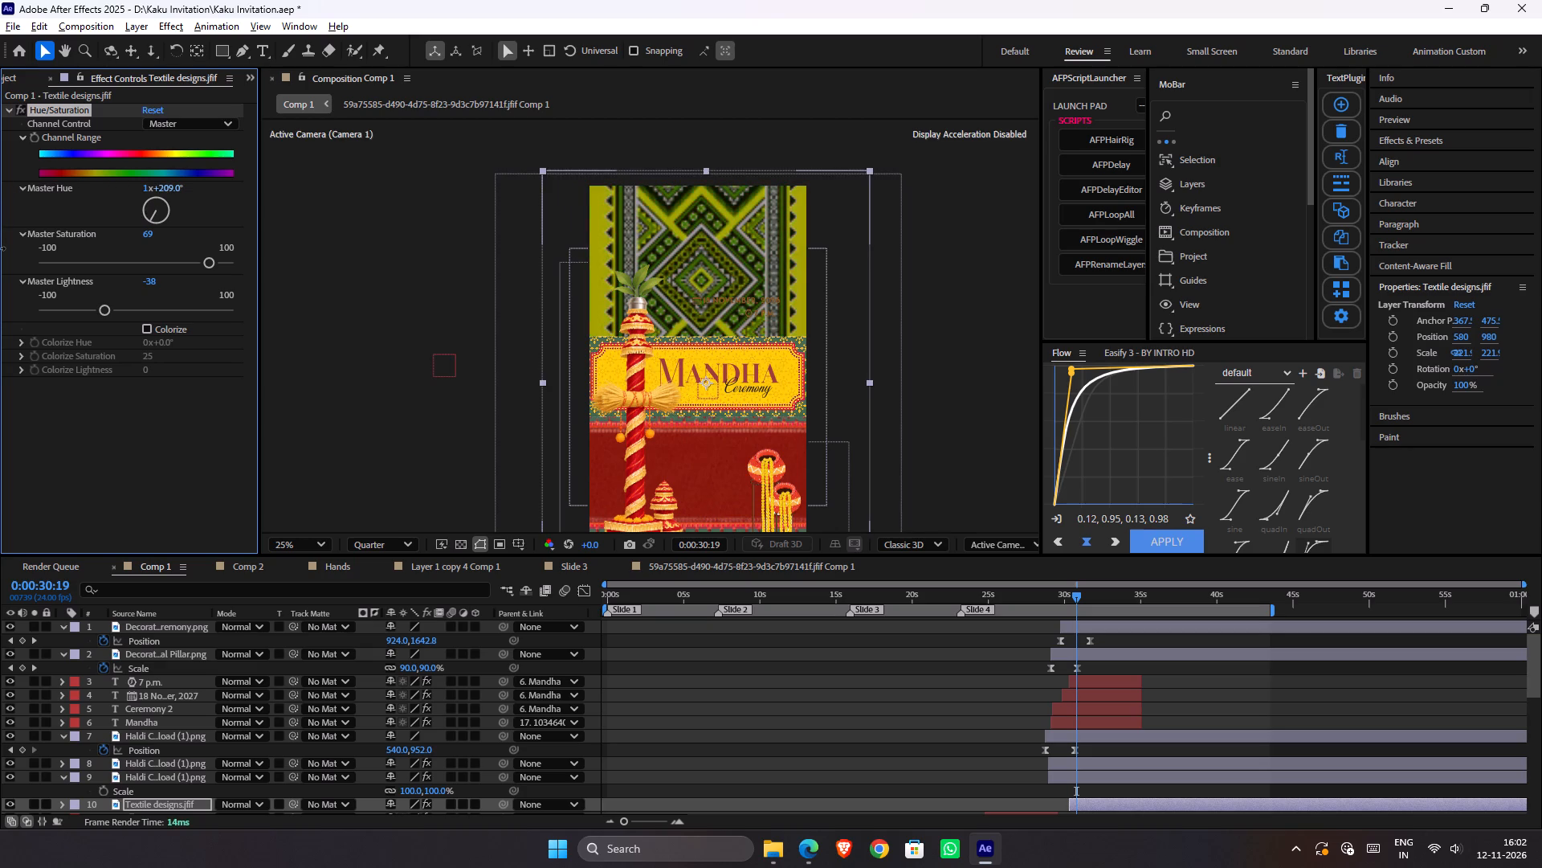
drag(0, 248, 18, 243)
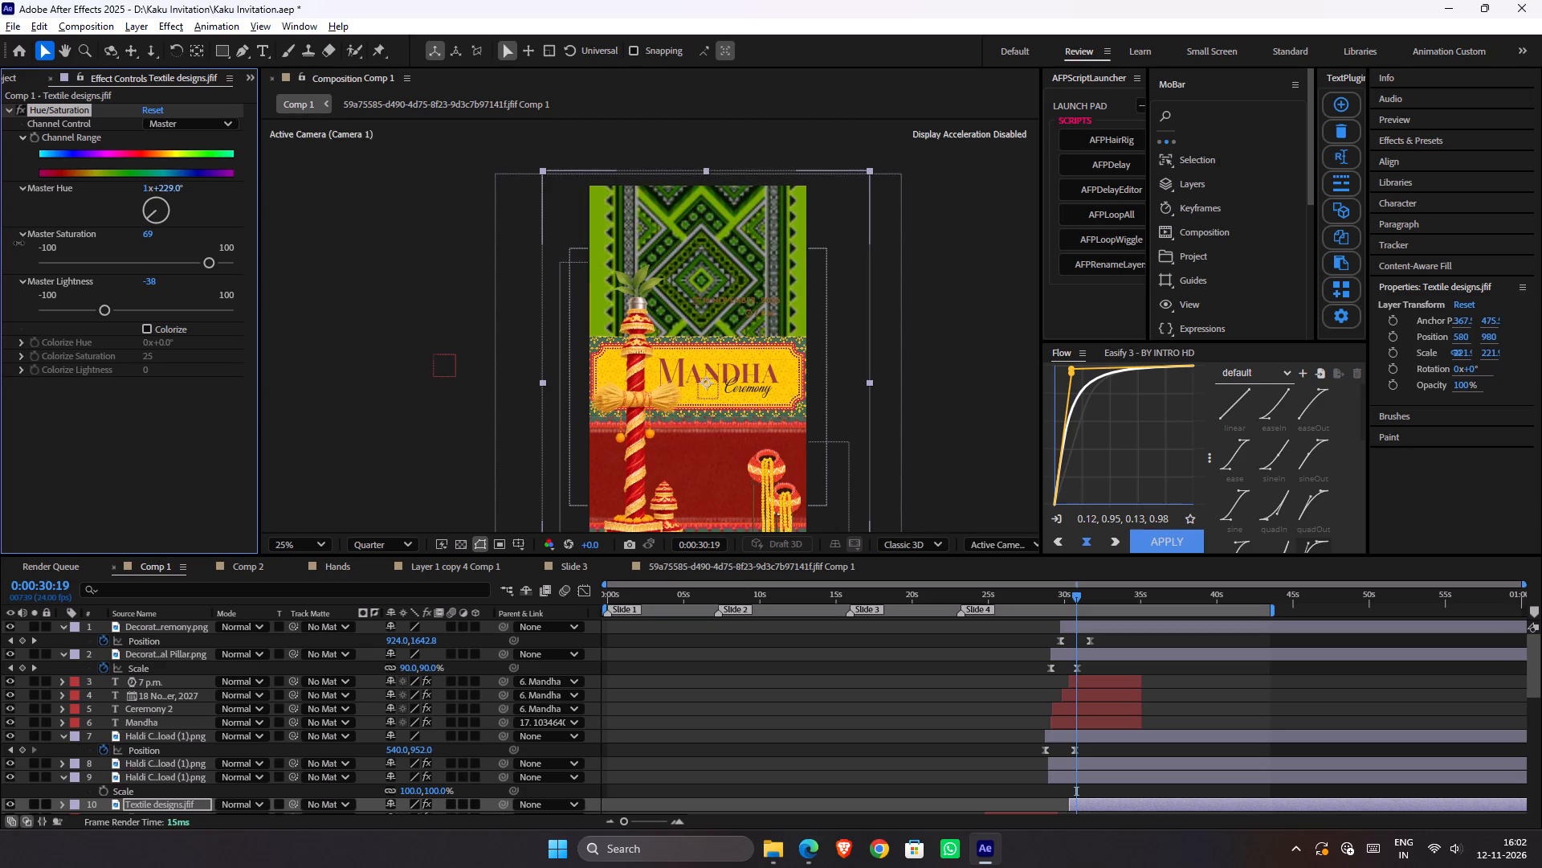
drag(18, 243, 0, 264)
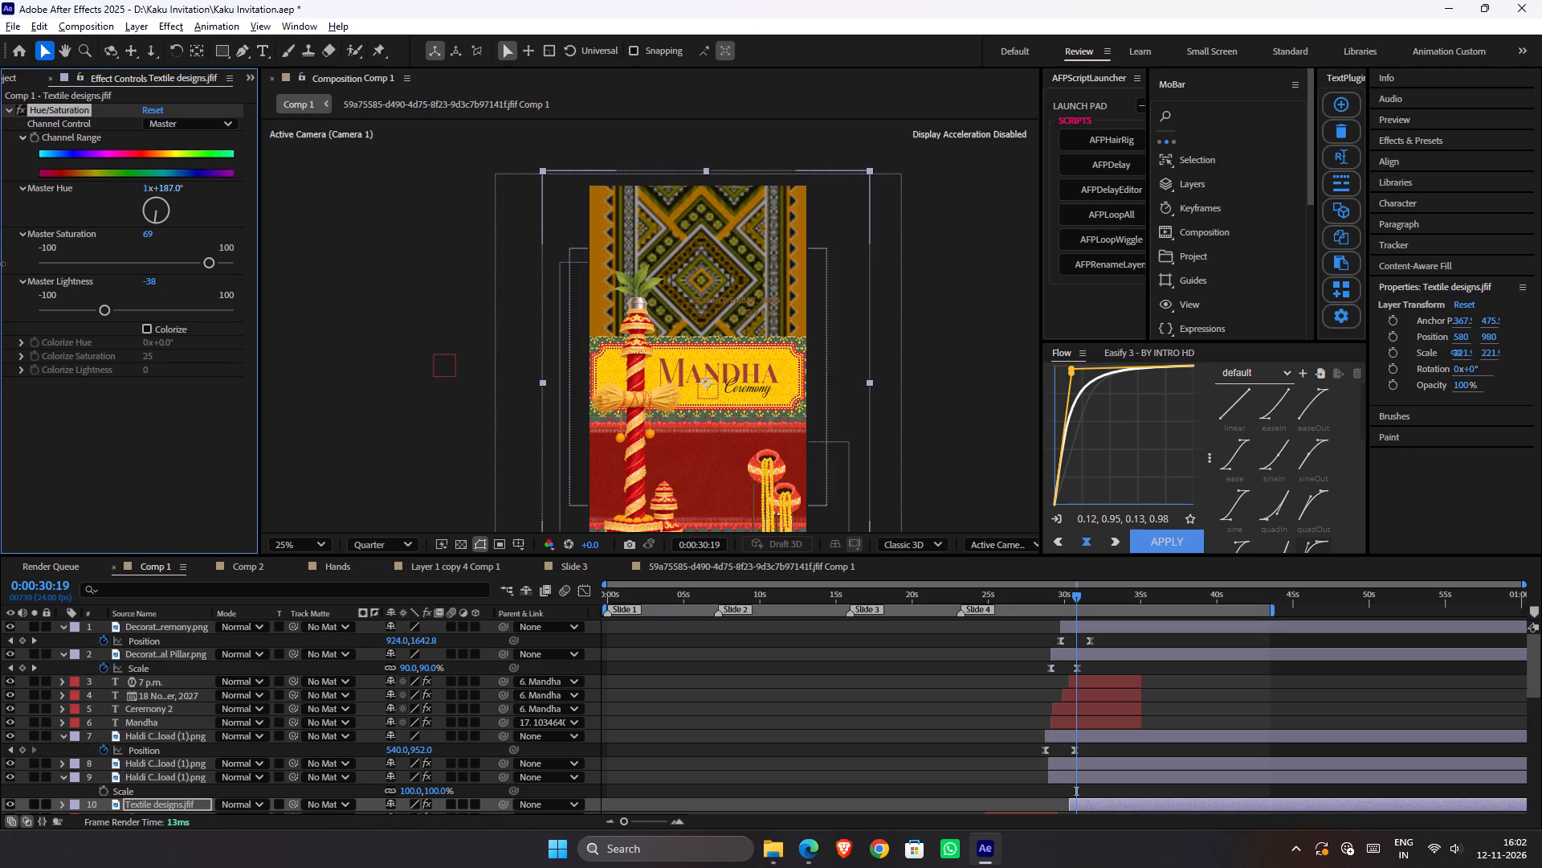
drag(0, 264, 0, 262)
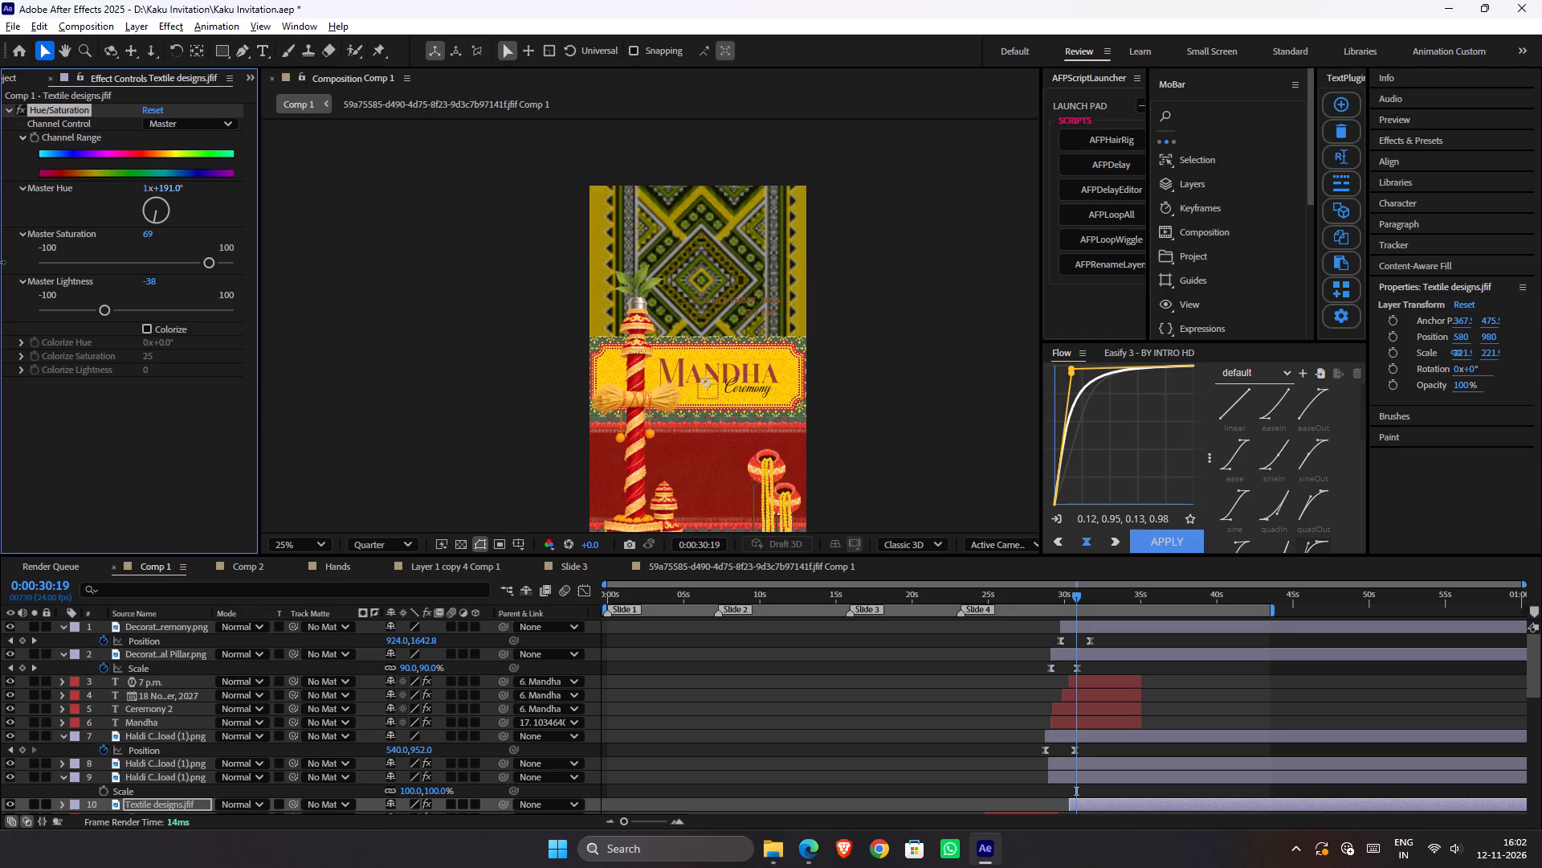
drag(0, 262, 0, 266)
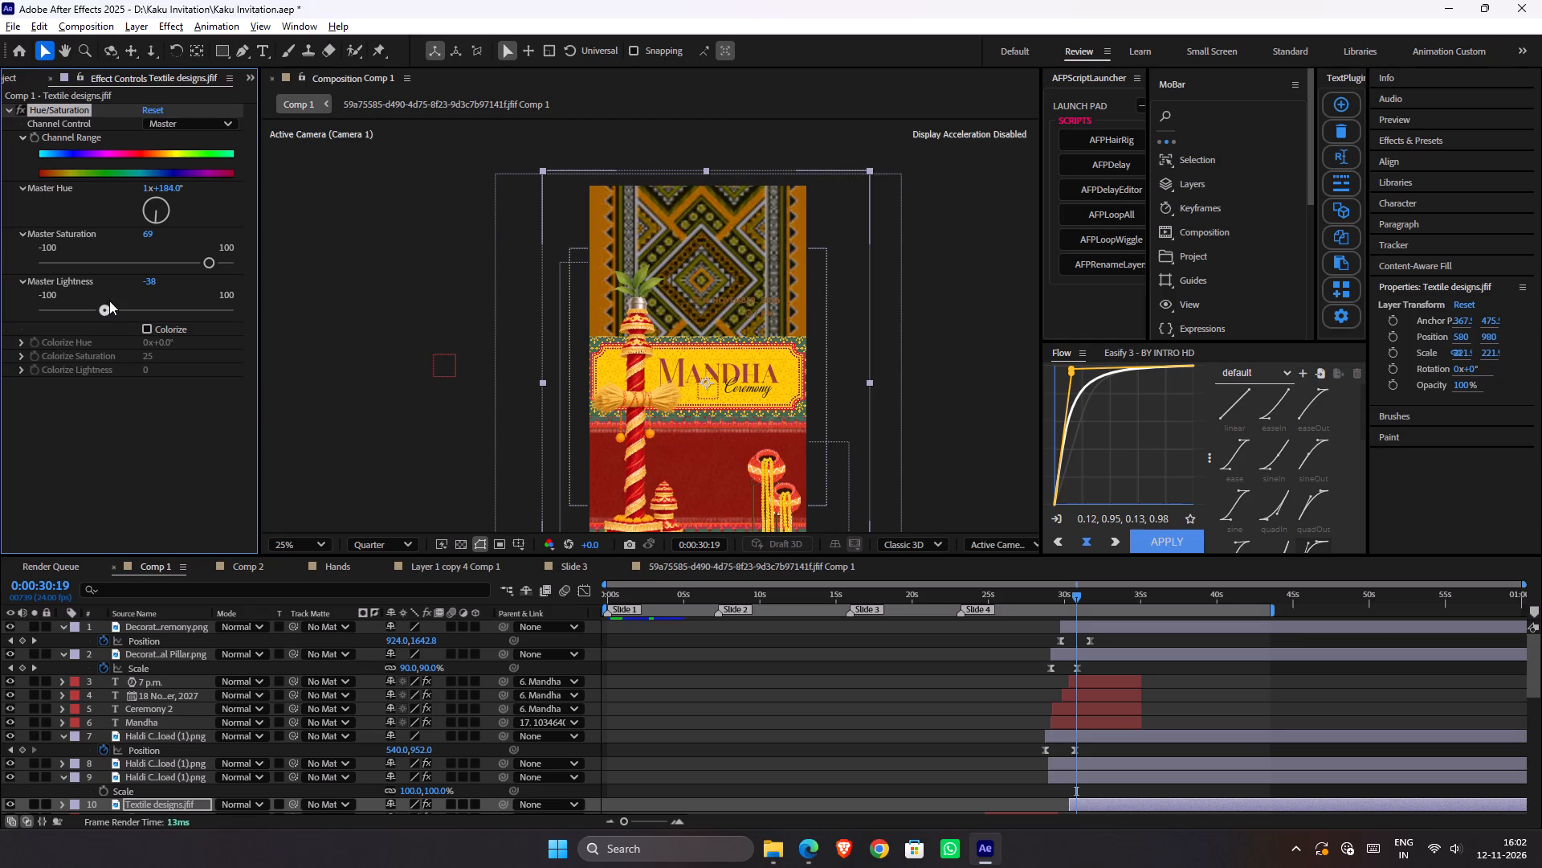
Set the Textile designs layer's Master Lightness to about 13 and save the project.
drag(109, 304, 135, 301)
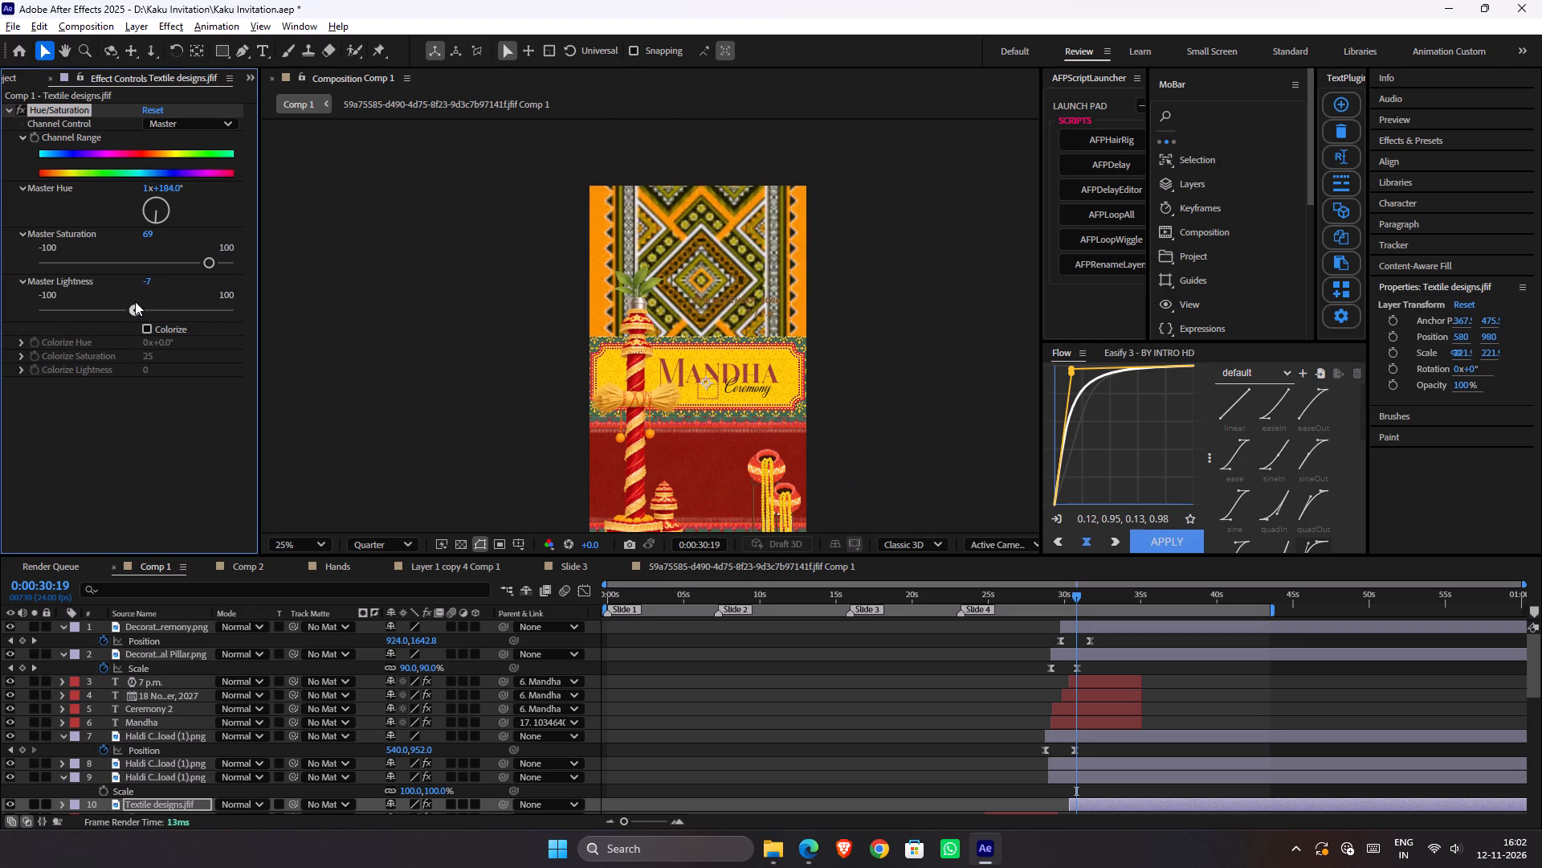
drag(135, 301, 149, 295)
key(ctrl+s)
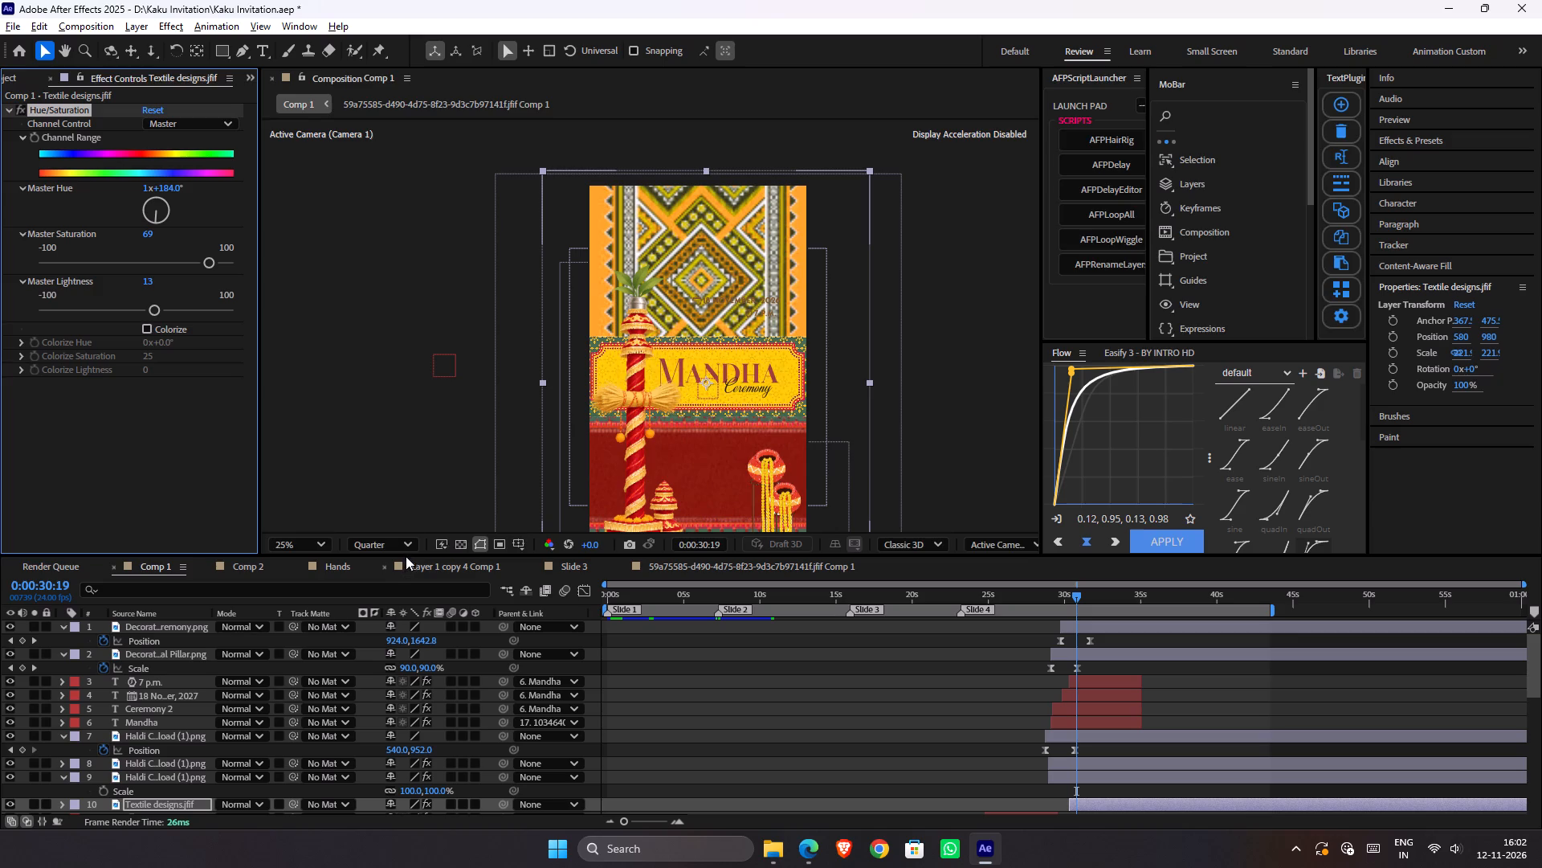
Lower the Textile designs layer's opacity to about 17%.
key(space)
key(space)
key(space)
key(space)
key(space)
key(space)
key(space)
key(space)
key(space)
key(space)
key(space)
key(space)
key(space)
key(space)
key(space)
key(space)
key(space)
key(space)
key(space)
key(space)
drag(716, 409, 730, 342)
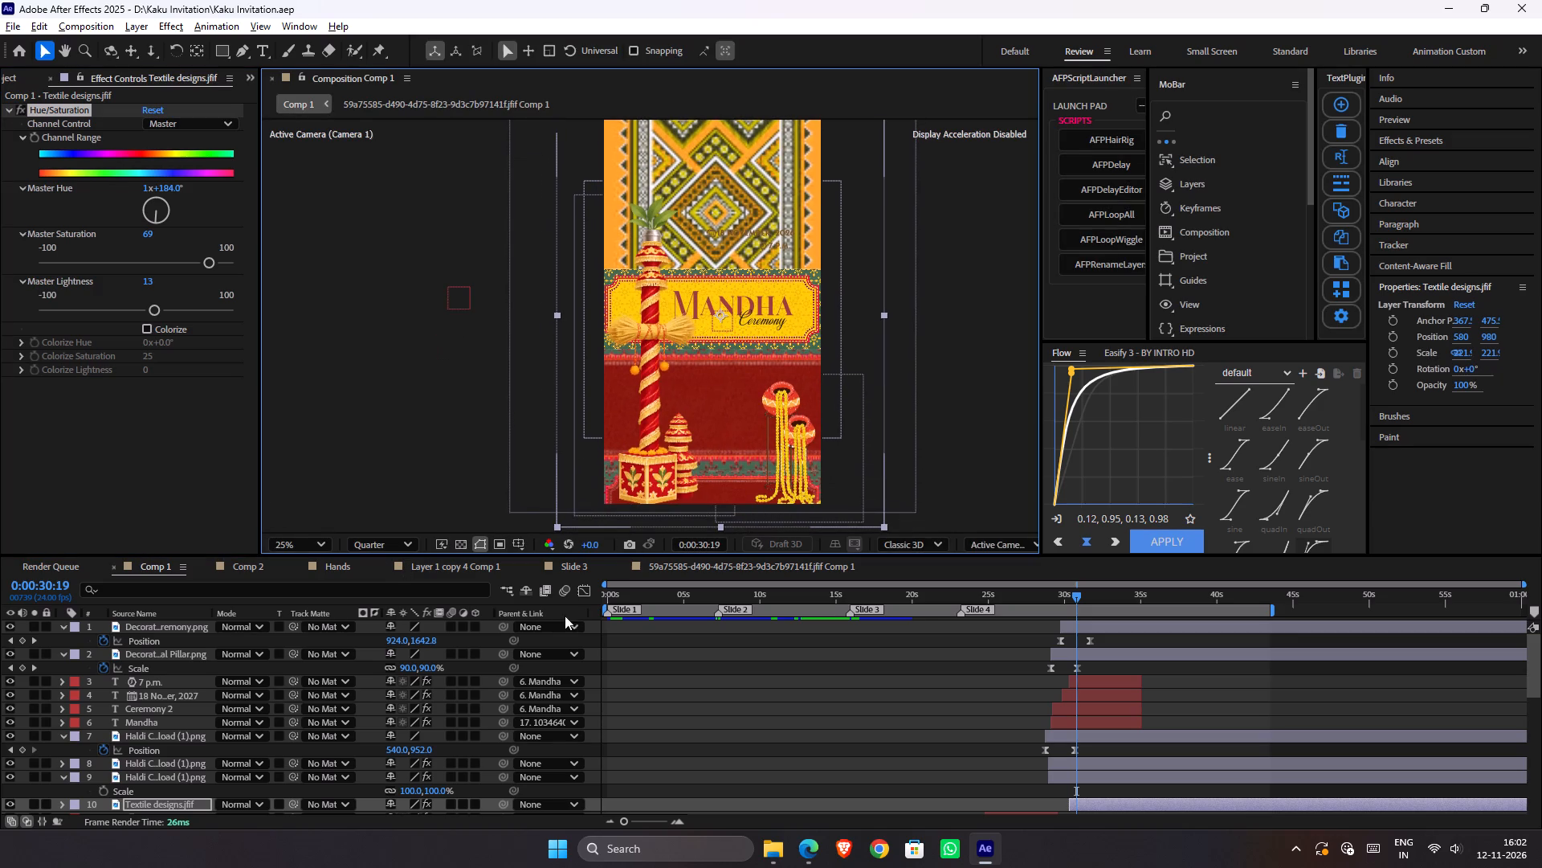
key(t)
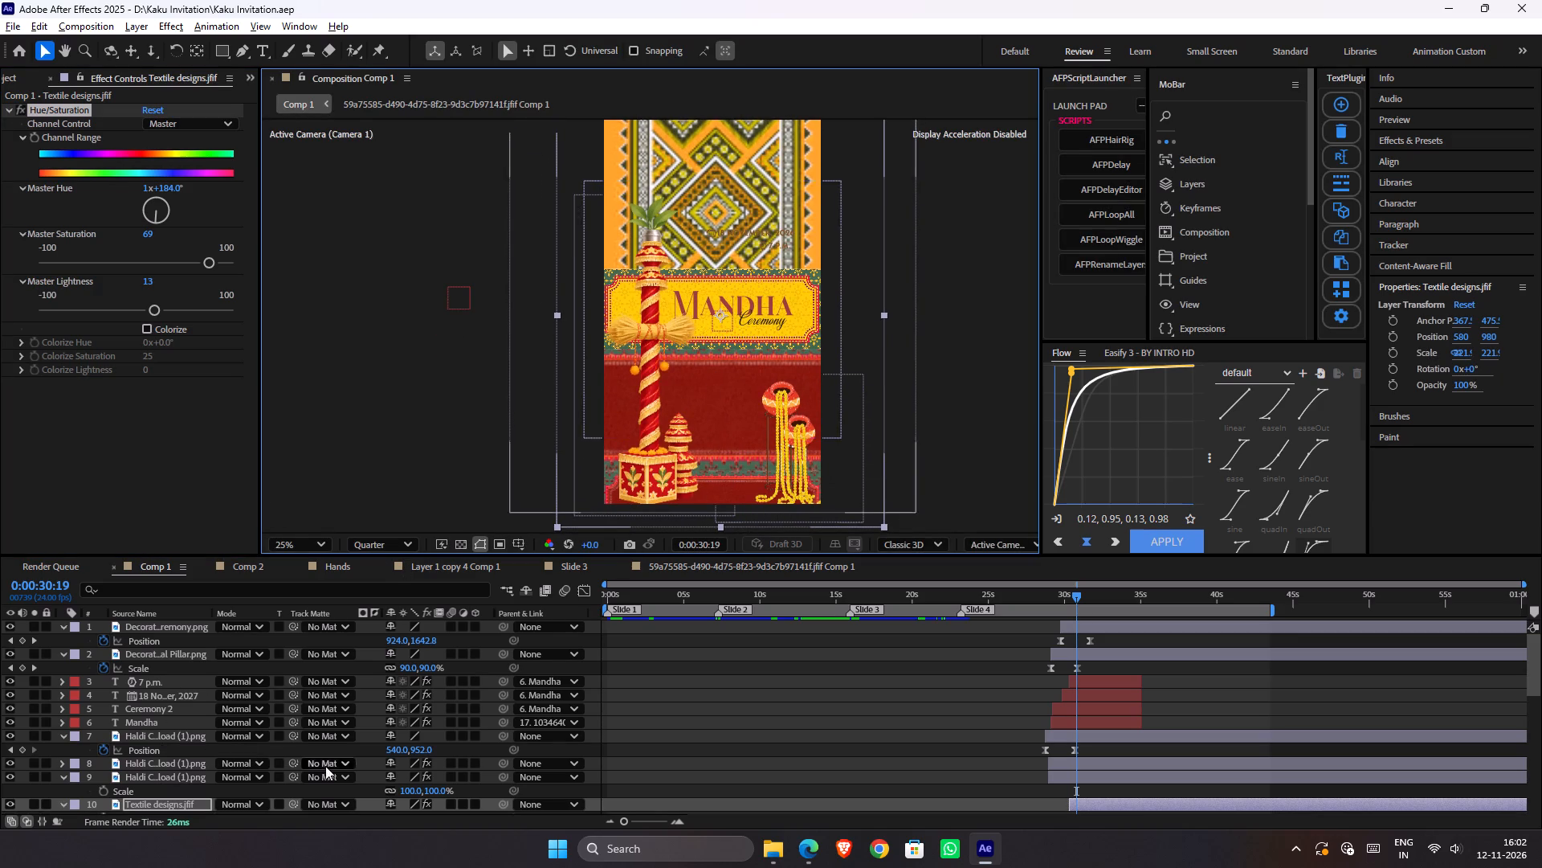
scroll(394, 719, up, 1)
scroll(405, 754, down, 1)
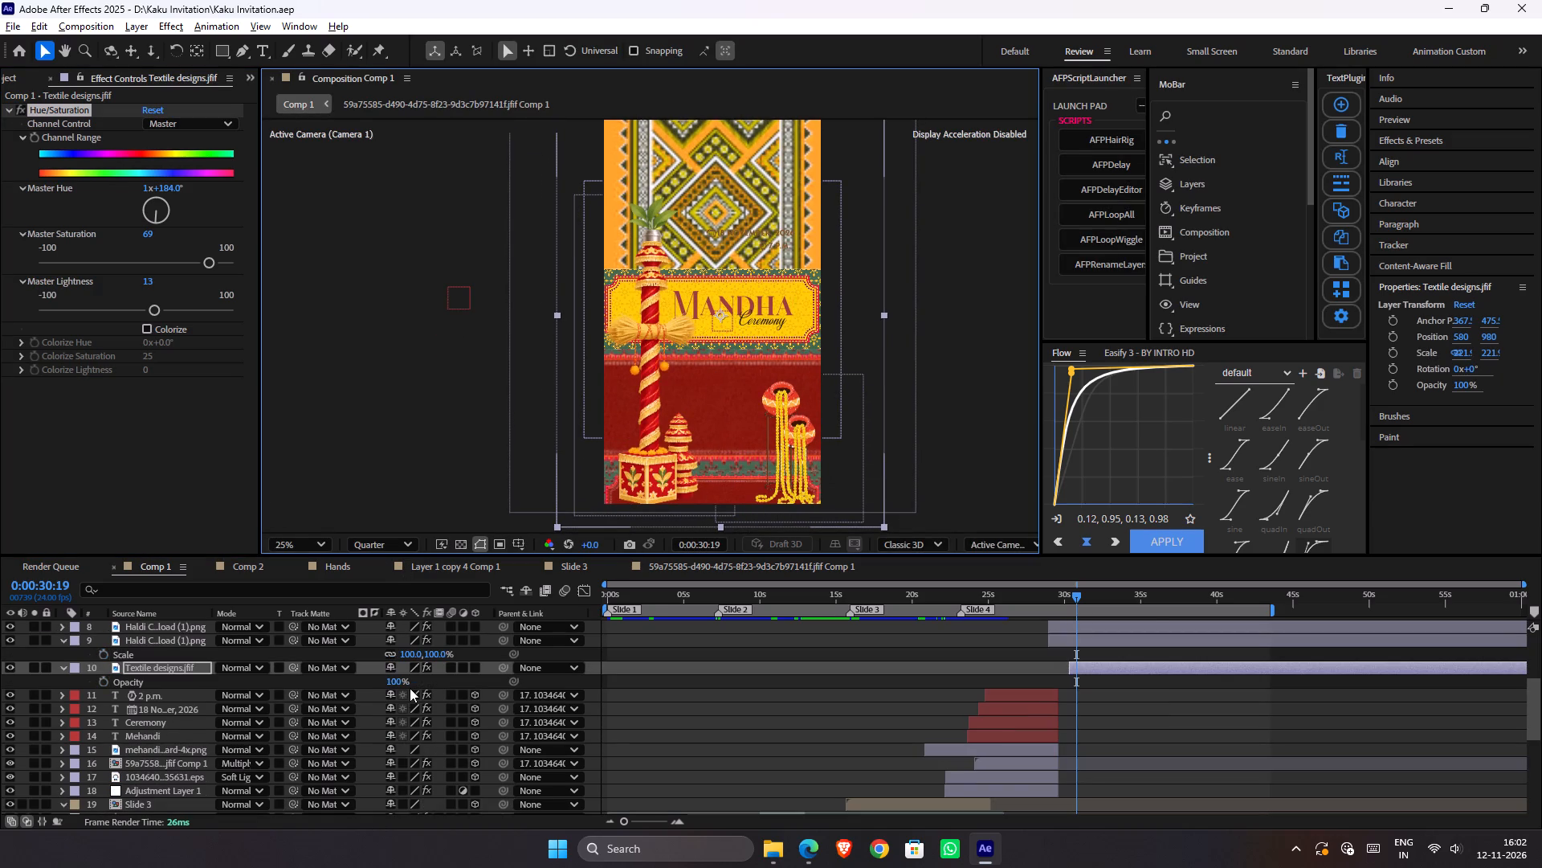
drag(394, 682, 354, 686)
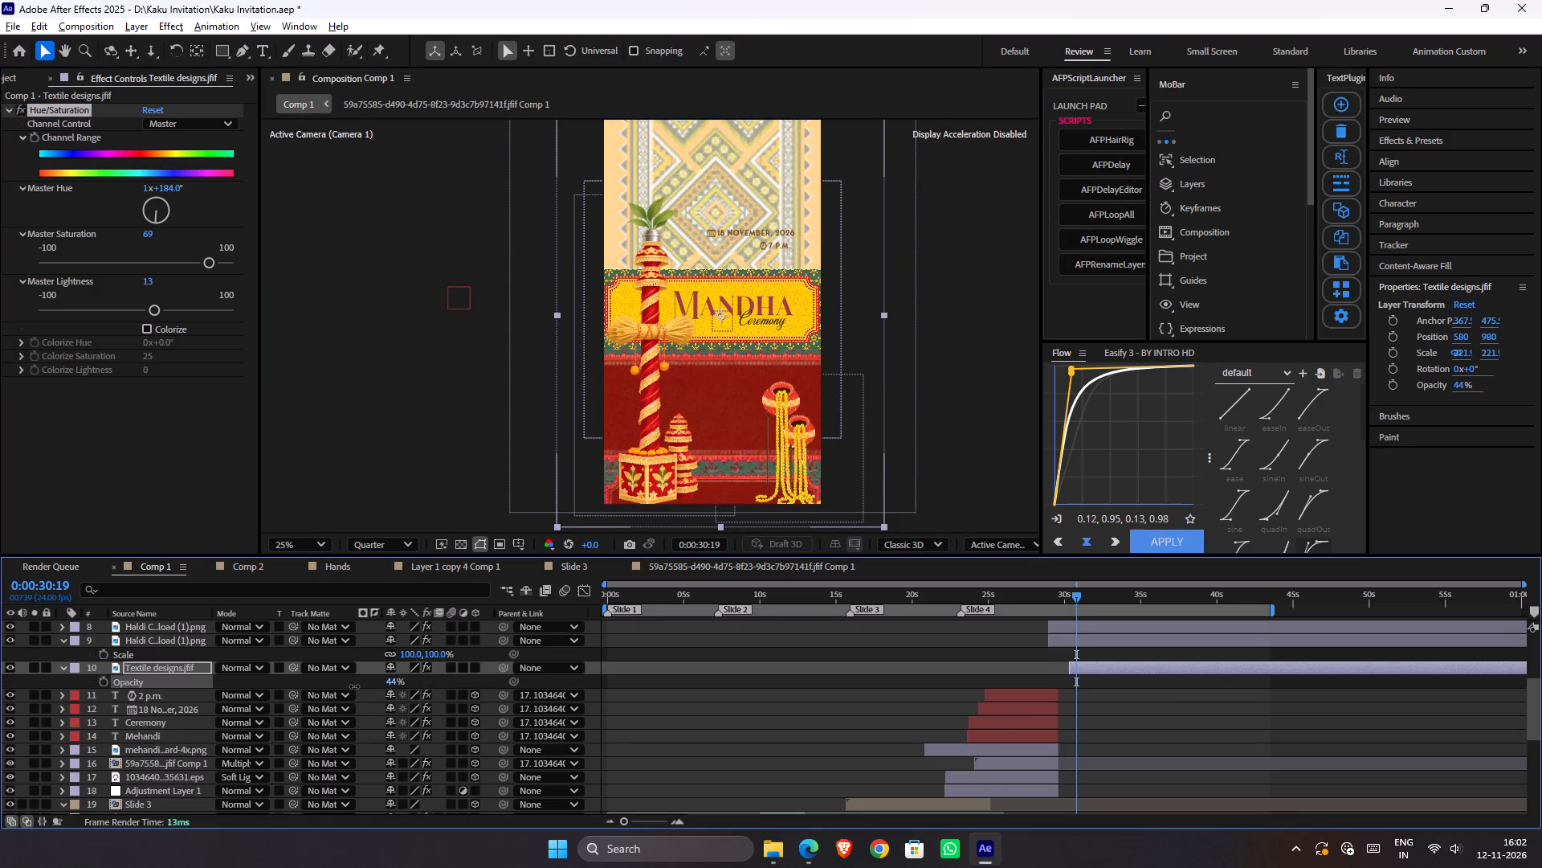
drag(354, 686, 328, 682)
Check the faded textile backdrop against the Mandha slide, delete the Textile designs layer, and save the project.
key(space)
key(space)
key(space)
key(space)
key(space)
key(space)
key(space)
drag(584, 313, 572, 346)
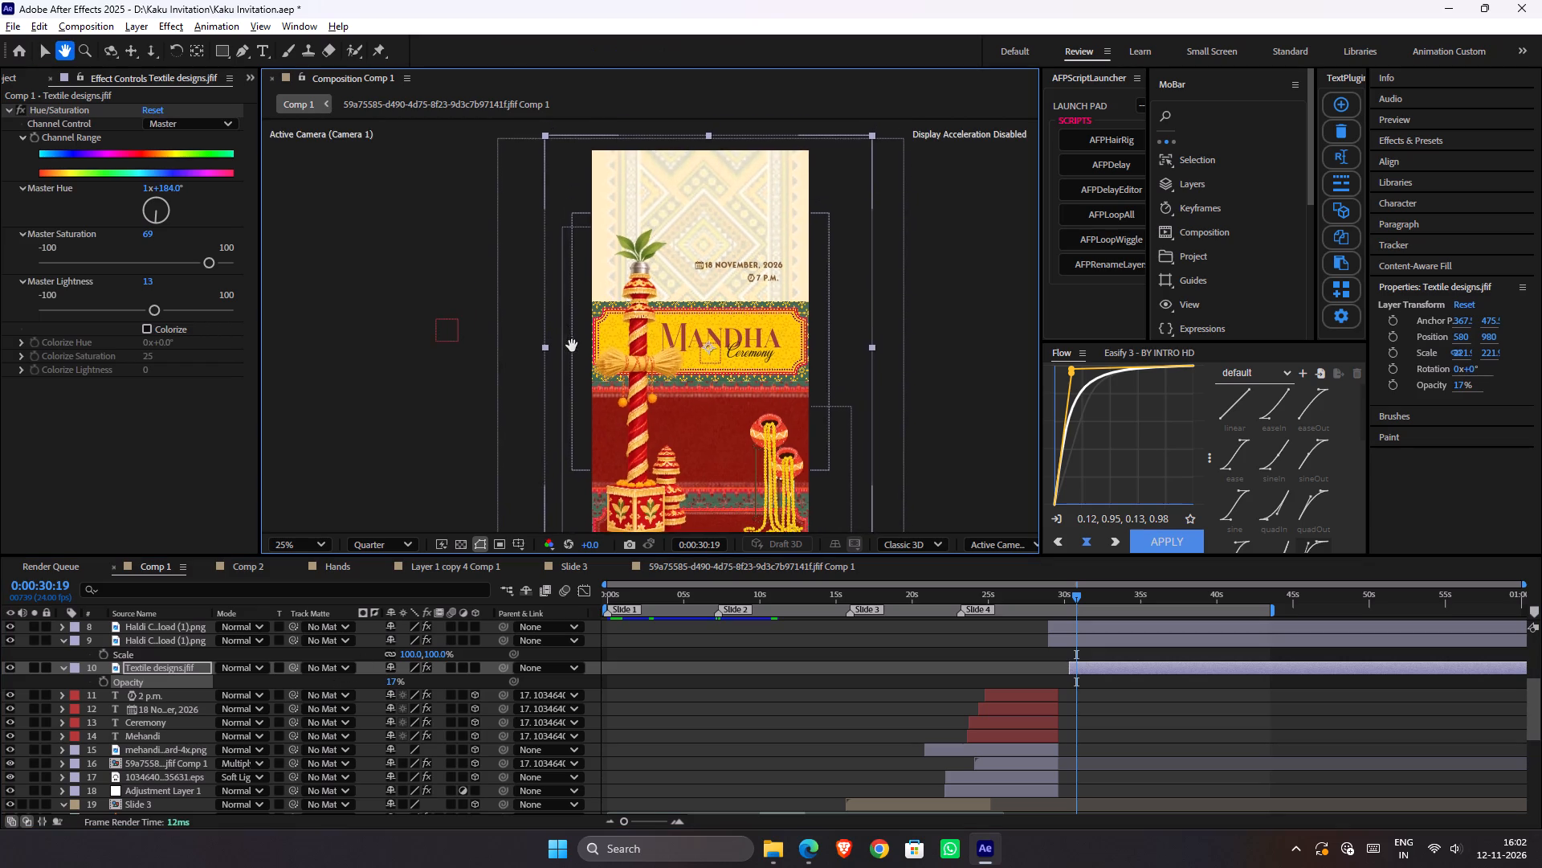
scroll(583, 346, down, 1)
scroll(583, 346, up, 1)
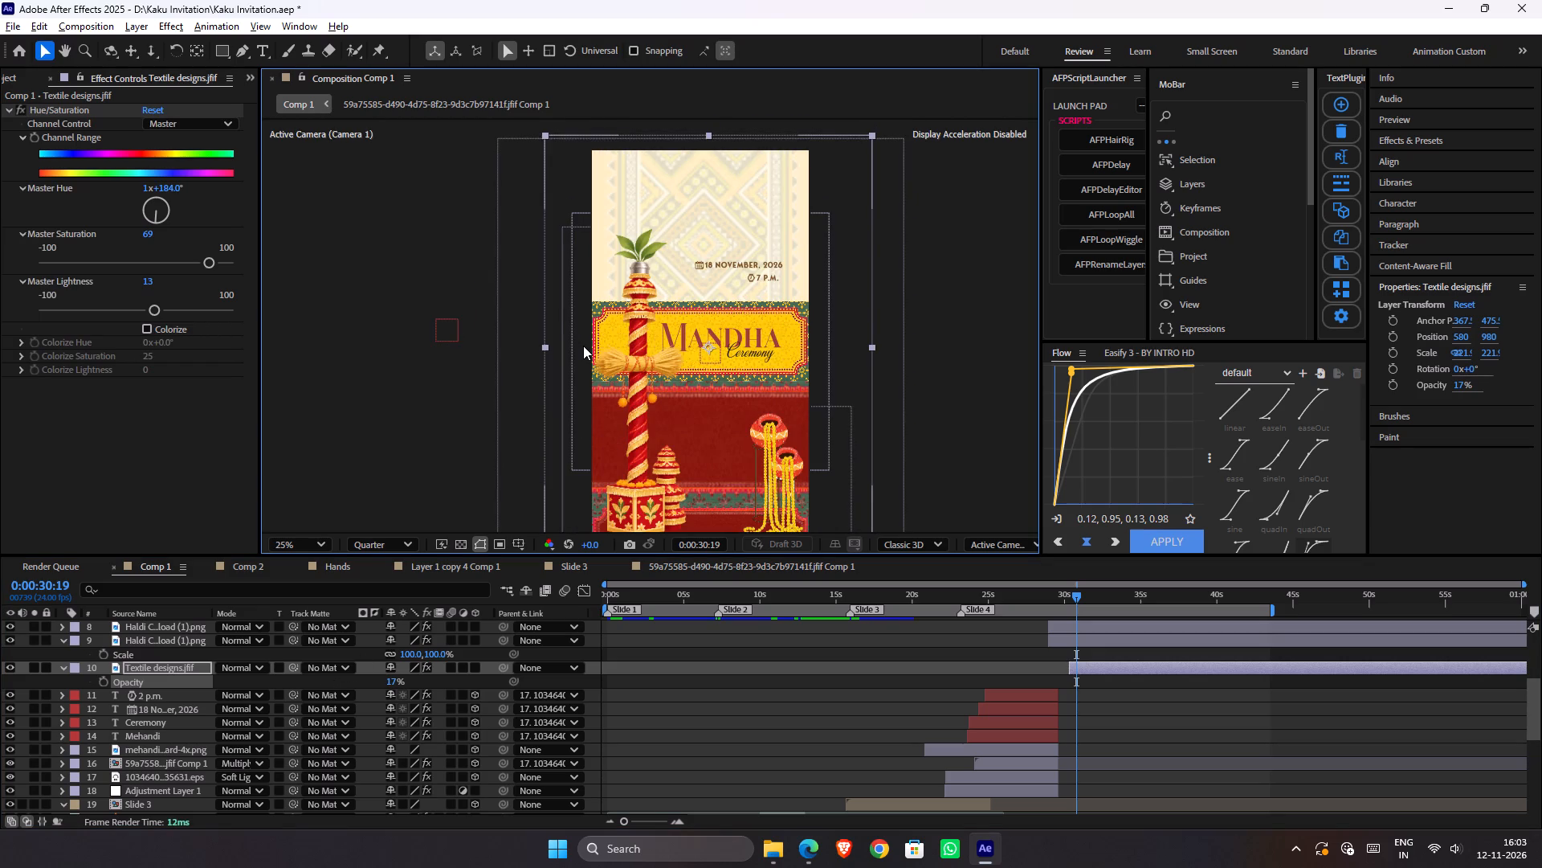
scroll(583, 346, down, 1)
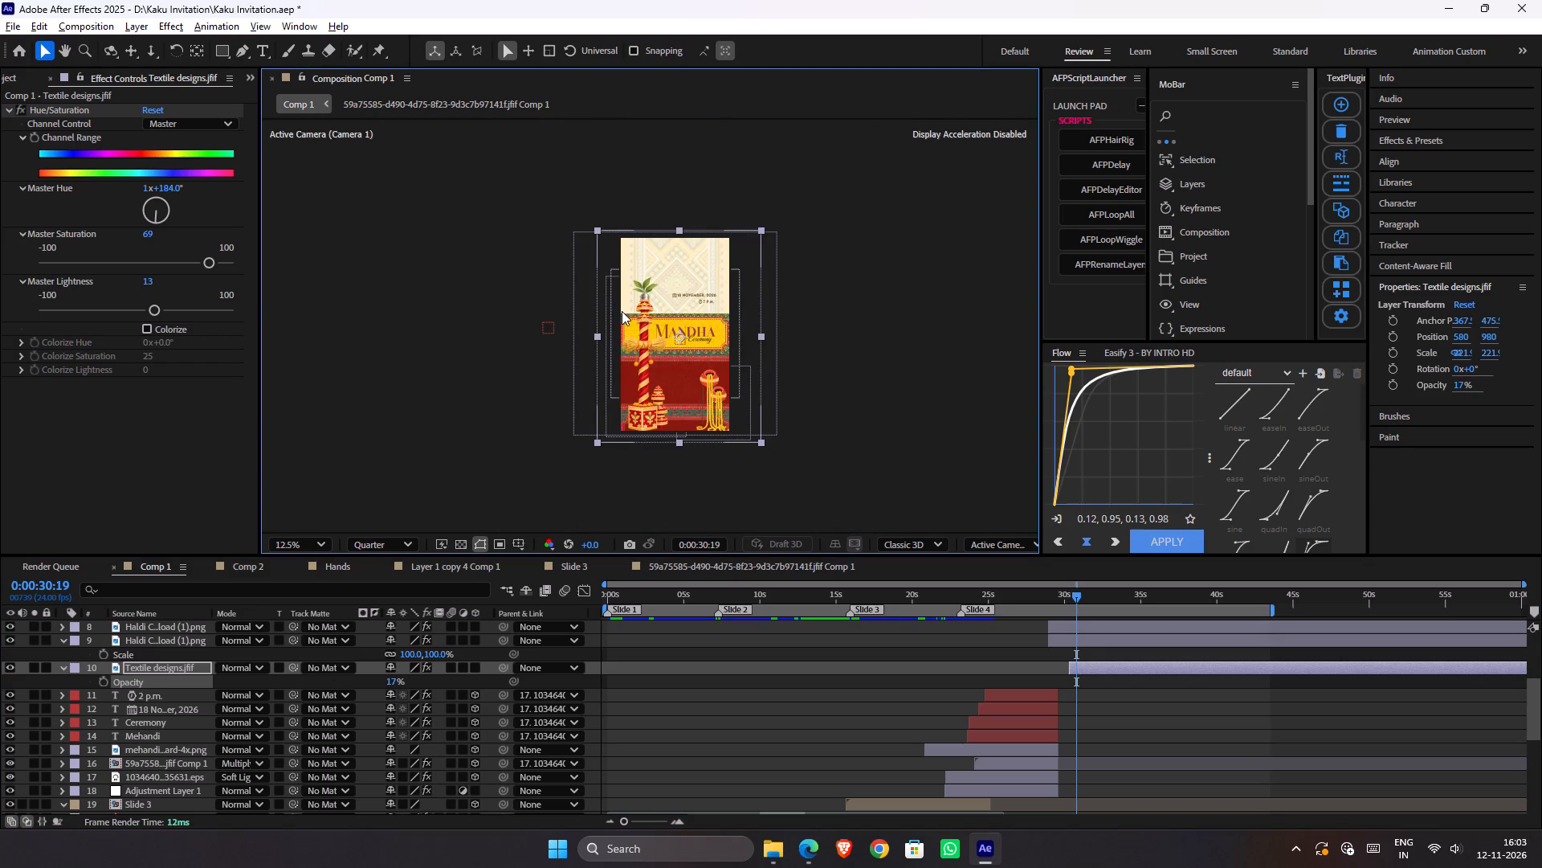
scroll(648, 371, down, 1)
scroll(648, 371, up, 1)
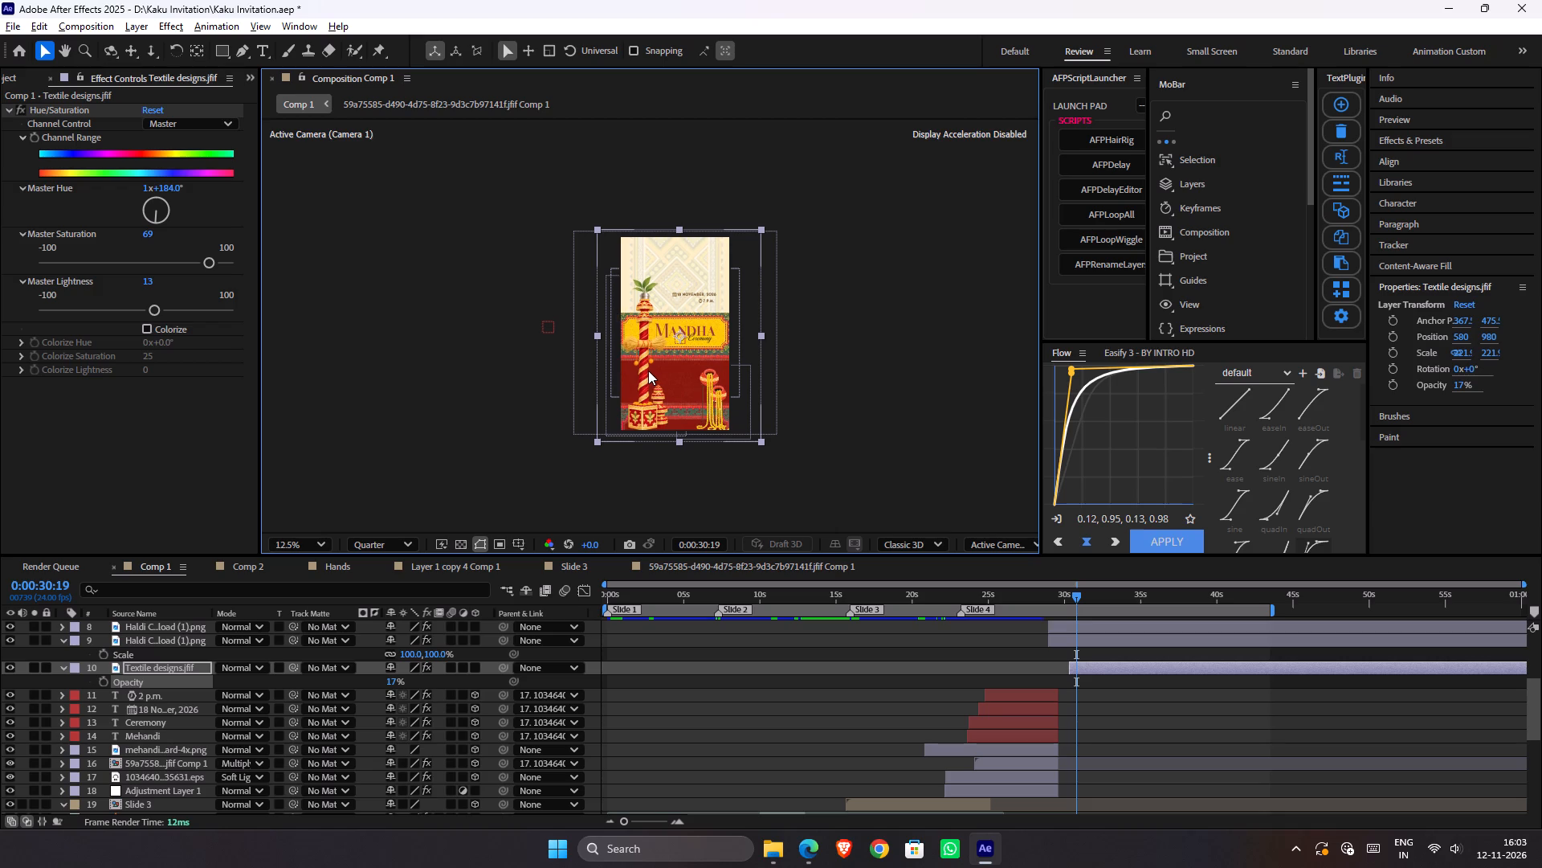
scroll(650, 369, up, 1)
scroll(650, 369, down, 1)
scroll(650, 369, up, 1)
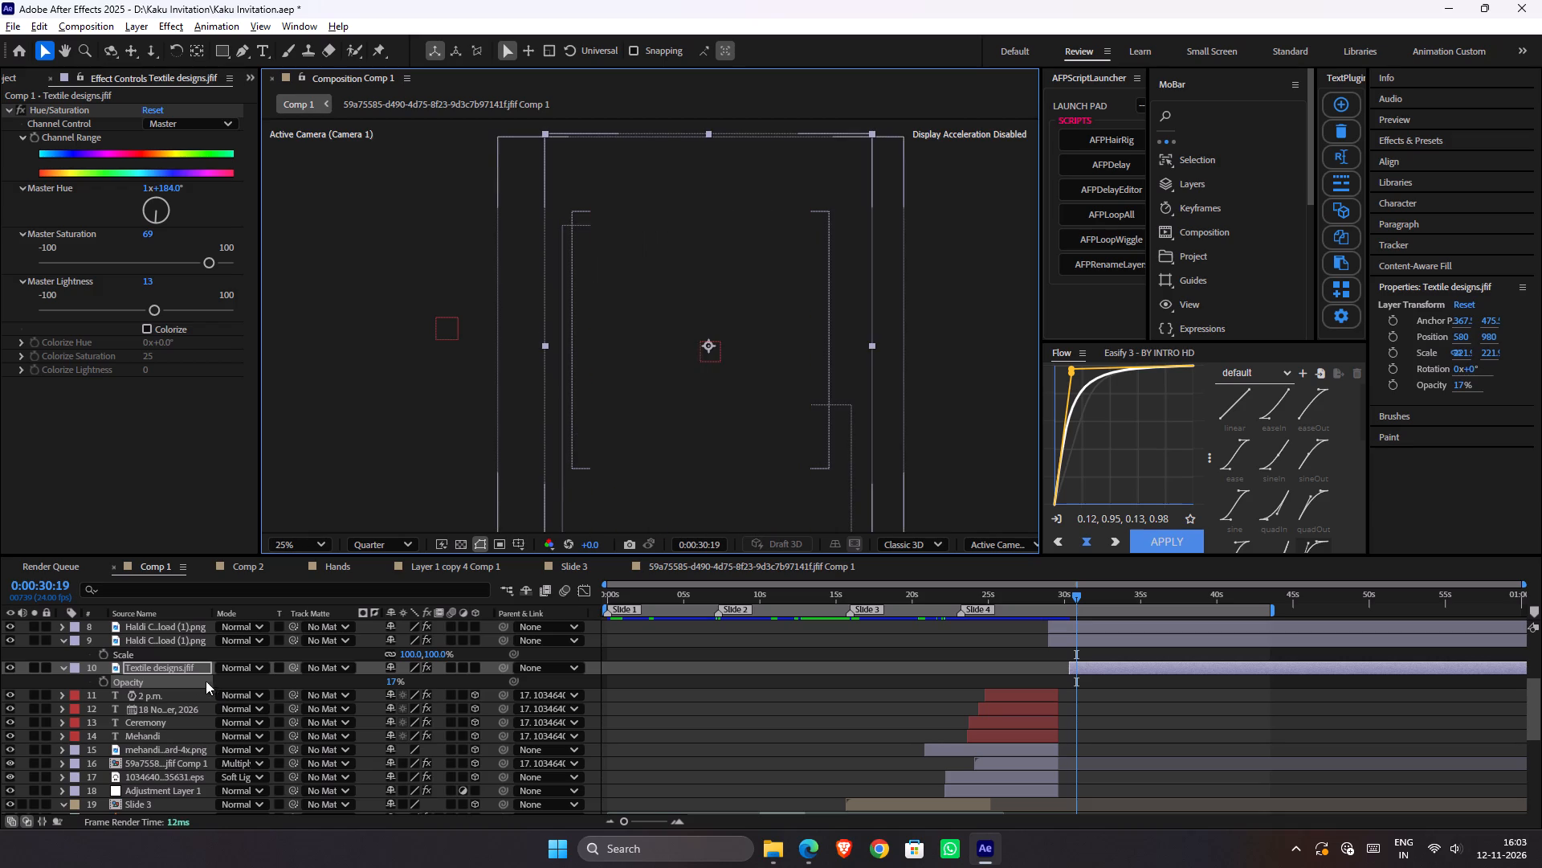
click(198, 666)
key(Delete)
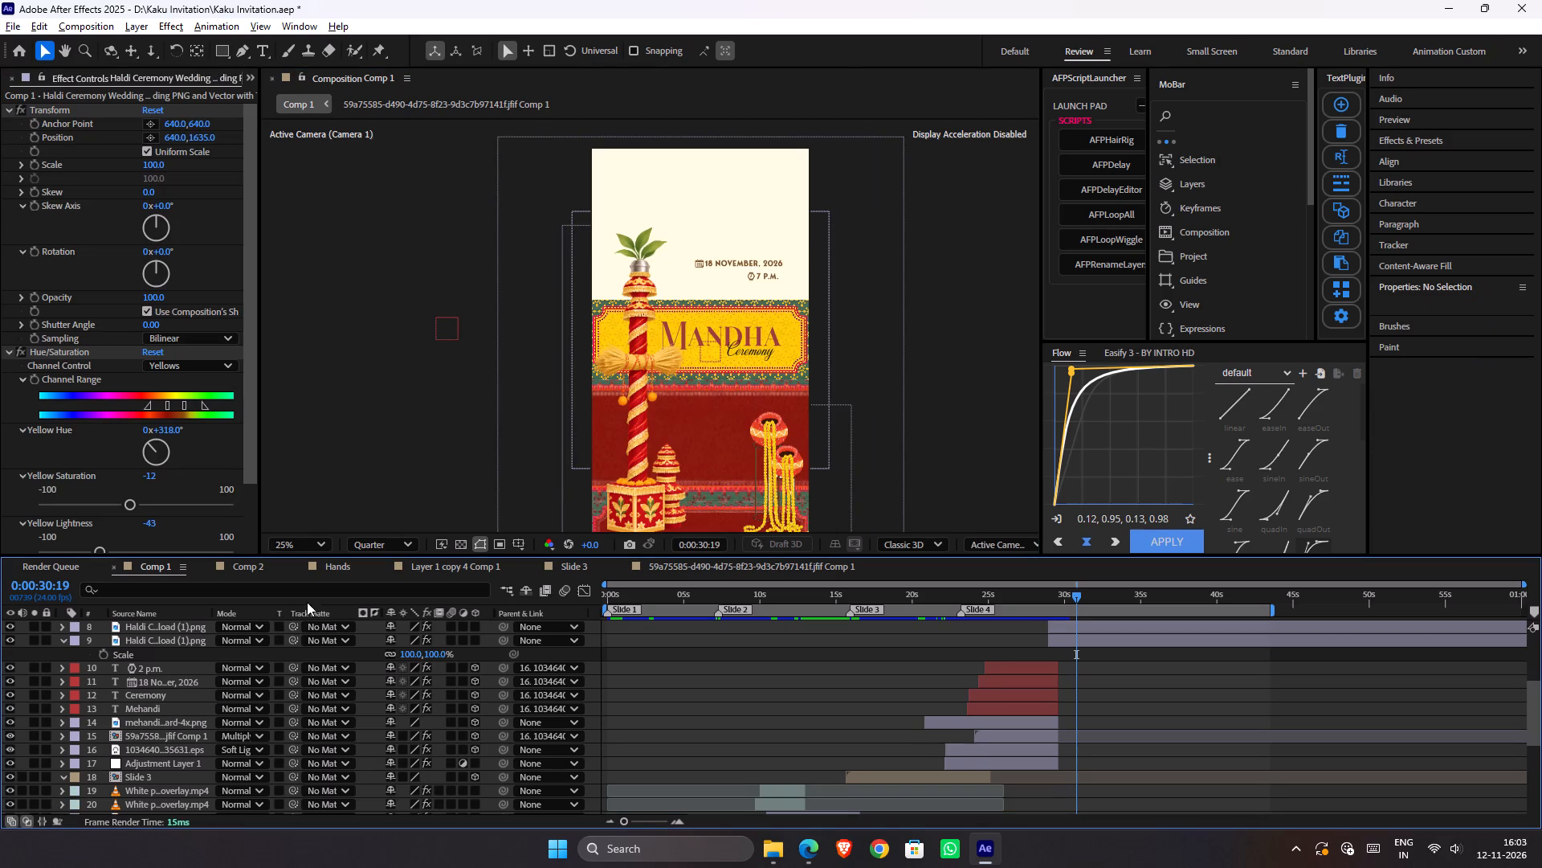
key(ctrl+s)
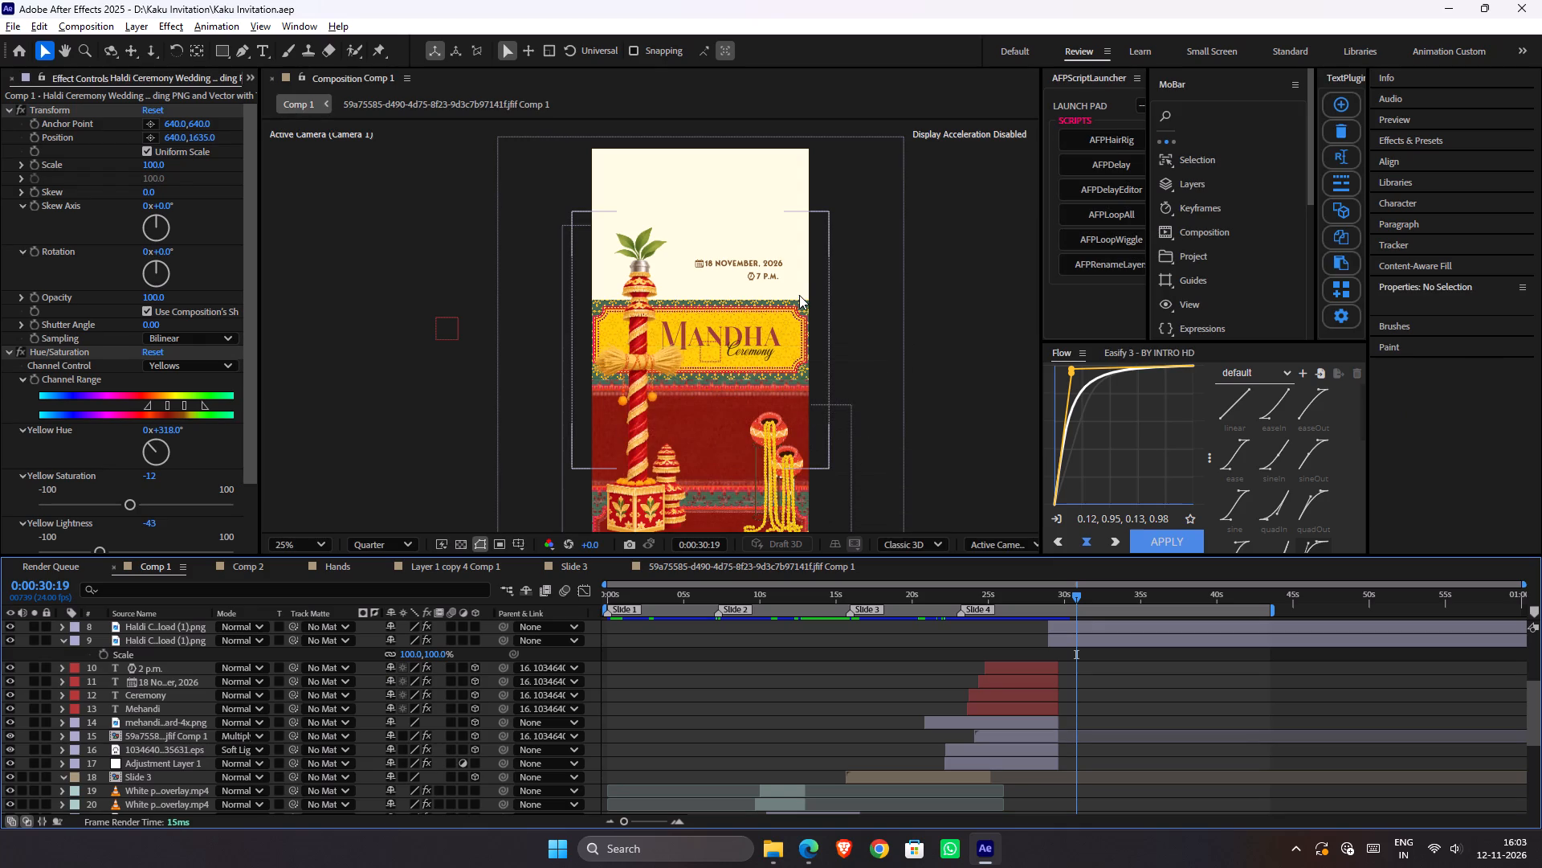
Switch to File Explorer and examine the (Footage) folder for decorations that suit the Mandha slide, previewing download (8) (1).png.
scroll(799, 295, down, 1)
key(alt+Tab)
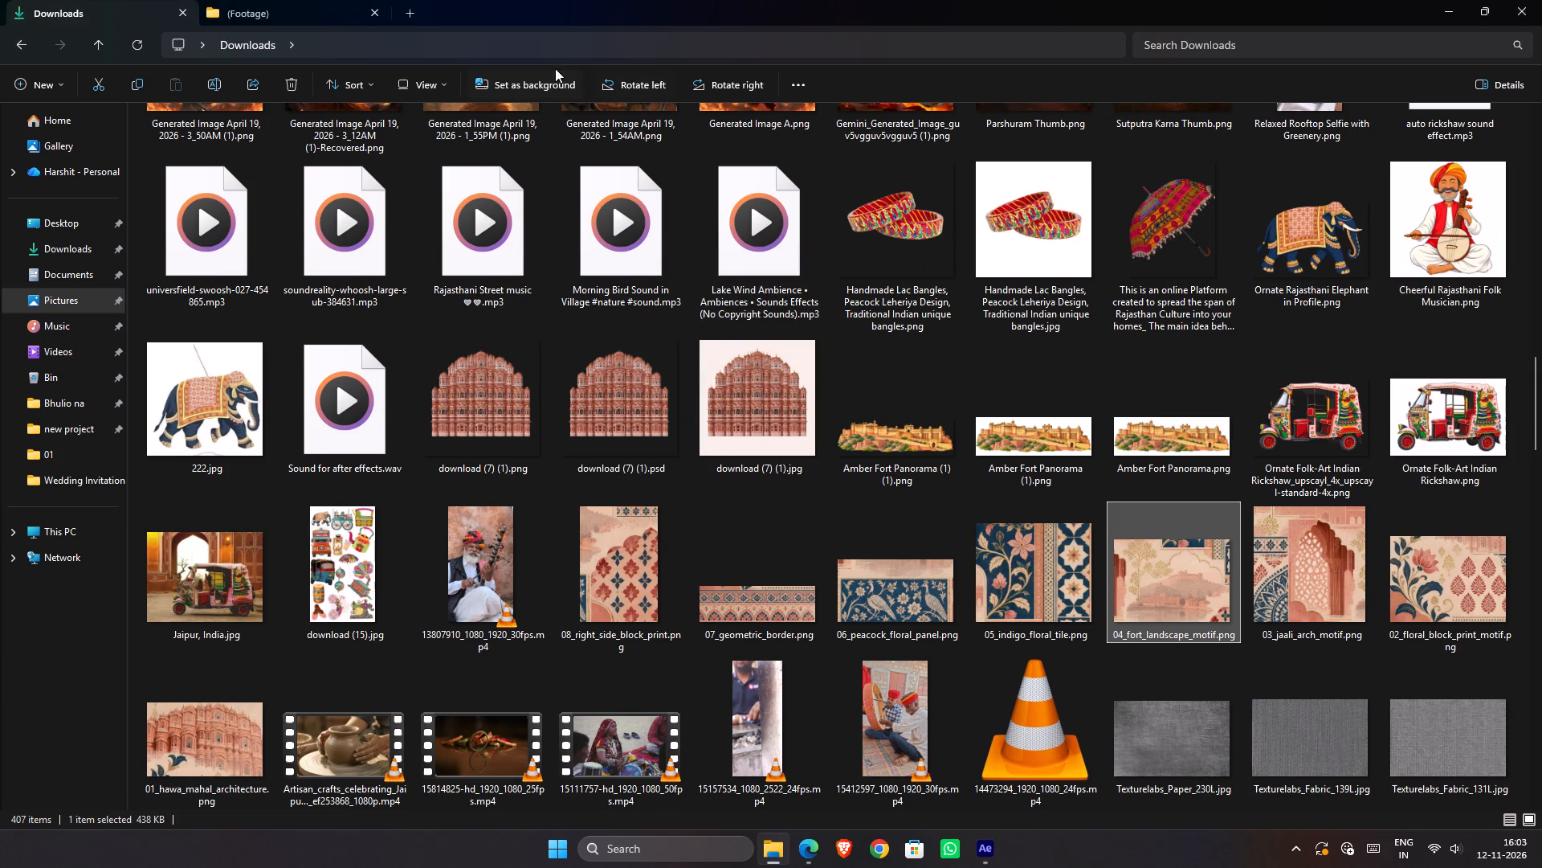
click(277, 0)
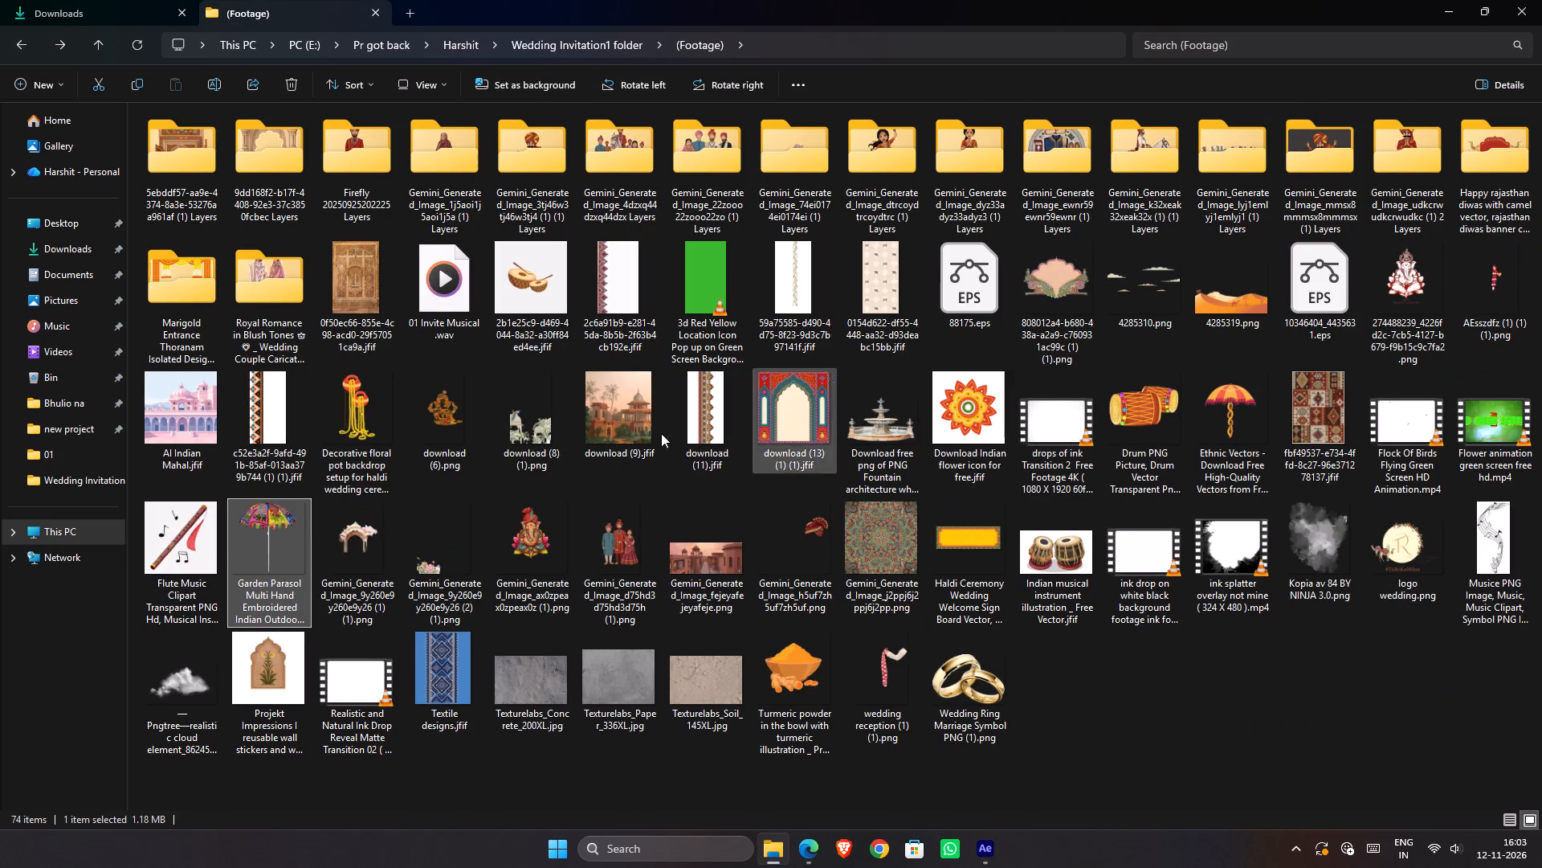
click(527, 452)
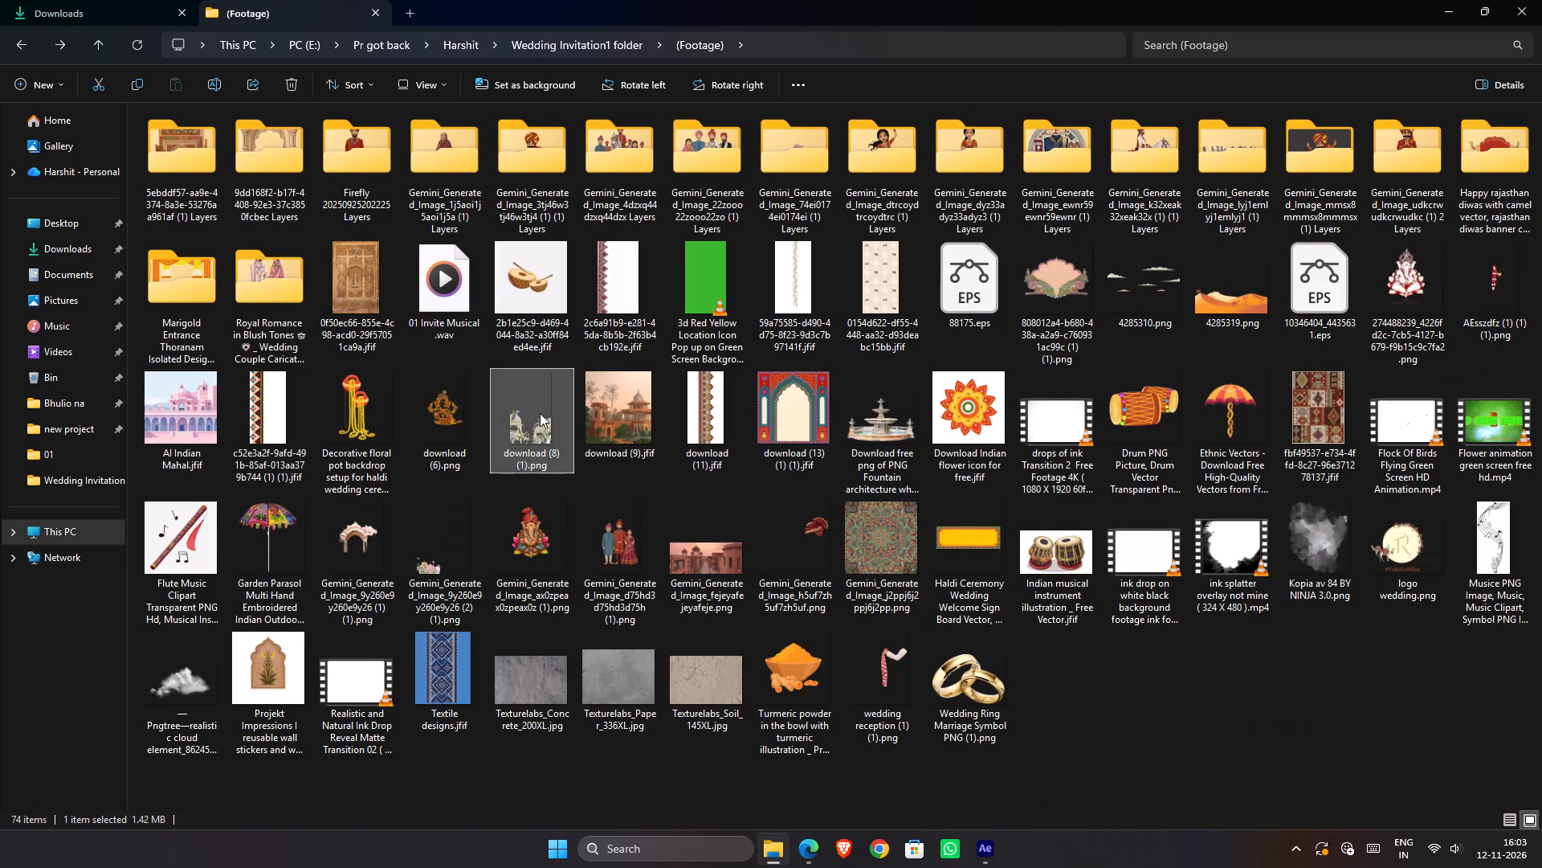
double_click(506, 419)
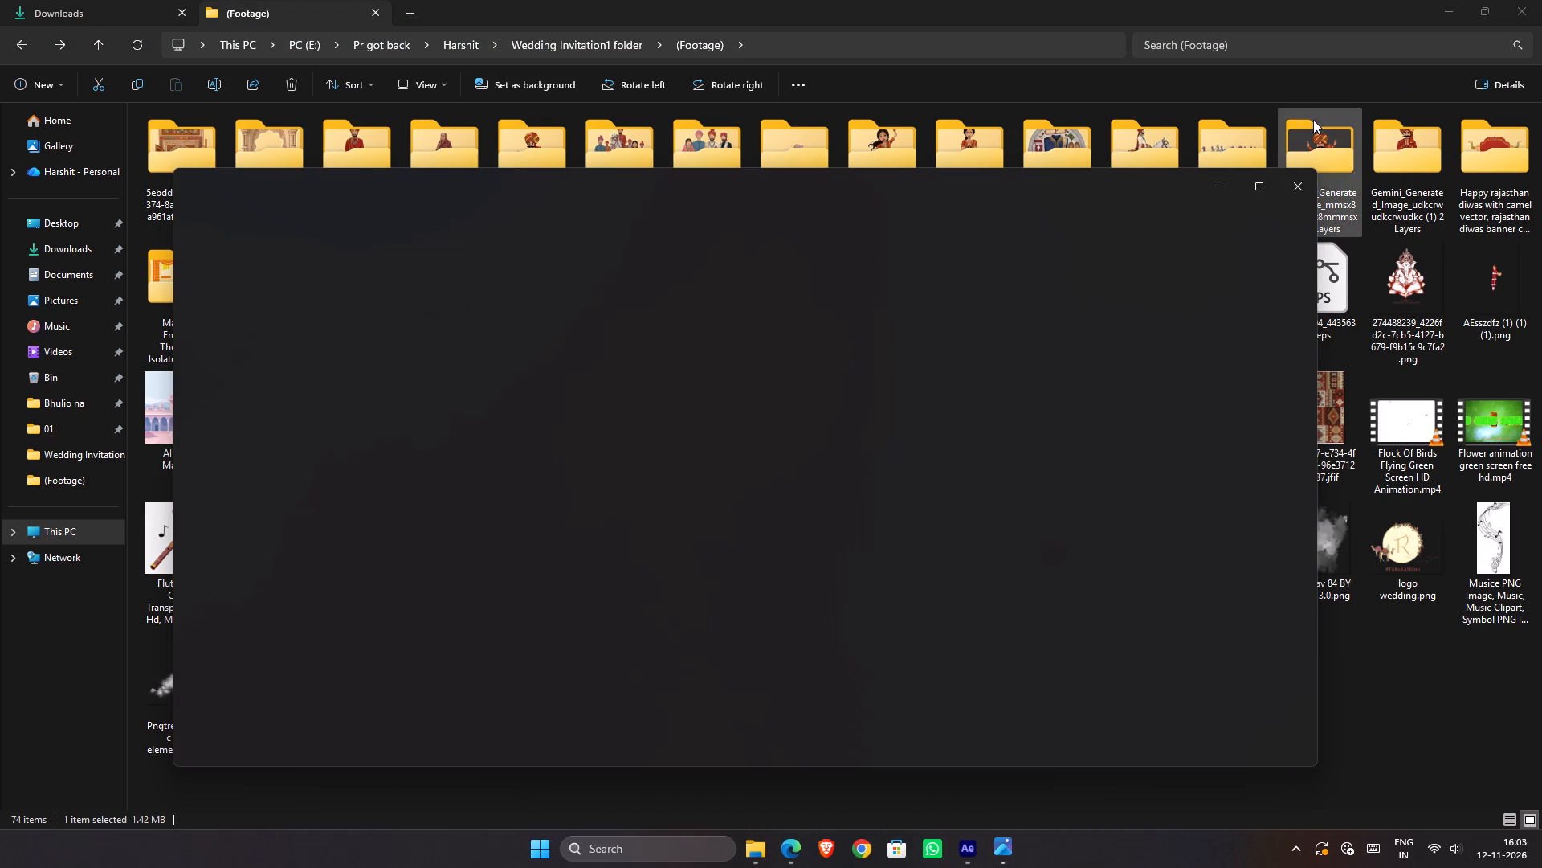
click(1296, 195)
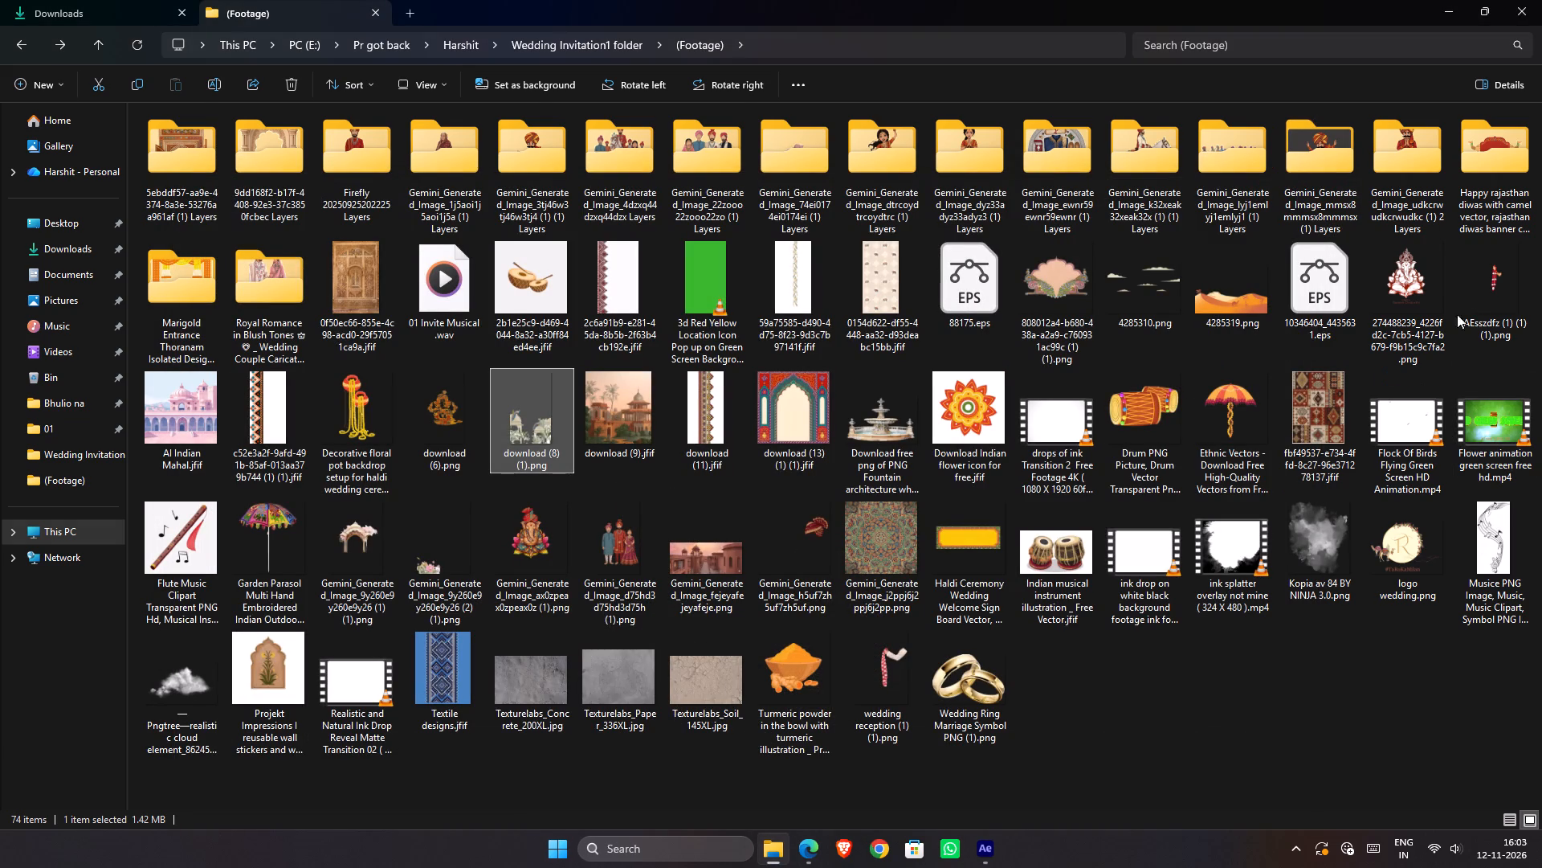
click(1246, 326)
key(alt+Tab)
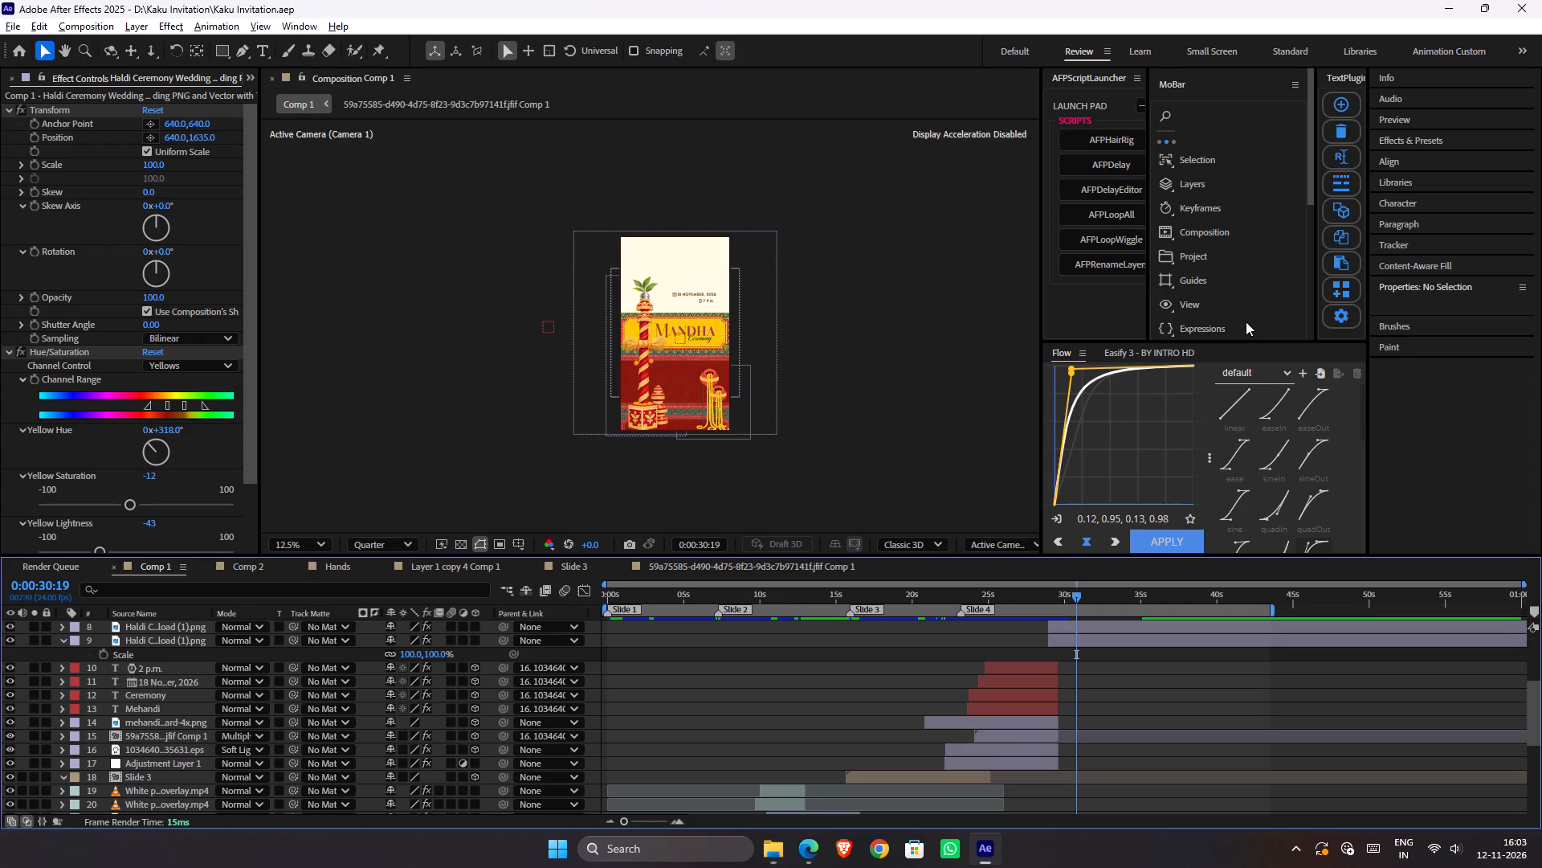
scroll(689, 330, up, 1)
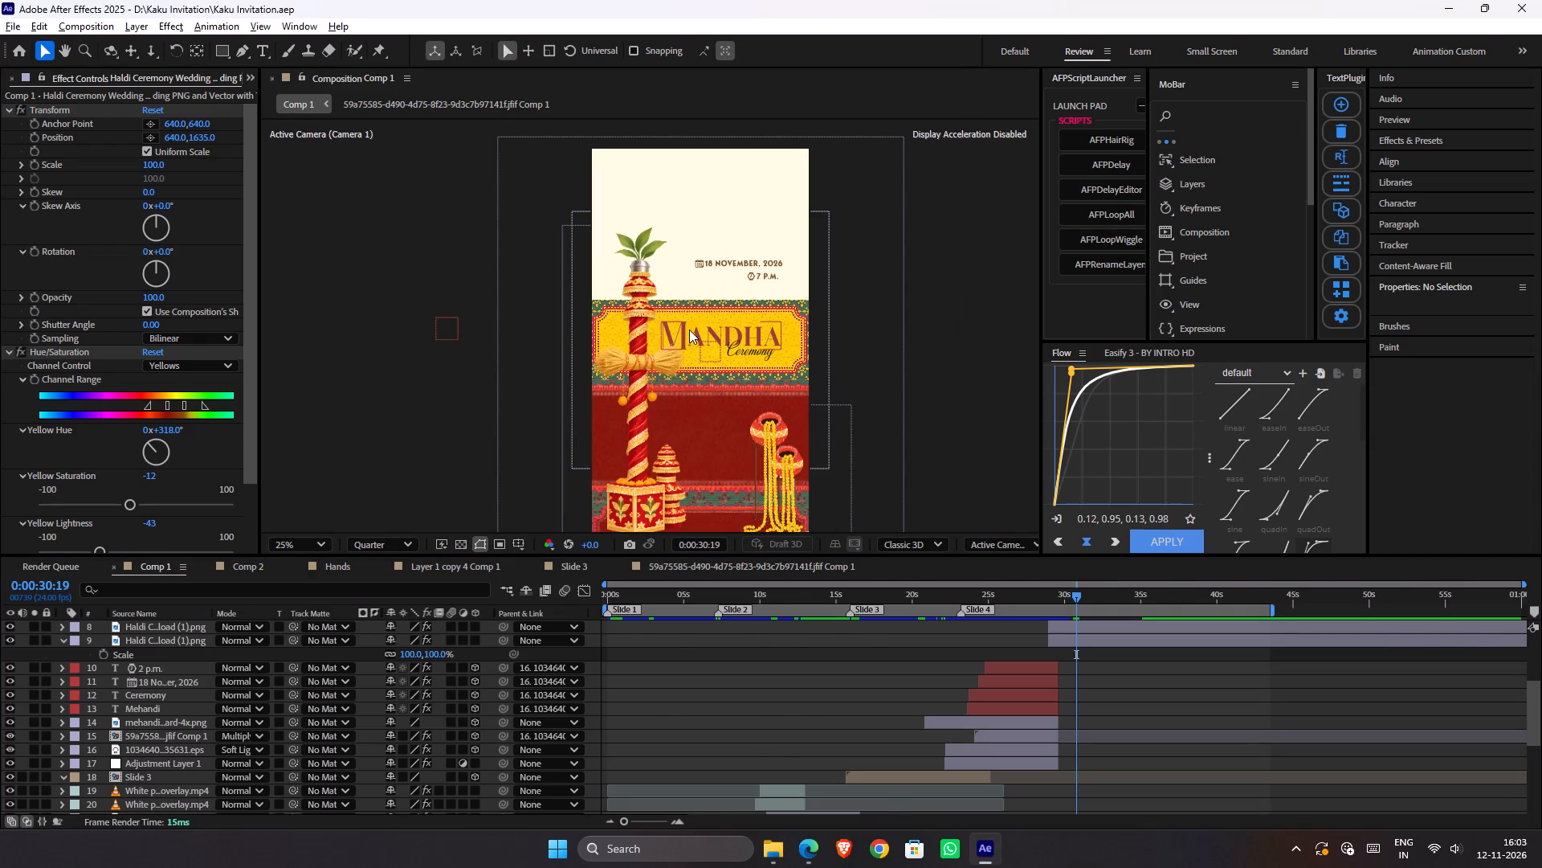
Compare the artwork in the (Footage) folder and the newest Downloads files with the Mandha slide to find suitable decorations.
key(alt+Tab)
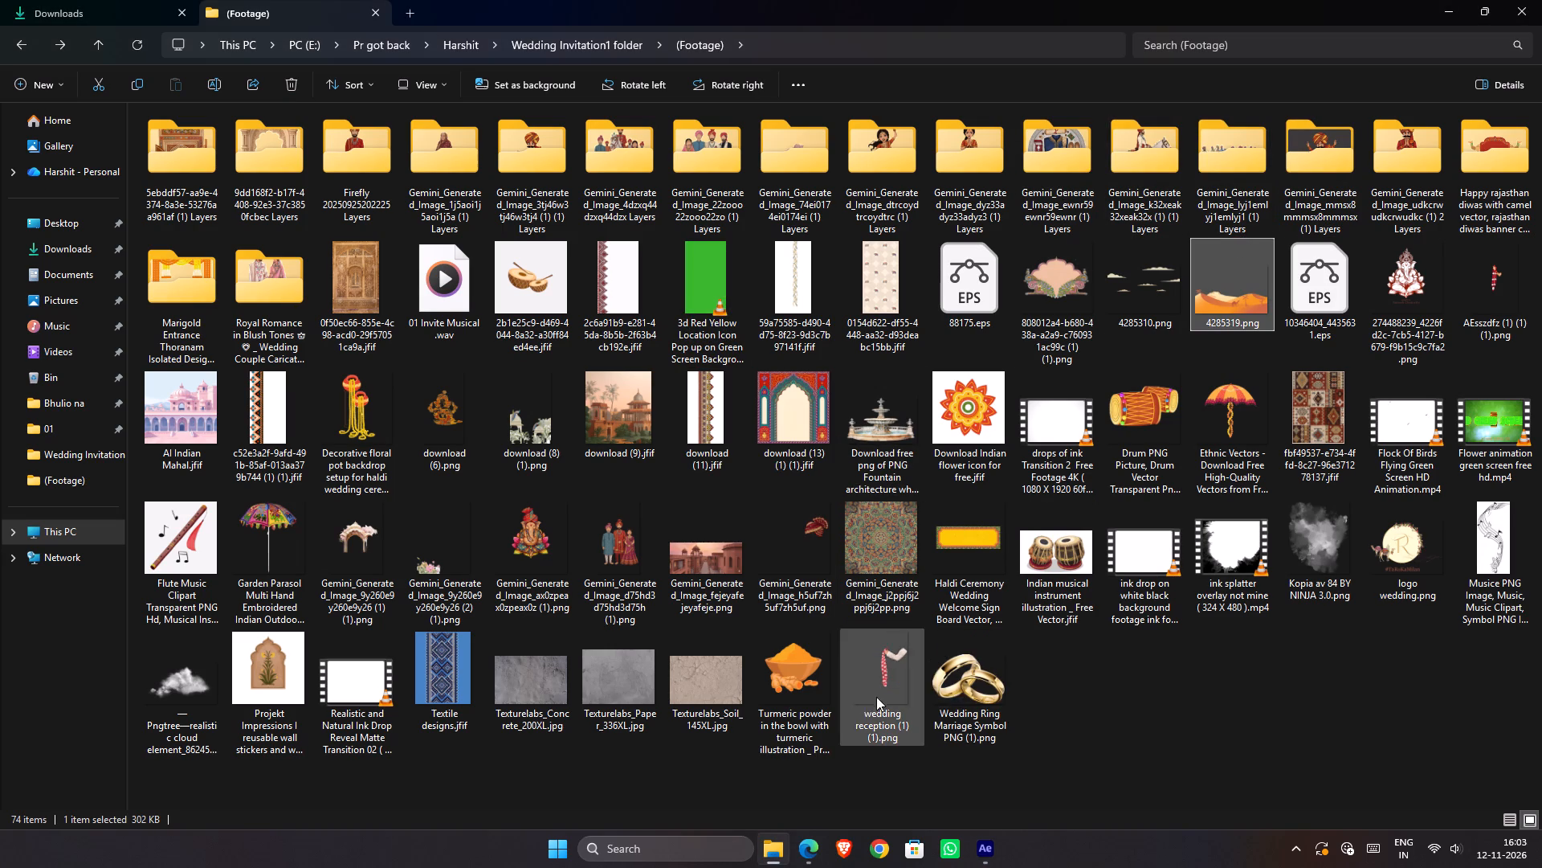
click(132, 2)
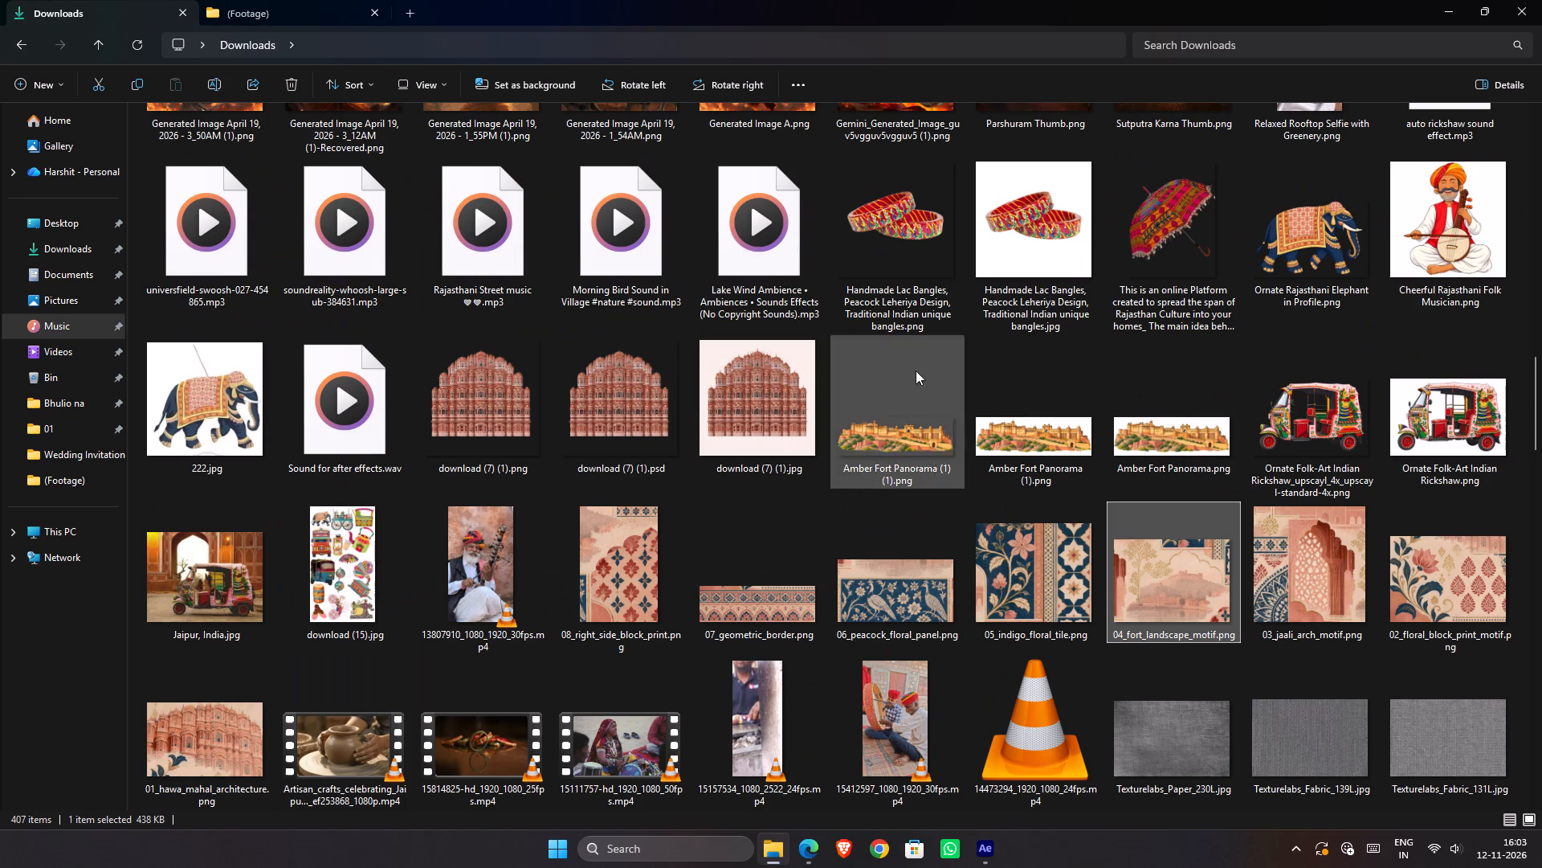
scroll(1213, 578, up, 5)
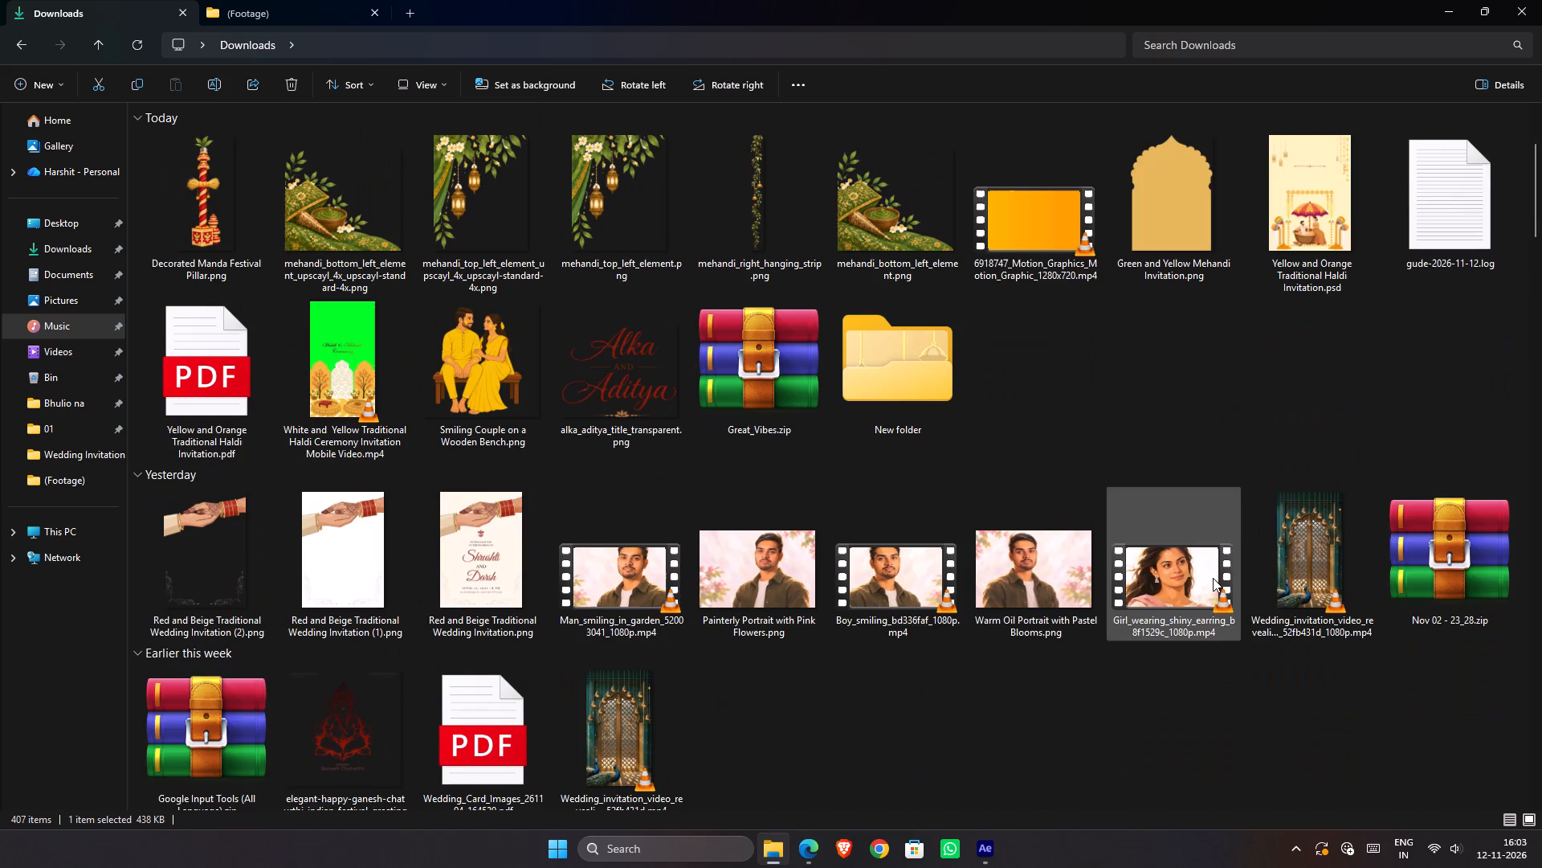
scroll(1213, 578, up, 4)
key(alt+Tab)
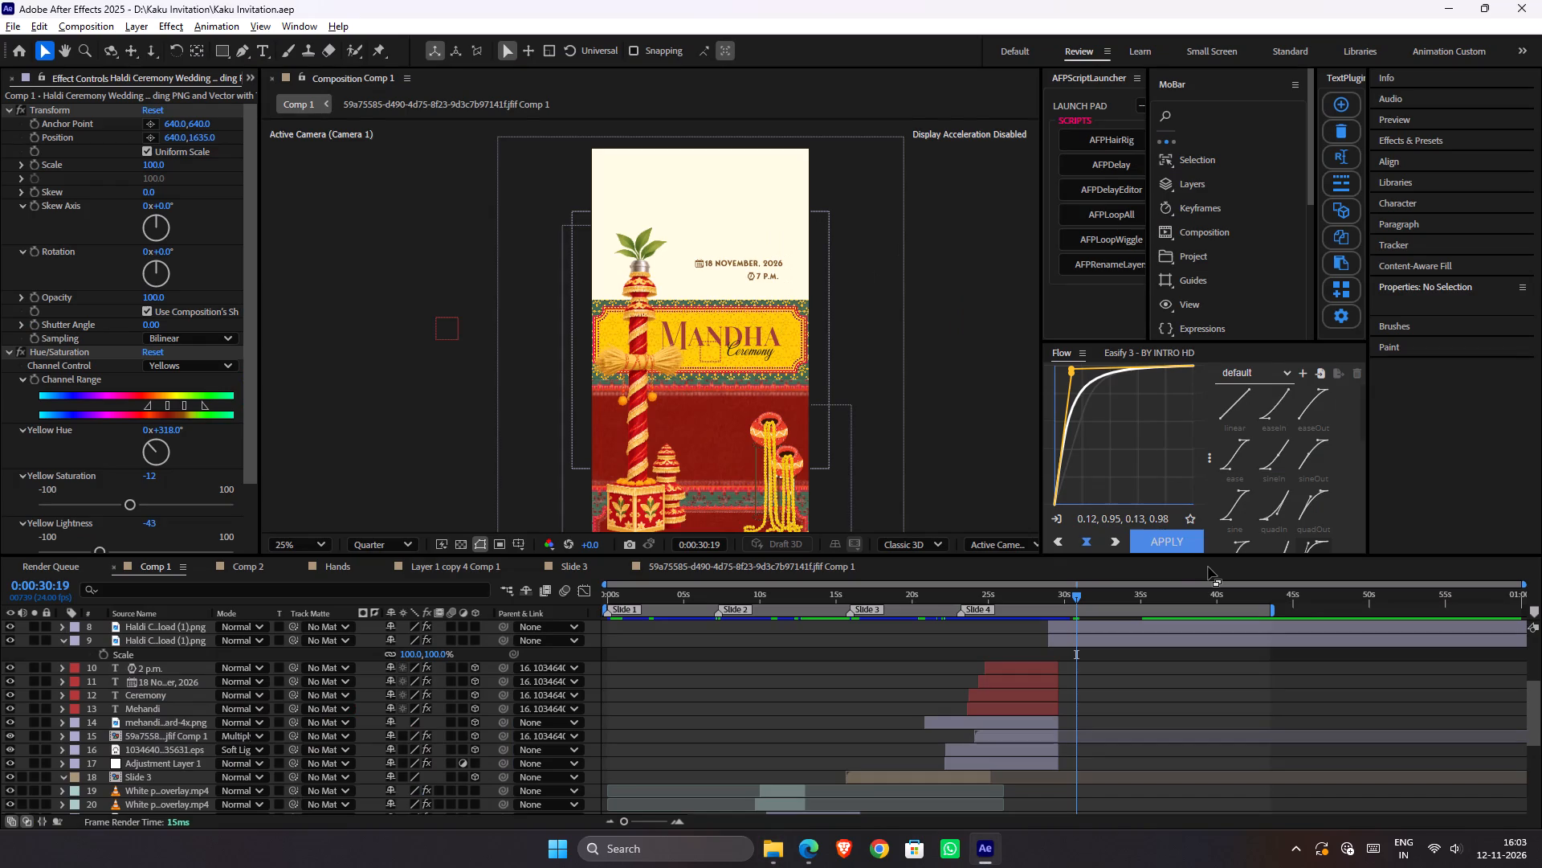
key(alt+Tab)
key(alt+Tab)
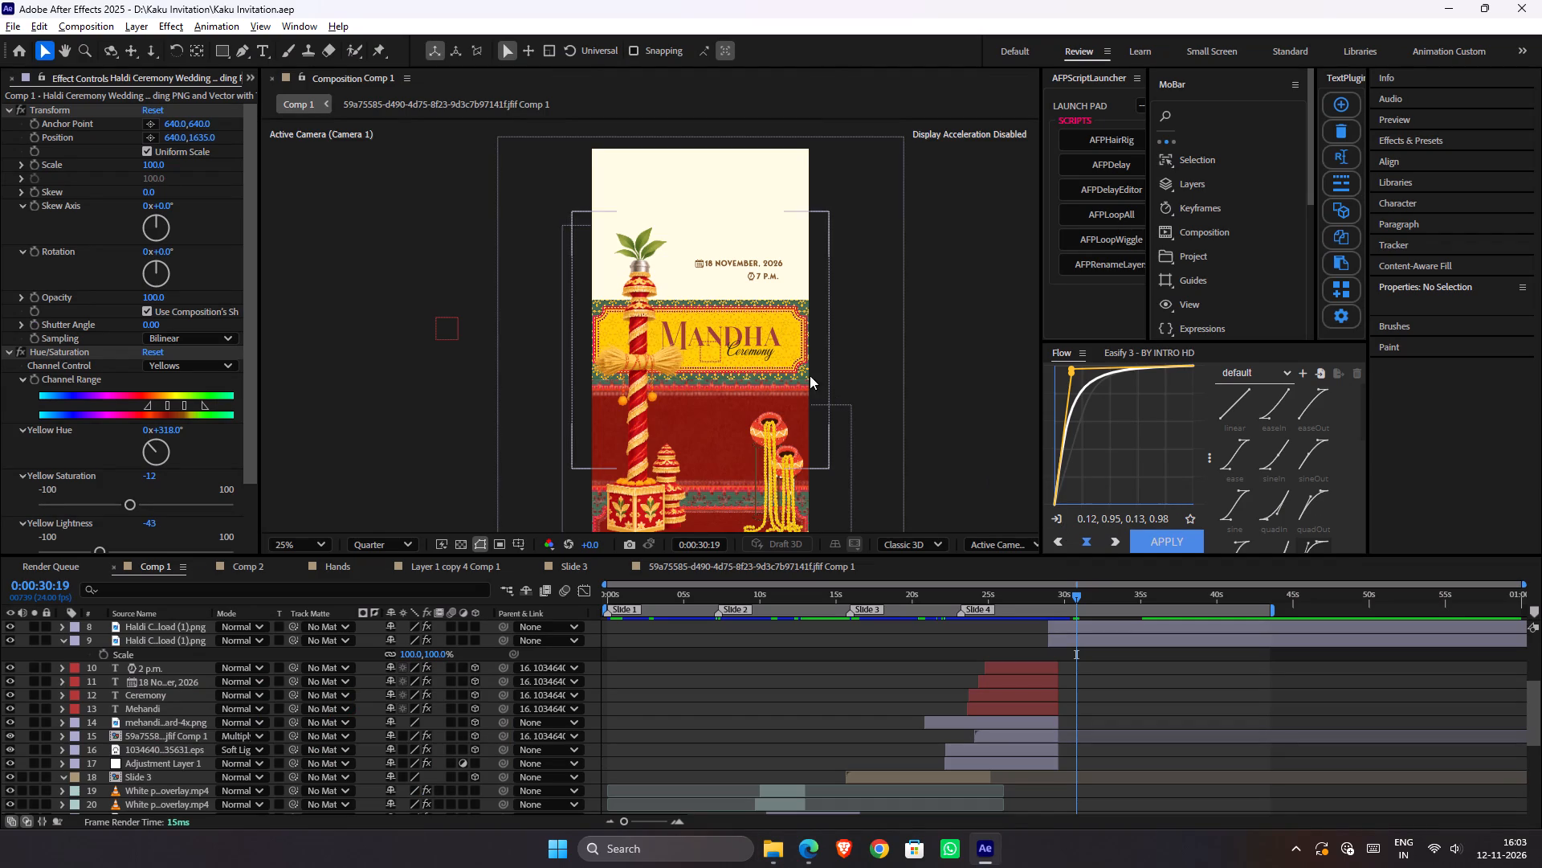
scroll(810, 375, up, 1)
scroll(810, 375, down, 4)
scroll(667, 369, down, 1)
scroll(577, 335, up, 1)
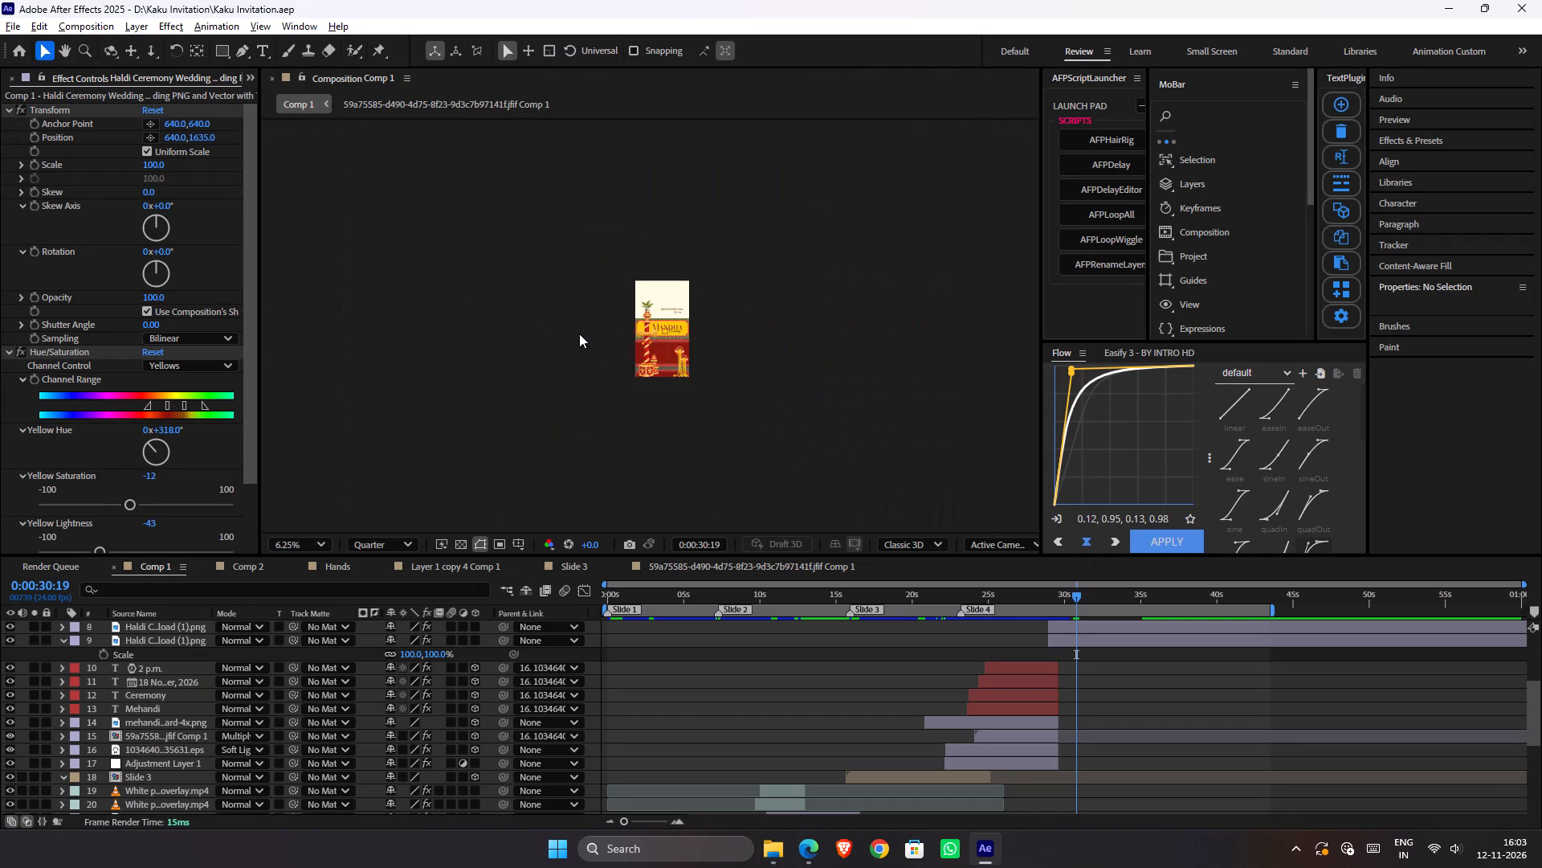
Parent the Mandha title text to layer 7, the yellow Haldi Ceremony board it sits on.
scroll(581, 333, up, 1)
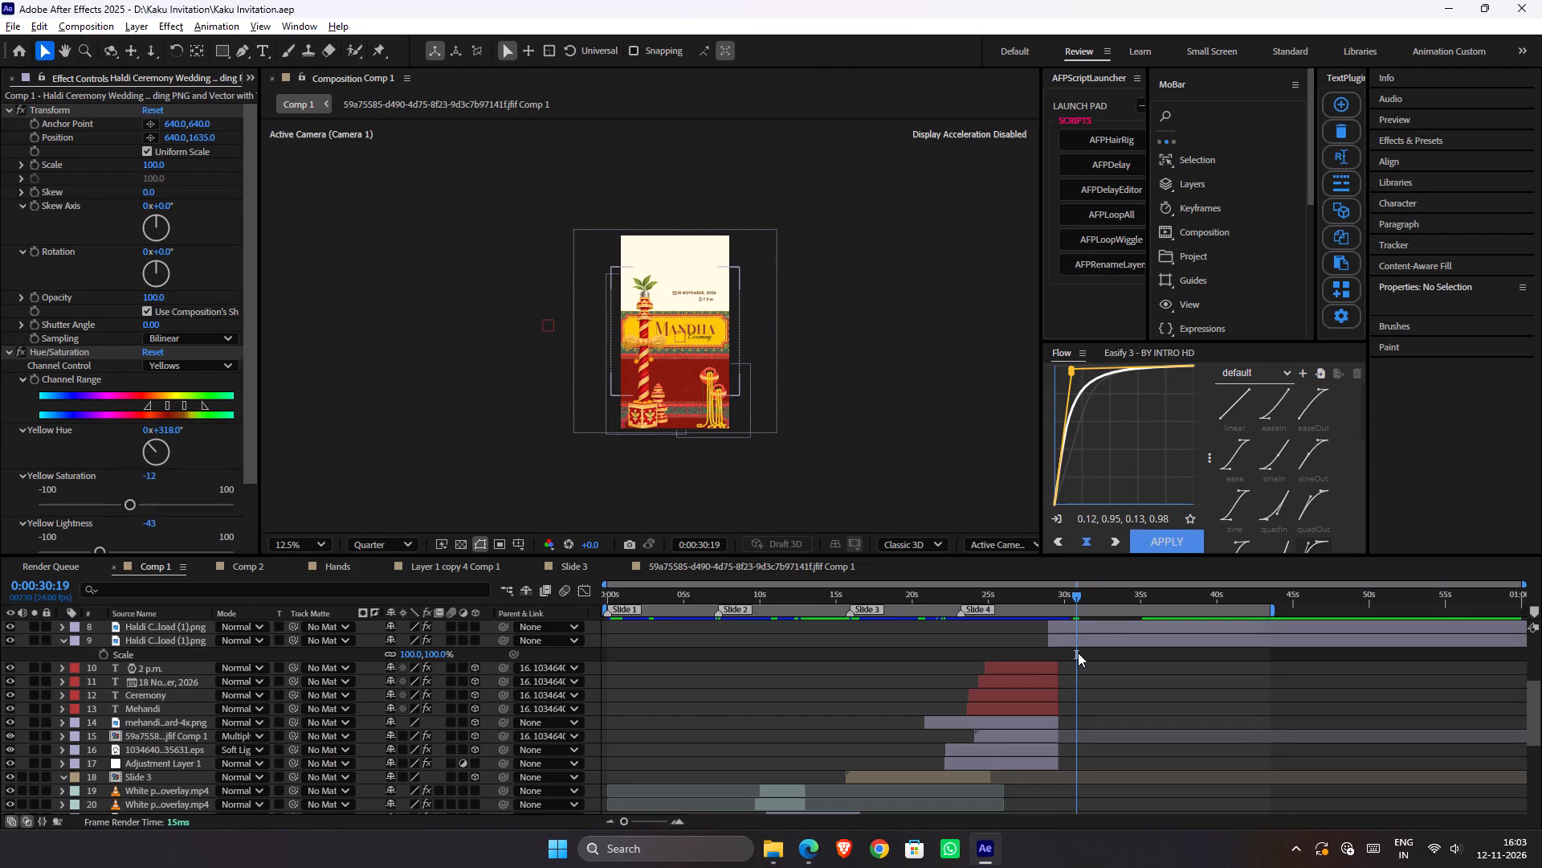
scroll(1078, 653, up, 1)
click(1069, 734)
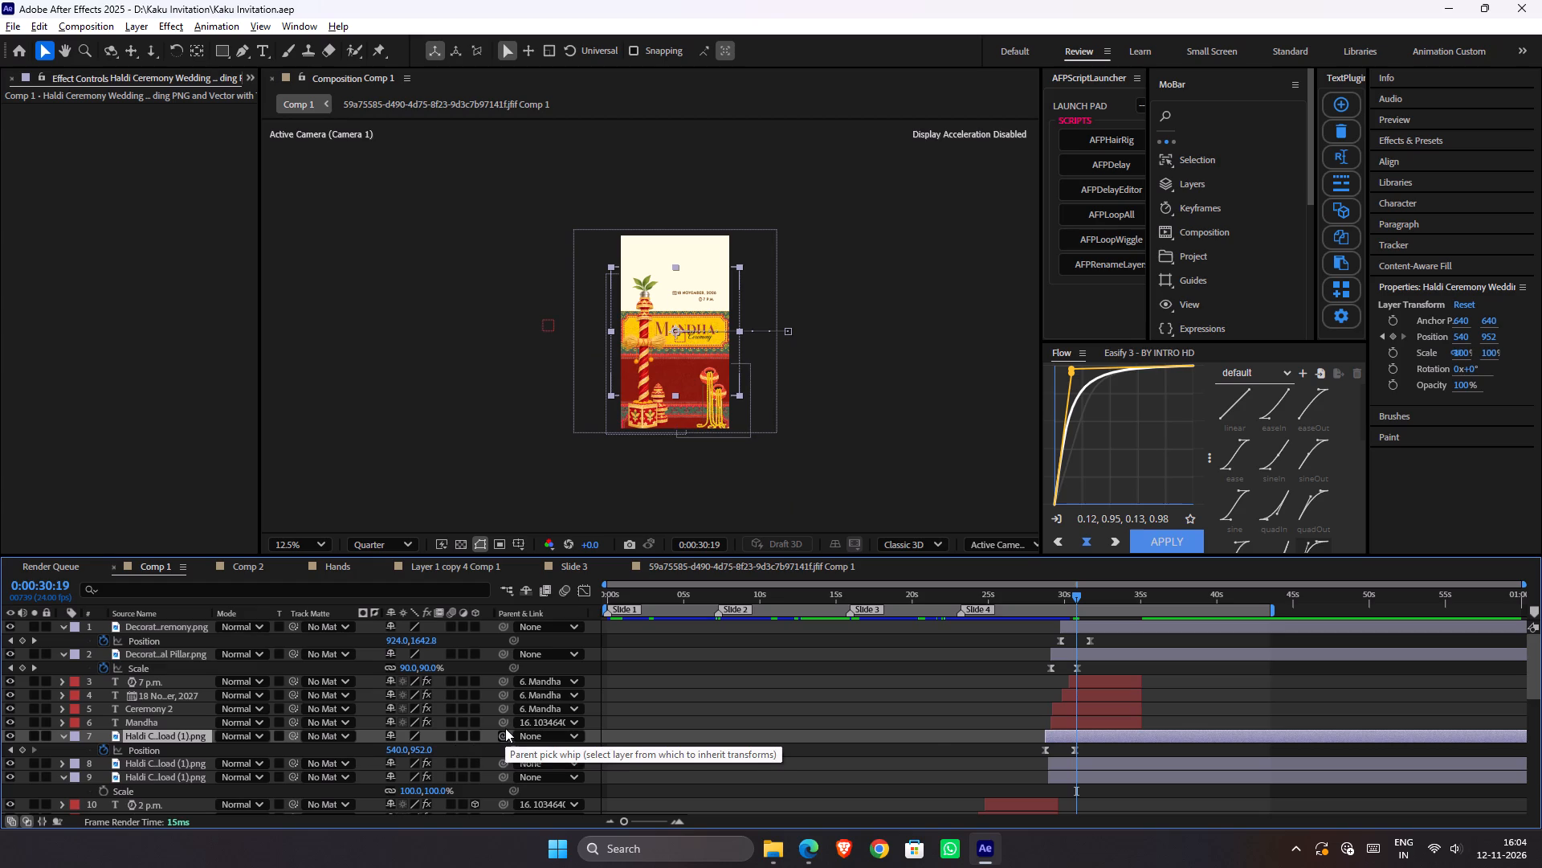
drag(505, 728, 496, 732)
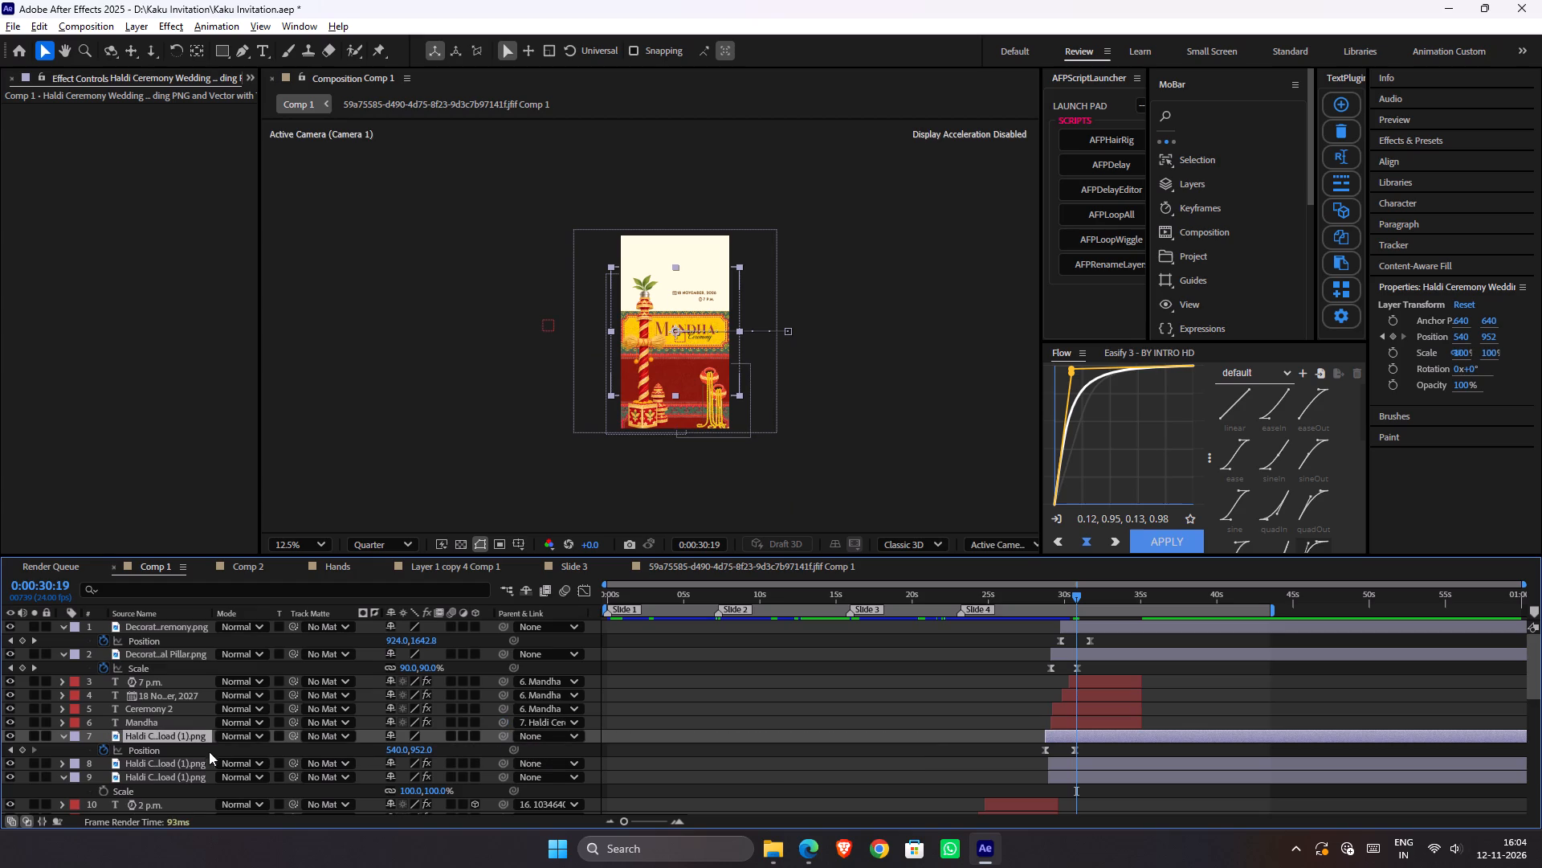
Separate the position dimensions of the layer 7 board and remove its Y Position keyframes.
right_click(199, 754)
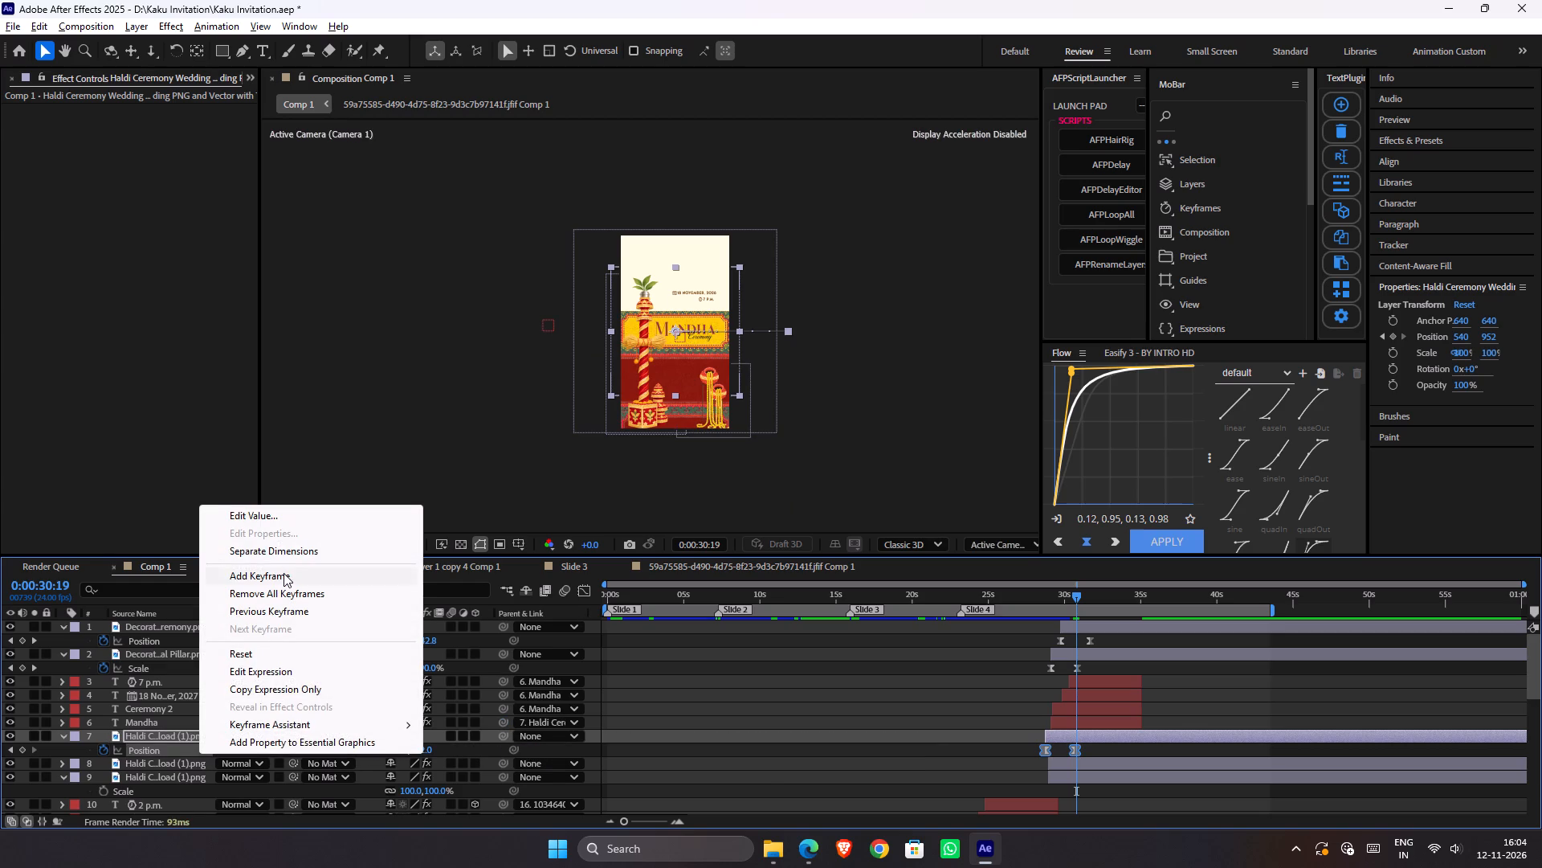
click(294, 556)
click(230, 749)
click(160, 759)
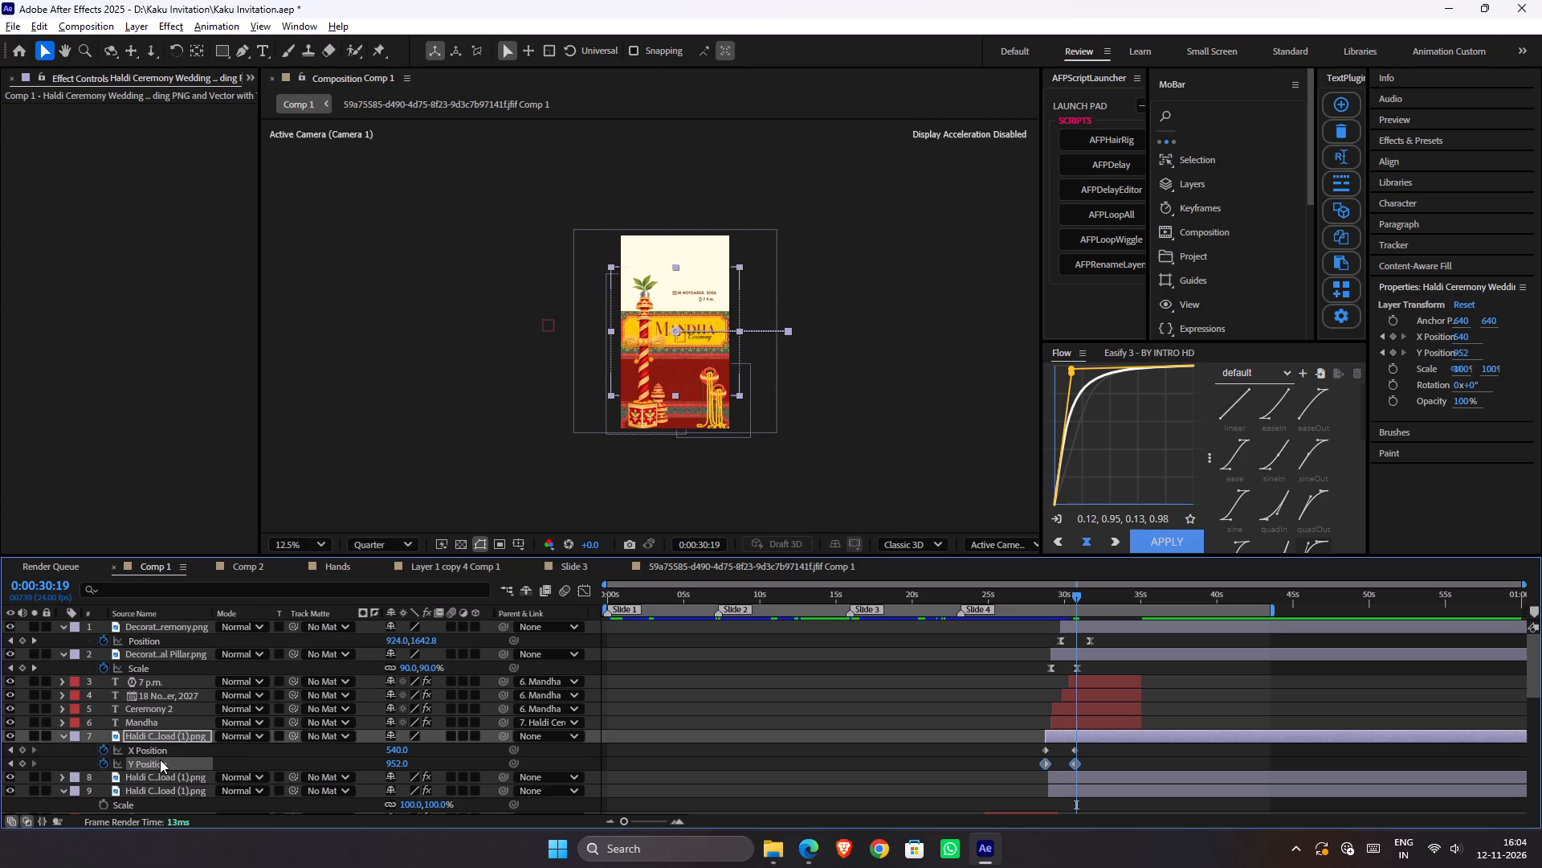
click(98, 766)
Apply the 0.12, 0.95, 0.13, 0.98 easing curve to both X Position keyframes of the layer 7 board.
drag(1132, 748, 985, 751)
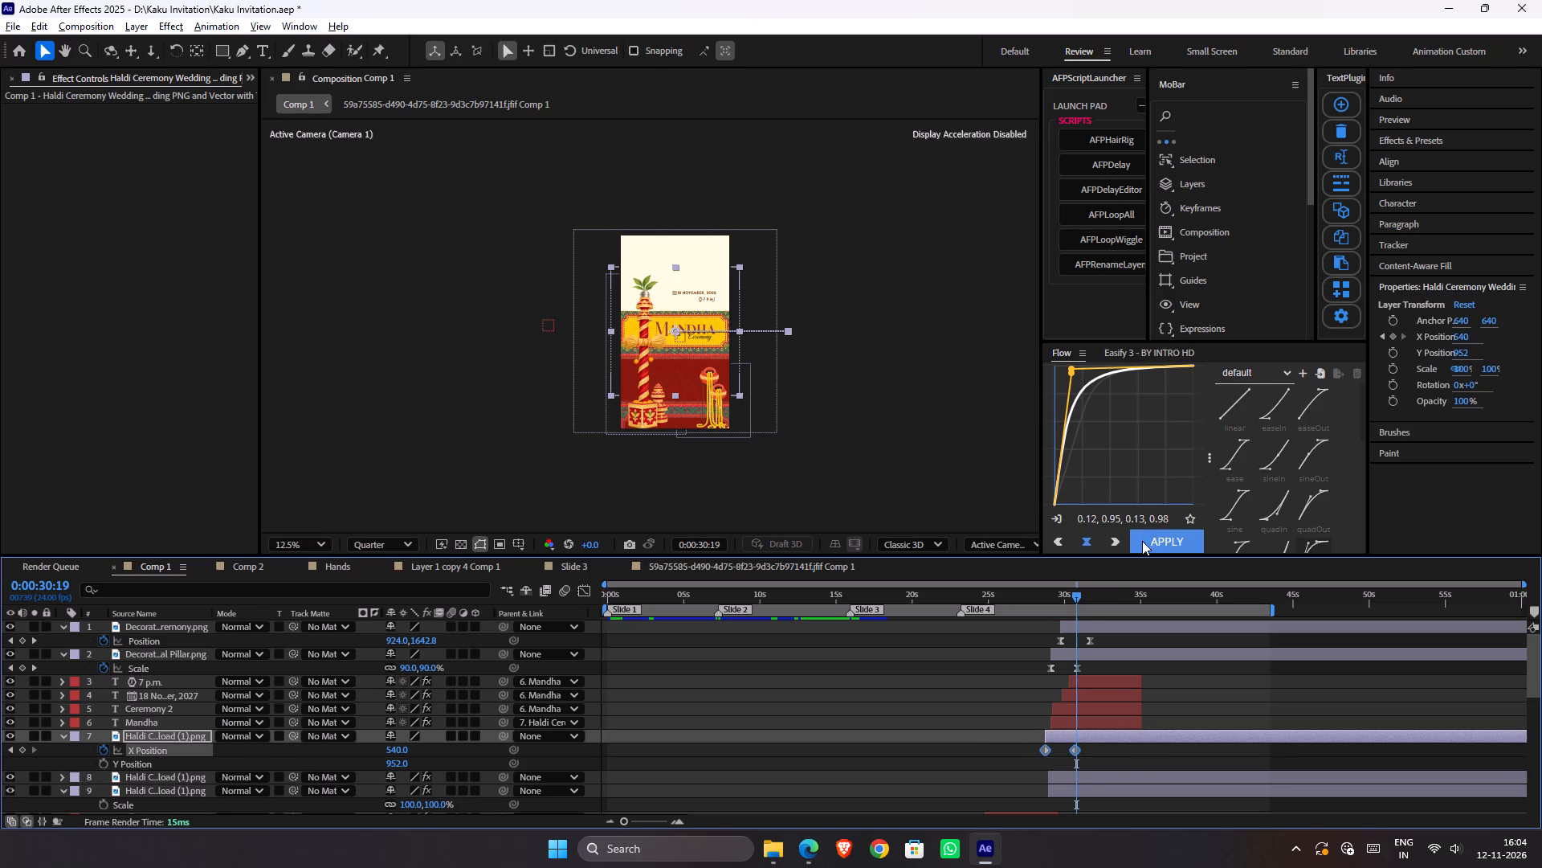
click(1142, 541)
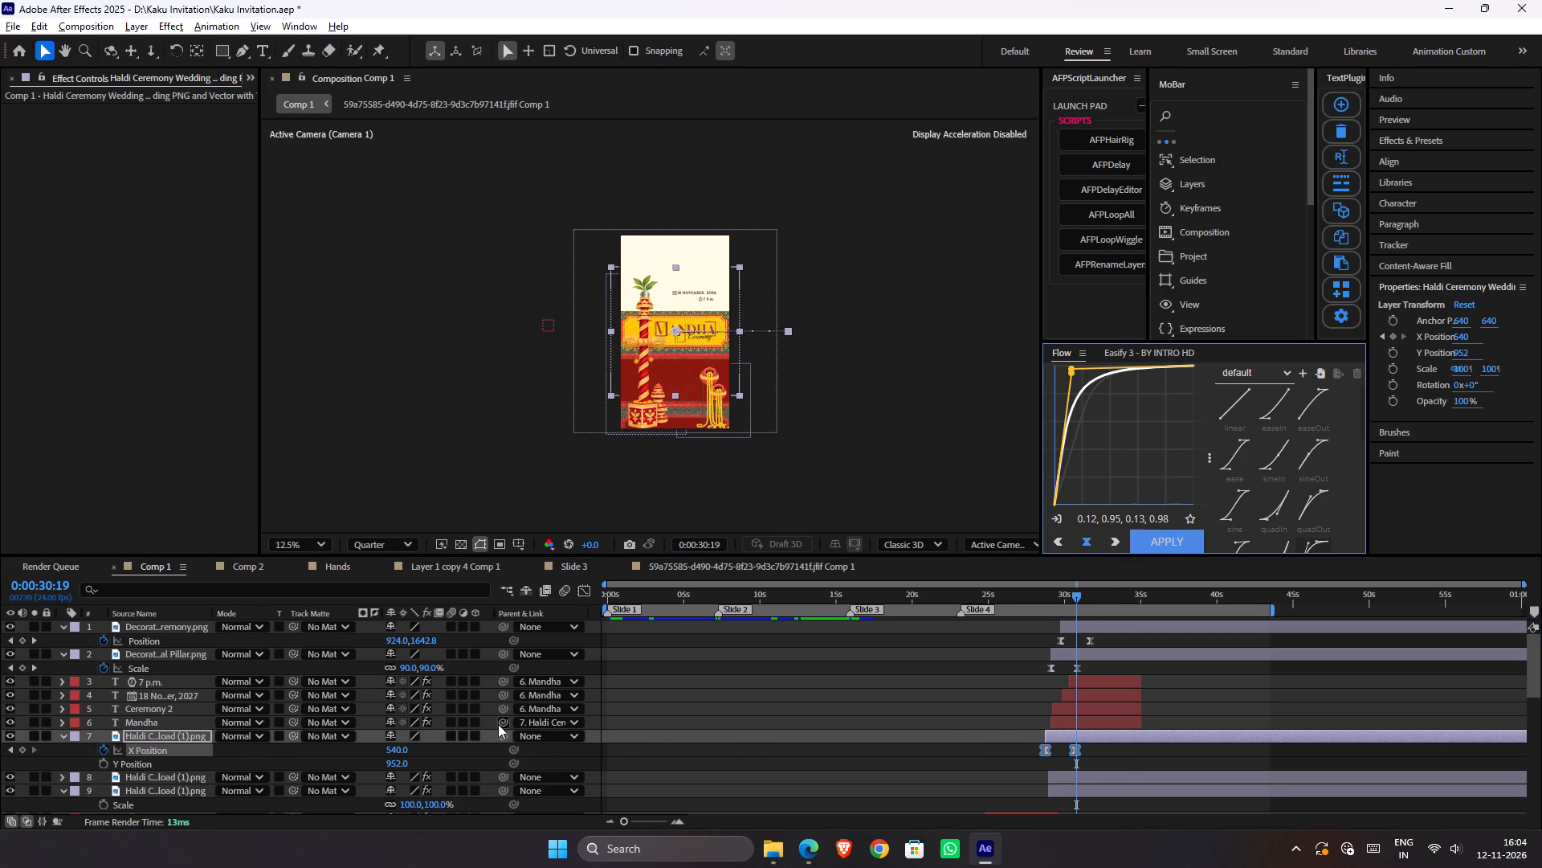
drag(498, 724, 474, 738)
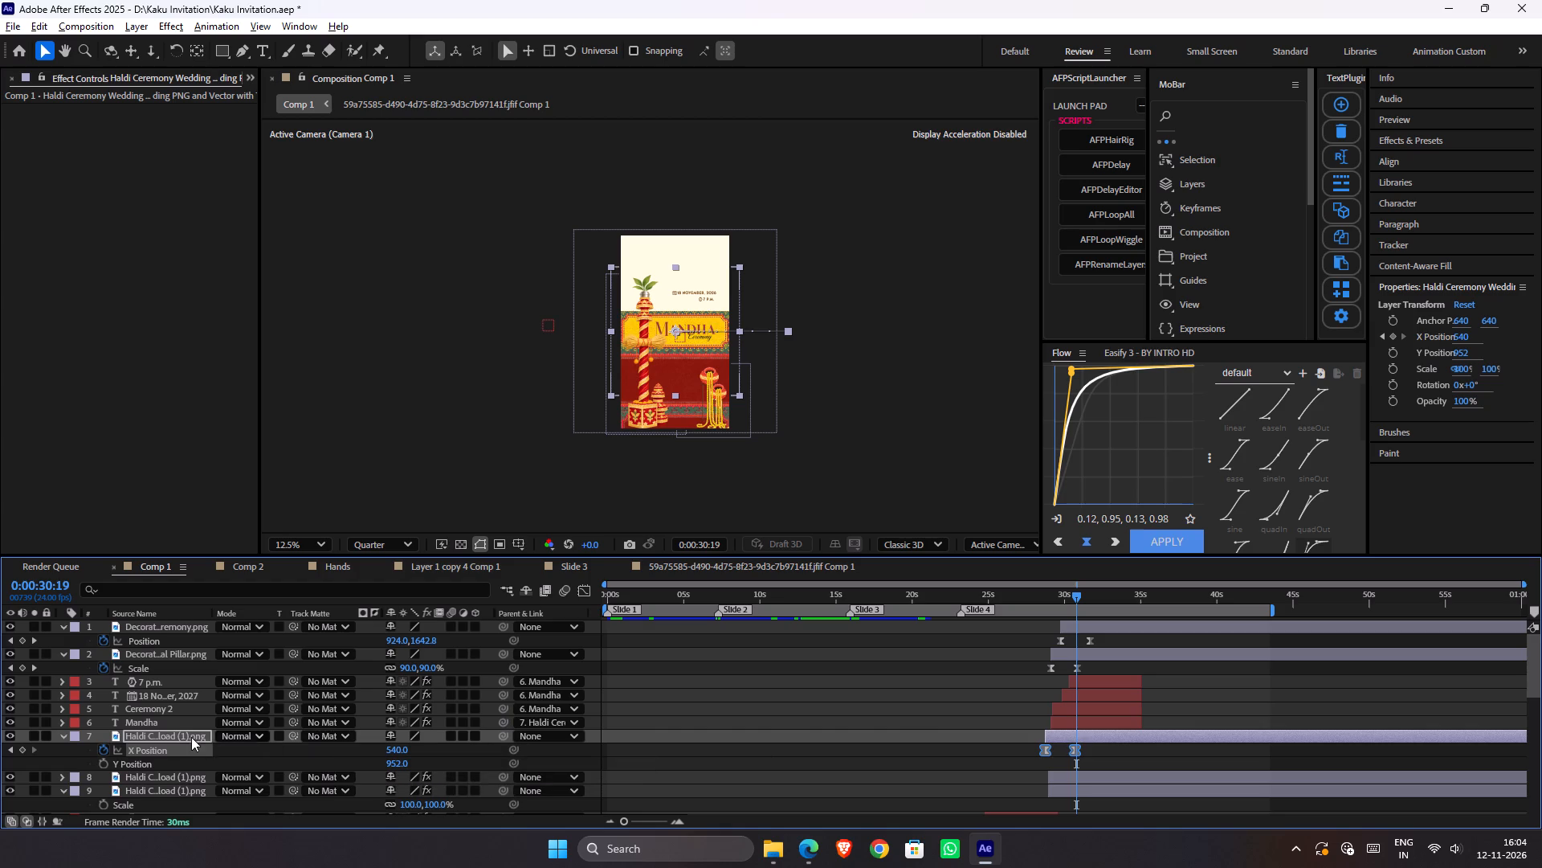
Raise the yellow Mandha board with its texts by setting layer 7's Y Position to 565.
click(191, 737)
scroll(713, 360, down, 1)
scroll(713, 360, up, 1)
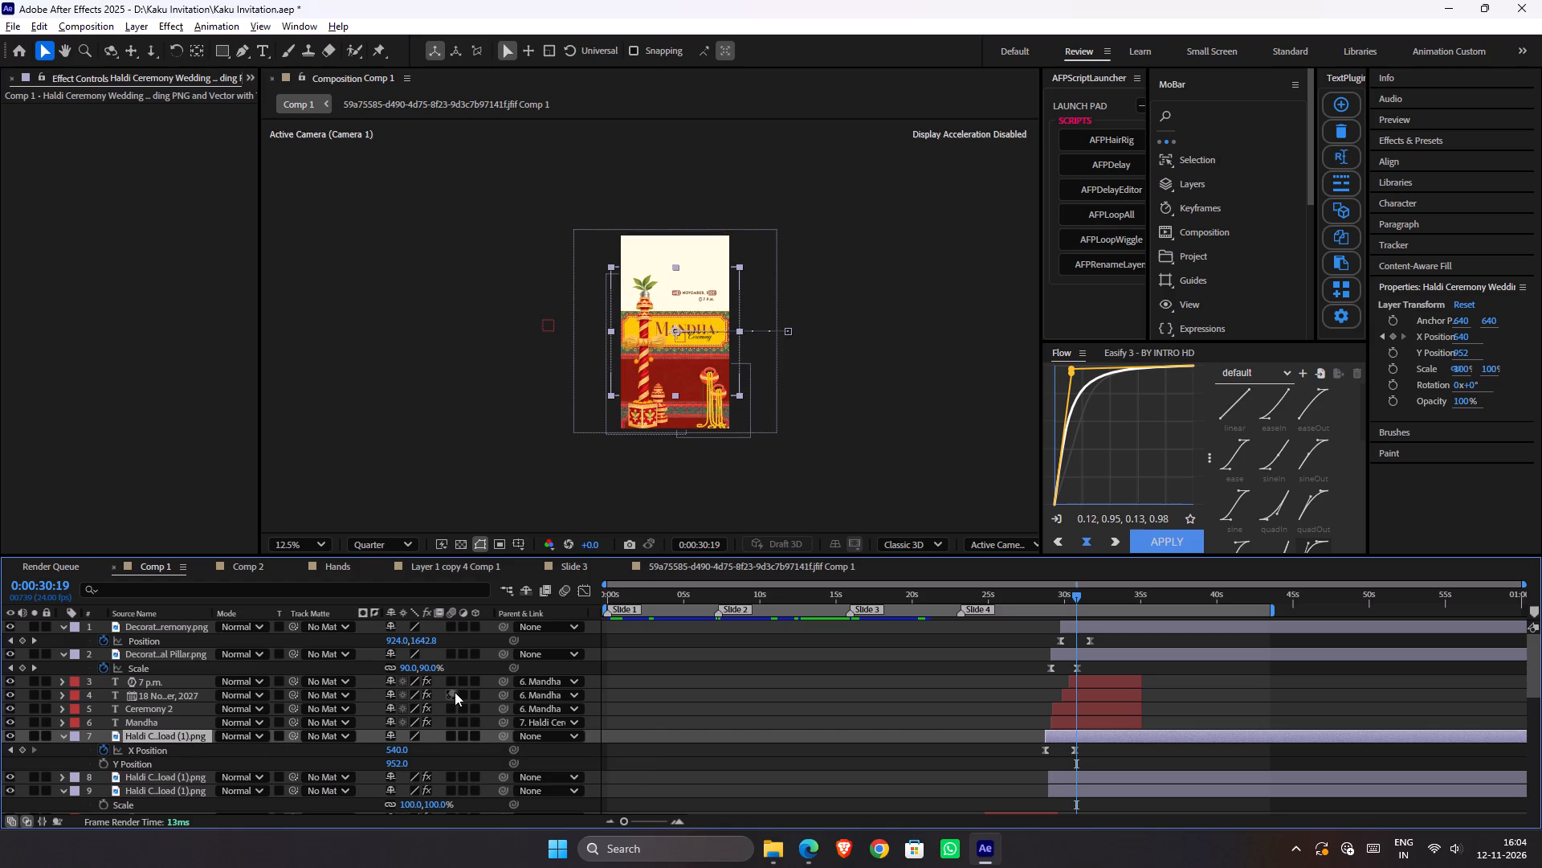
drag(405, 763, 22, 658)
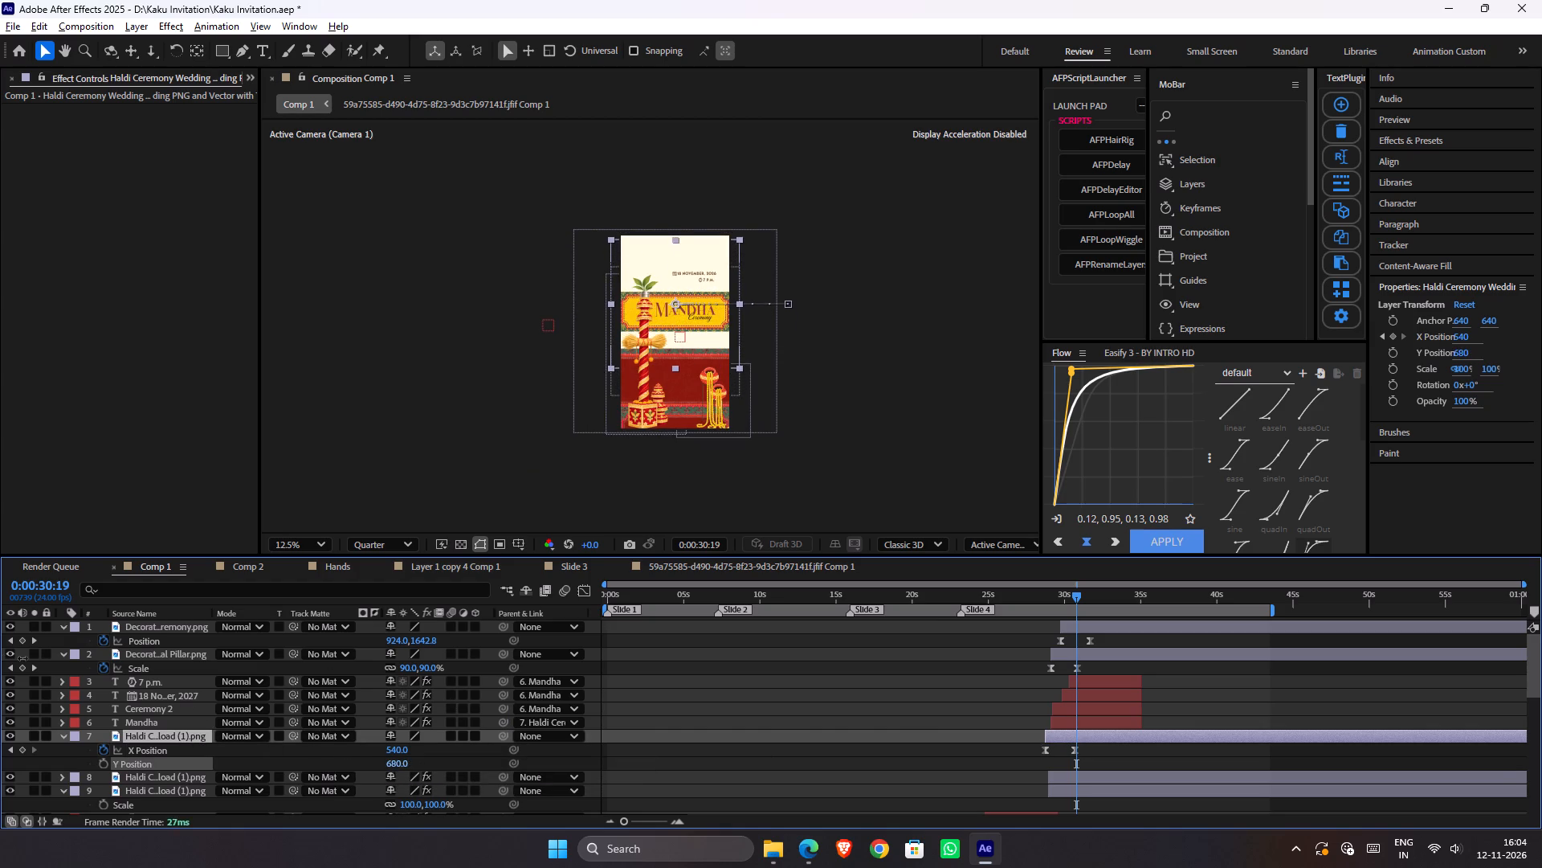
drag(22, 658, 0, 650)
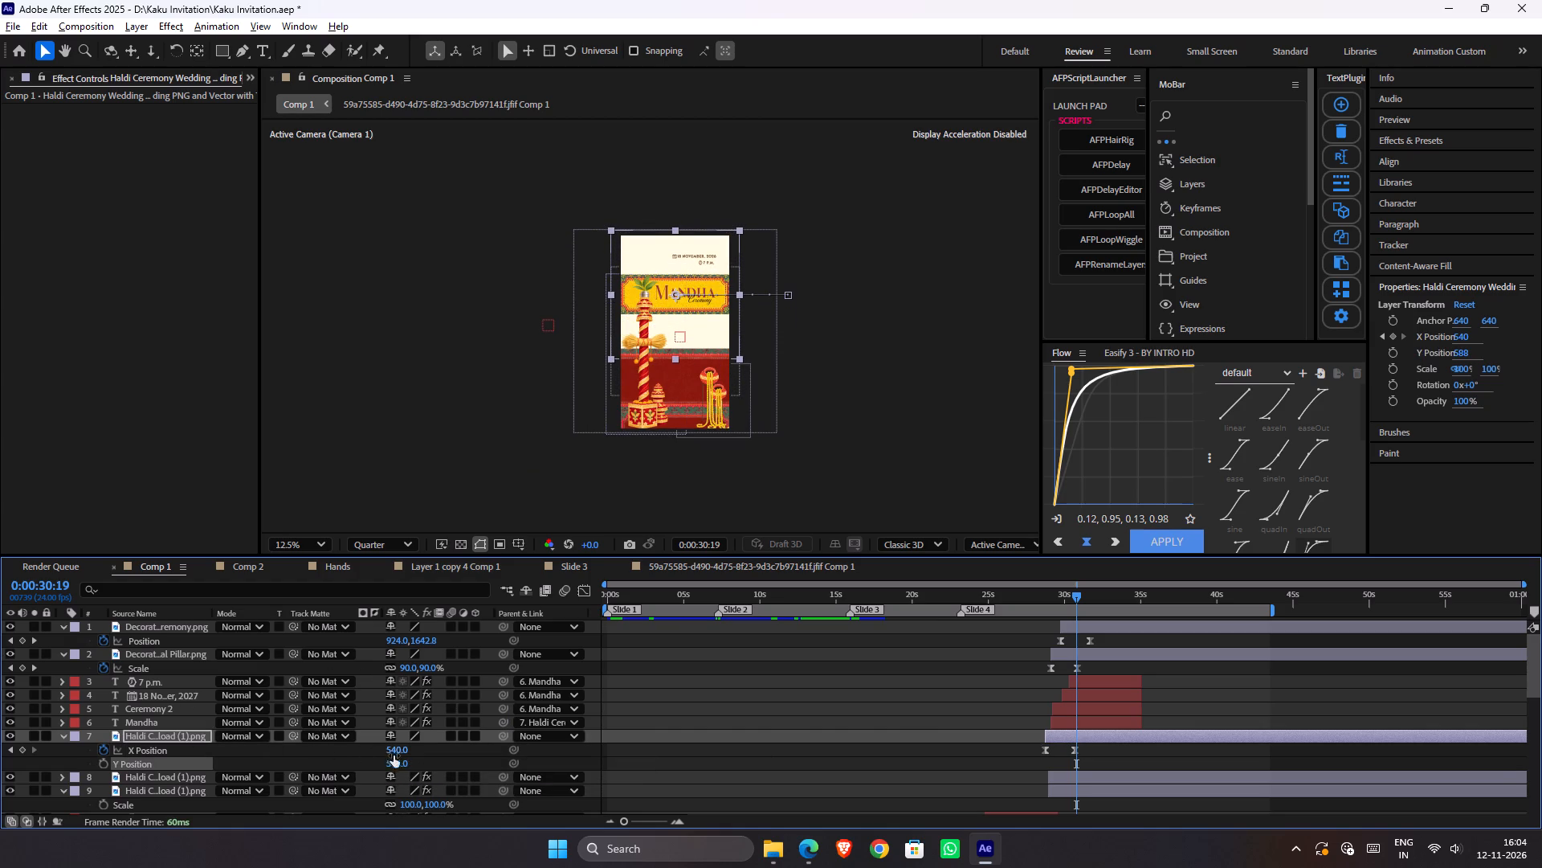
drag(397, 760, 182, 782)
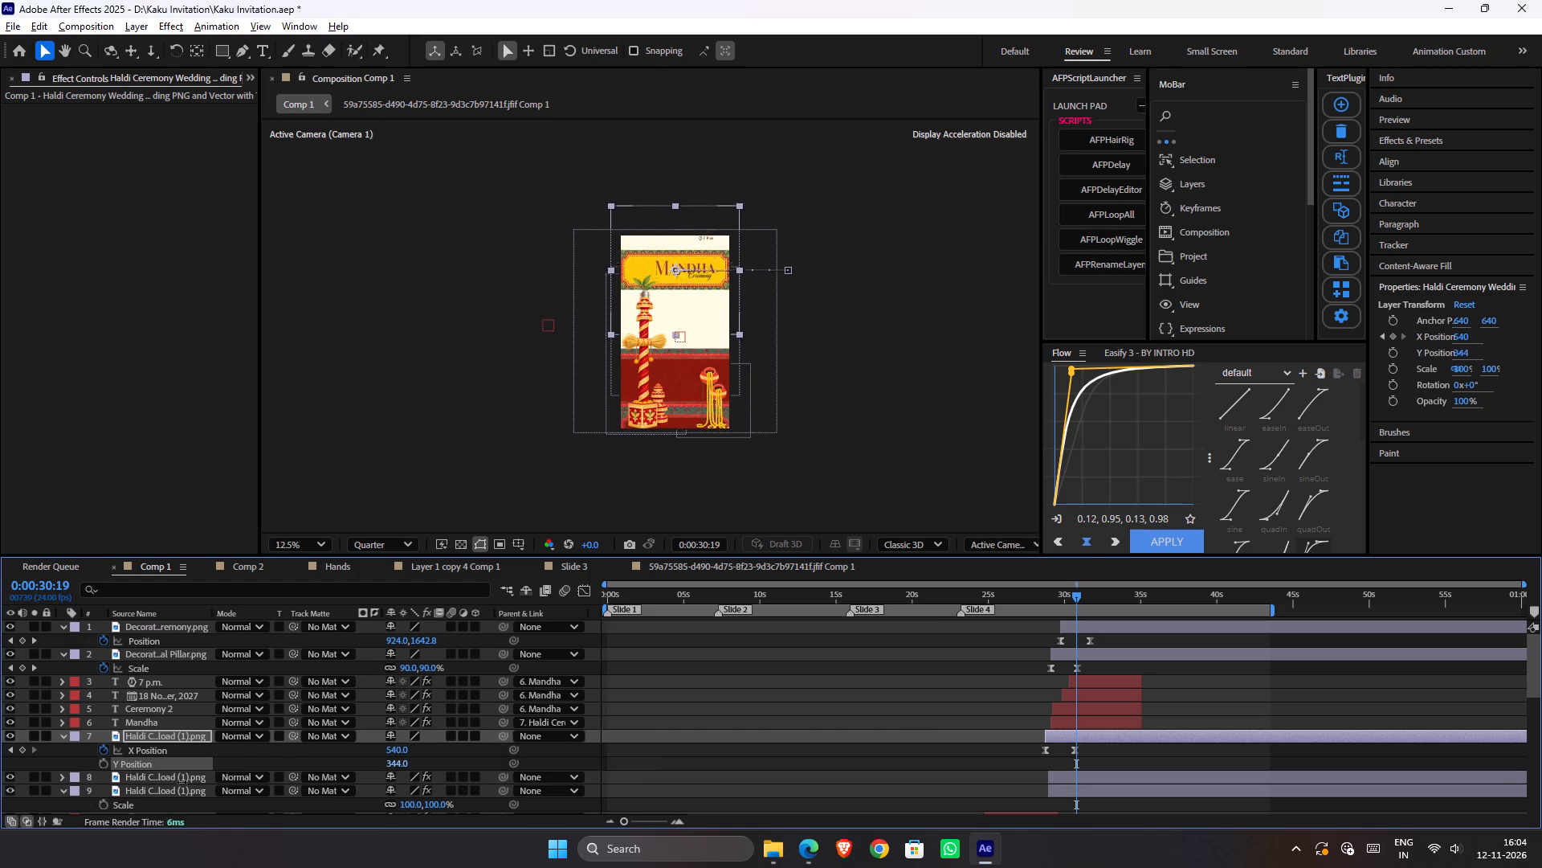
drag(182, 782, 116, 796)
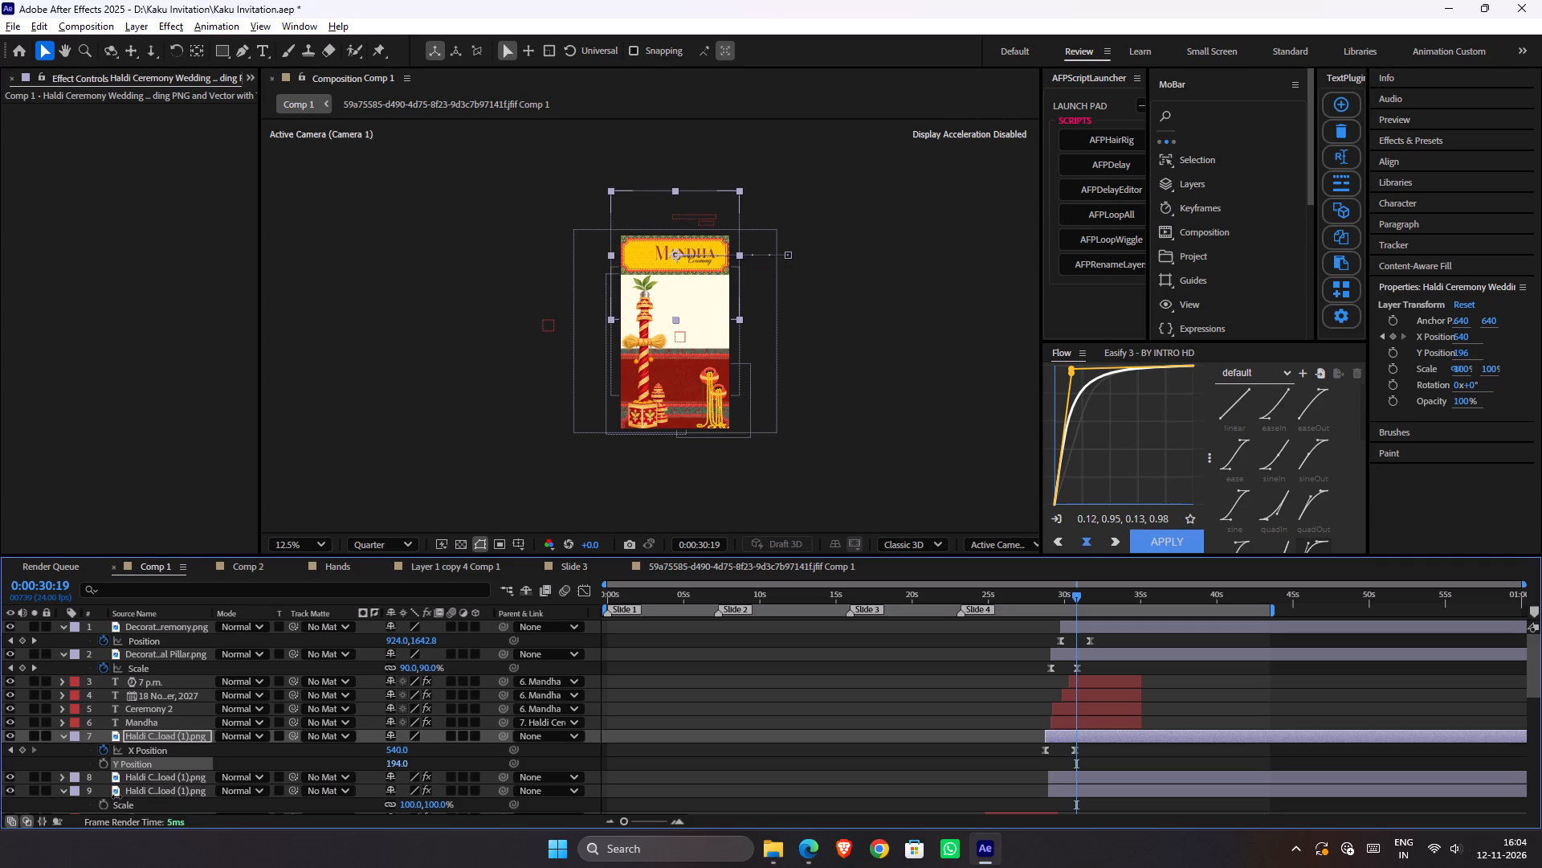
drag(116, 796, 365, 780)
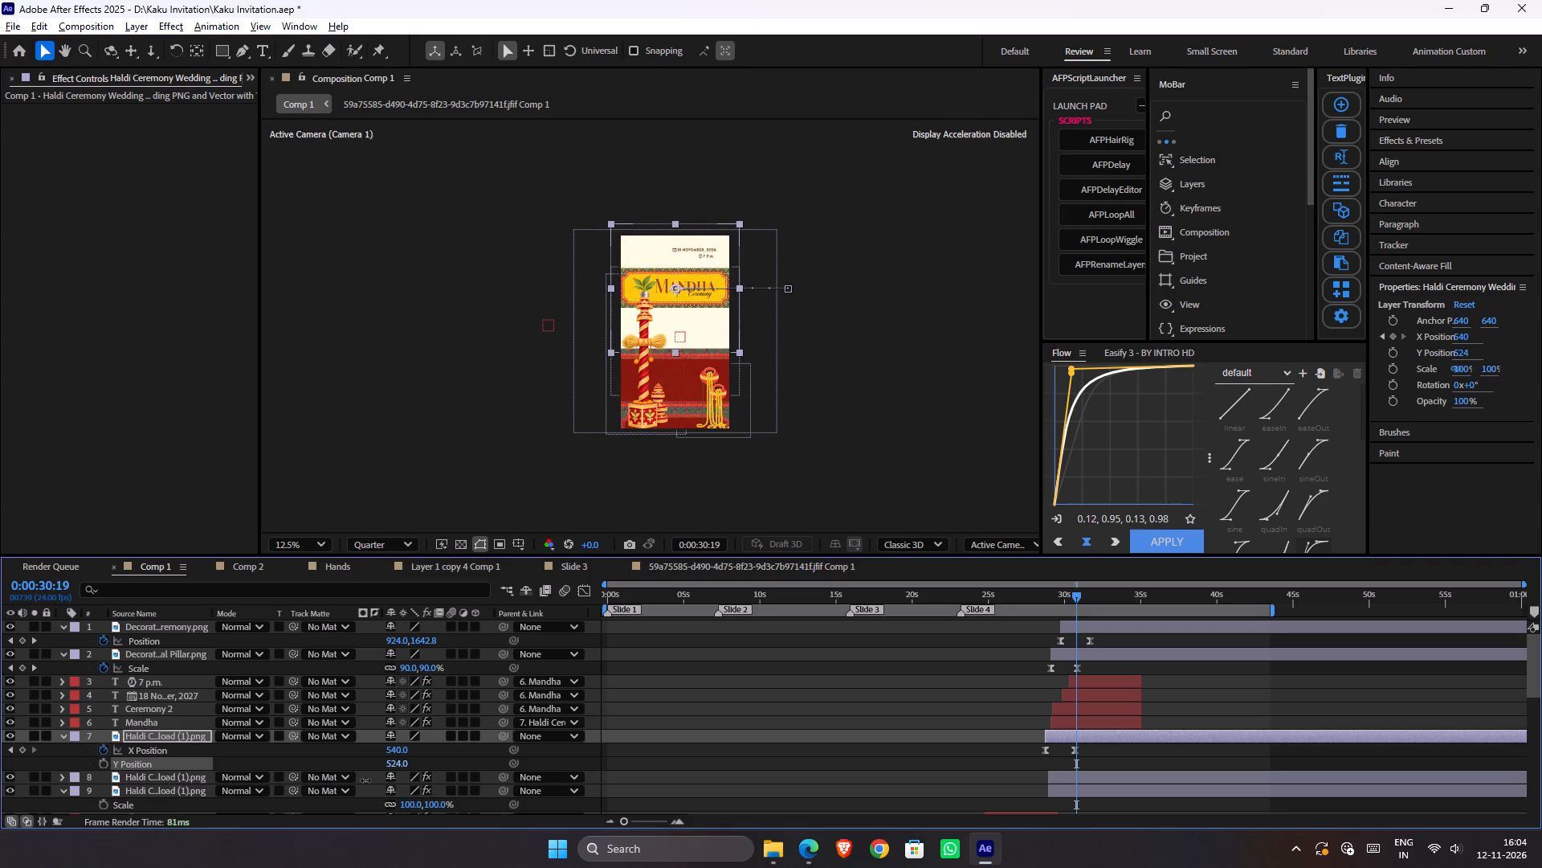
drag(365, 780, 479, 773)
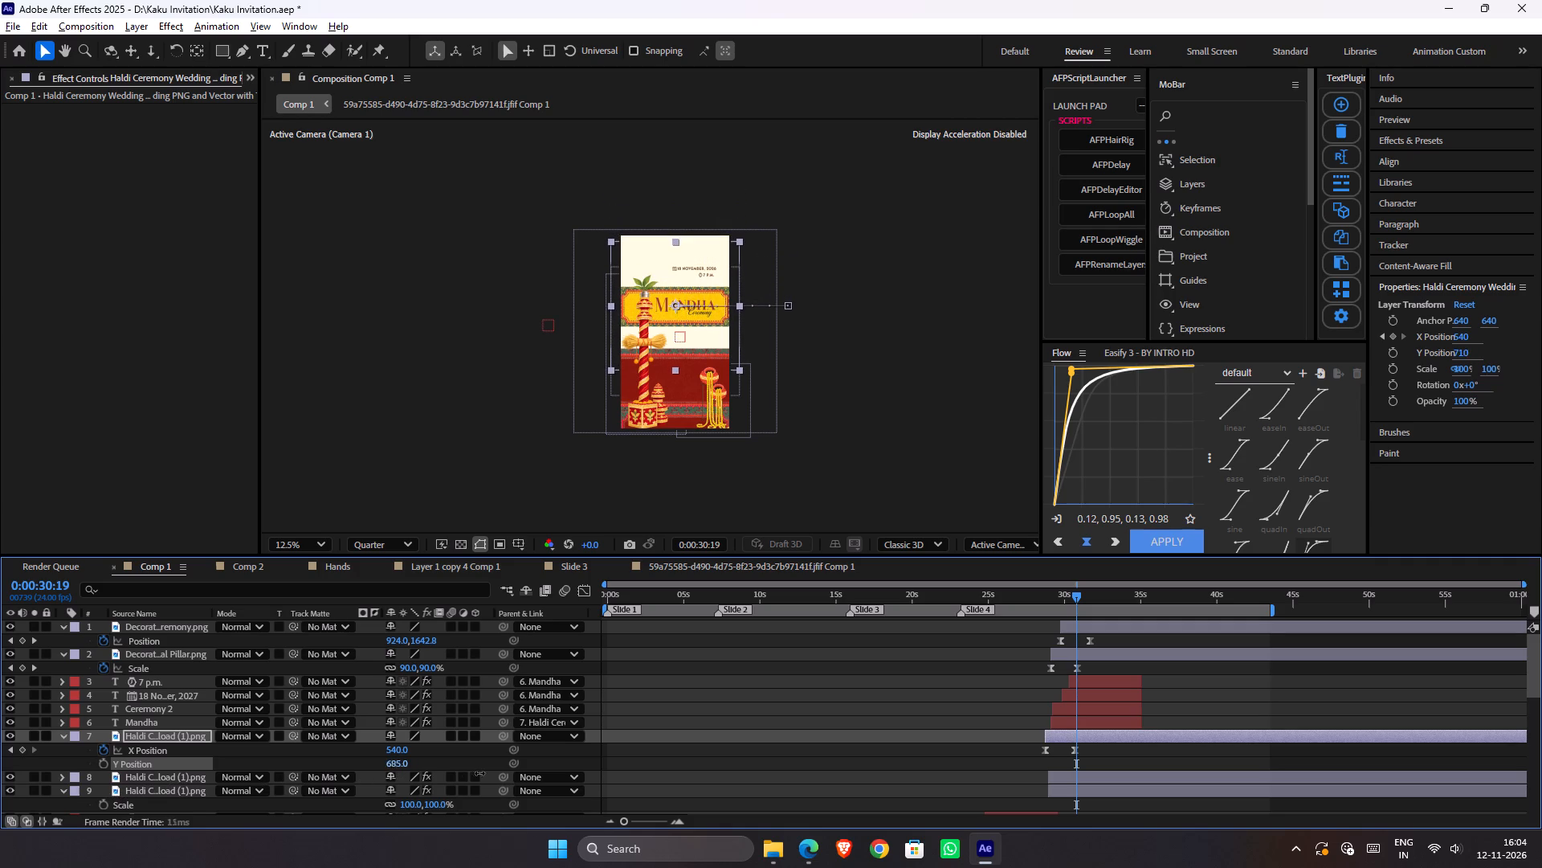
drag(479, 773, 365, 788)
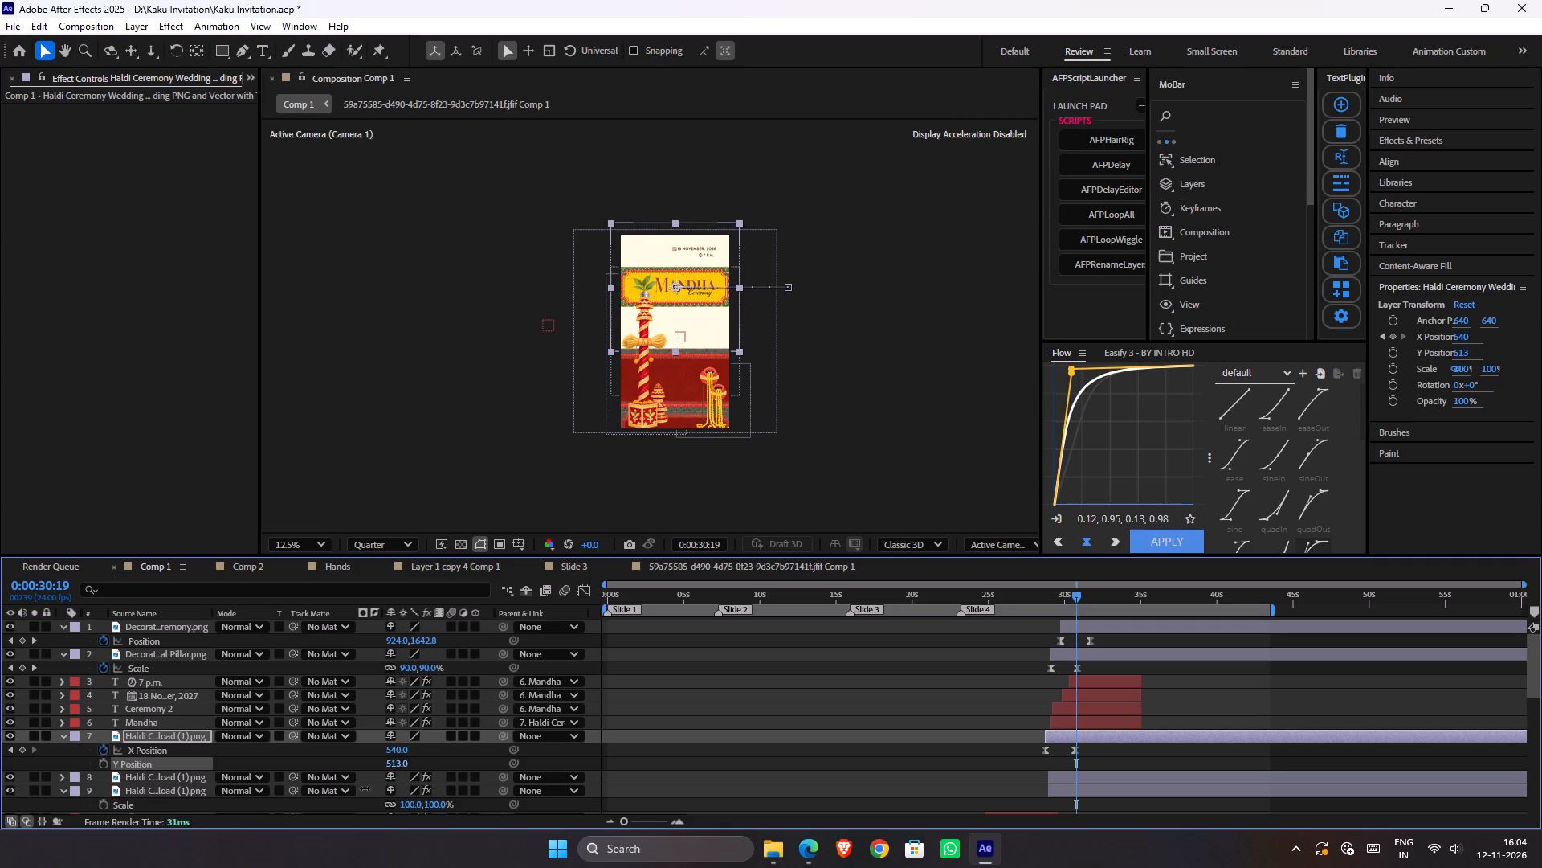
drag(365, 788, 319, 785)
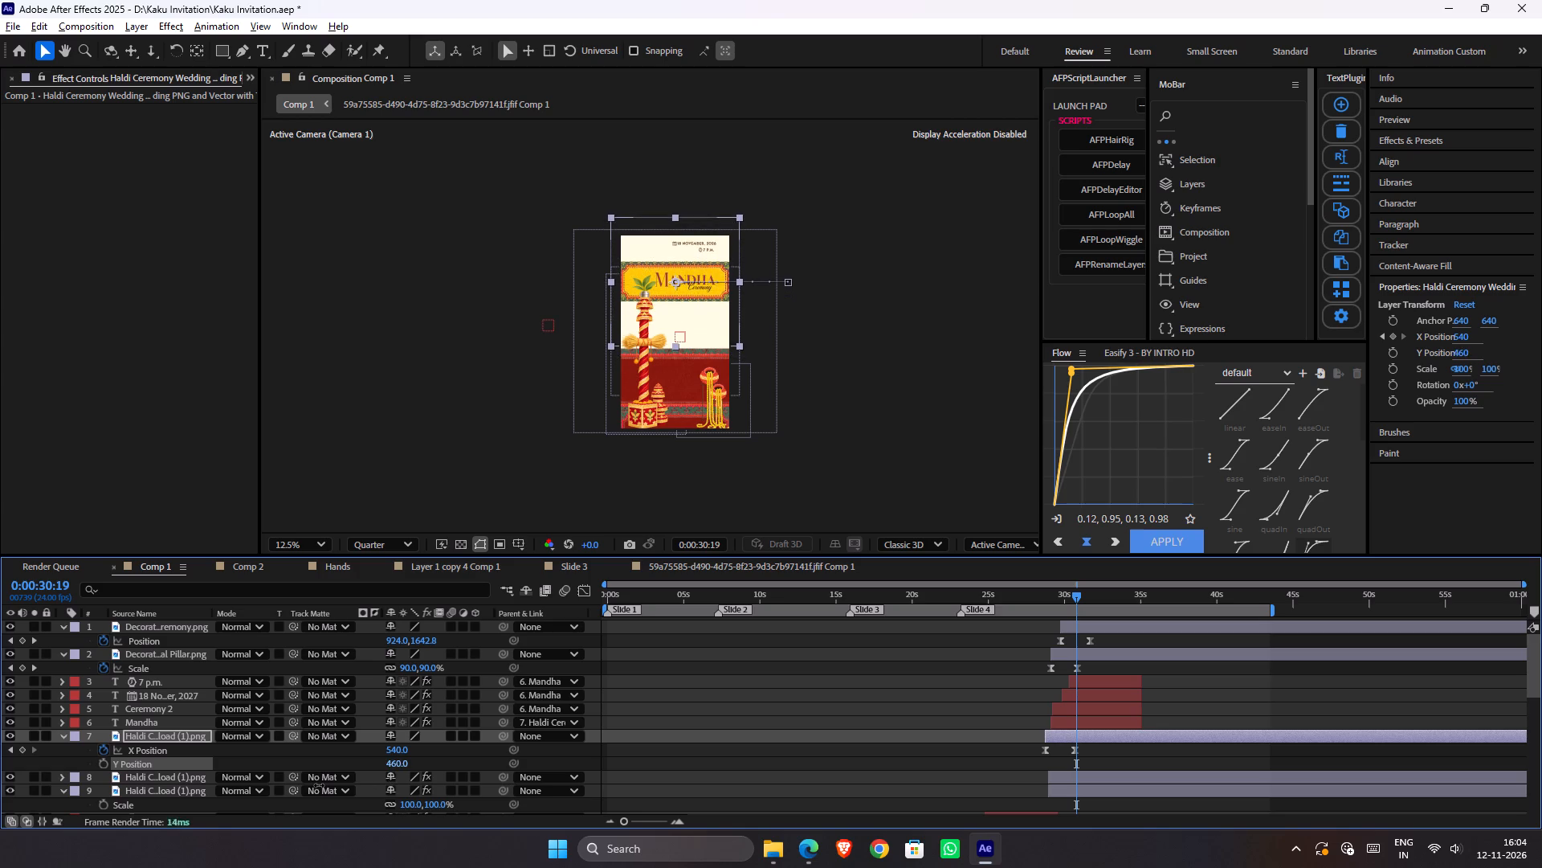
drag(319, 785, 389, 771)
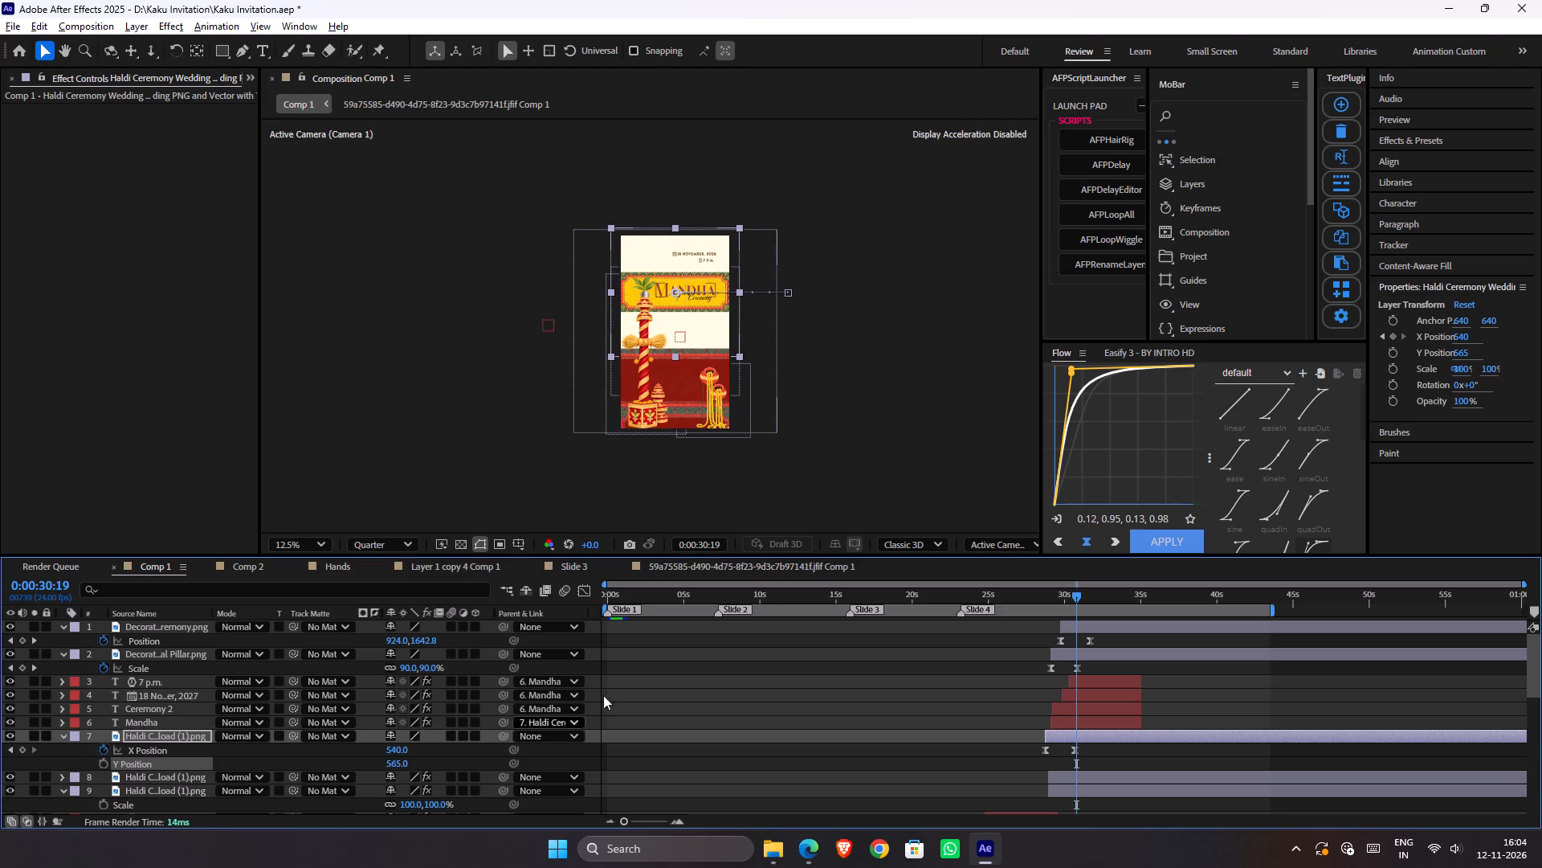
Move the 18 November date and 7 p.m. texts together from above the Mandha board into the cream area below it, date at Y about 58.
click(1092, 698)
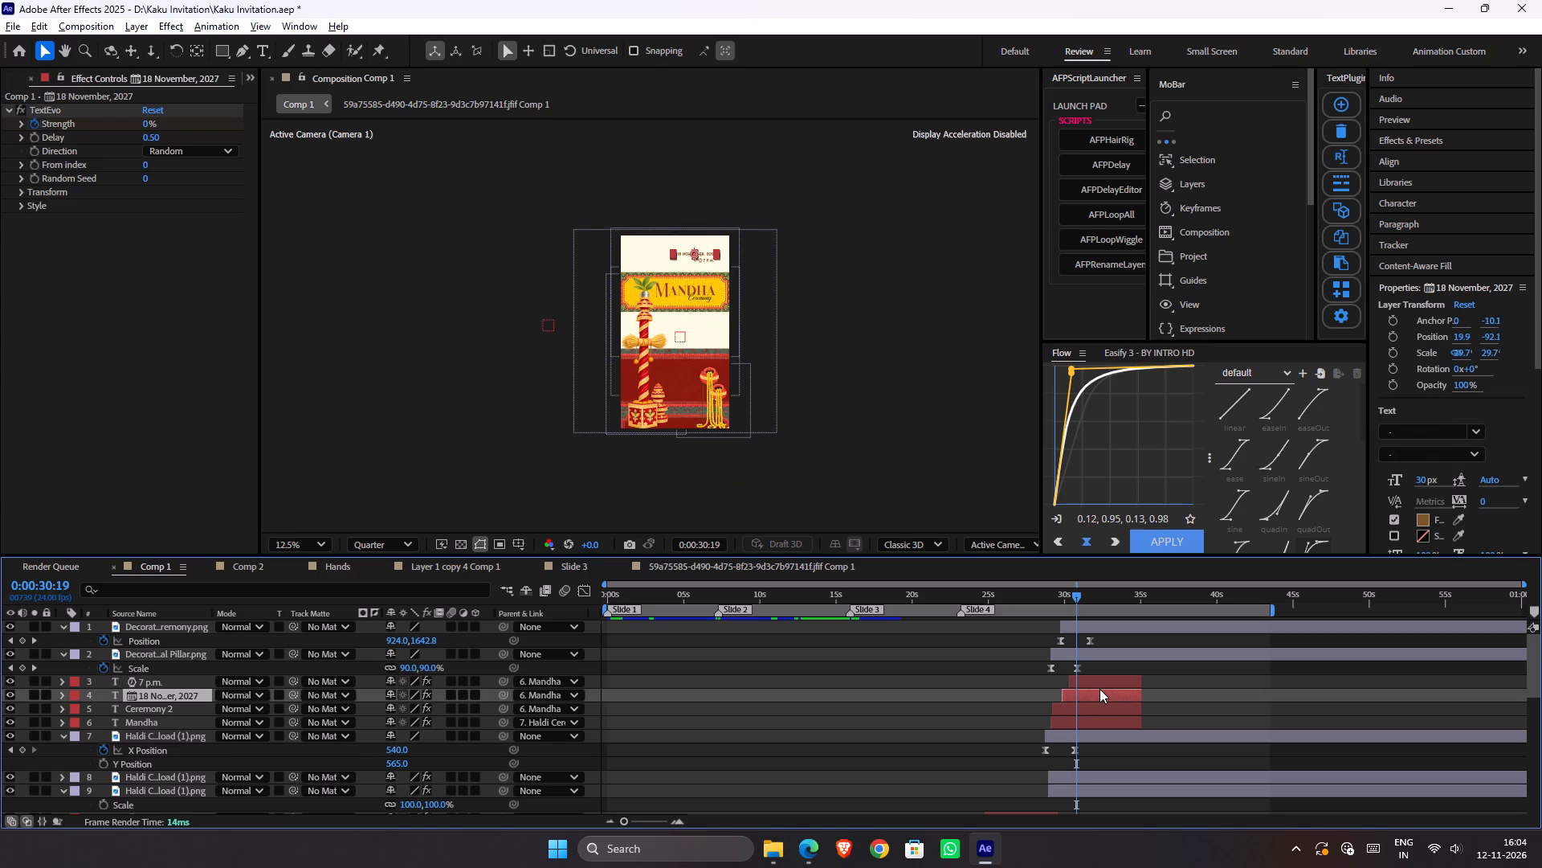
shift+click(1100, 686)
key(Down)
key(Down)
key(Down)
key(Down)
key(Down)
key(Down)
key(Down)
key(Down)
key(Down)
key(Down)
key(Down)
key(Down)
key(Down)
key(Down)
key(Down)
key(Down)
key(Down)
key(Down)
key(Down)
key(Down)
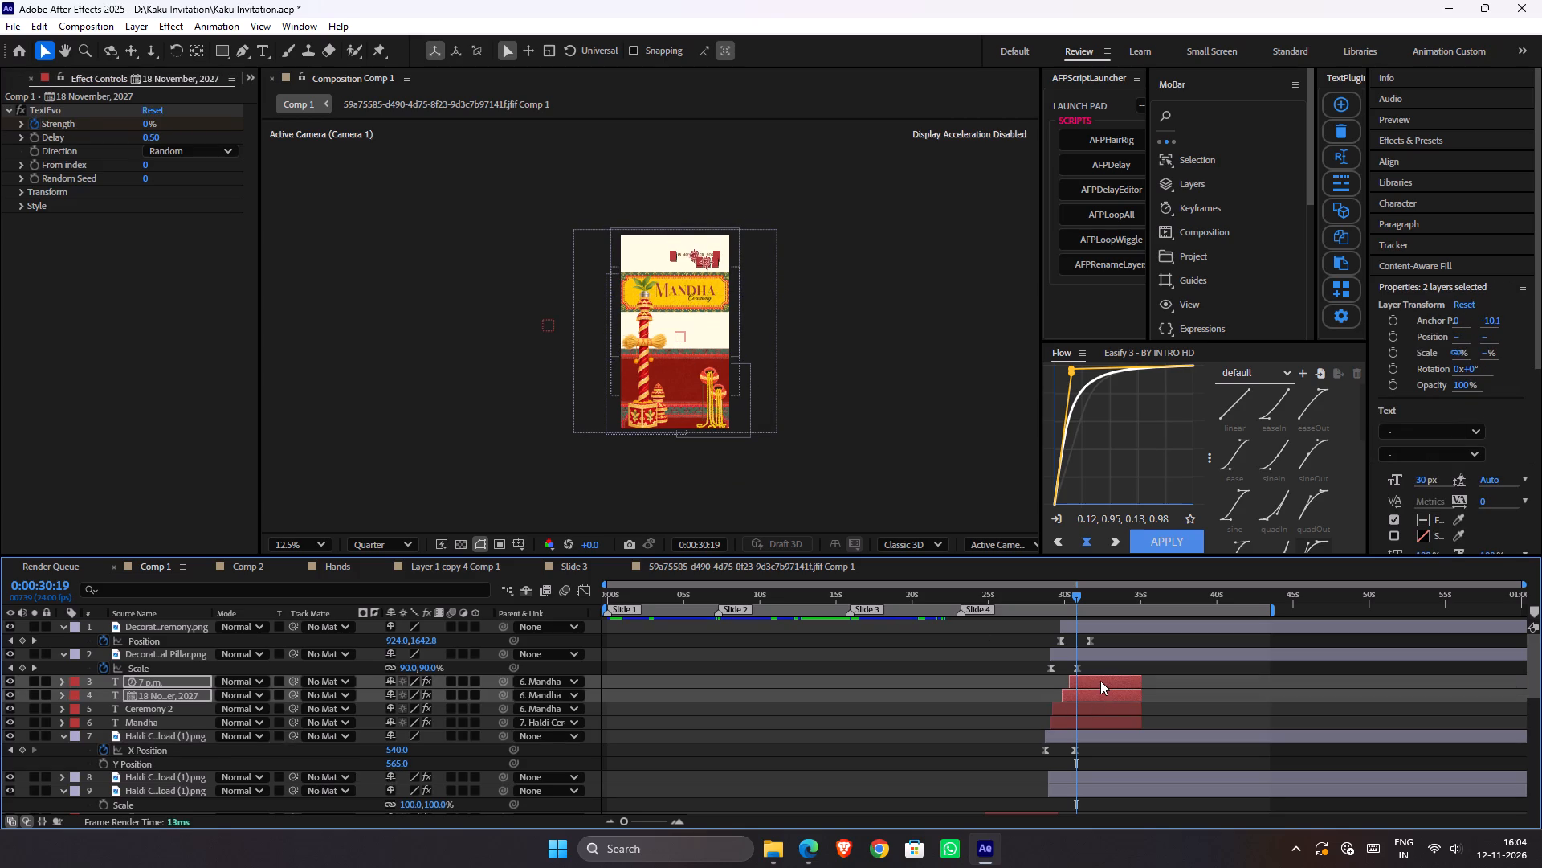
key(shift+Down)
key(shift+Down)
key(shift+Down)
key(shift+Down)
key(shift+Down)
key(shift+Down)
key(shift+Down)
key(shift+Down)
key(shift+Down)
key(shift+Down)
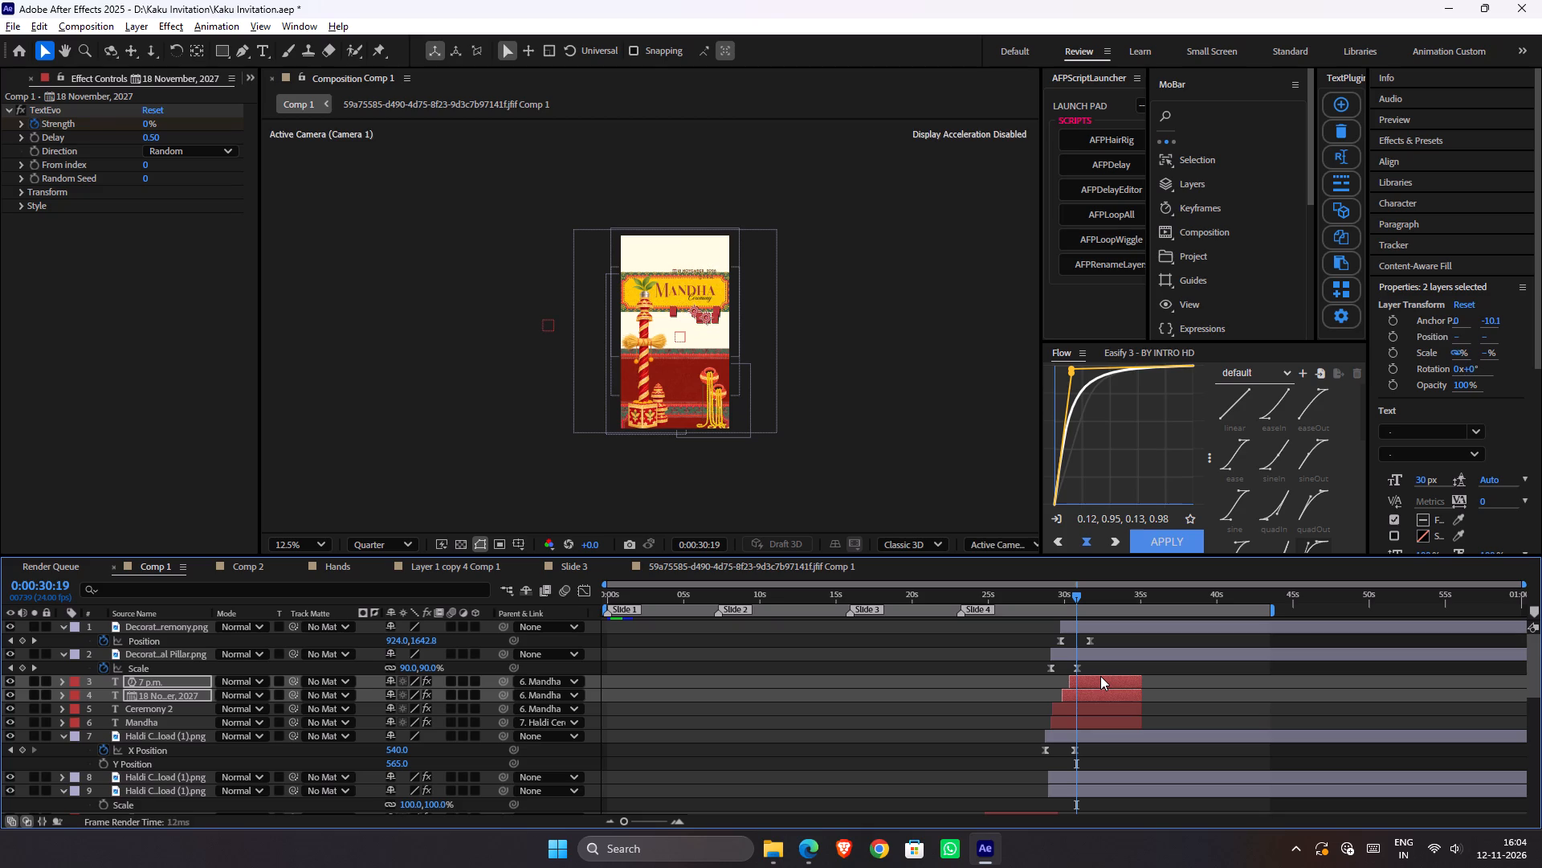
key(shift+Down)
key(shift+Down)
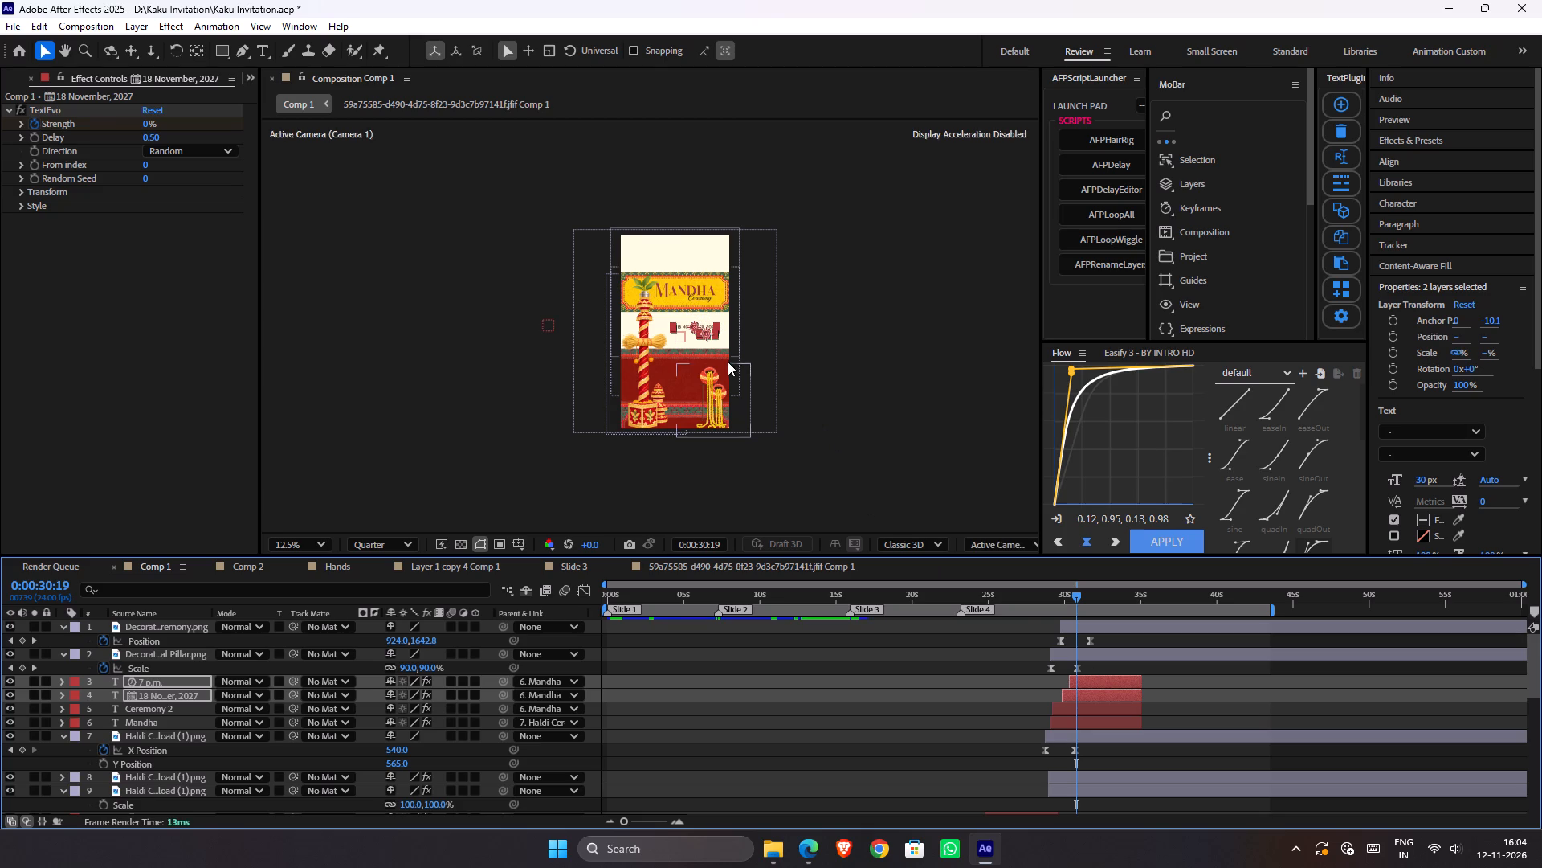
scroll(728, 362, up, 5)
scroll(728, 362, down, 4)
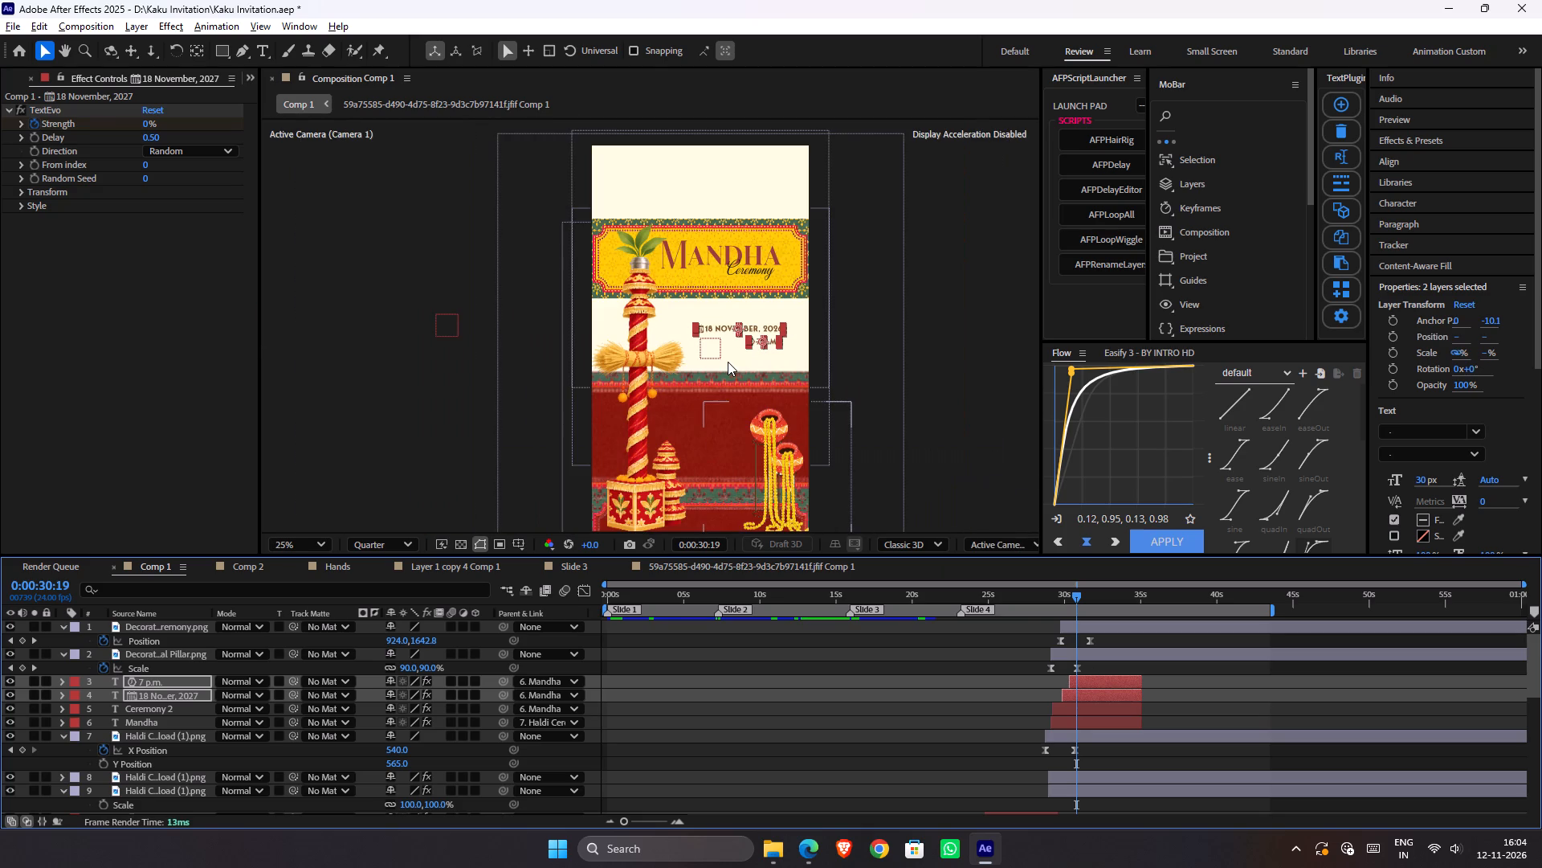
key(Up)
key(Up)
key(Up)
key(Up)
key(Up)
key(Up)
key(Up)
key(Up)
key(Up)
key(Up)
key(Up)
key(Up)
key(Up)
key(Up)
key(Up)
key(Up)
key(Up)
key(Up)
key(Up)
key(Up)
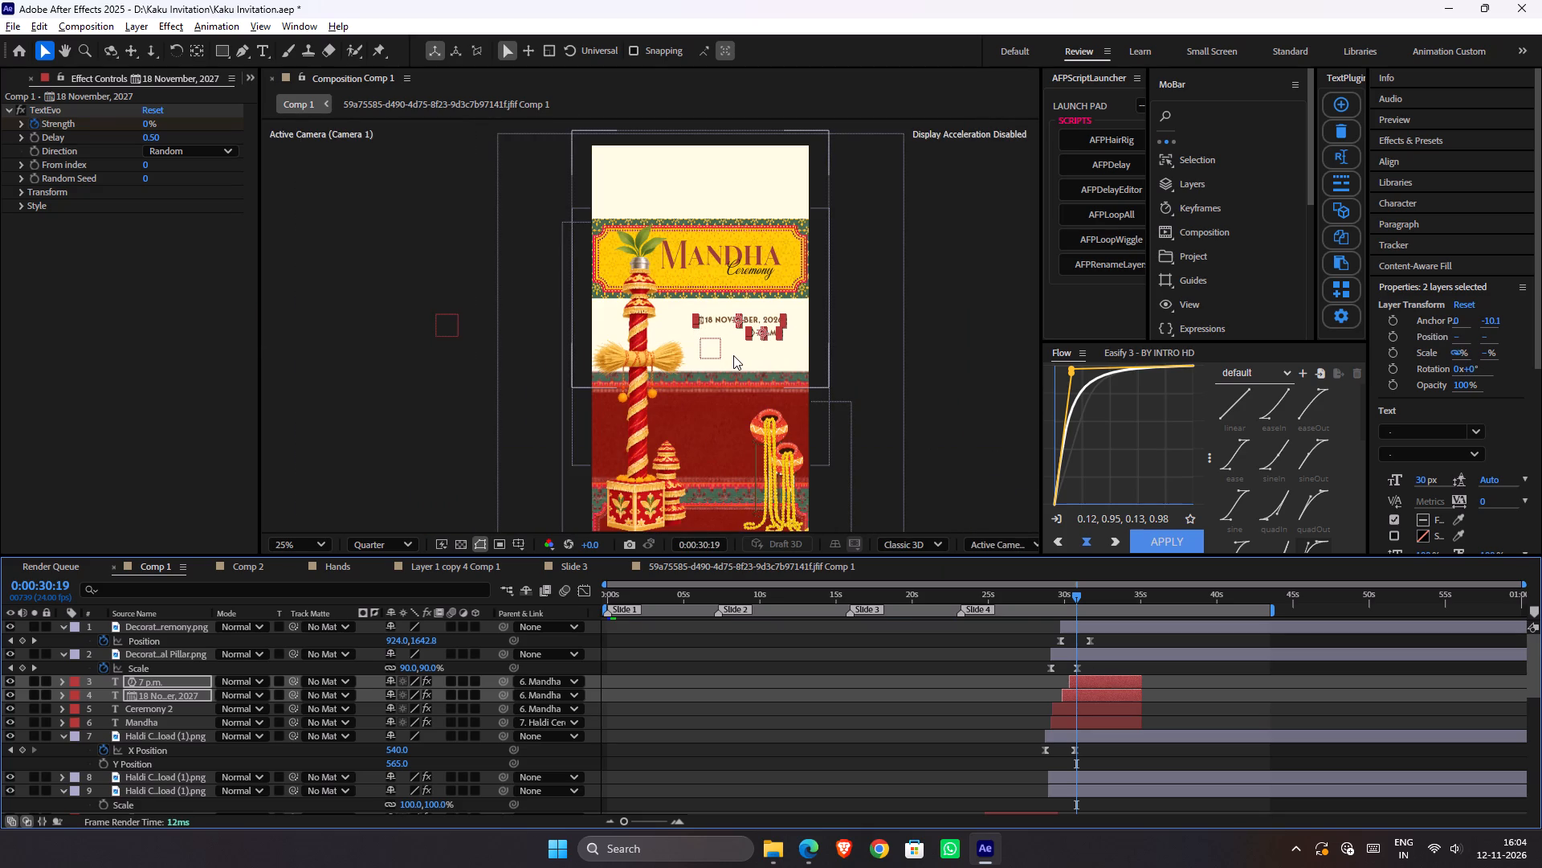
key(Up)
key(Up)
key(Up)
key(Up)
key(Up)
key(Up)
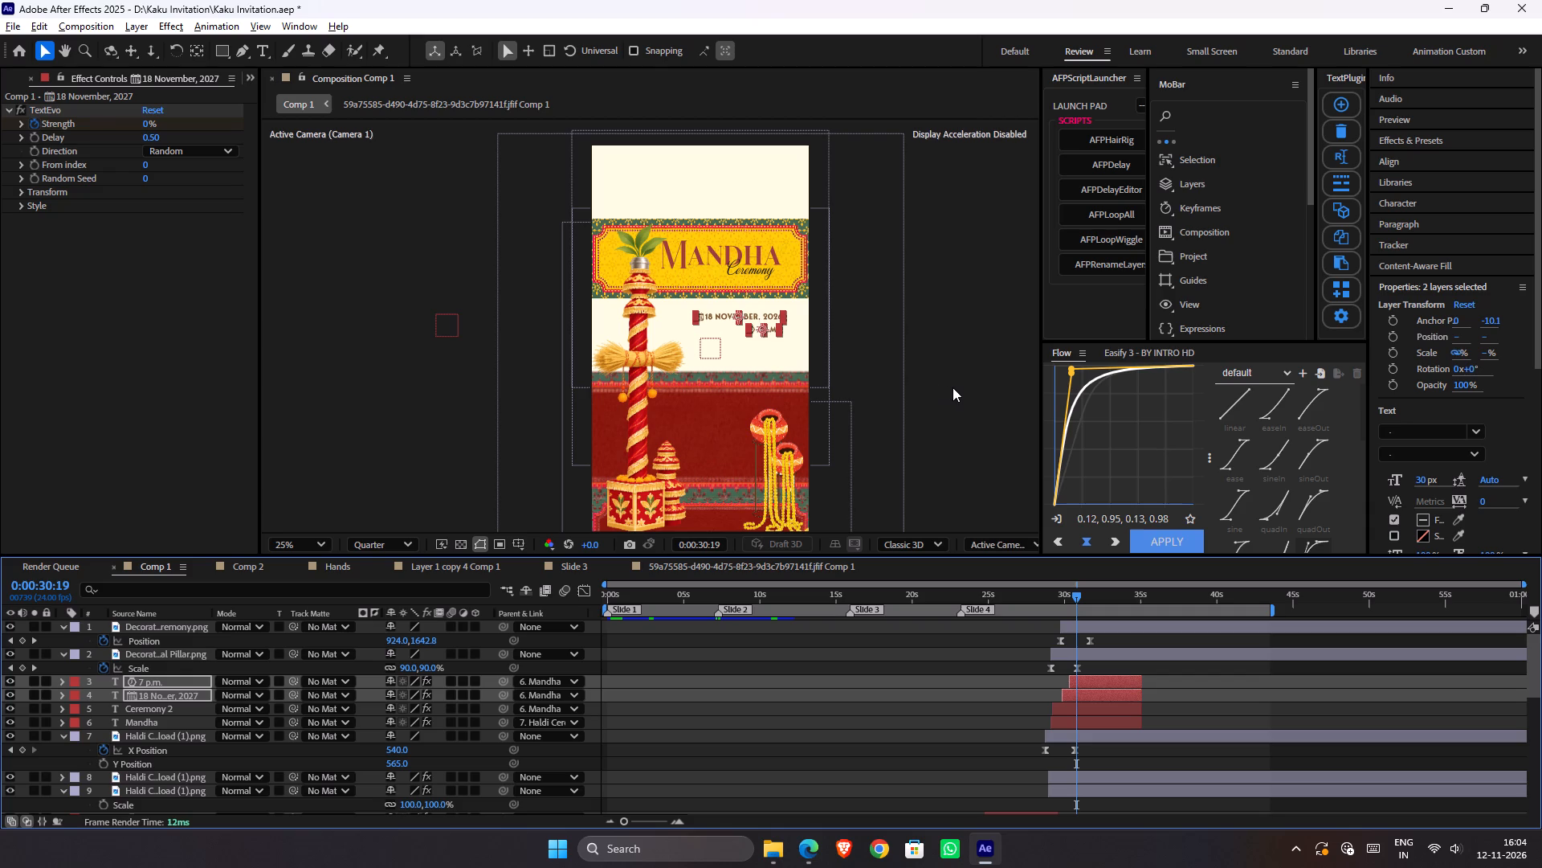
click(953, 387)
scroll(888, 388, down, 1)
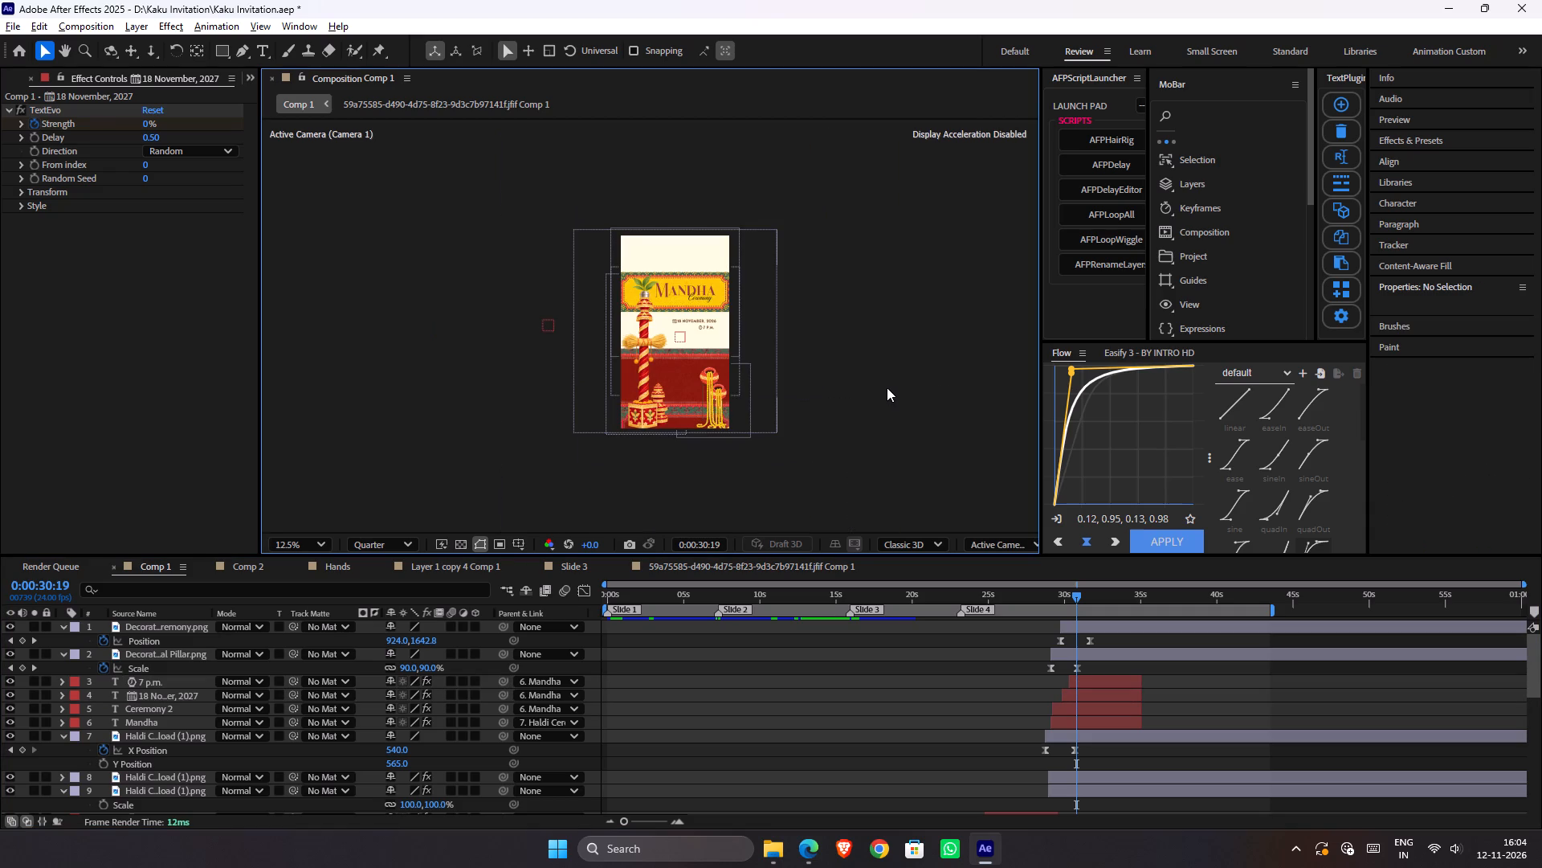
scroll(887, 387, up, 1)
Nudge the date and 7 p.m. texts together slightly to the right and save the project.
click(1088, 699)
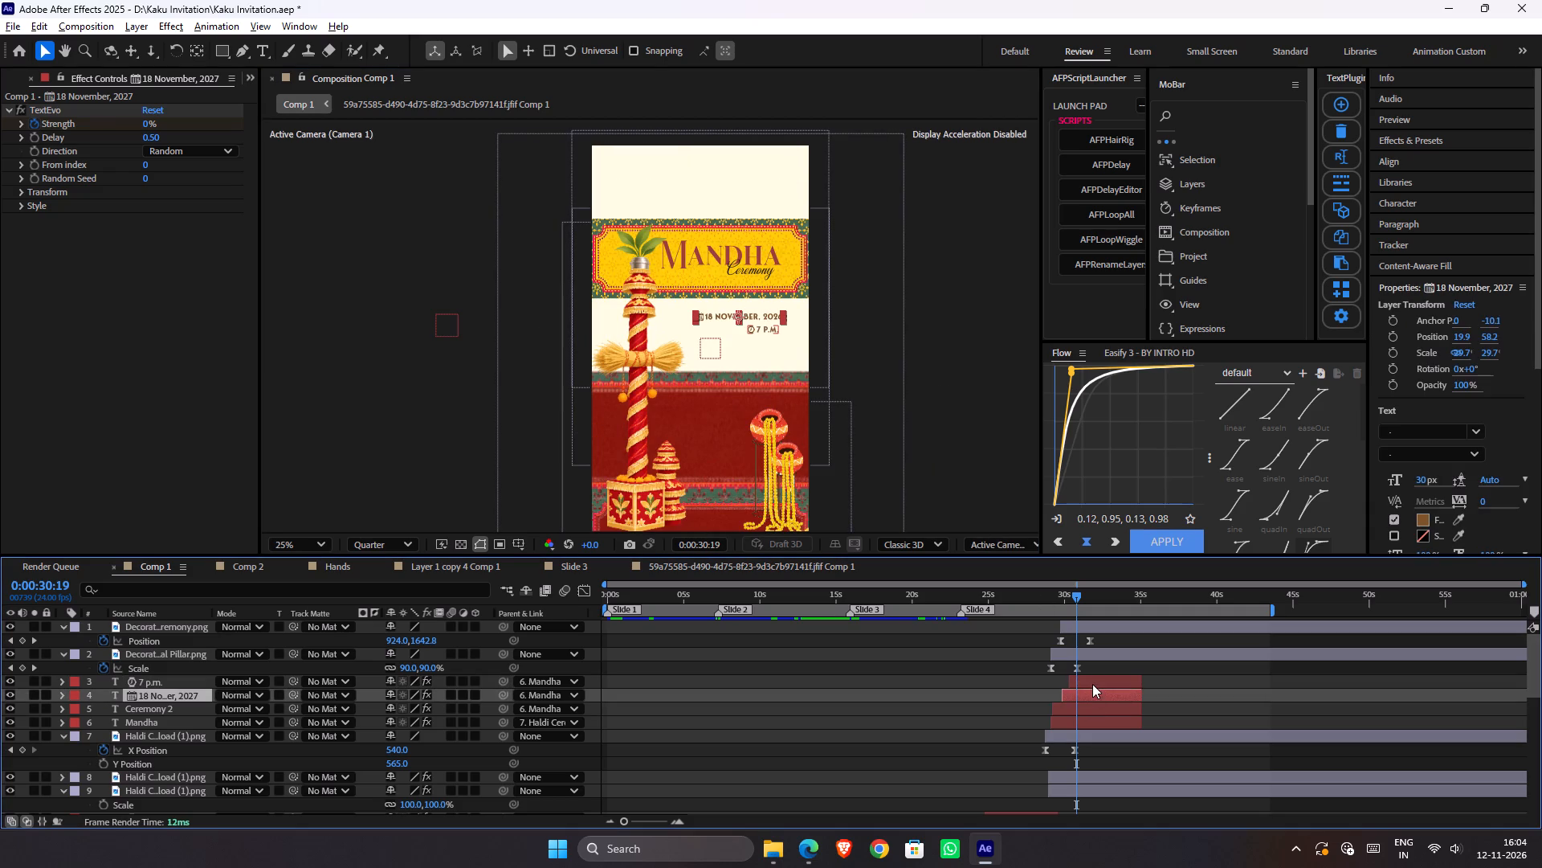
shift+click(1092, 682)
key(Right)
key(Right)
key(Right)
key(Right)
key(Right)
key(Right)
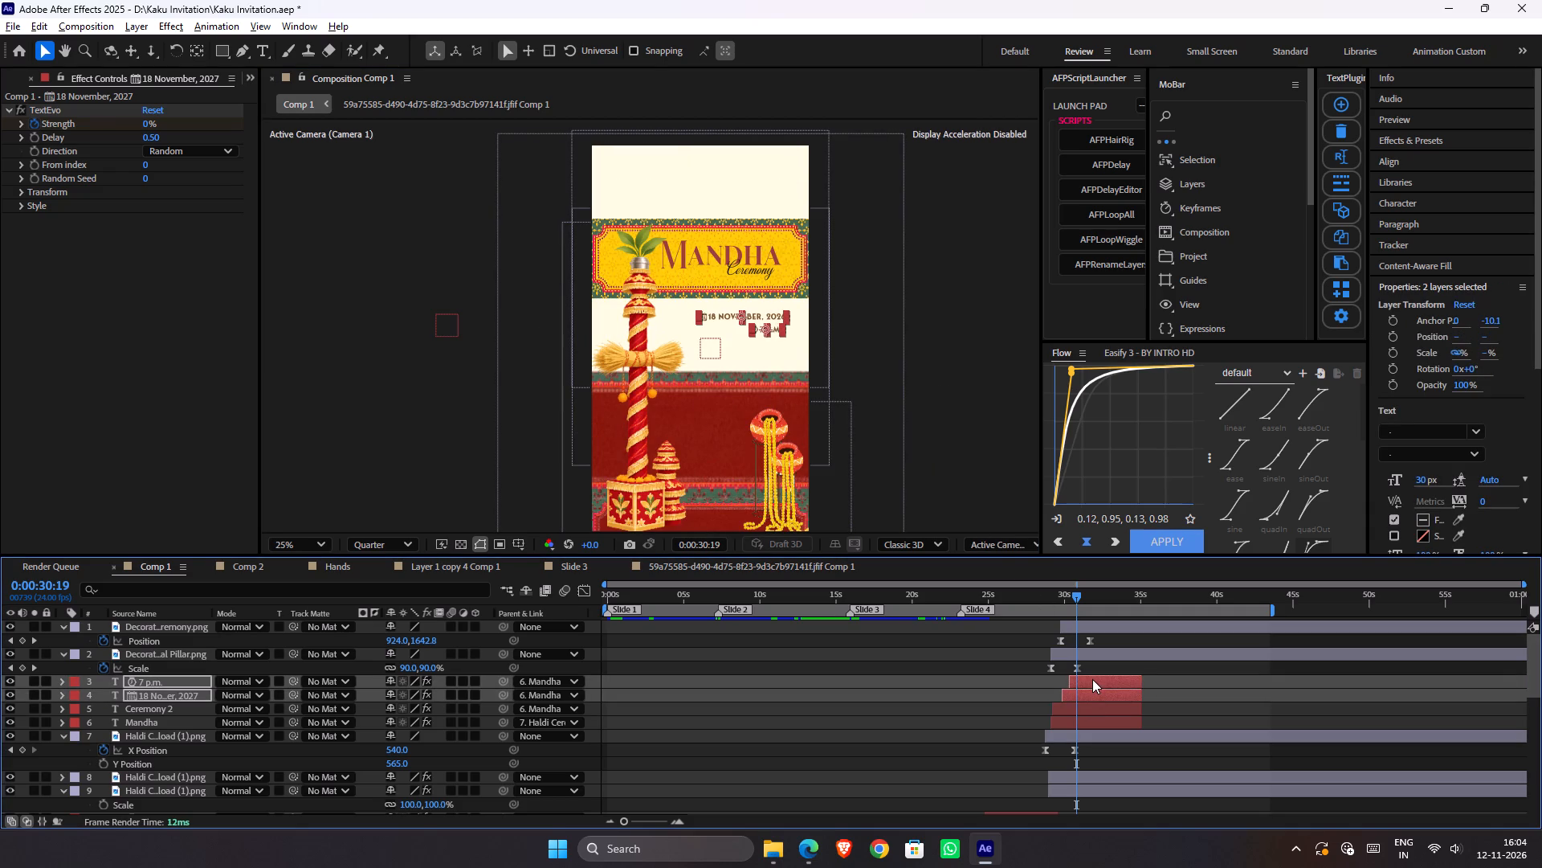
click(923, 358)
scroll(909, 359, down, 1)
scroll(793, 346, up, 1)
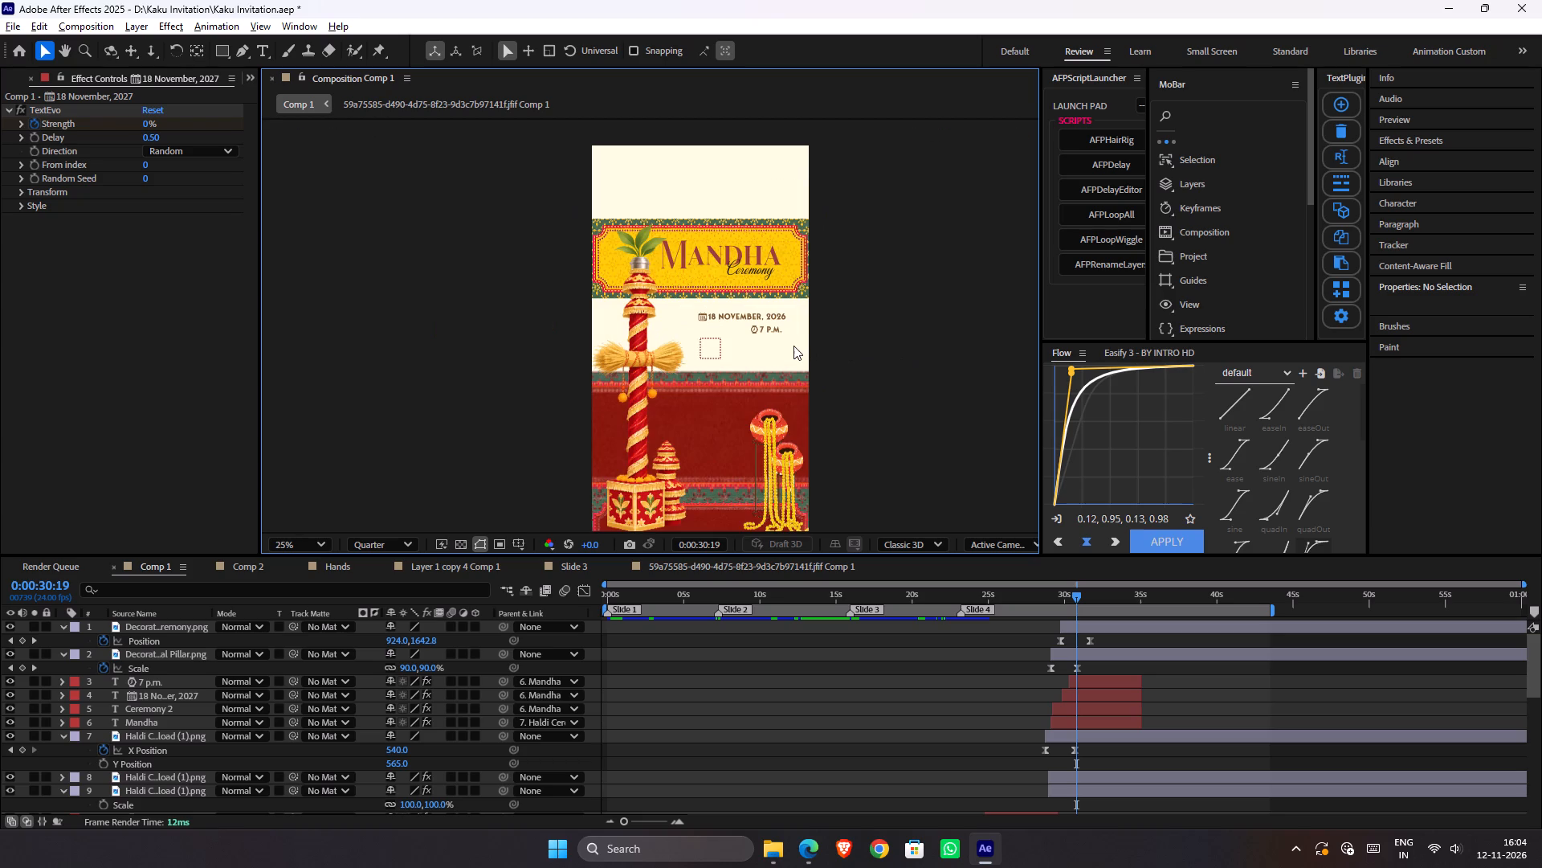
key(ctrl+s)
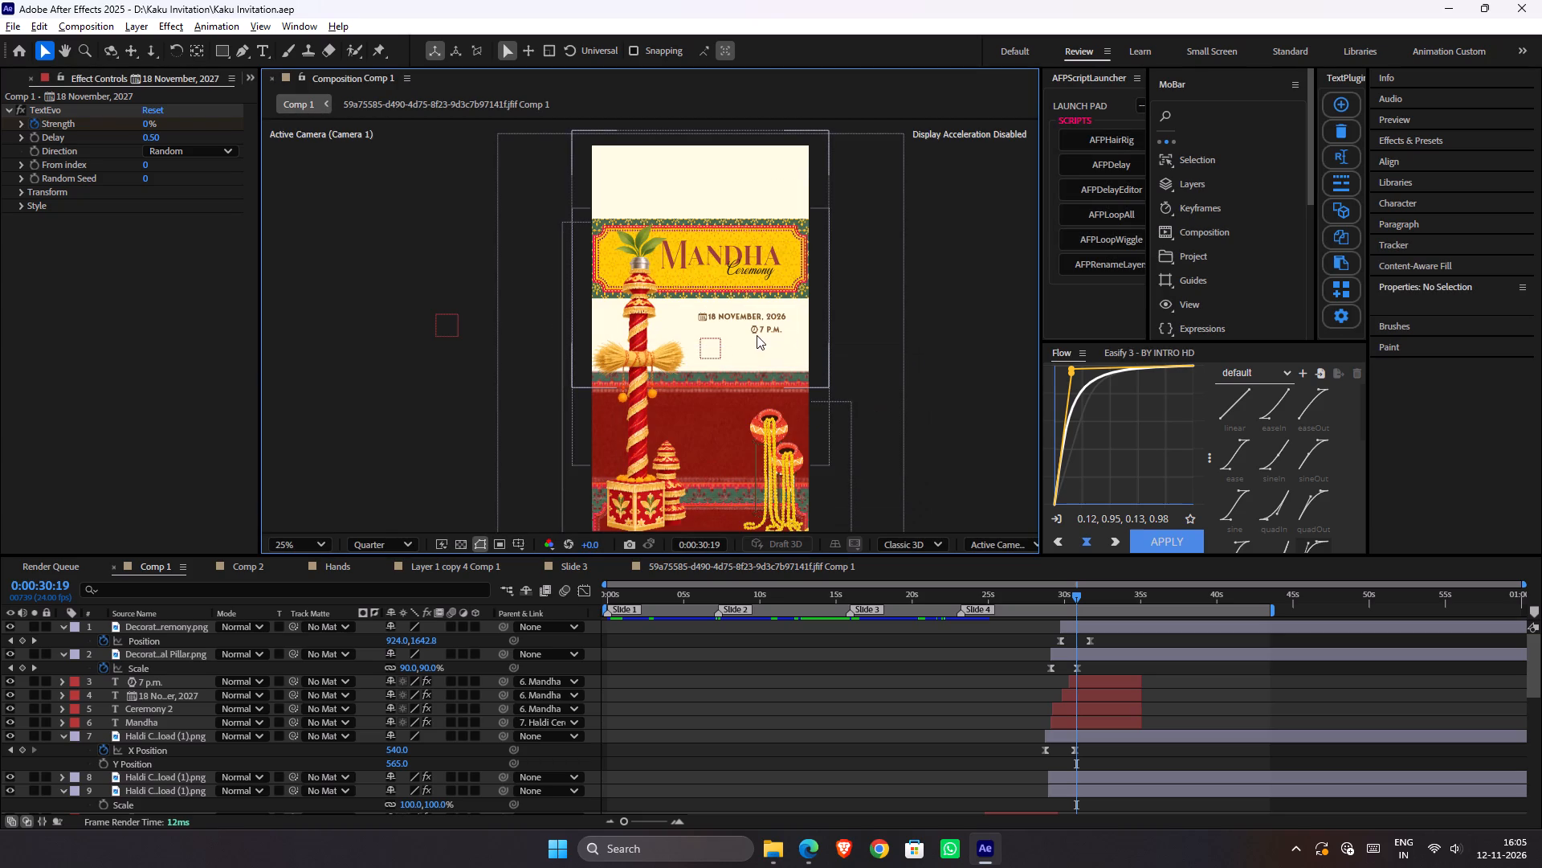
Shift the 7 p.m. text left so it aligns with the date's left edge, at X position about -6.4.
click(765, 330)
key(shift+Left)
key(shift+Left)
key(shift+Left)
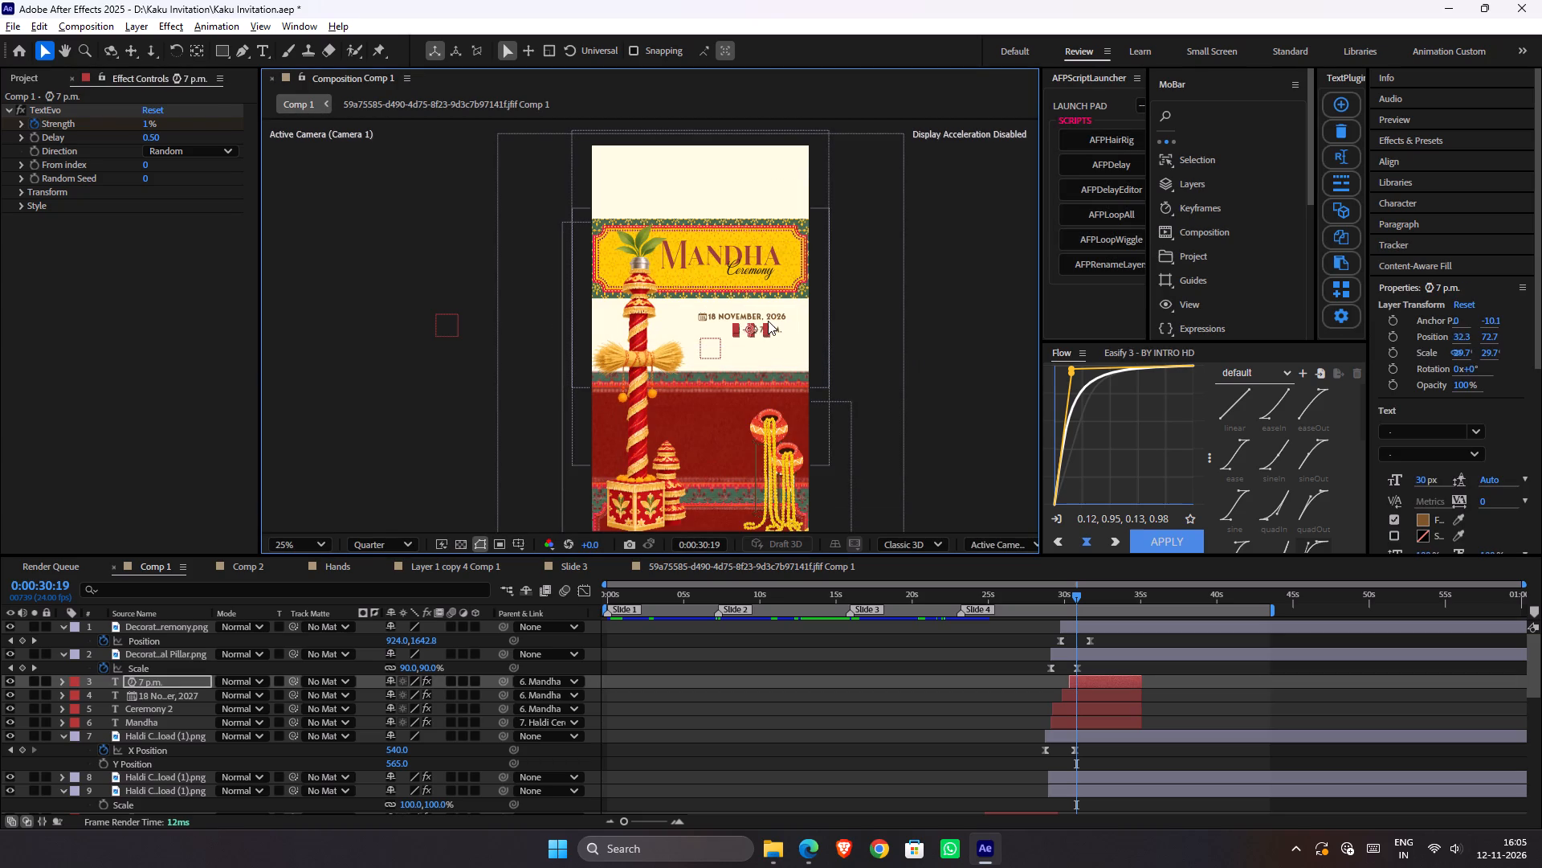
key(shift+Left)
key(shift+Left)
key(shift+Left)
key(shift+Left)
key(shift+Left)
key(Right)
key(Right)
key(Right)
key(Right)
key(Right)
key(Right)
key(Right)
key(Right)
key(Right)
key(Right)
key(Right)
key(Right)
key(Right)
key(Right)
key(Right)
key(Right)
key(Right)
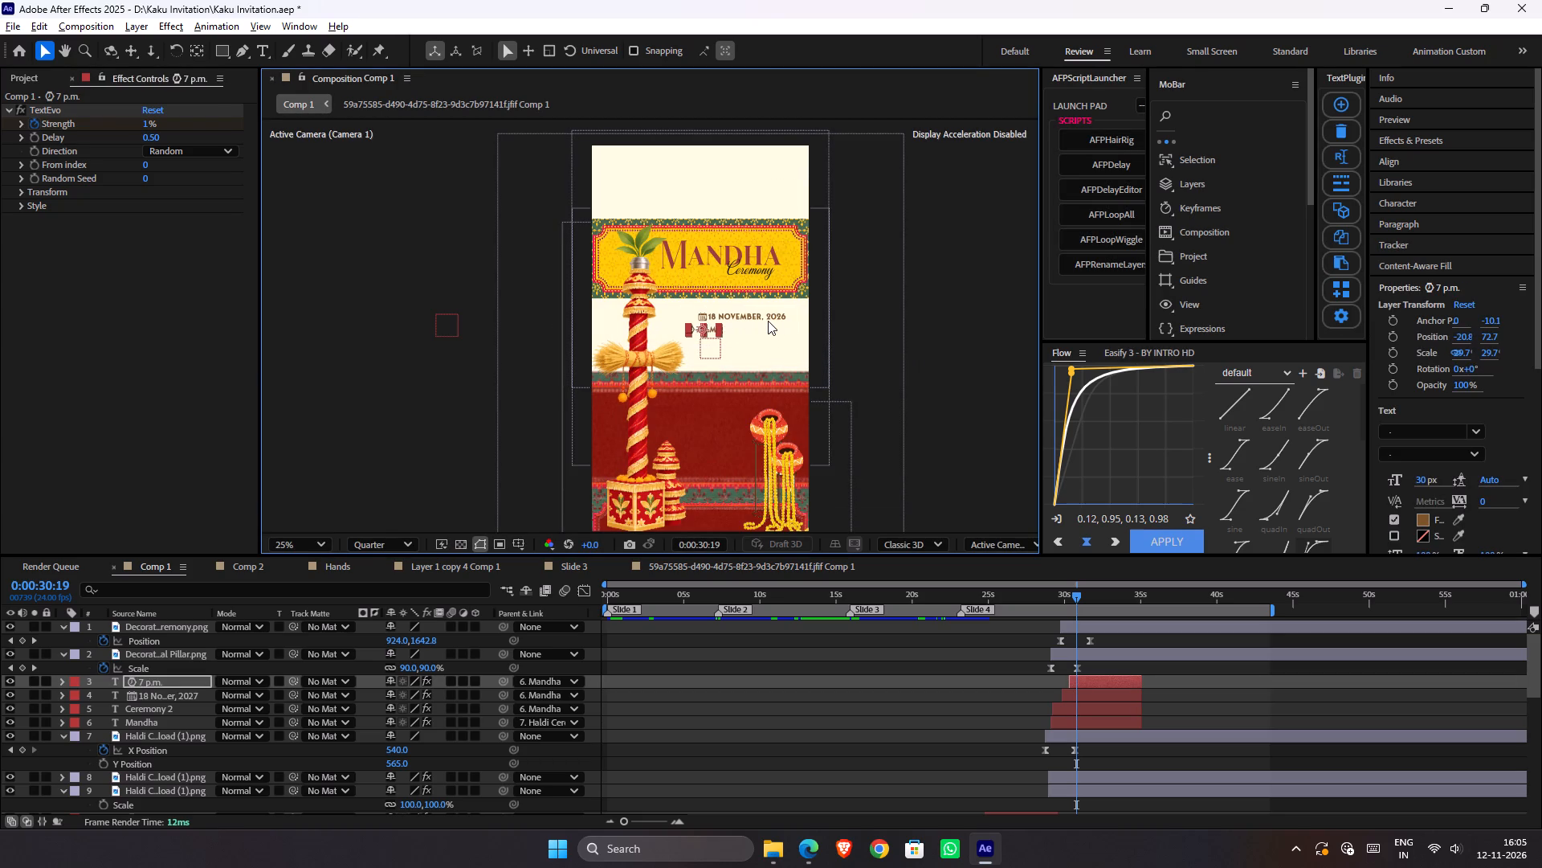
key(Right)
key(Right)
key(Right)
key(Right)
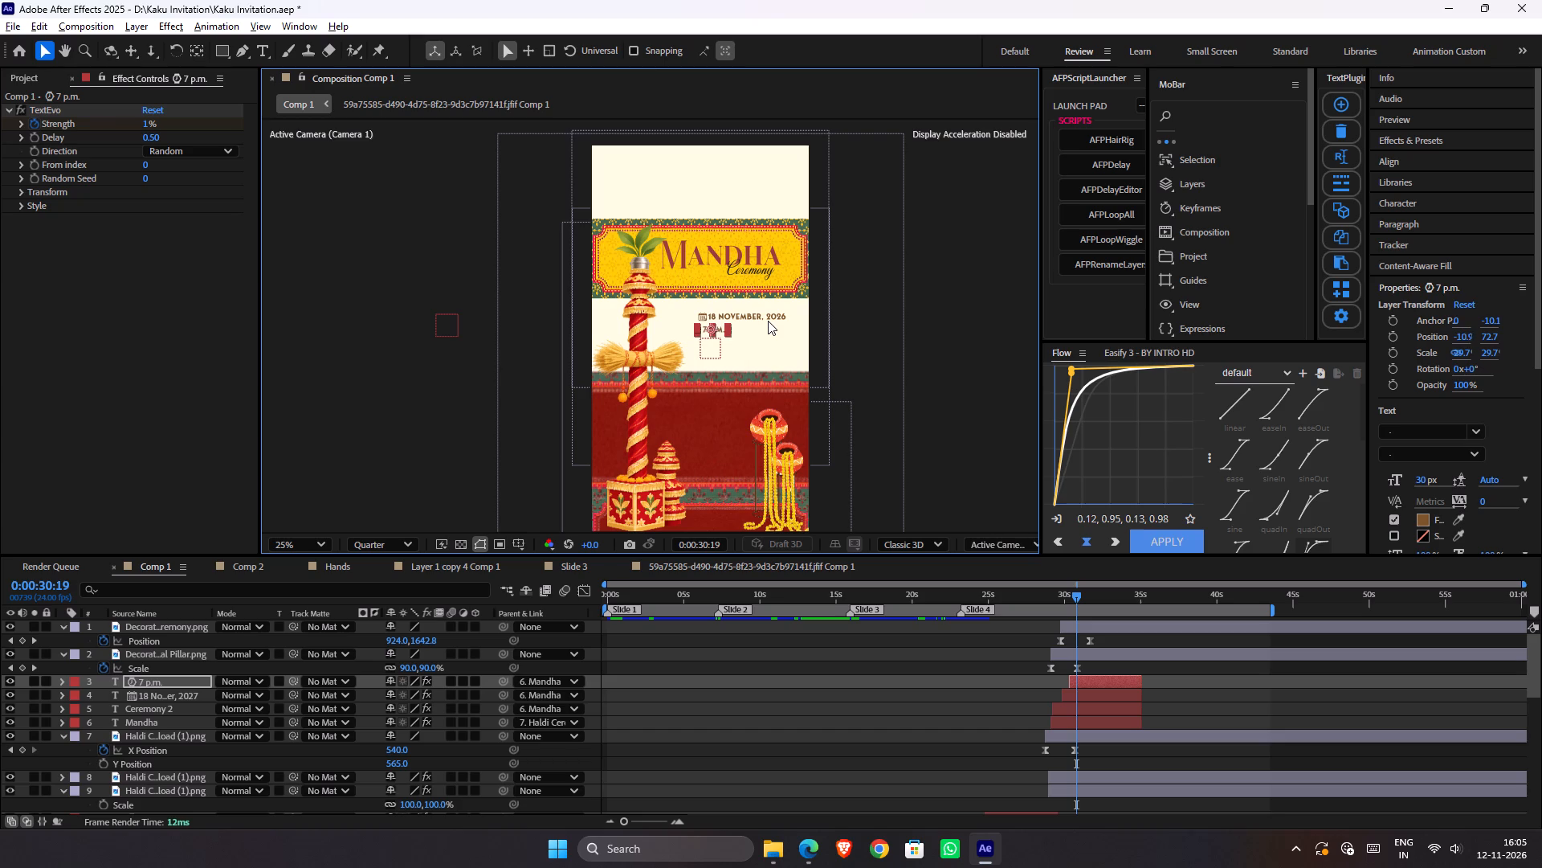
key(Right)
key(Right)
key(Right)
key(Right)
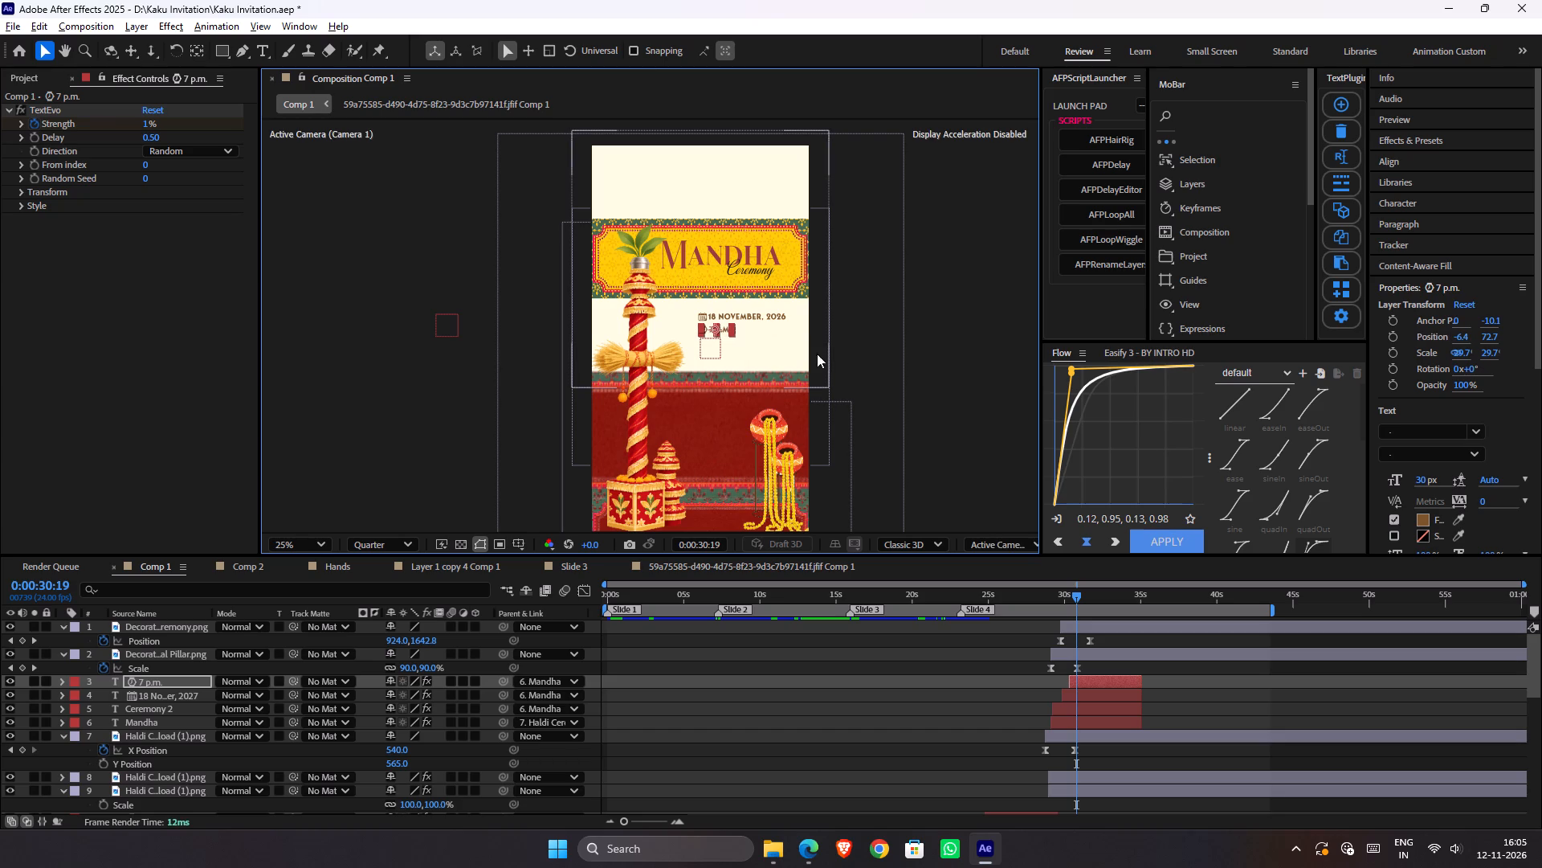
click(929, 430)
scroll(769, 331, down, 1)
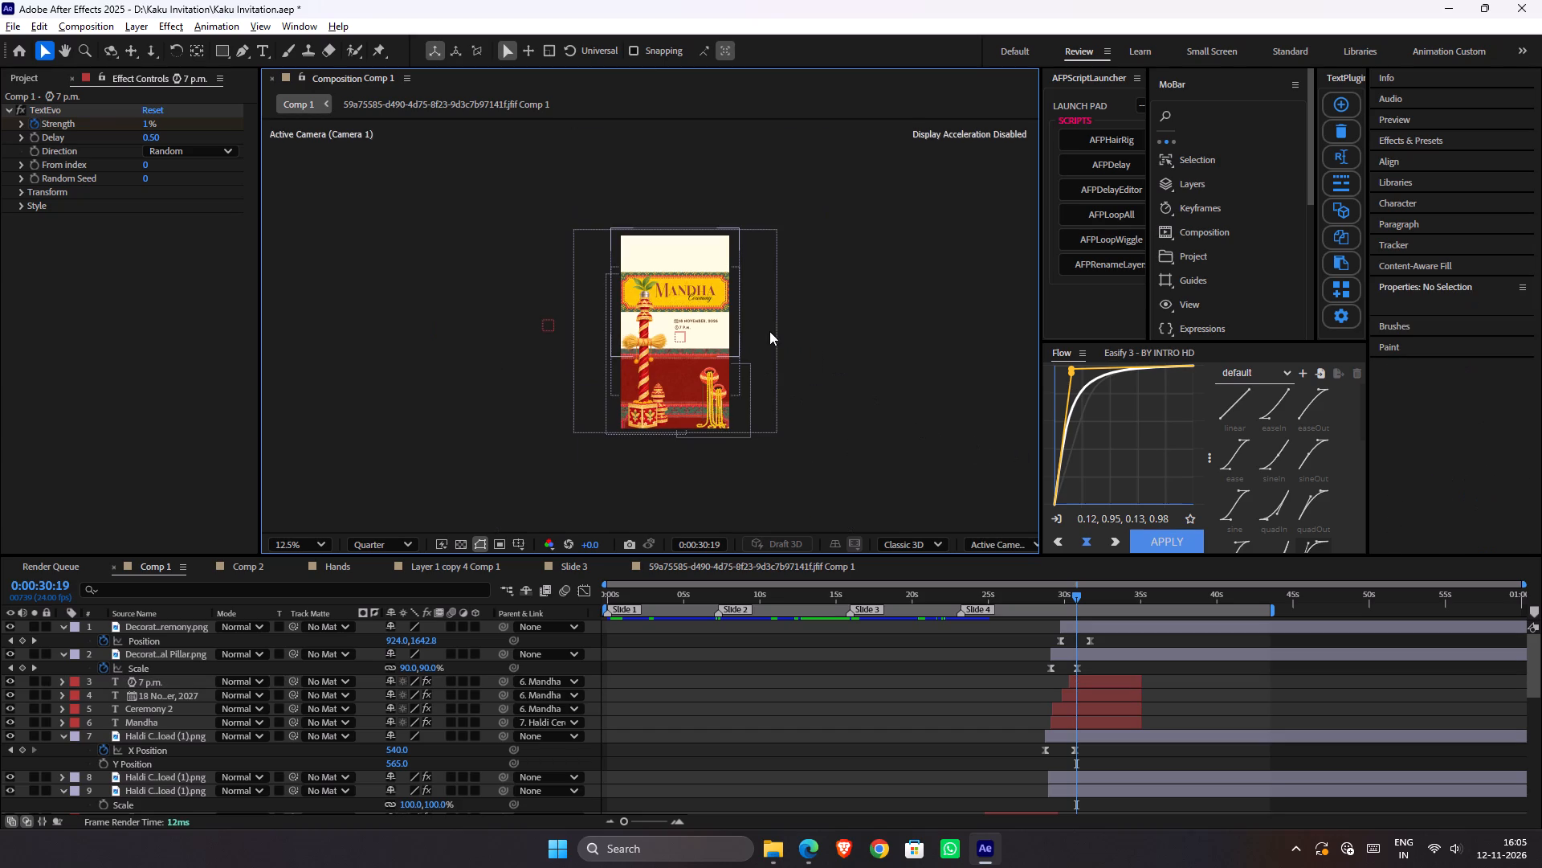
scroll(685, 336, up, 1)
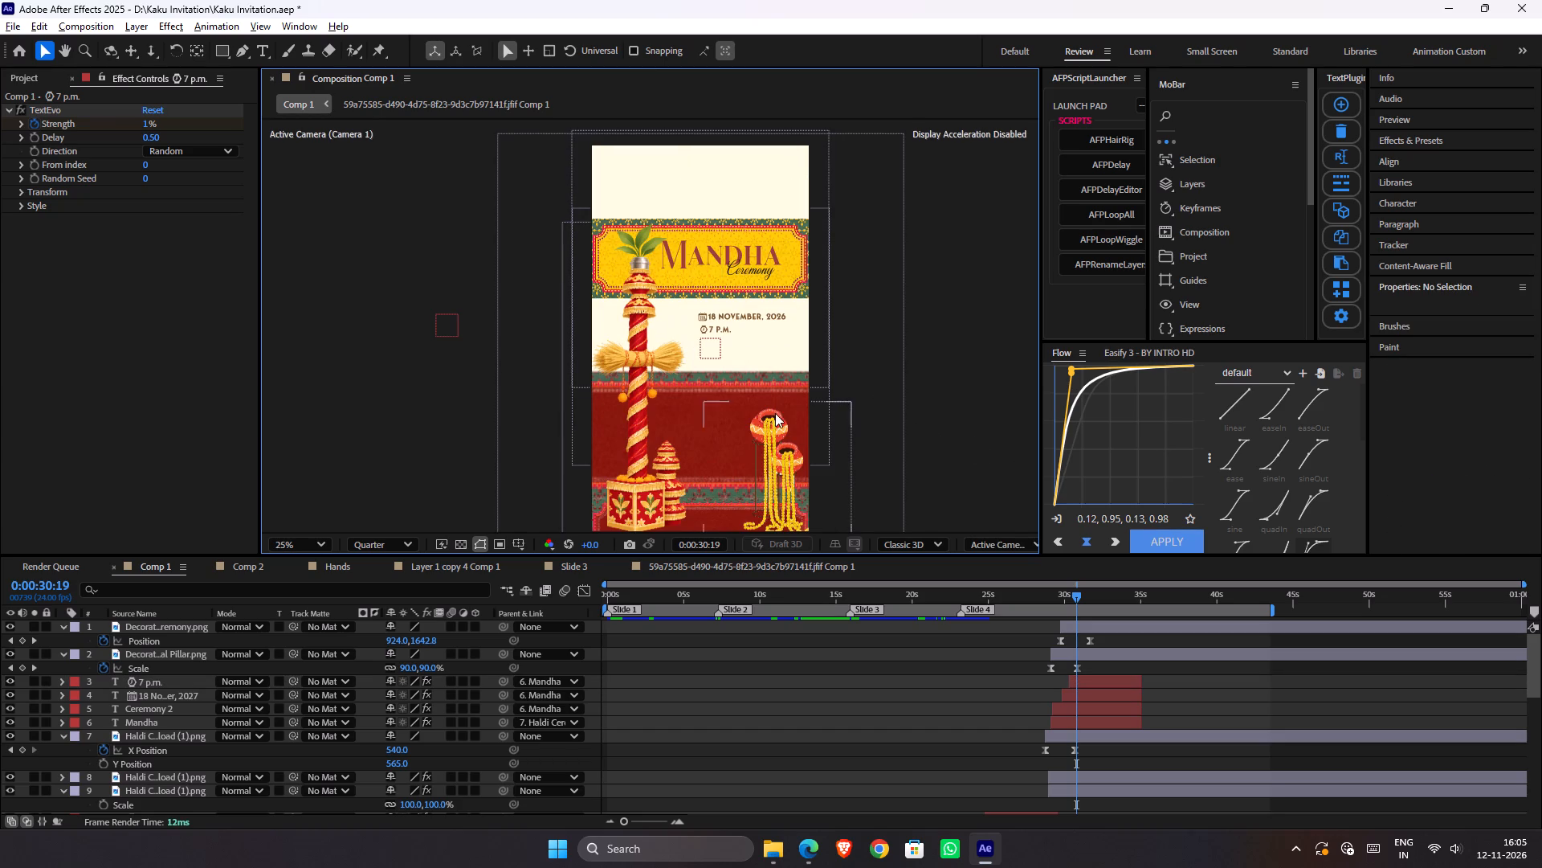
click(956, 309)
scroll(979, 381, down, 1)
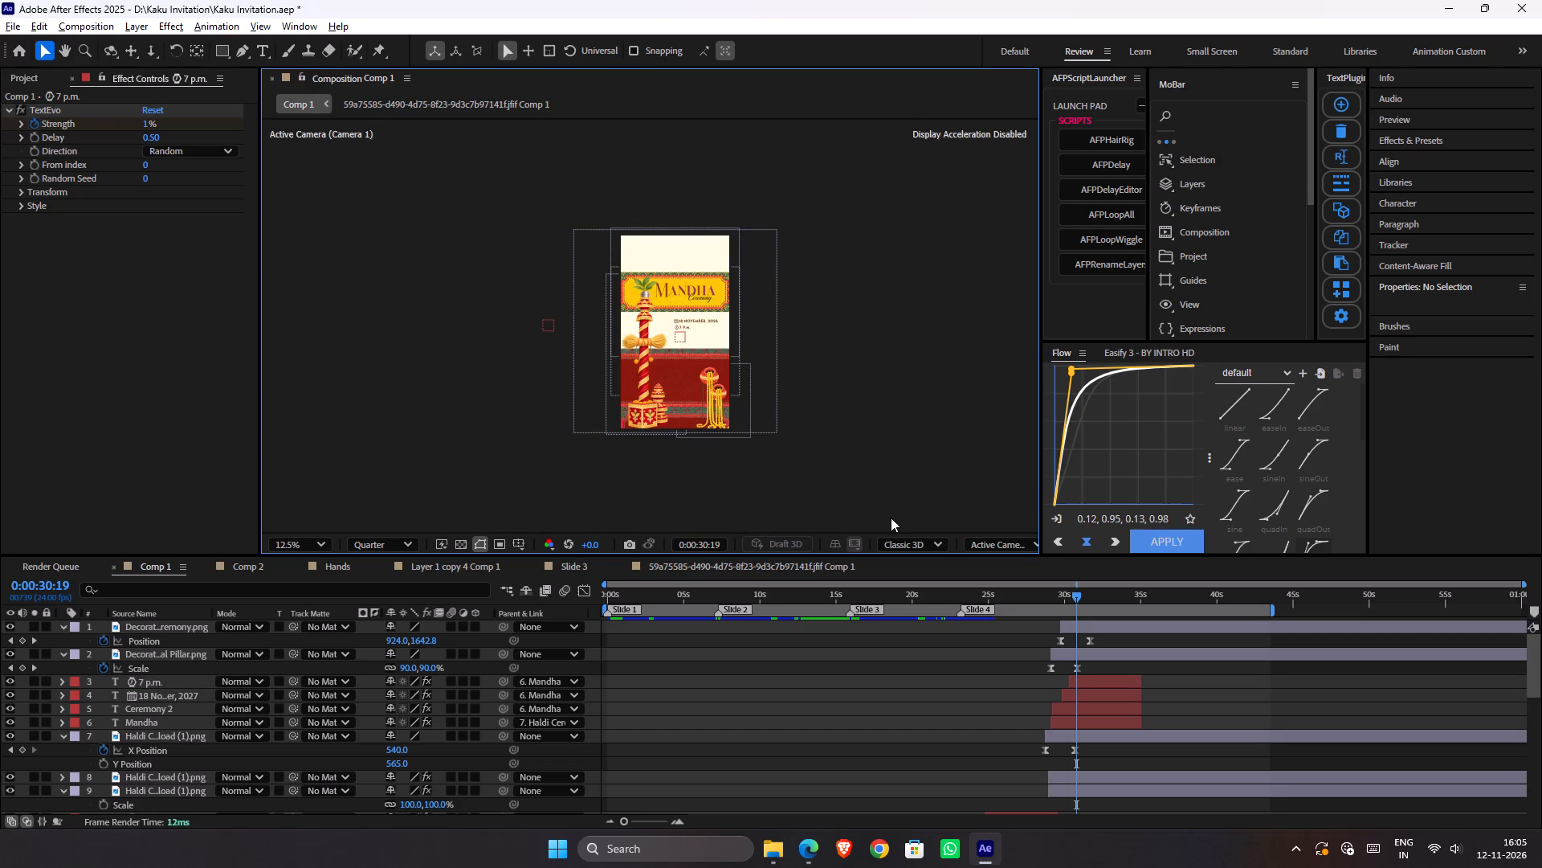
Insert a space between the clock icon and "7" in the 7 p.m. text and save the project.
scroll(837, 463, up, 1)
scroll(680, 333, up, 1)
double_click(765, 336)
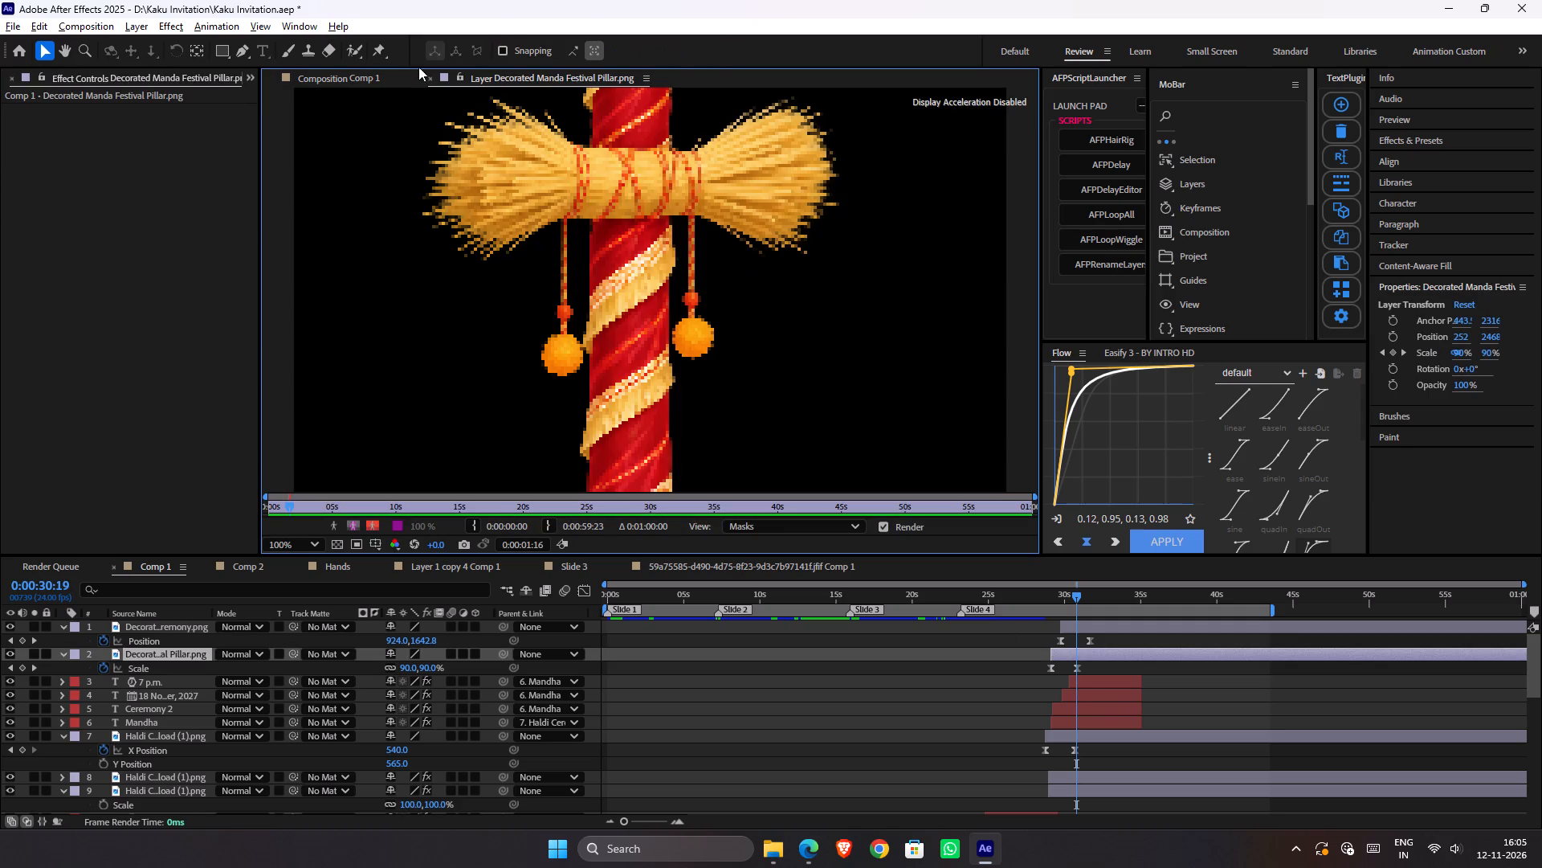
click(430, 72)
double_click(1094, 681)
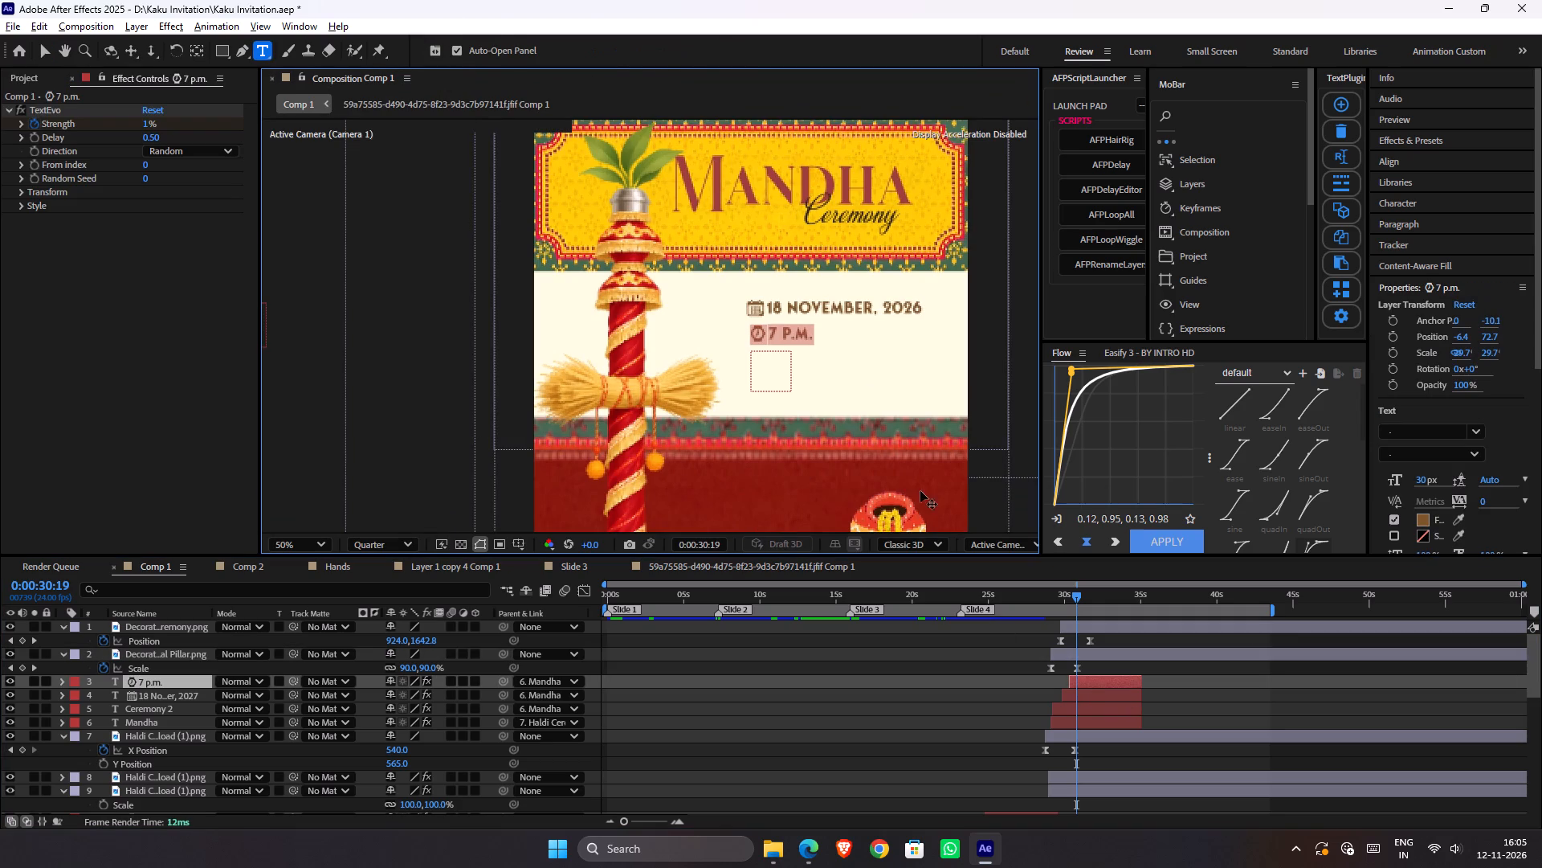
click(773, 332)
key(space)
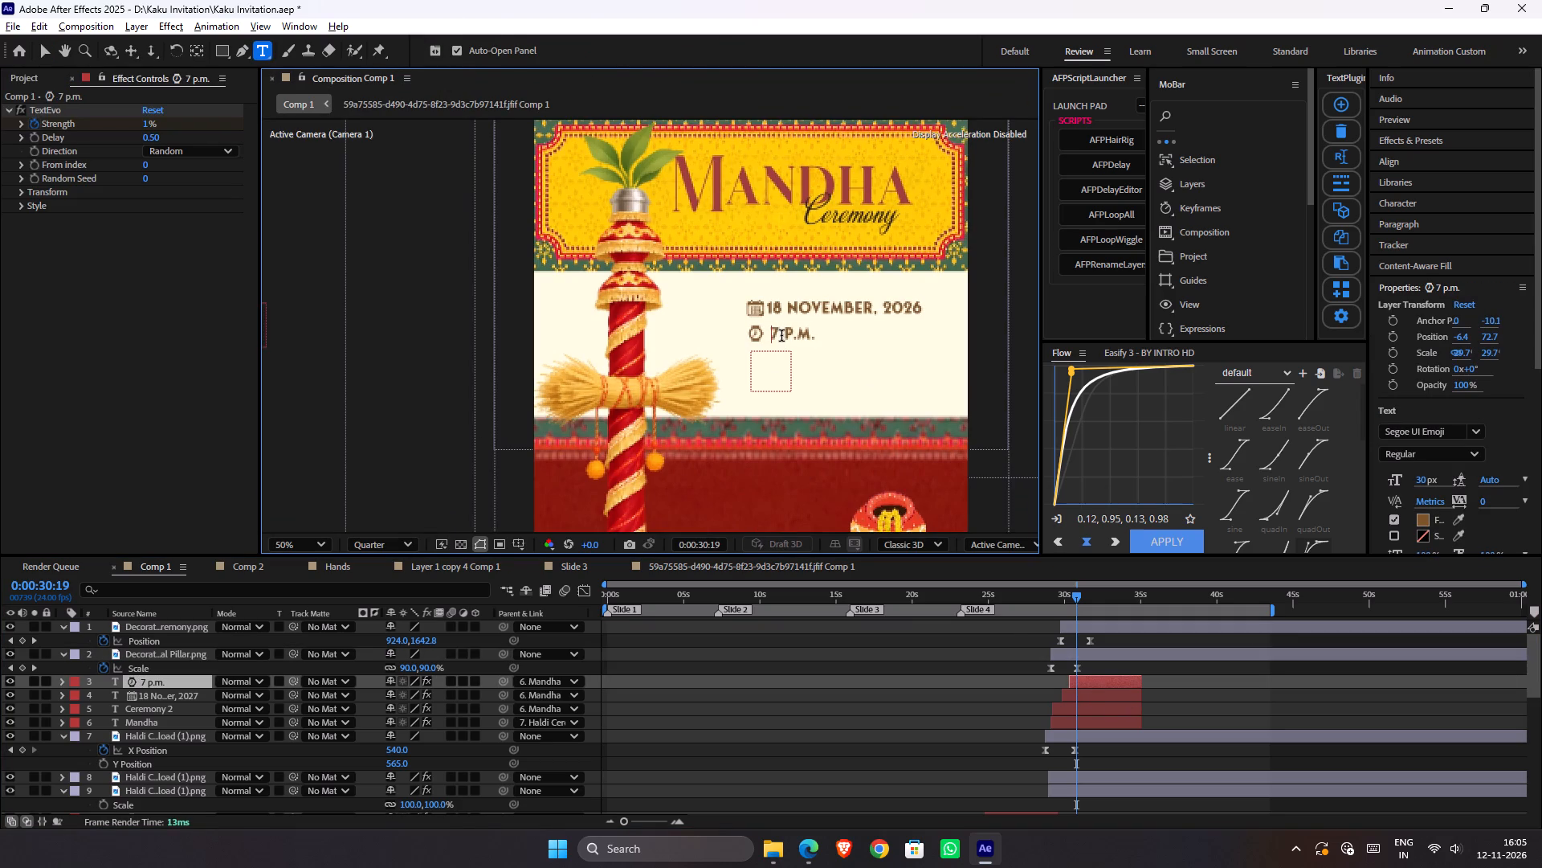
key(space)
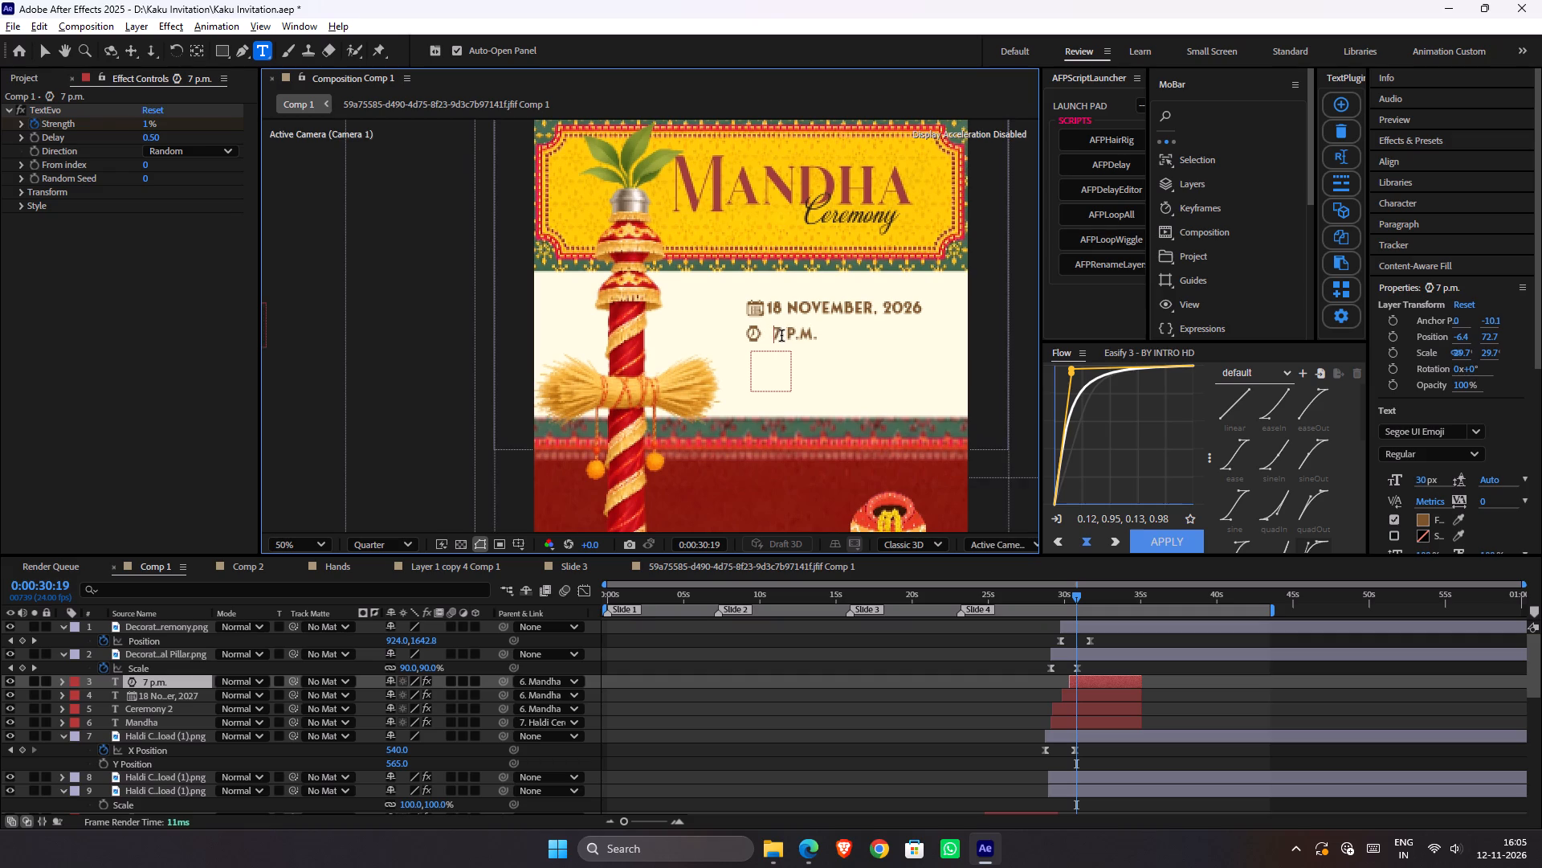
key(BackSpace)
key(Return)
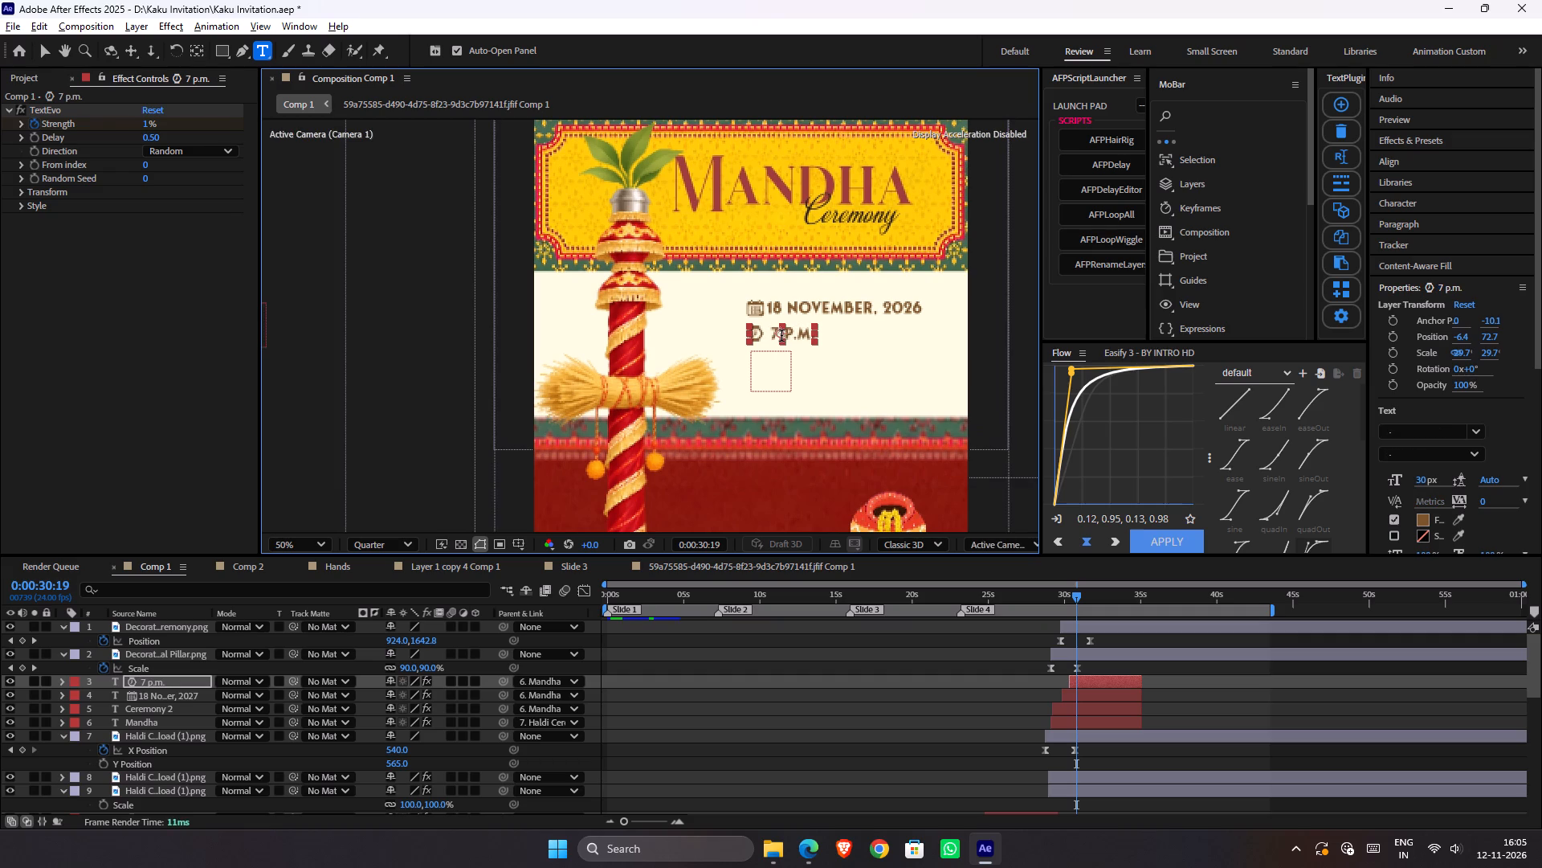
click(1036, 641)
scroll(986, 447, down, 1)
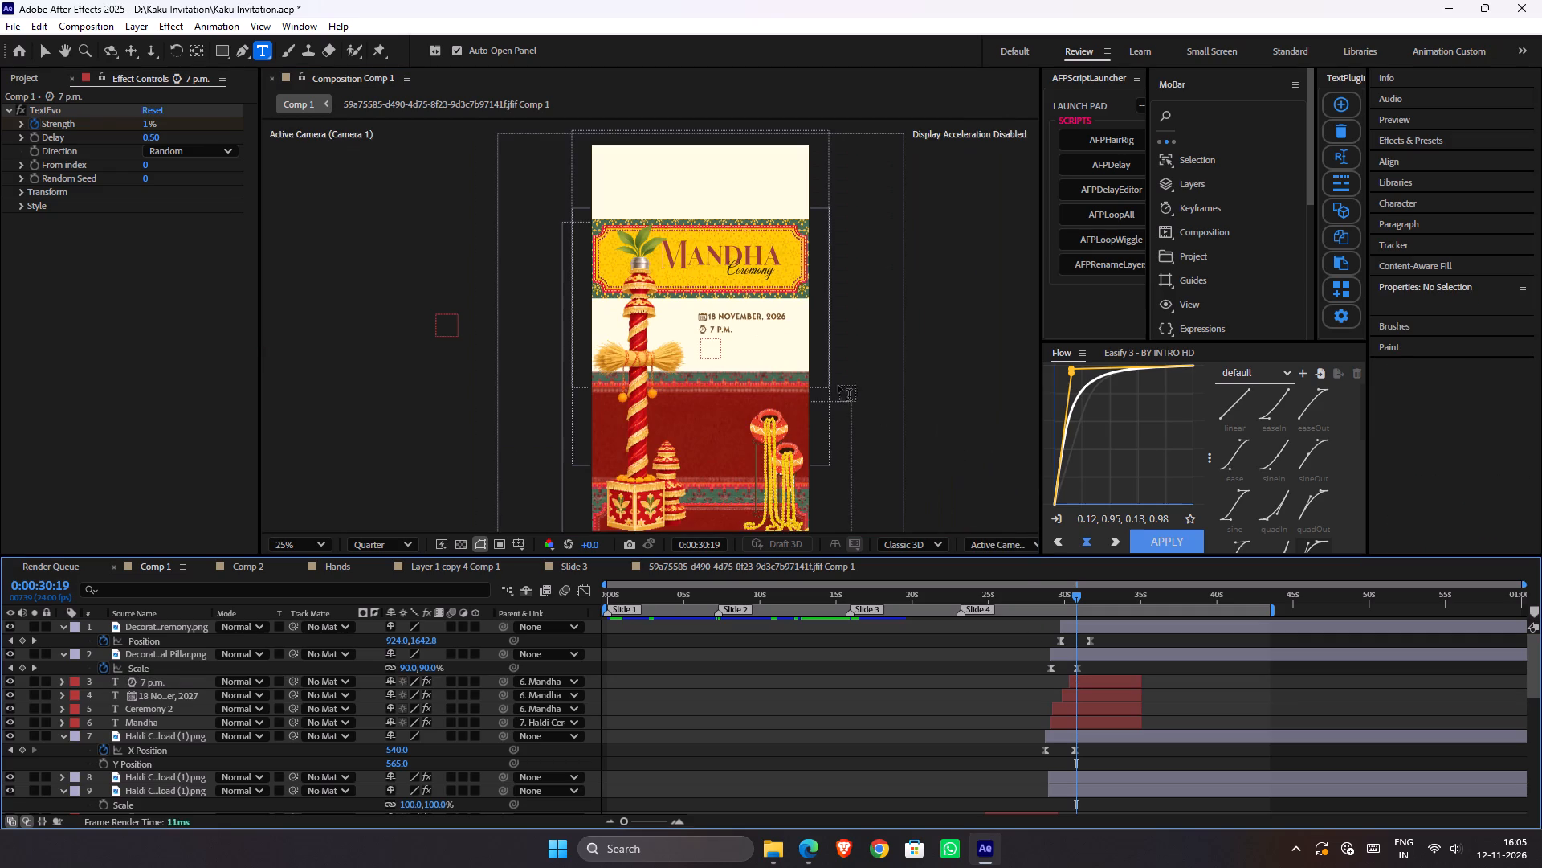
key(v)
key(ctrl+s)
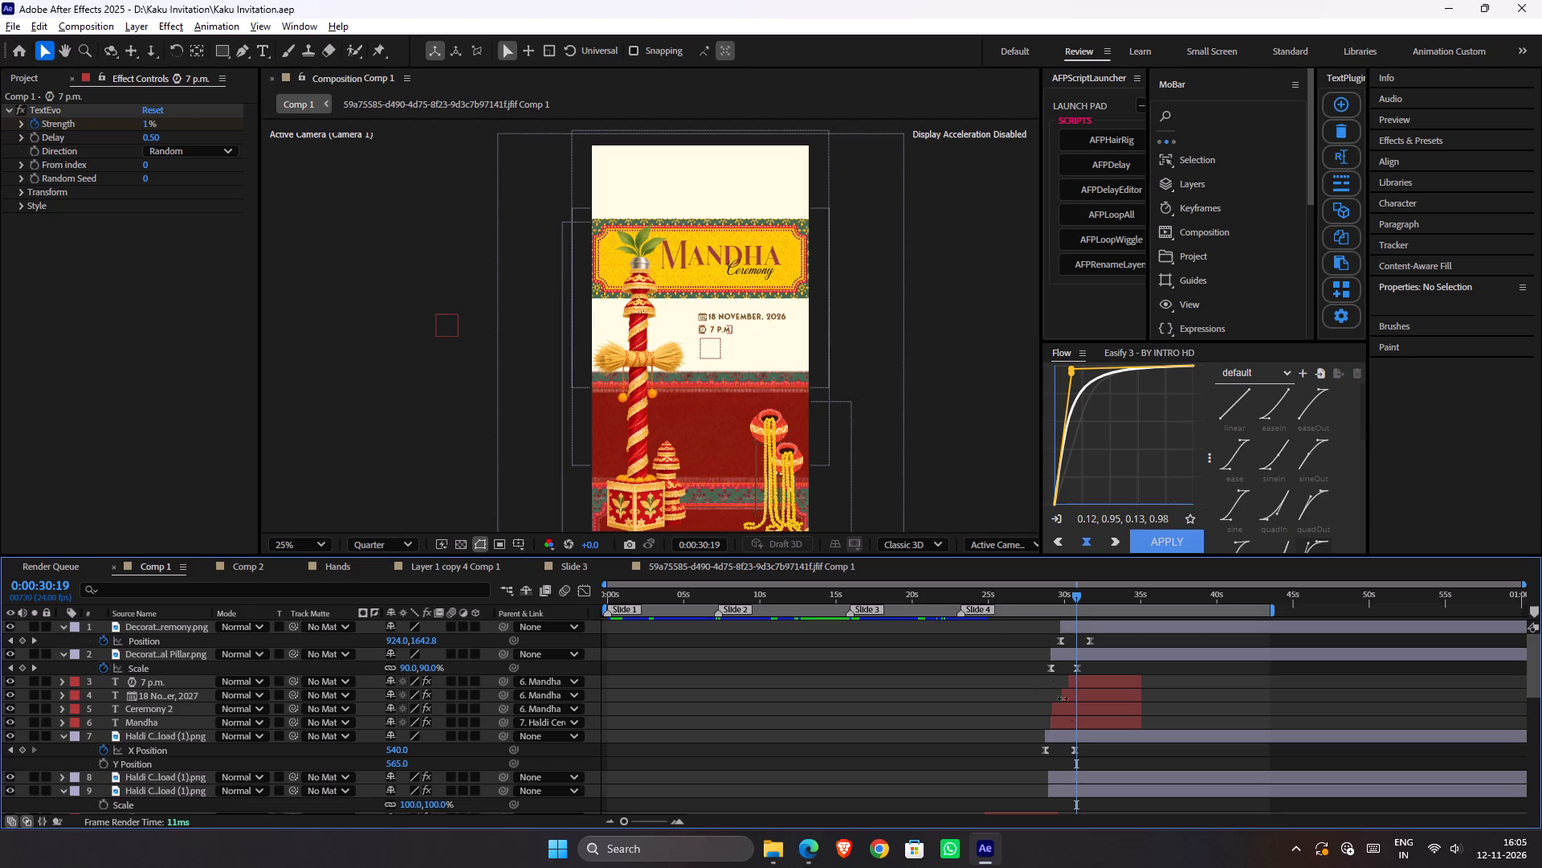
Lower the yellow Mandha board with its texts by setting layer 7's Y Position to 605, and save the project.
click(1071, 734)
key(Down)
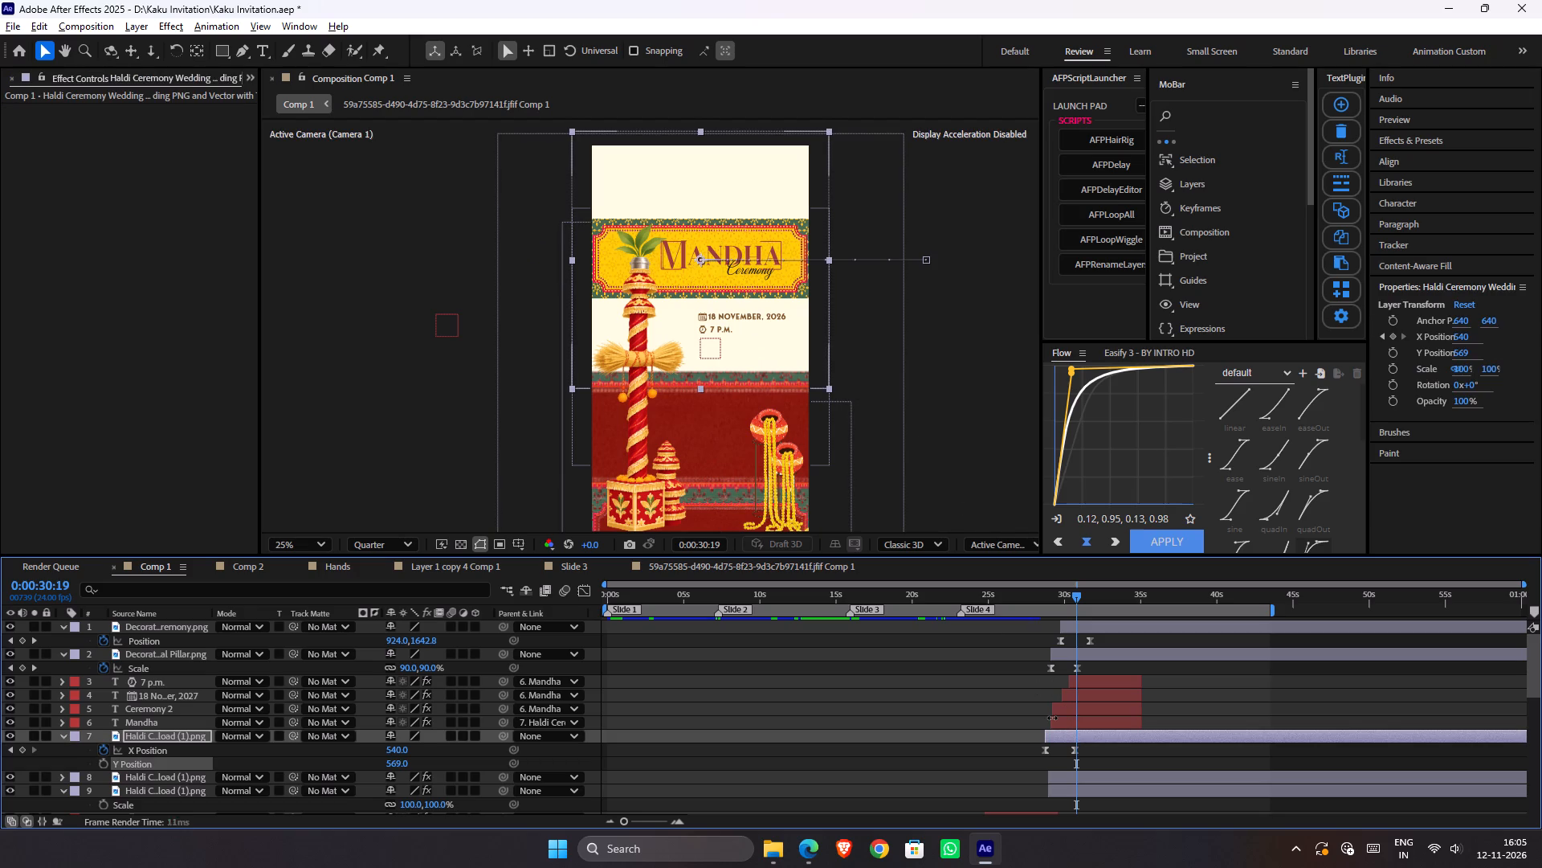
key(Down)
key(Down)
key(Down)
key(Down)
key(Down)
key(Down)
key(Down)
key(Down)
key(Down)
key(Down)
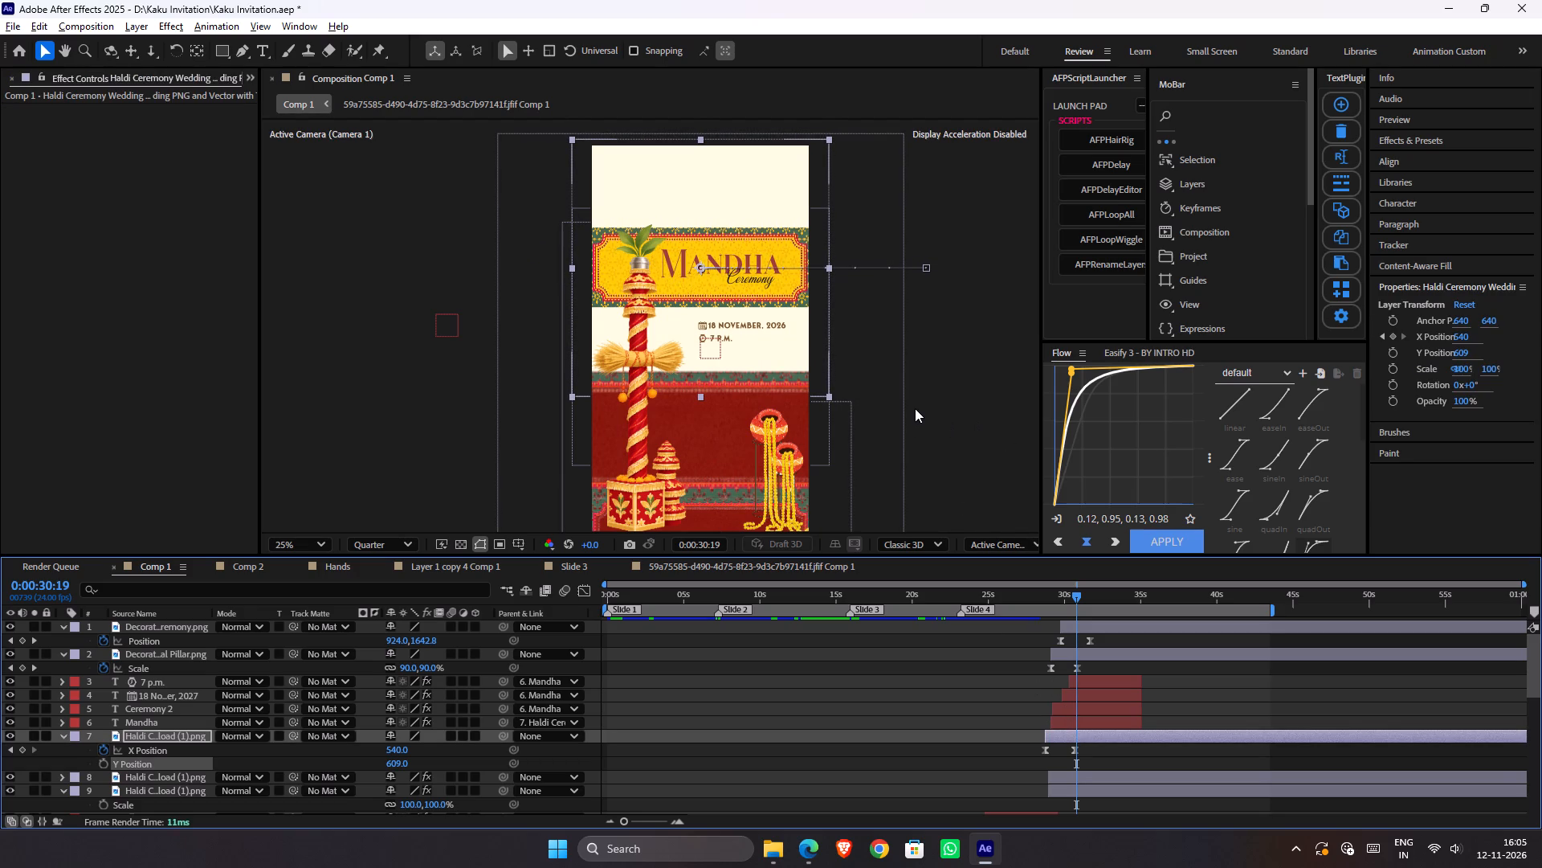
key(shift+Down)
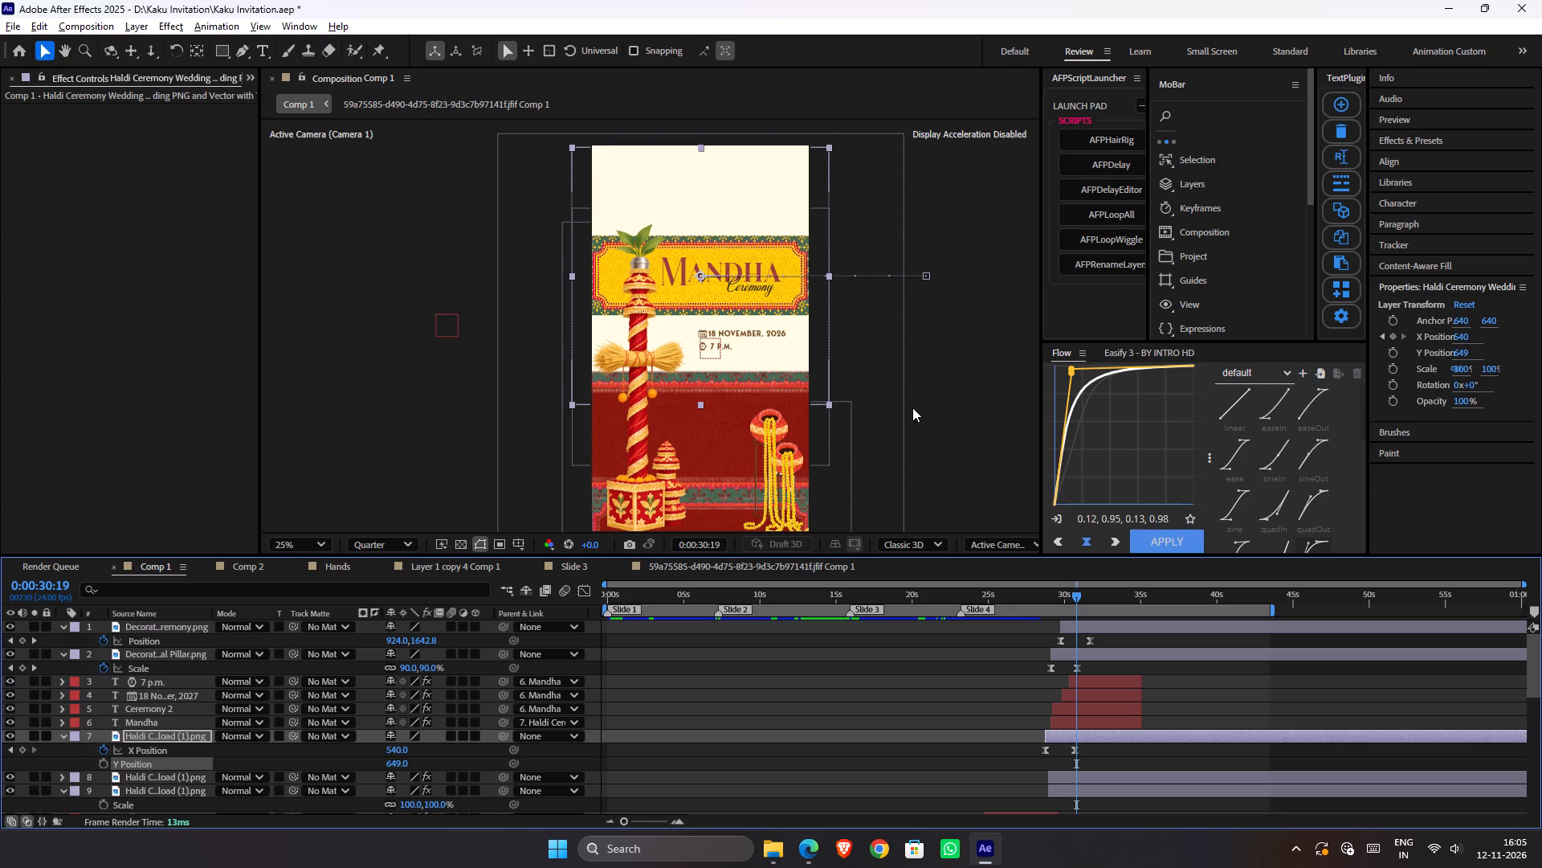
click(917, 404)
scroll(716, 346, down, 1)
key(ctrl+s)
scroll(642, 329, up, 1)
key(ctrl+z)
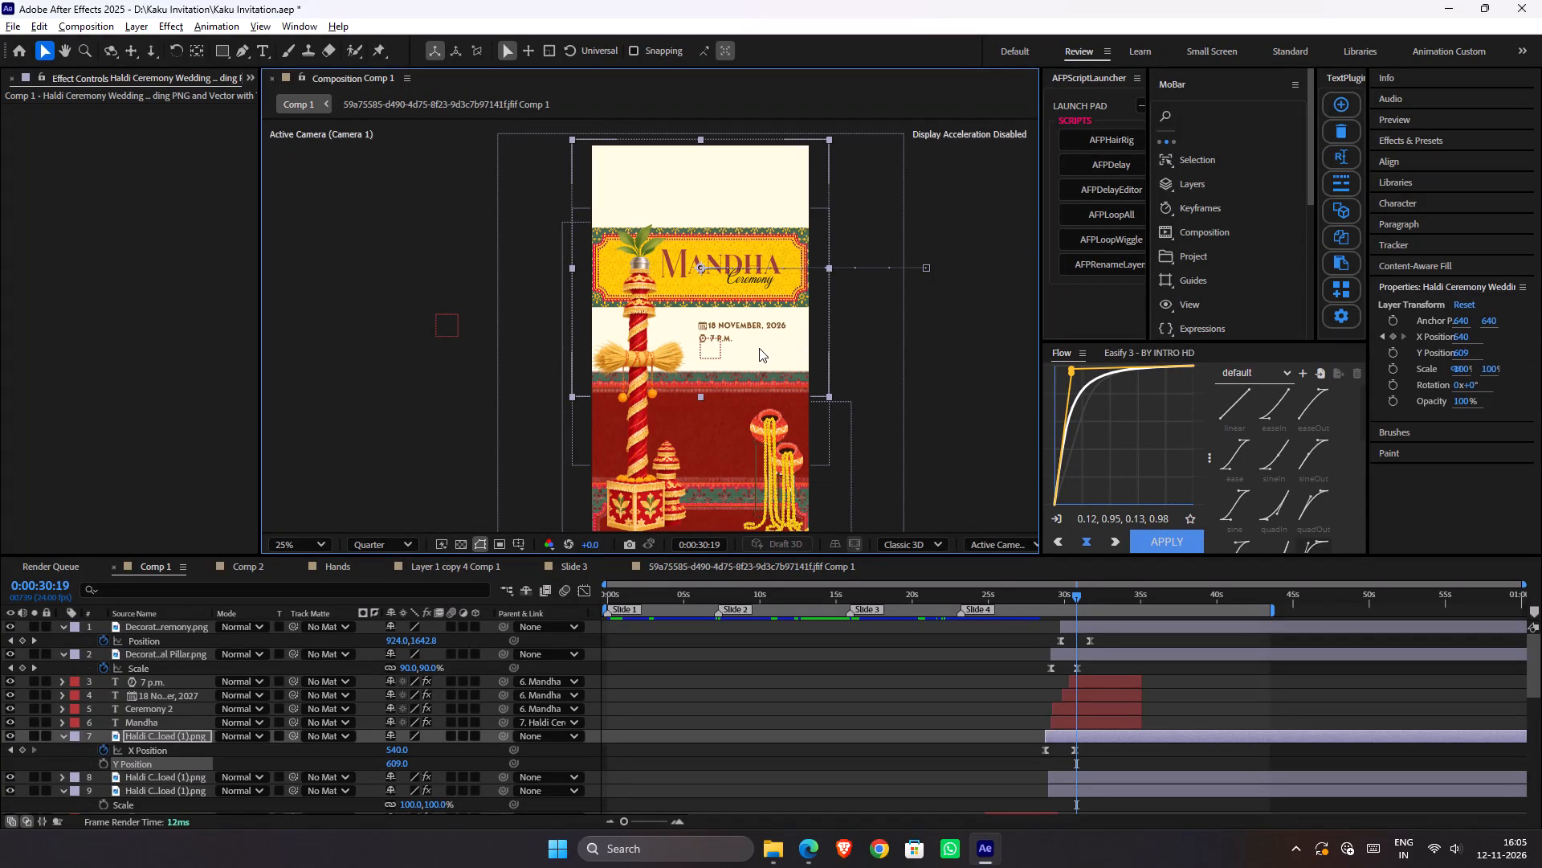
key(ctrl+z)
key(ctrl+s)
click(952, 348)
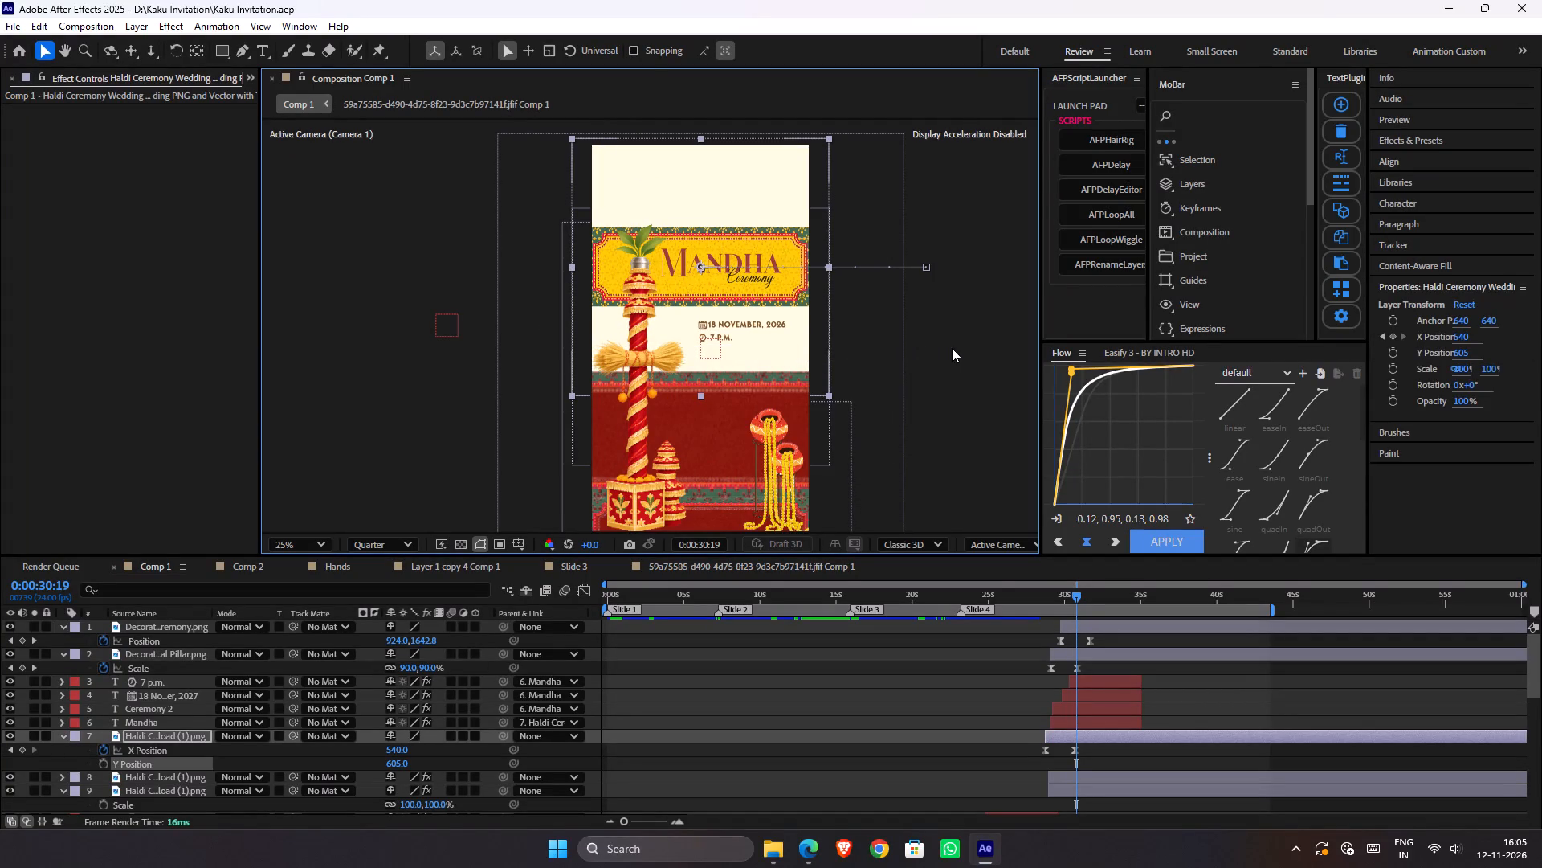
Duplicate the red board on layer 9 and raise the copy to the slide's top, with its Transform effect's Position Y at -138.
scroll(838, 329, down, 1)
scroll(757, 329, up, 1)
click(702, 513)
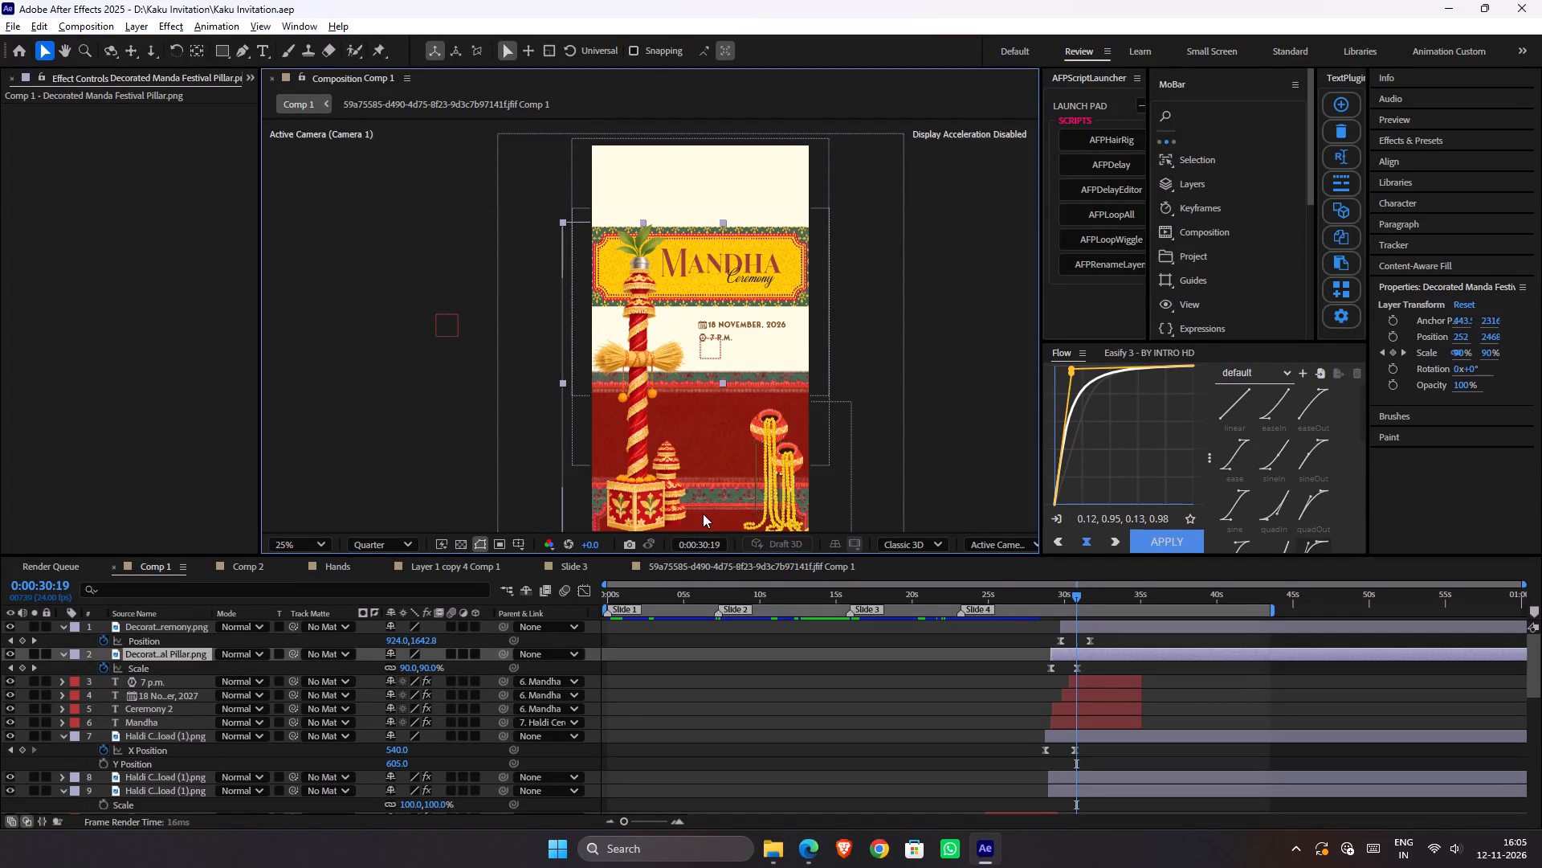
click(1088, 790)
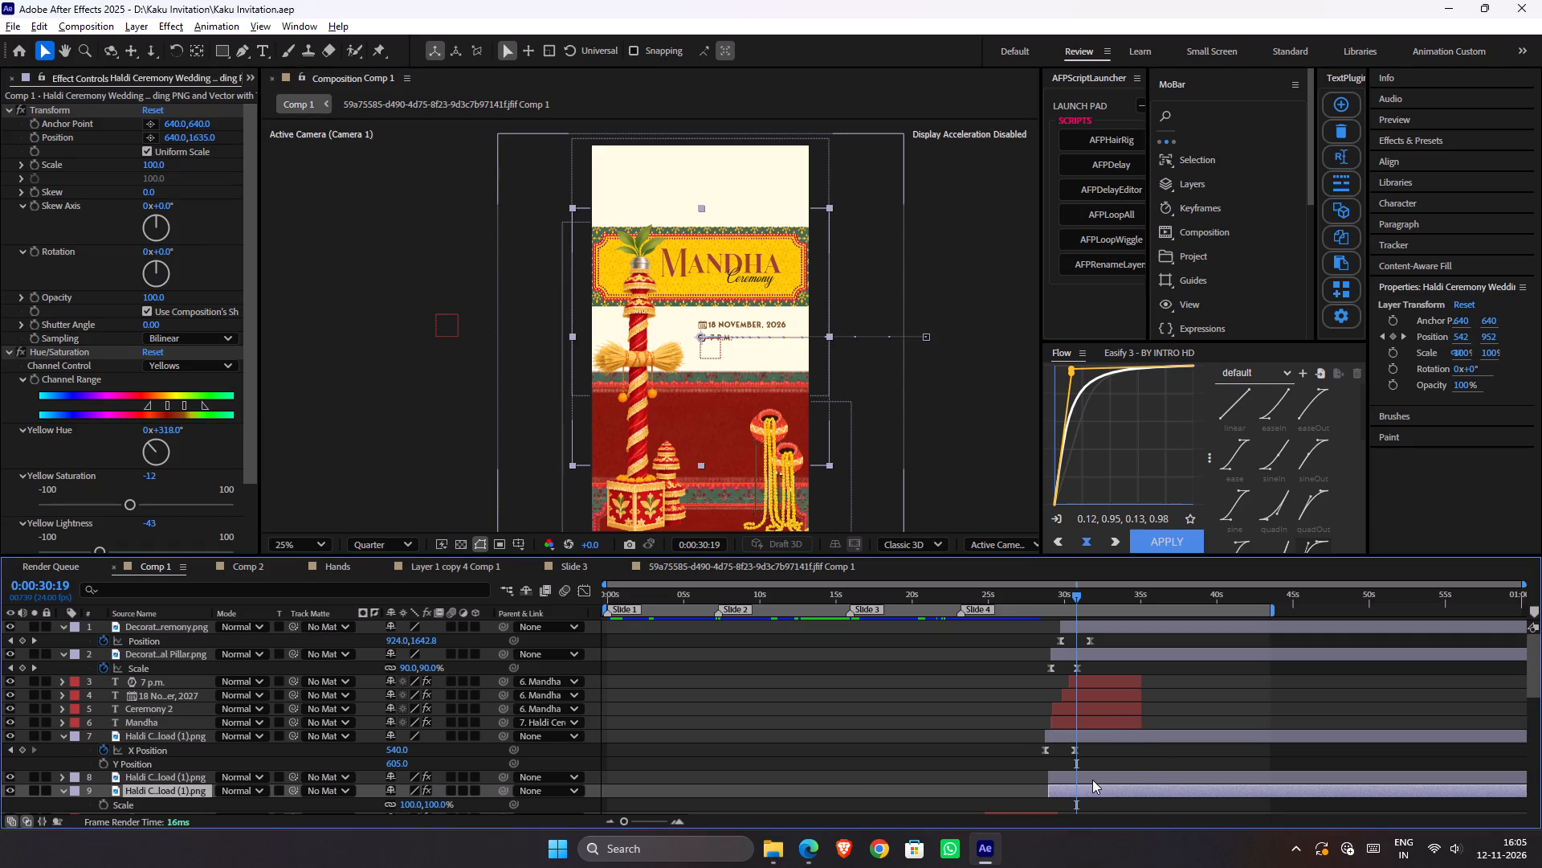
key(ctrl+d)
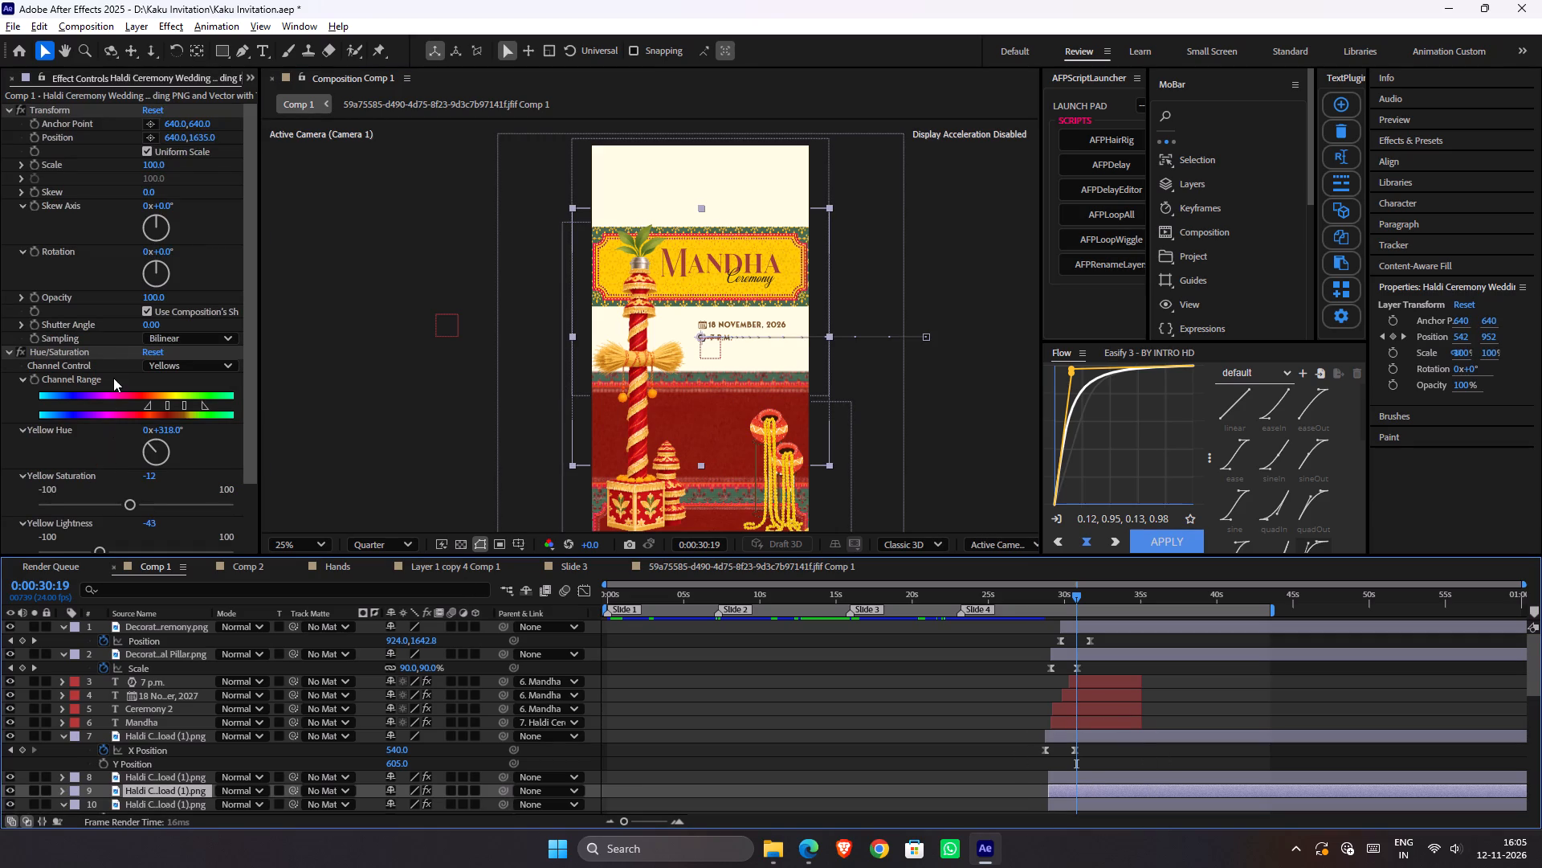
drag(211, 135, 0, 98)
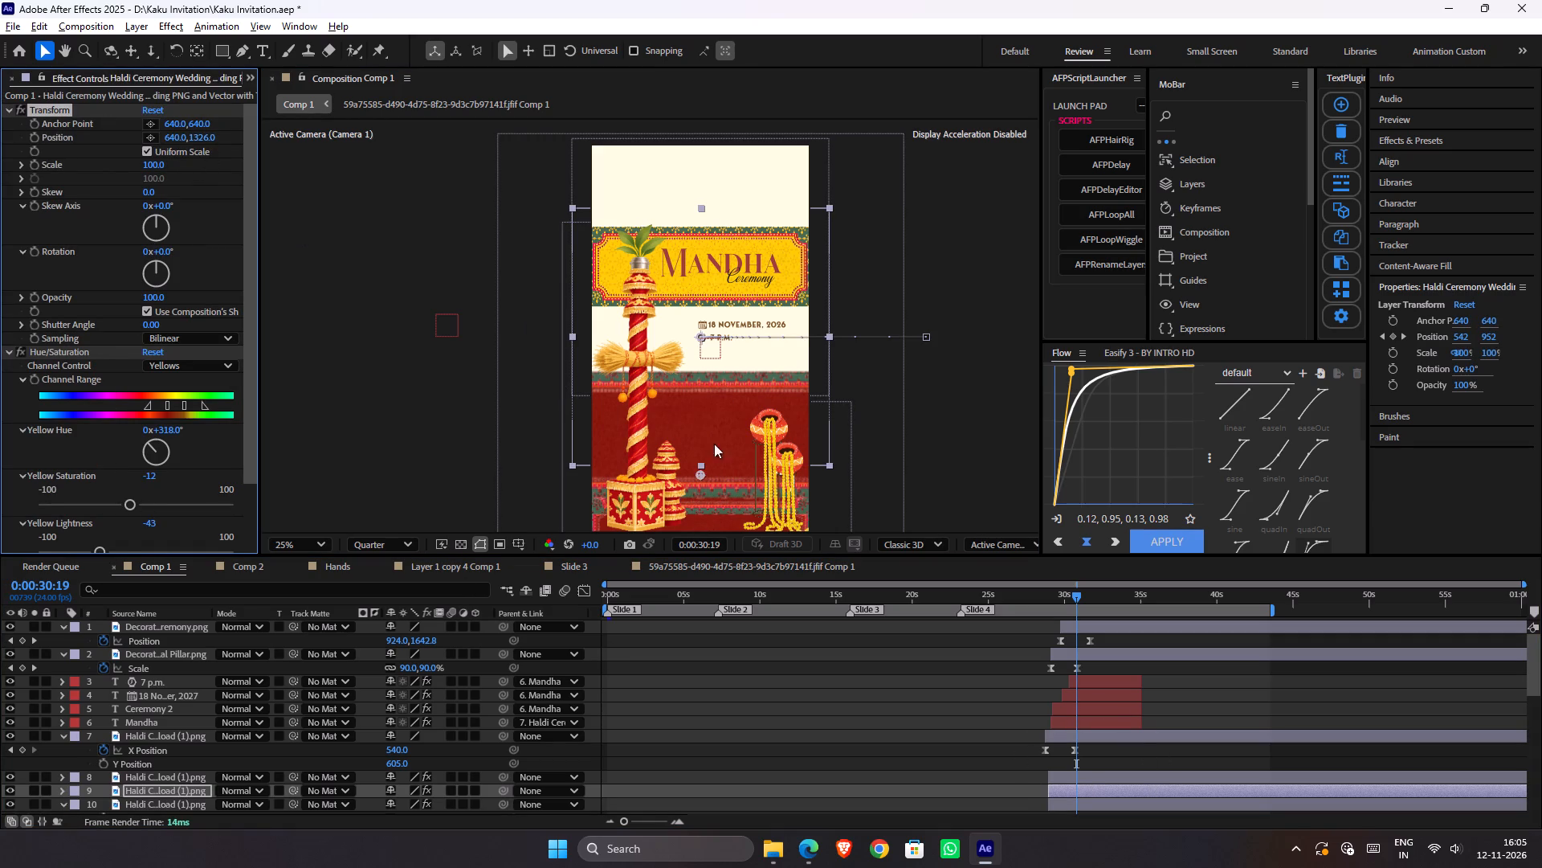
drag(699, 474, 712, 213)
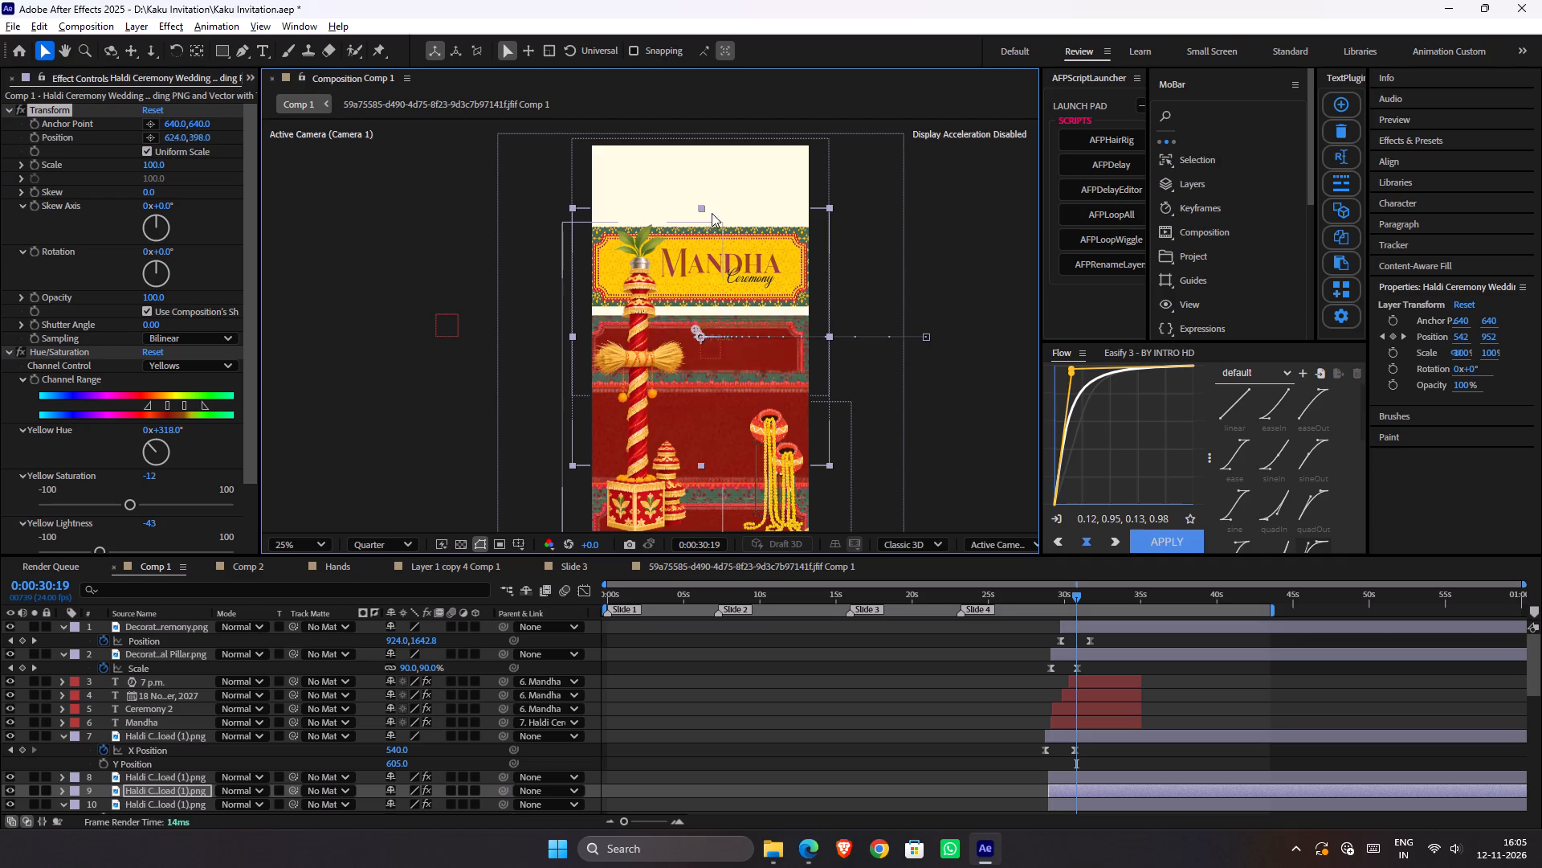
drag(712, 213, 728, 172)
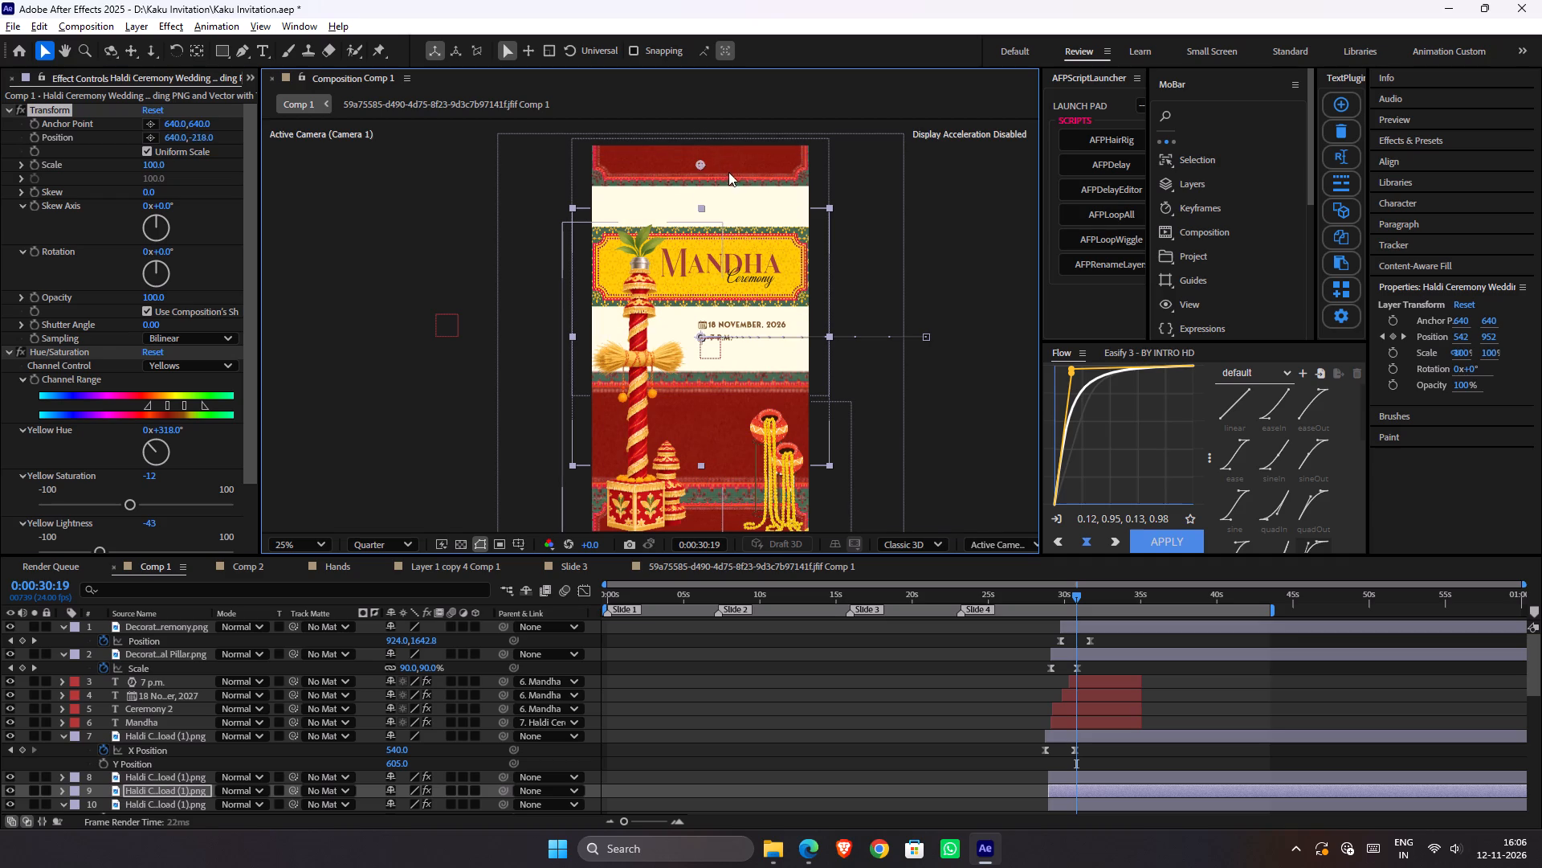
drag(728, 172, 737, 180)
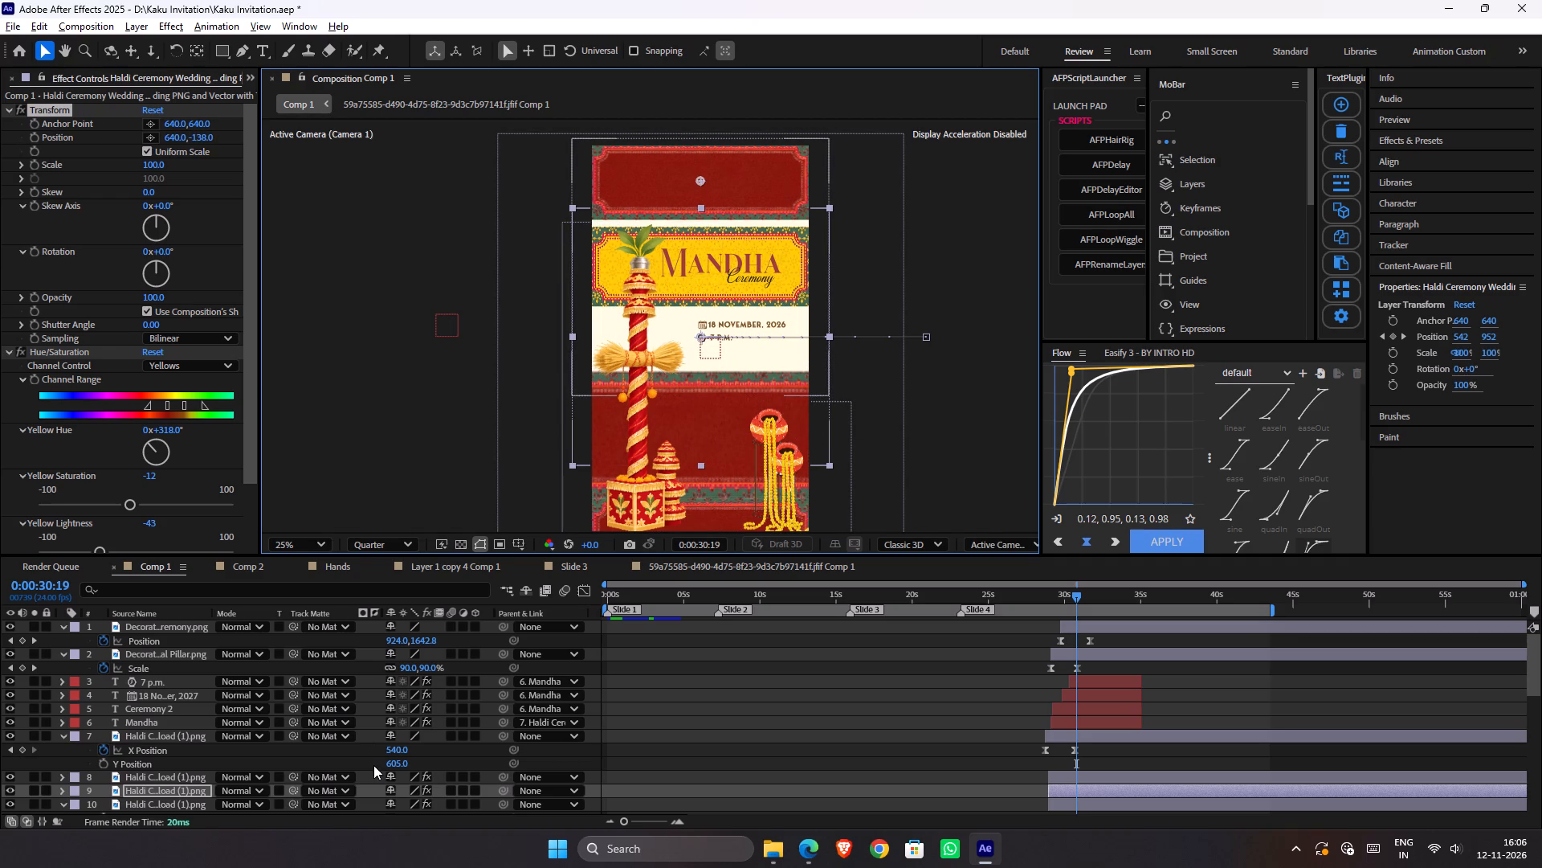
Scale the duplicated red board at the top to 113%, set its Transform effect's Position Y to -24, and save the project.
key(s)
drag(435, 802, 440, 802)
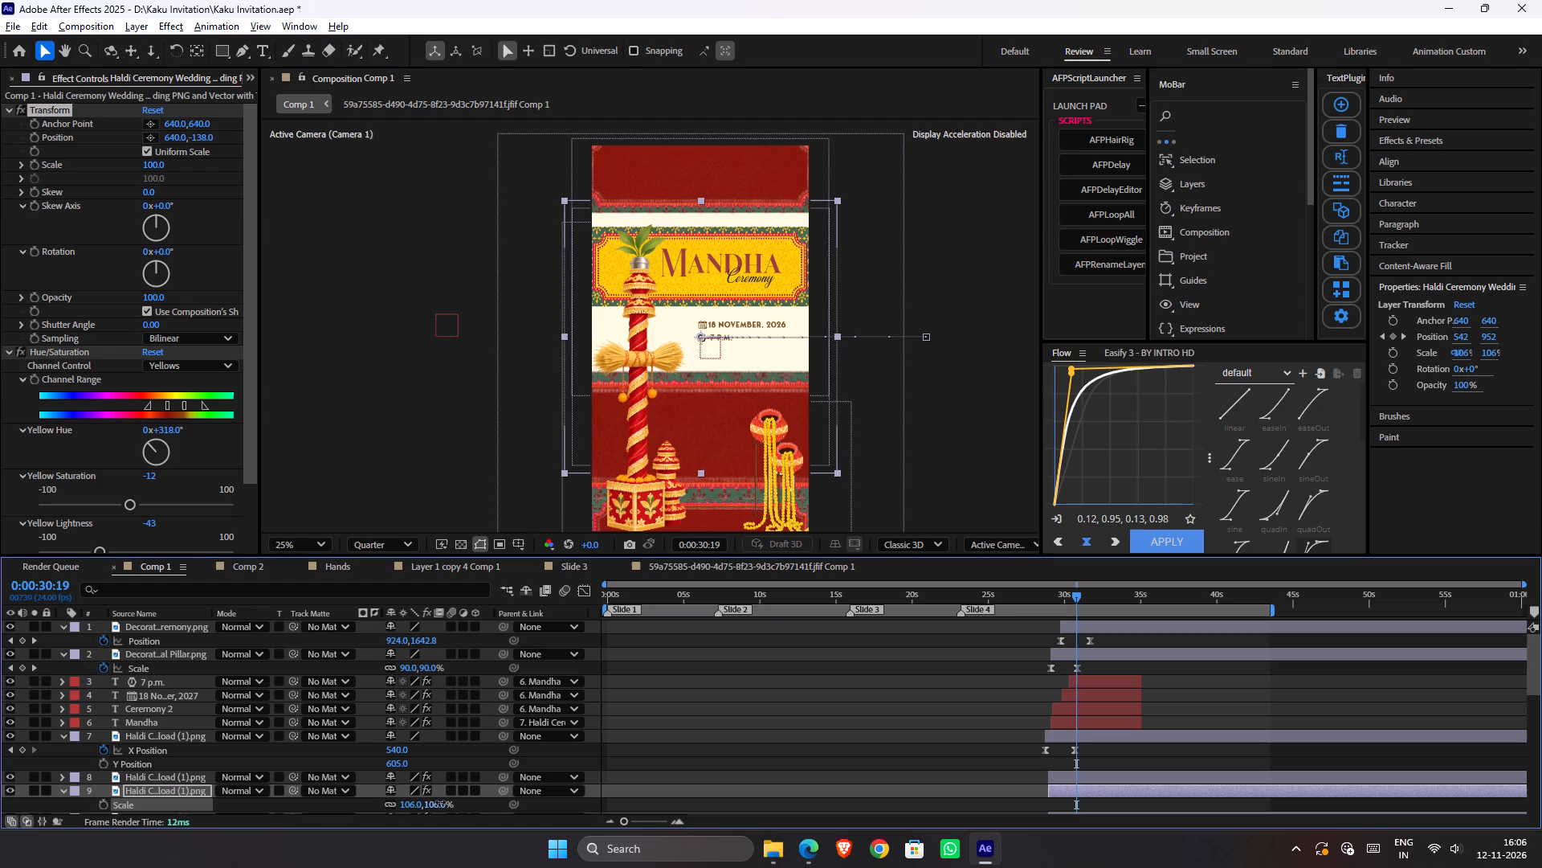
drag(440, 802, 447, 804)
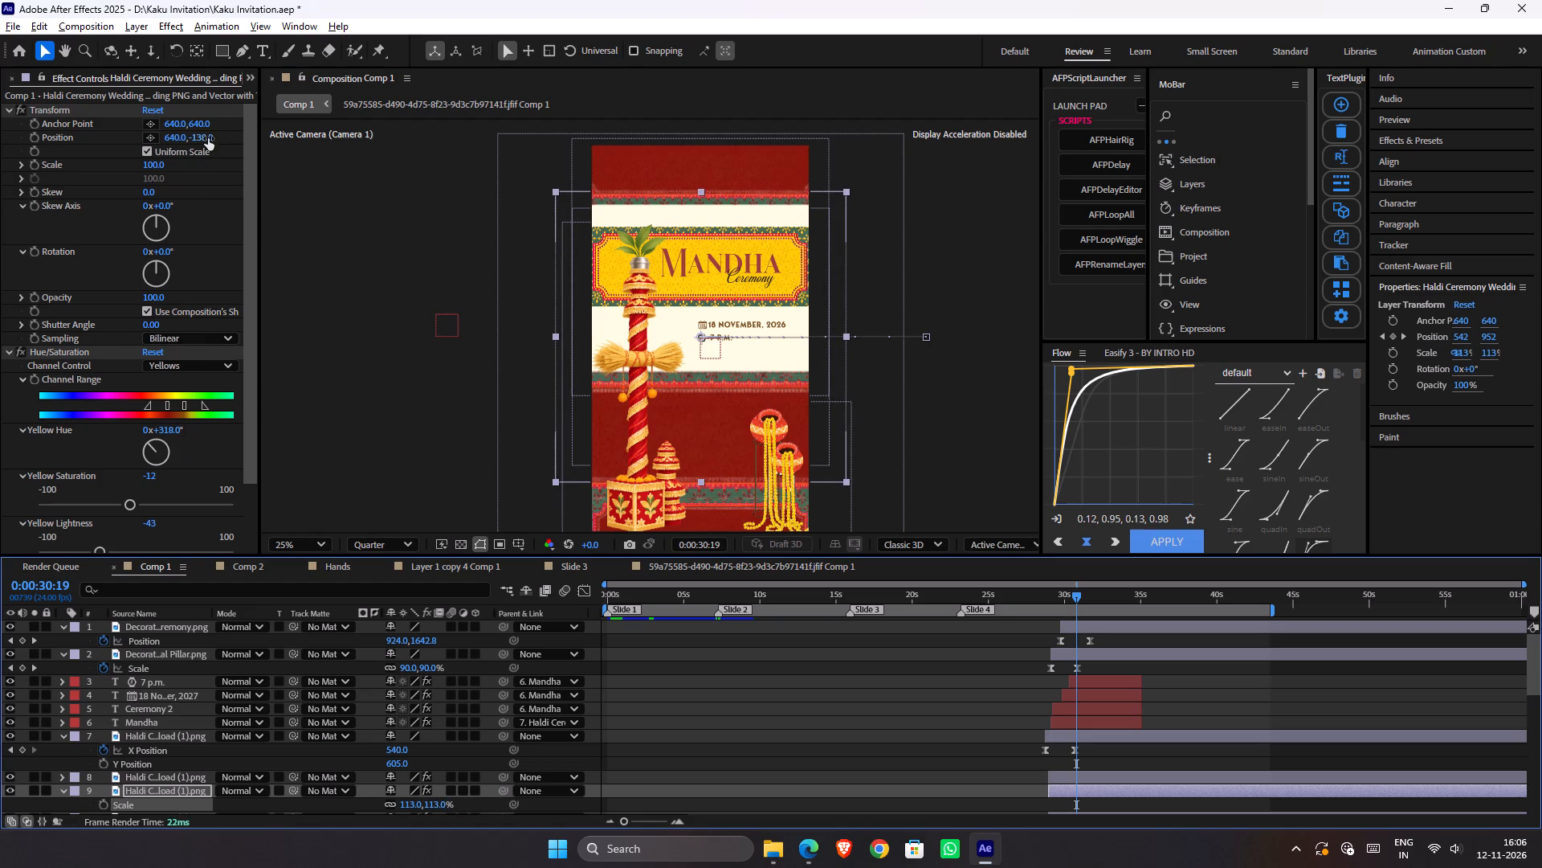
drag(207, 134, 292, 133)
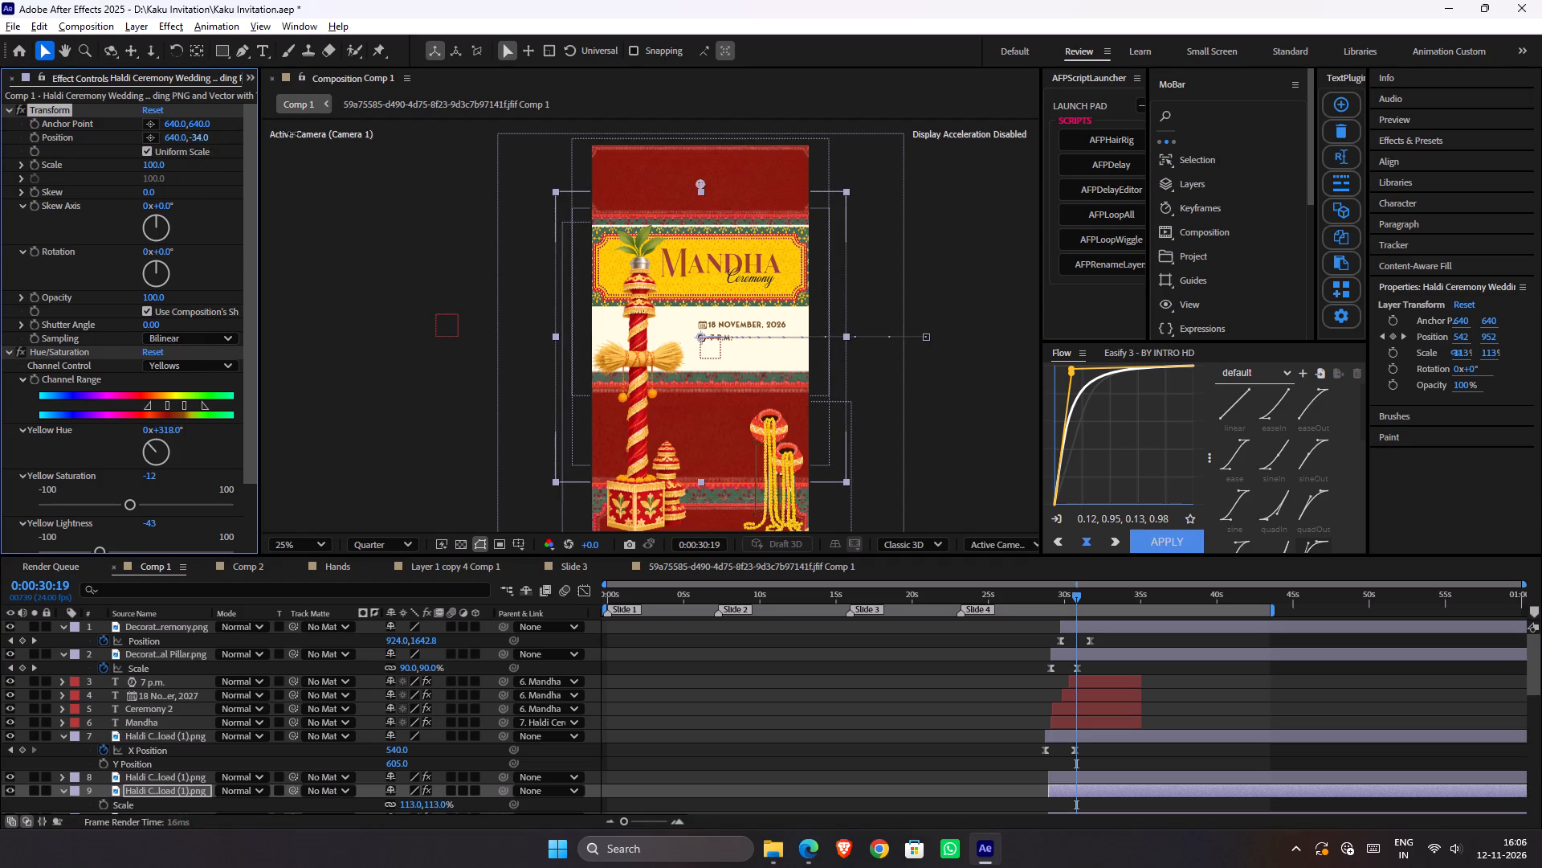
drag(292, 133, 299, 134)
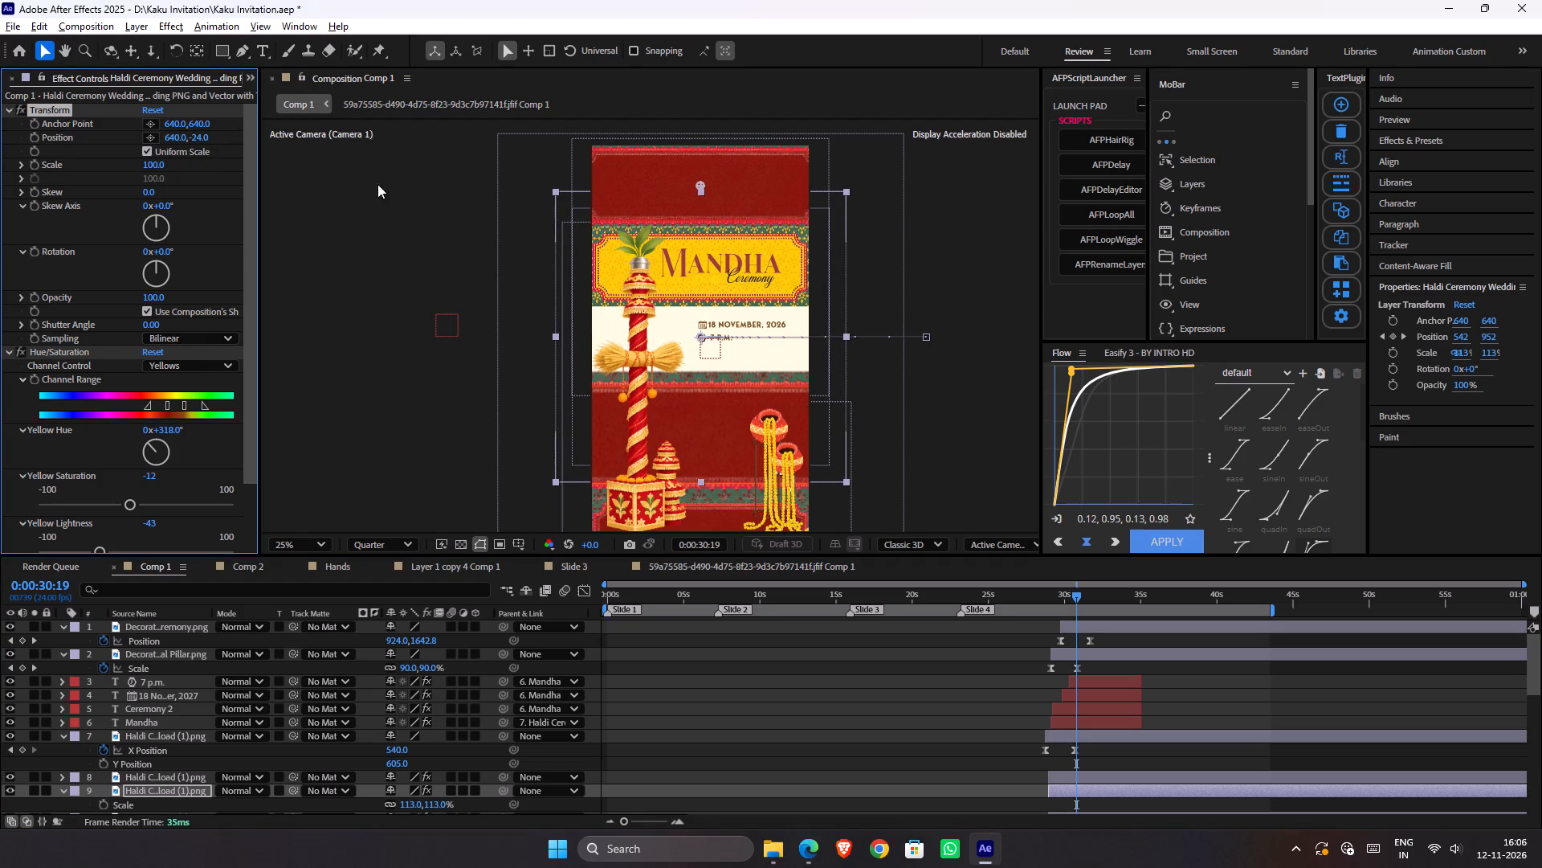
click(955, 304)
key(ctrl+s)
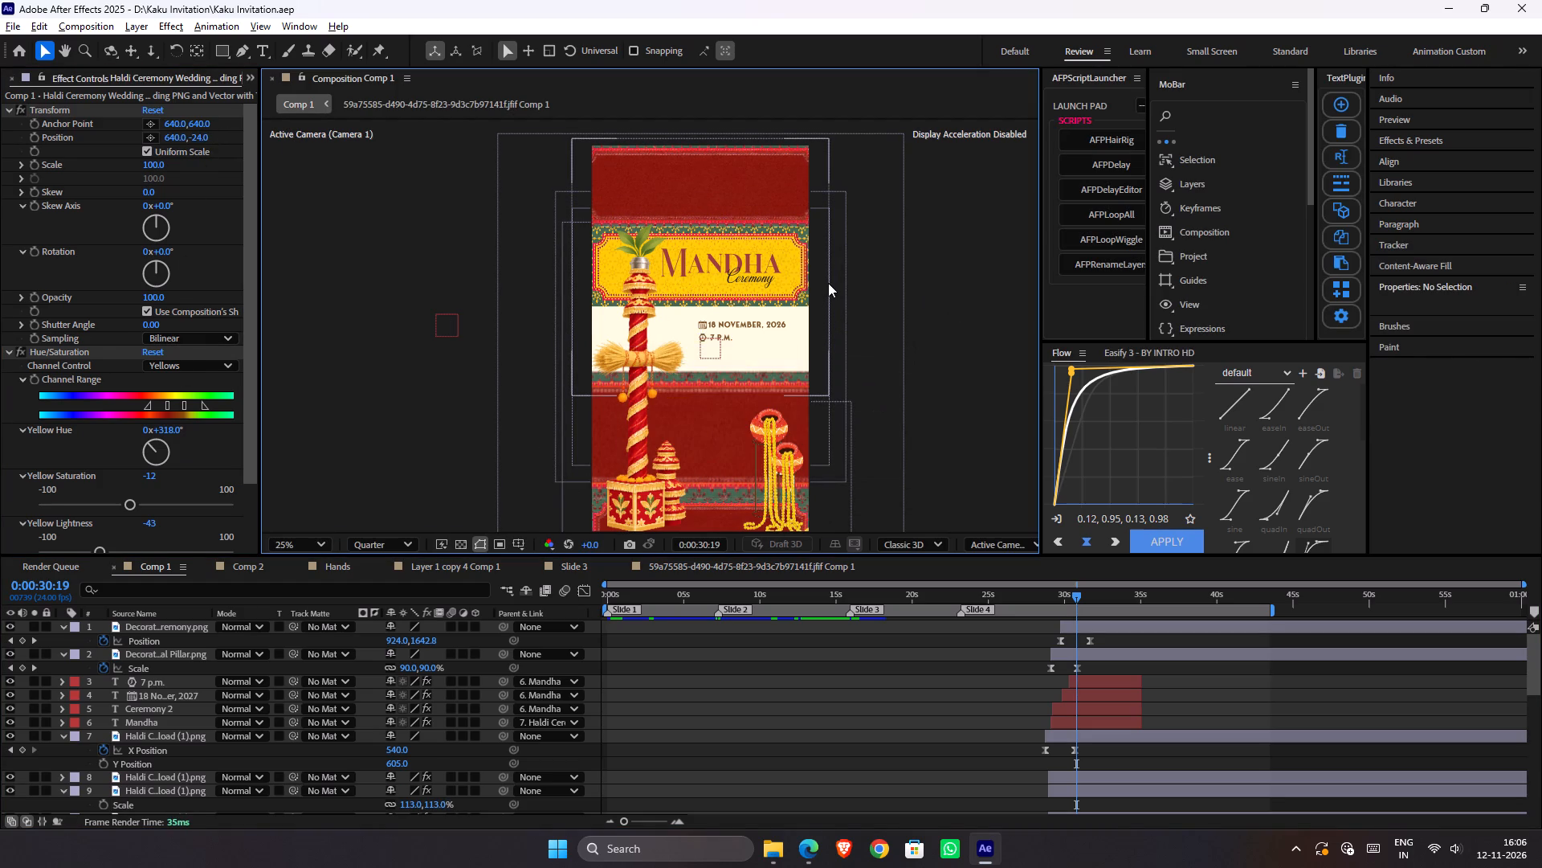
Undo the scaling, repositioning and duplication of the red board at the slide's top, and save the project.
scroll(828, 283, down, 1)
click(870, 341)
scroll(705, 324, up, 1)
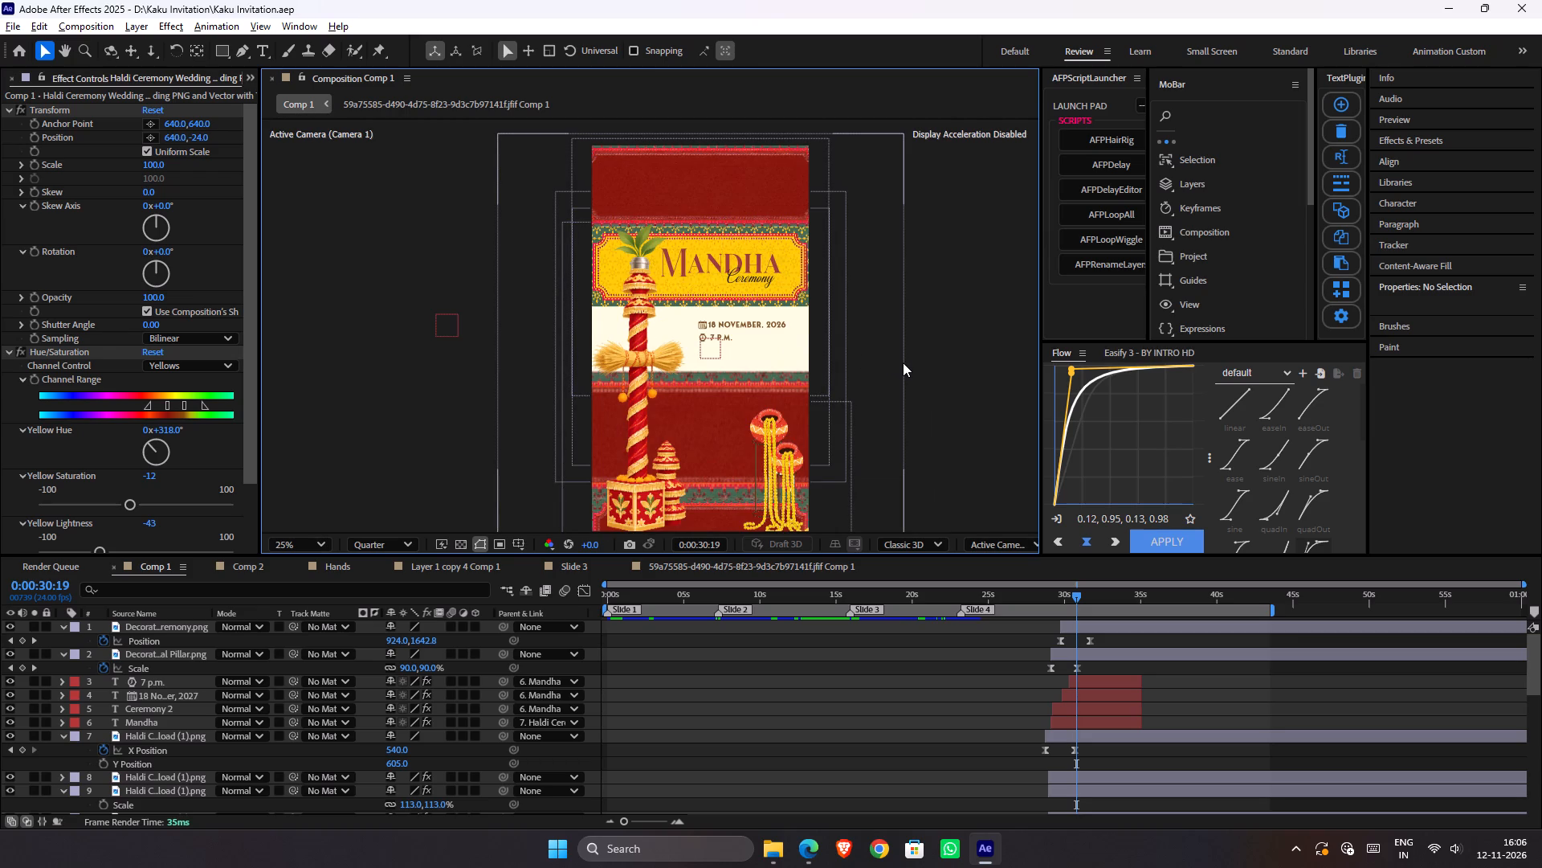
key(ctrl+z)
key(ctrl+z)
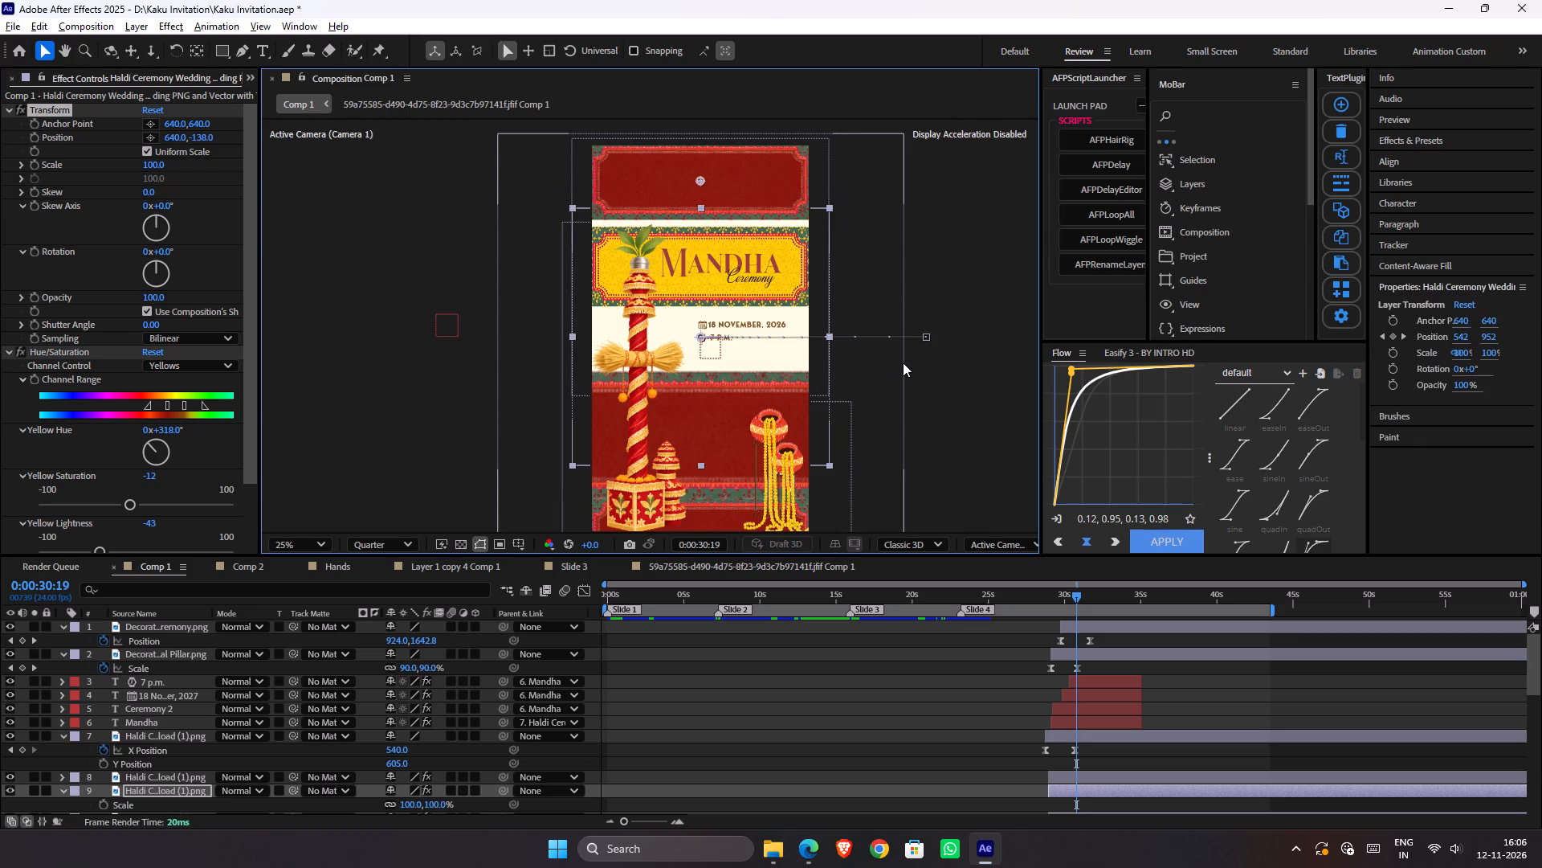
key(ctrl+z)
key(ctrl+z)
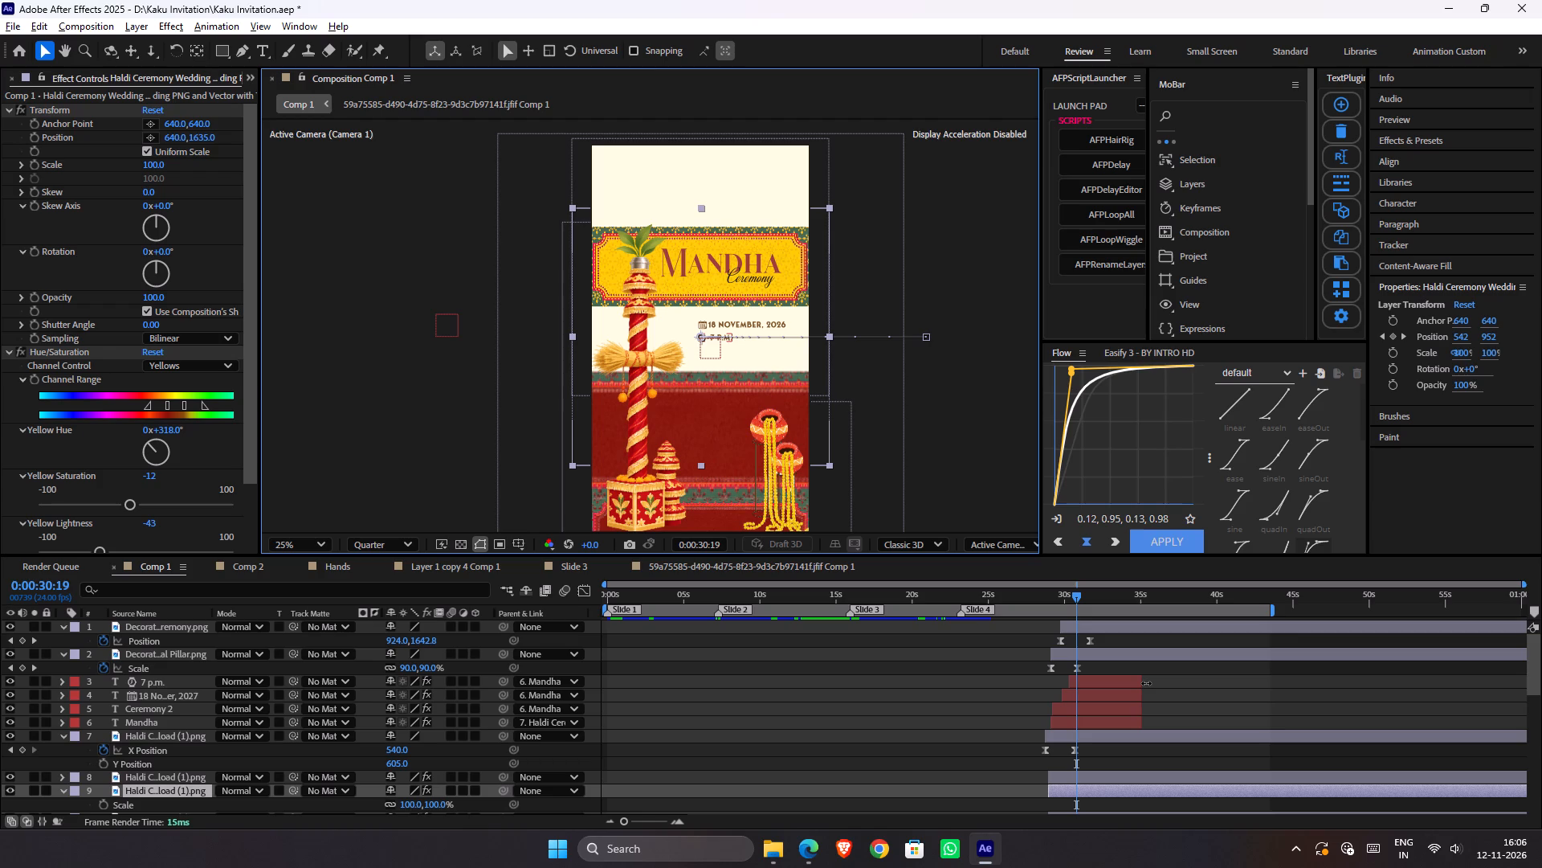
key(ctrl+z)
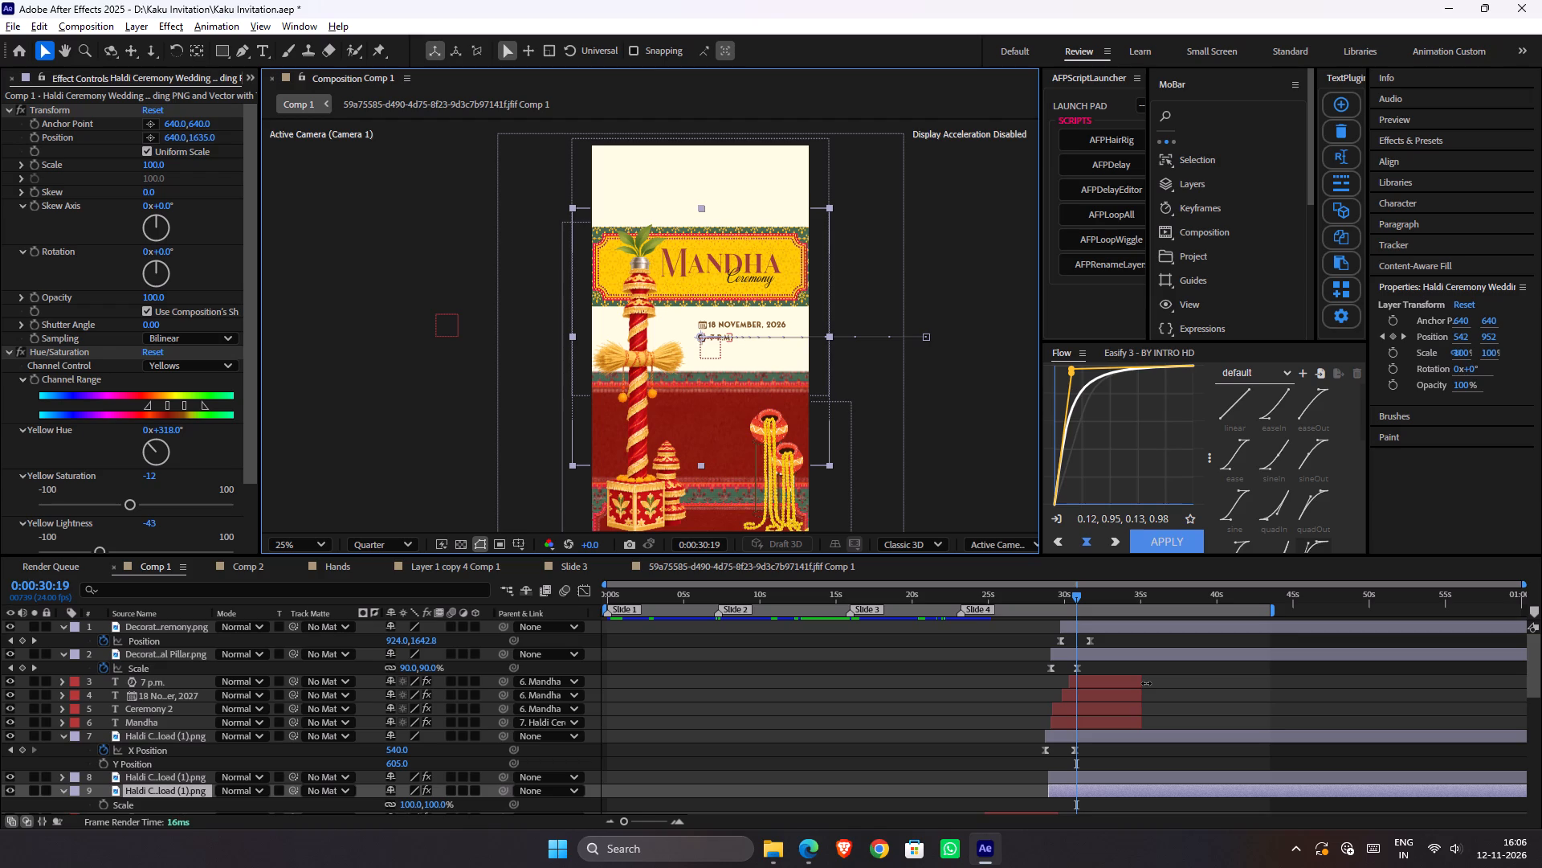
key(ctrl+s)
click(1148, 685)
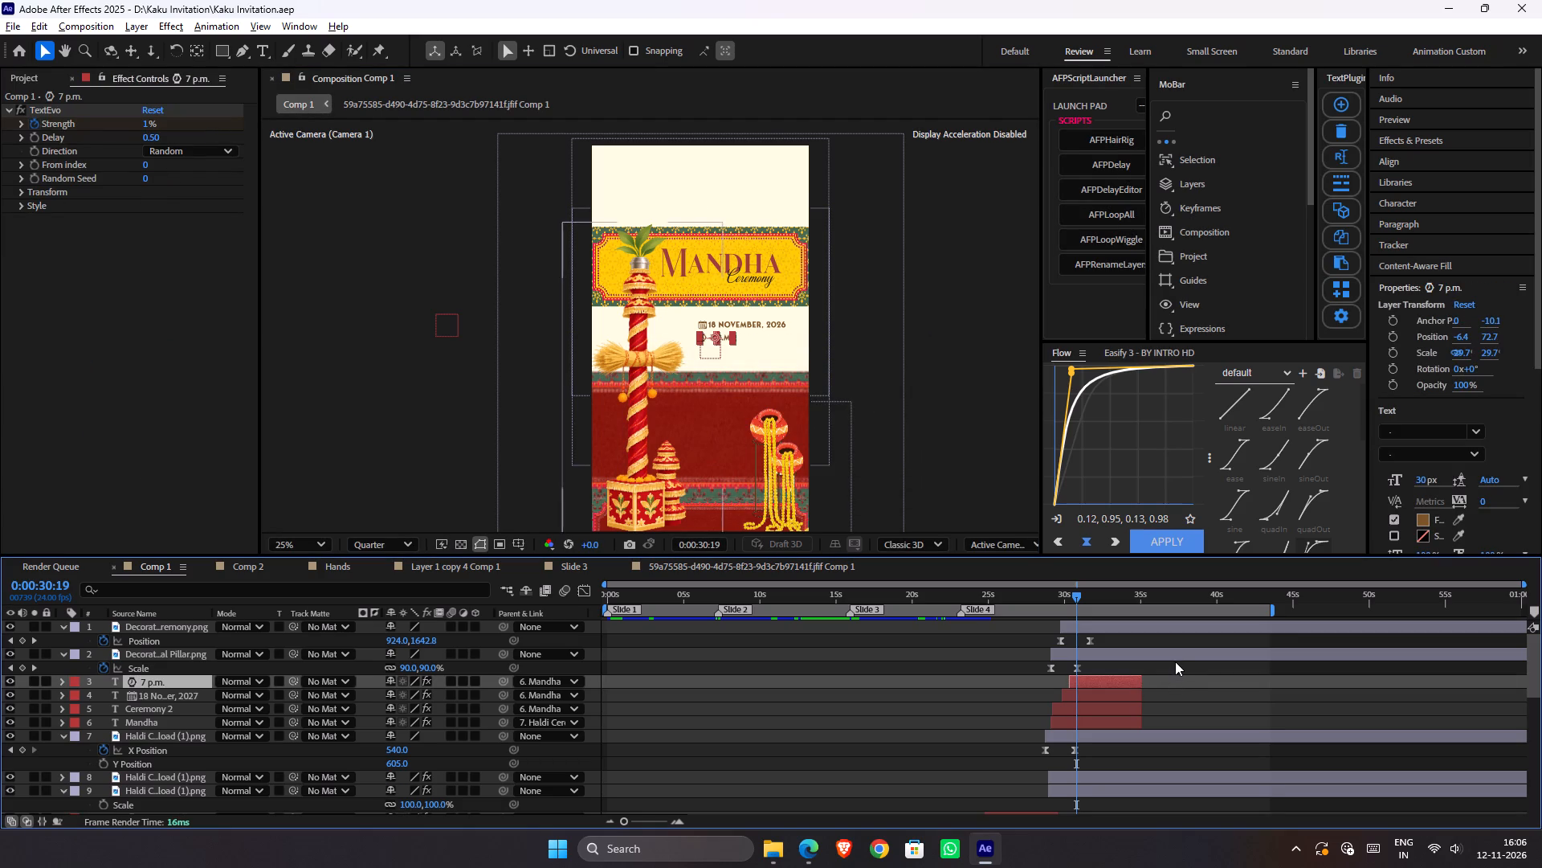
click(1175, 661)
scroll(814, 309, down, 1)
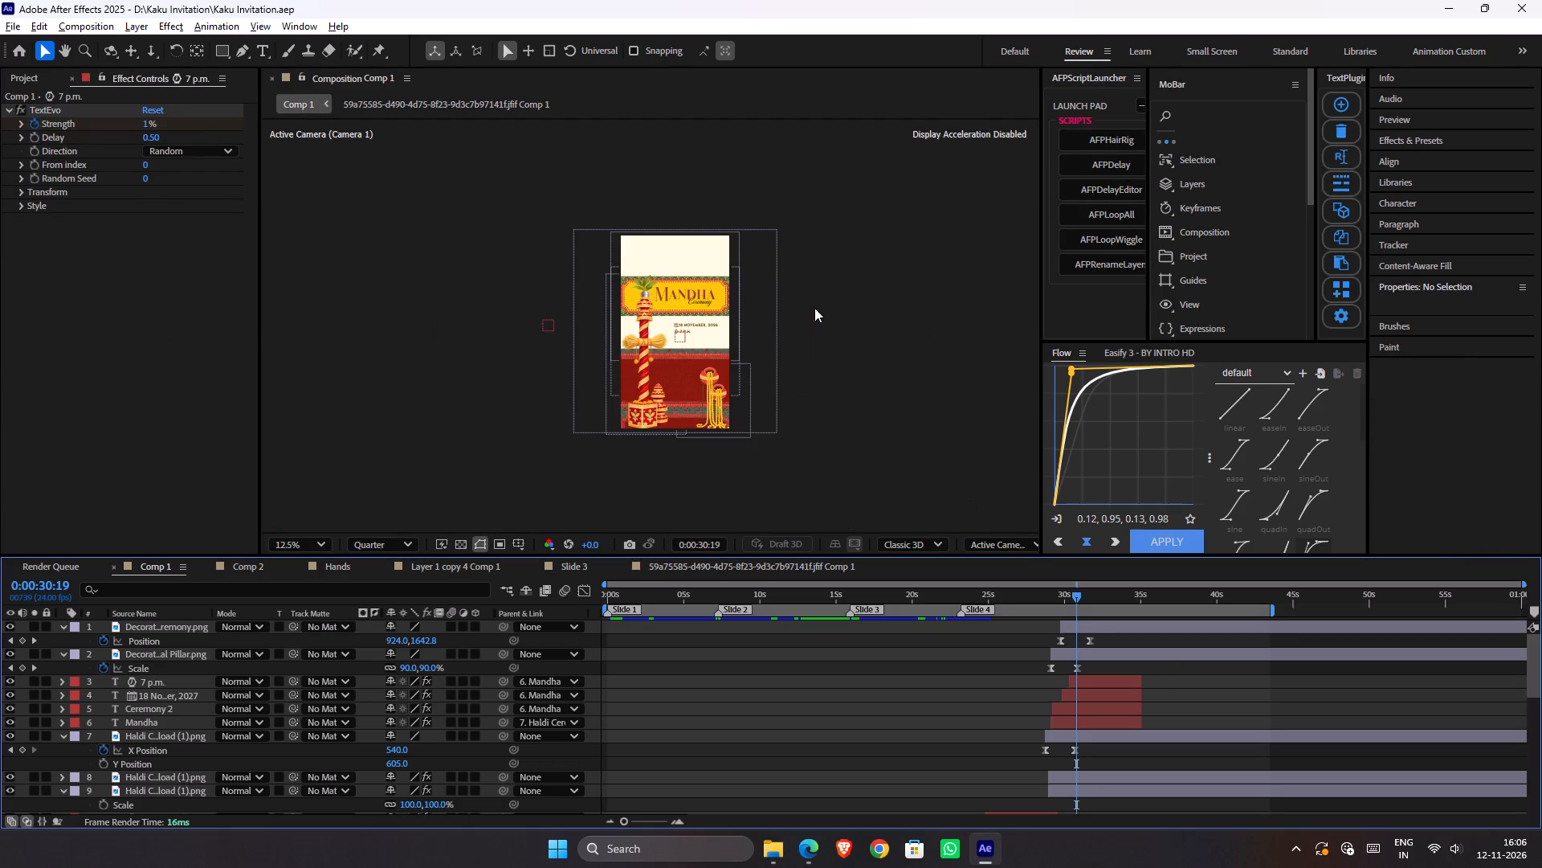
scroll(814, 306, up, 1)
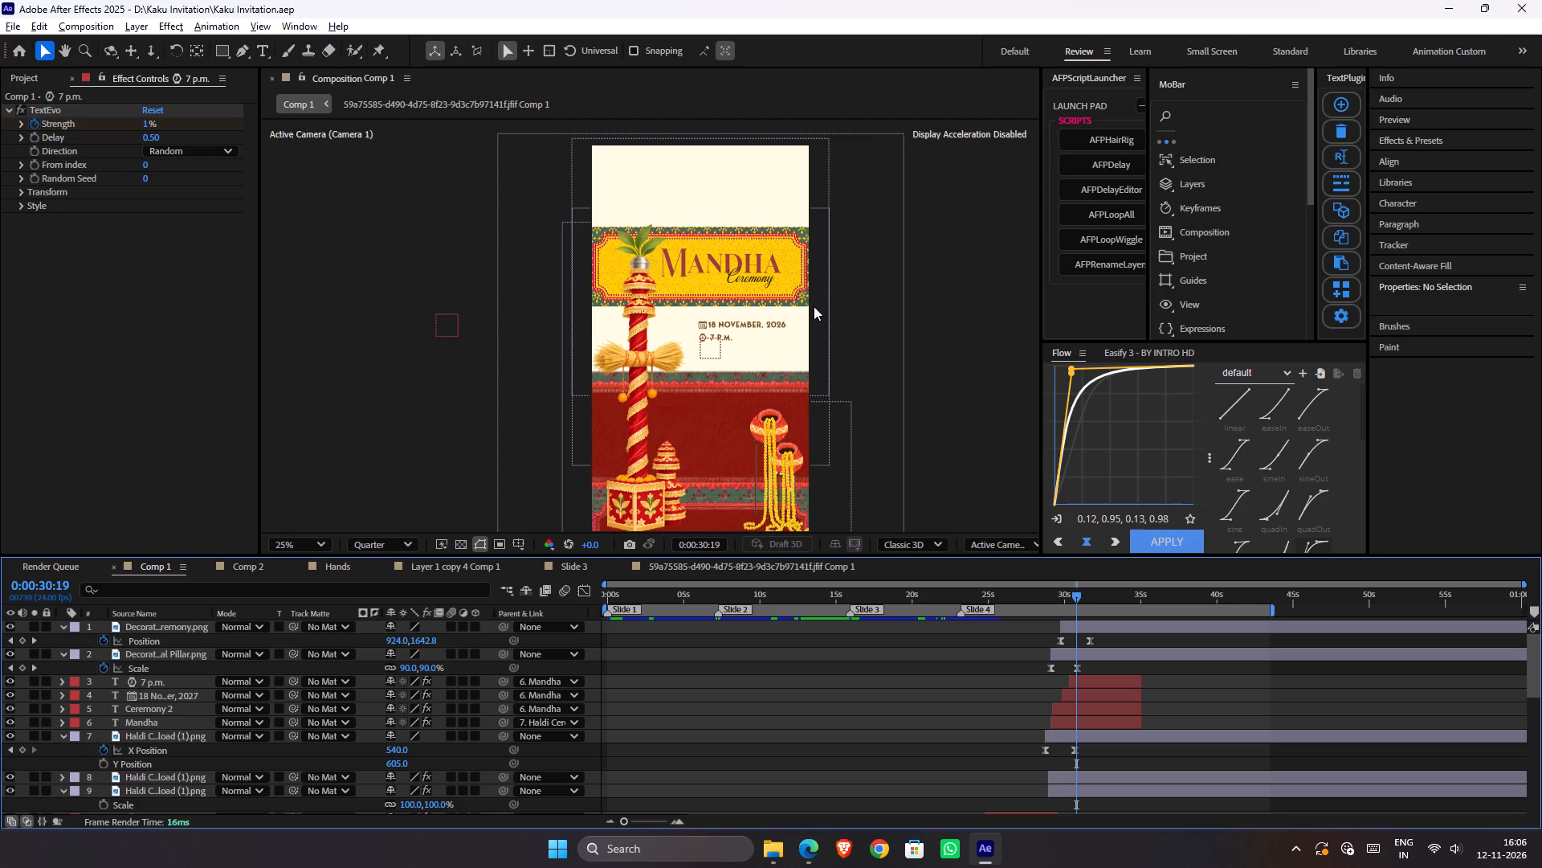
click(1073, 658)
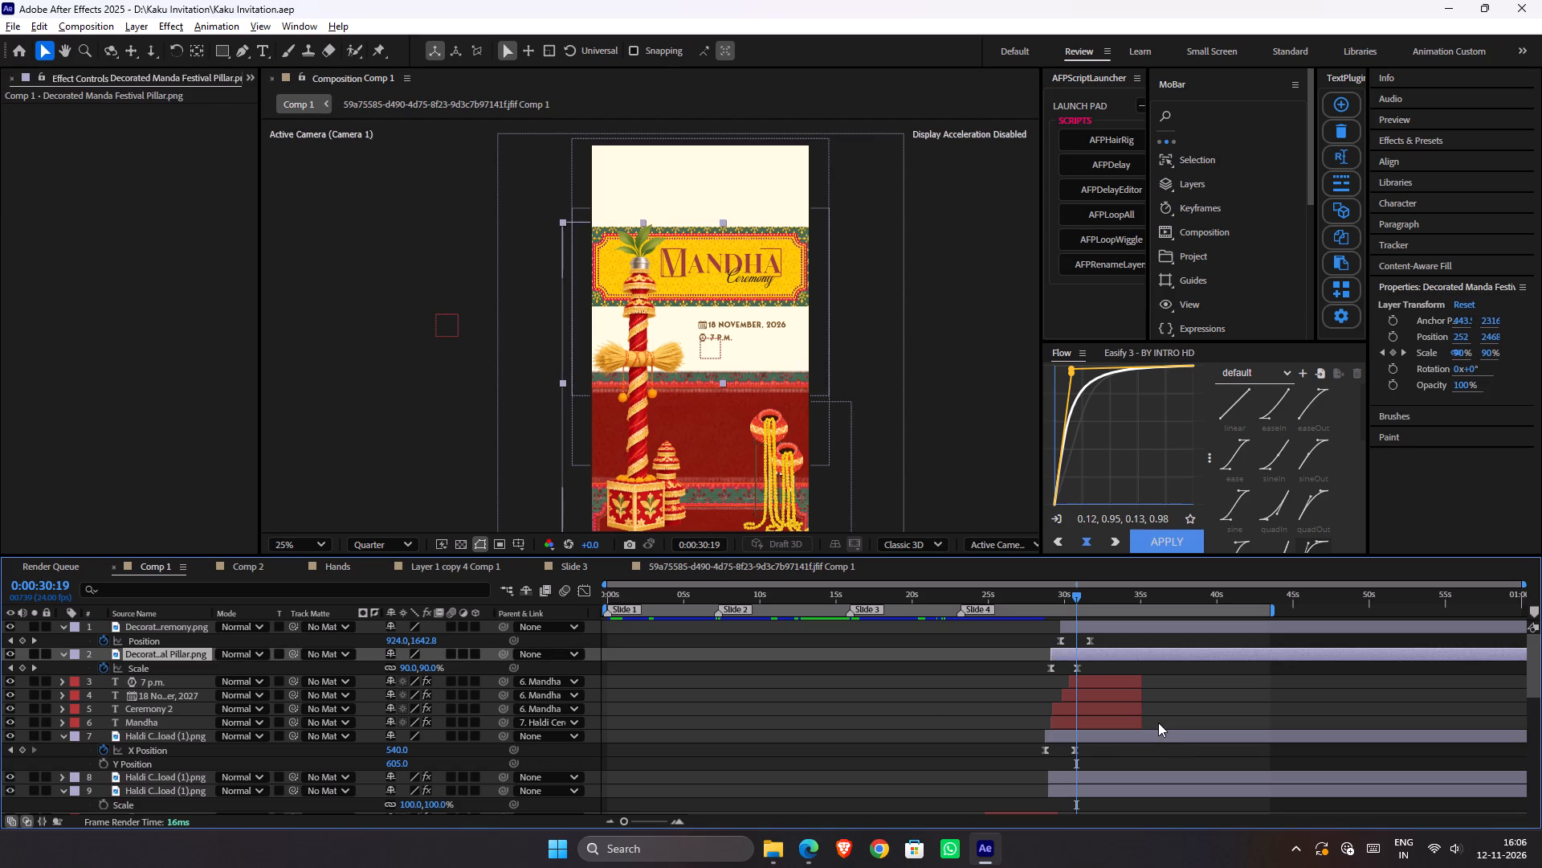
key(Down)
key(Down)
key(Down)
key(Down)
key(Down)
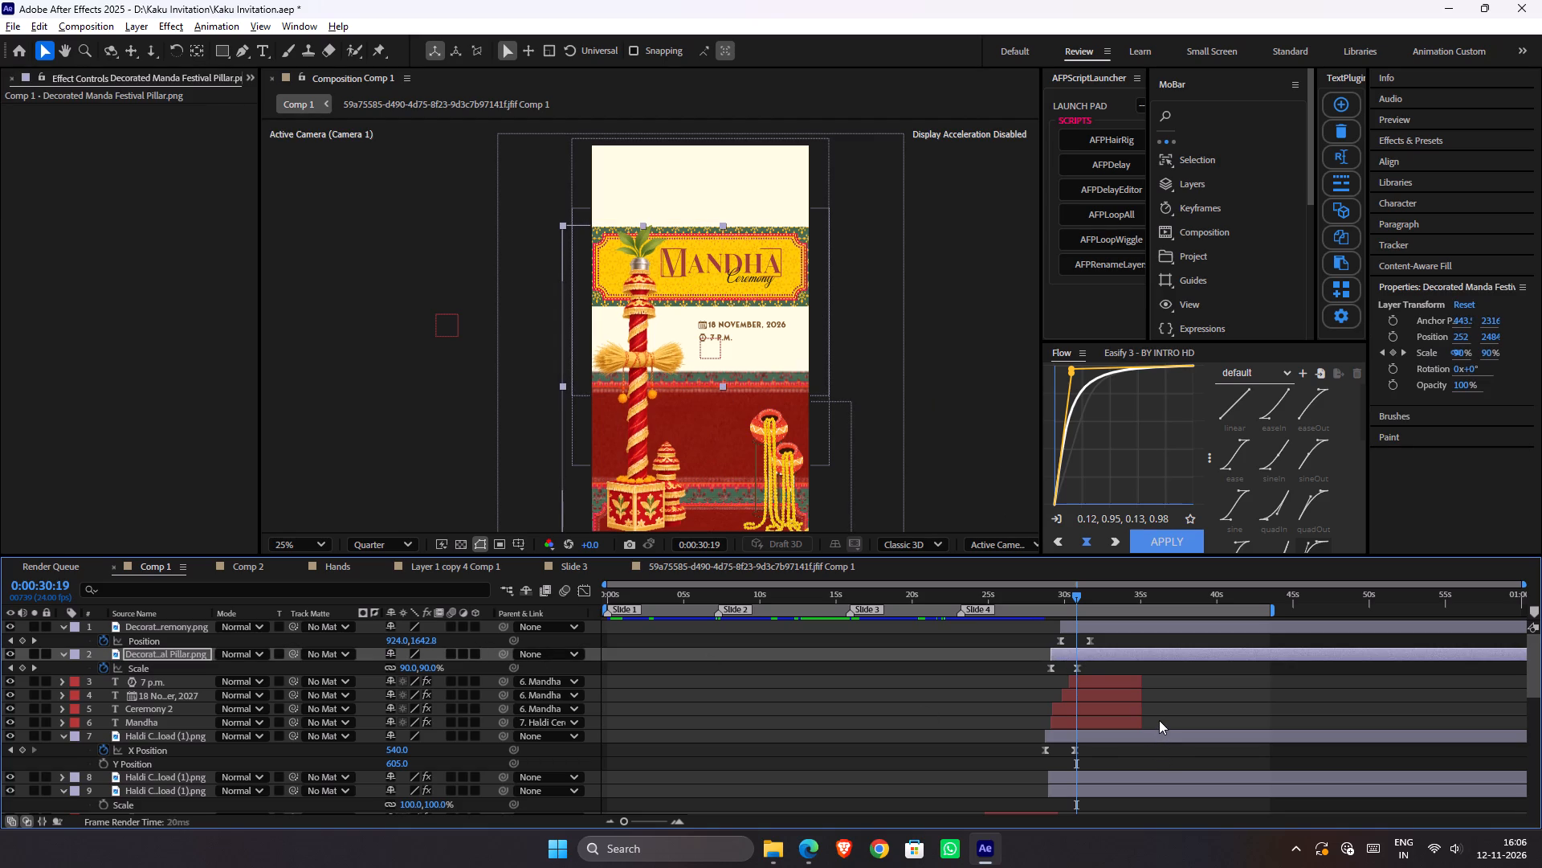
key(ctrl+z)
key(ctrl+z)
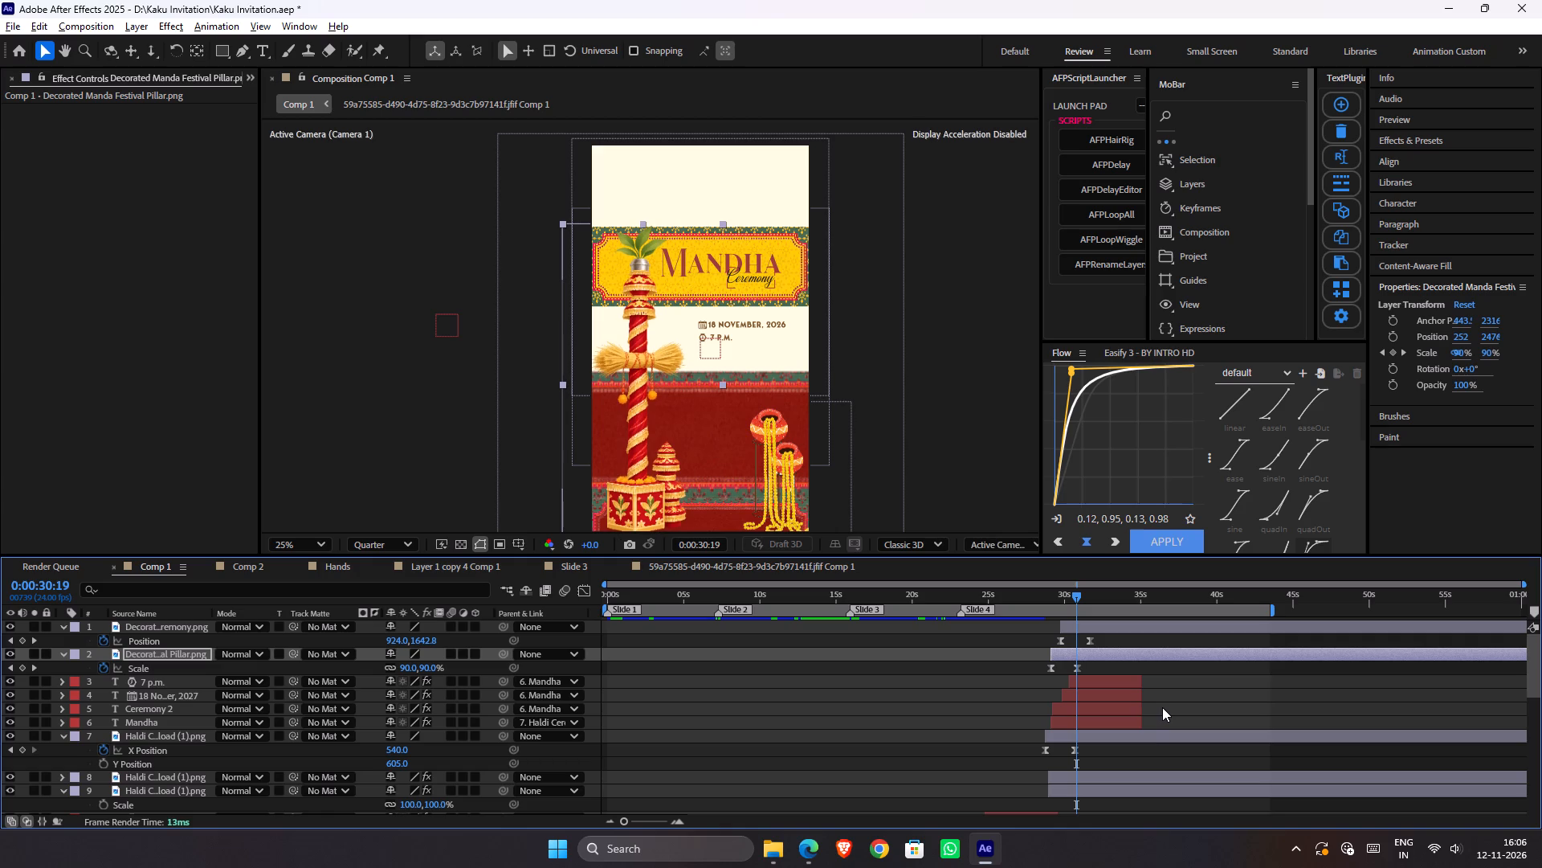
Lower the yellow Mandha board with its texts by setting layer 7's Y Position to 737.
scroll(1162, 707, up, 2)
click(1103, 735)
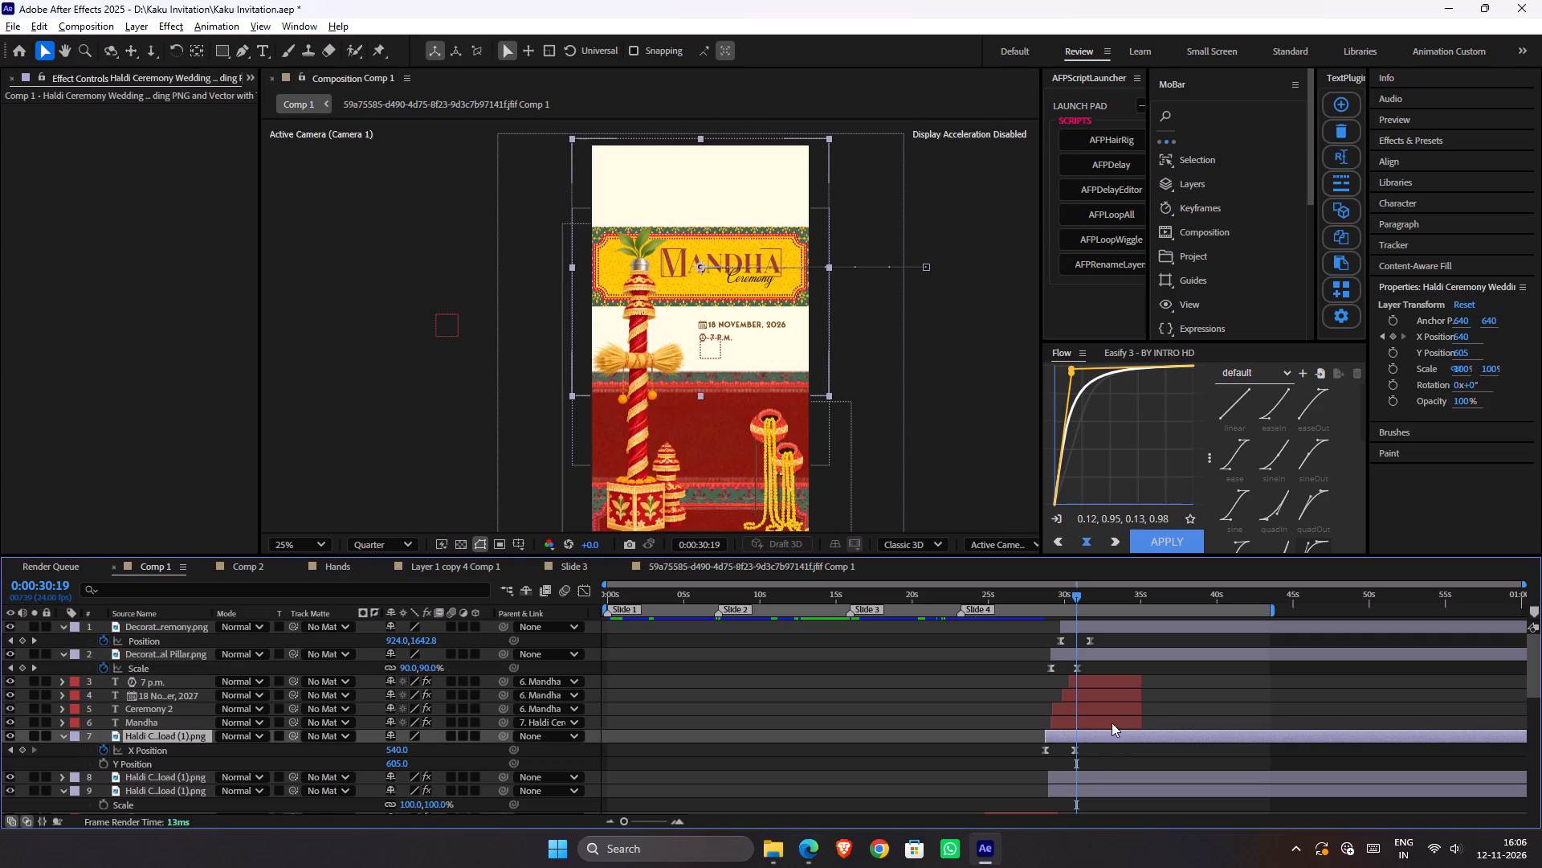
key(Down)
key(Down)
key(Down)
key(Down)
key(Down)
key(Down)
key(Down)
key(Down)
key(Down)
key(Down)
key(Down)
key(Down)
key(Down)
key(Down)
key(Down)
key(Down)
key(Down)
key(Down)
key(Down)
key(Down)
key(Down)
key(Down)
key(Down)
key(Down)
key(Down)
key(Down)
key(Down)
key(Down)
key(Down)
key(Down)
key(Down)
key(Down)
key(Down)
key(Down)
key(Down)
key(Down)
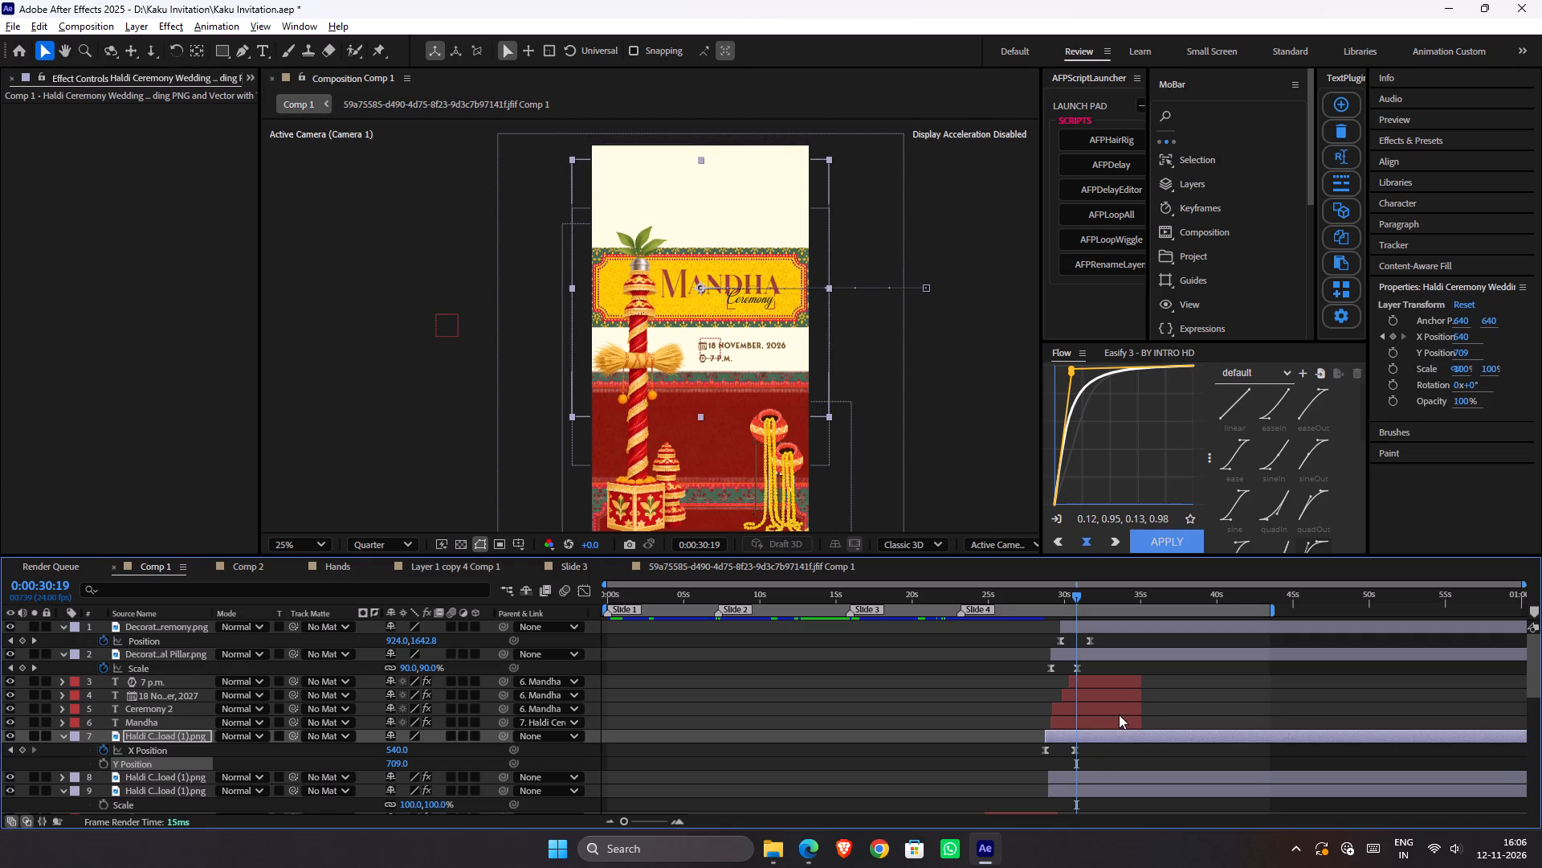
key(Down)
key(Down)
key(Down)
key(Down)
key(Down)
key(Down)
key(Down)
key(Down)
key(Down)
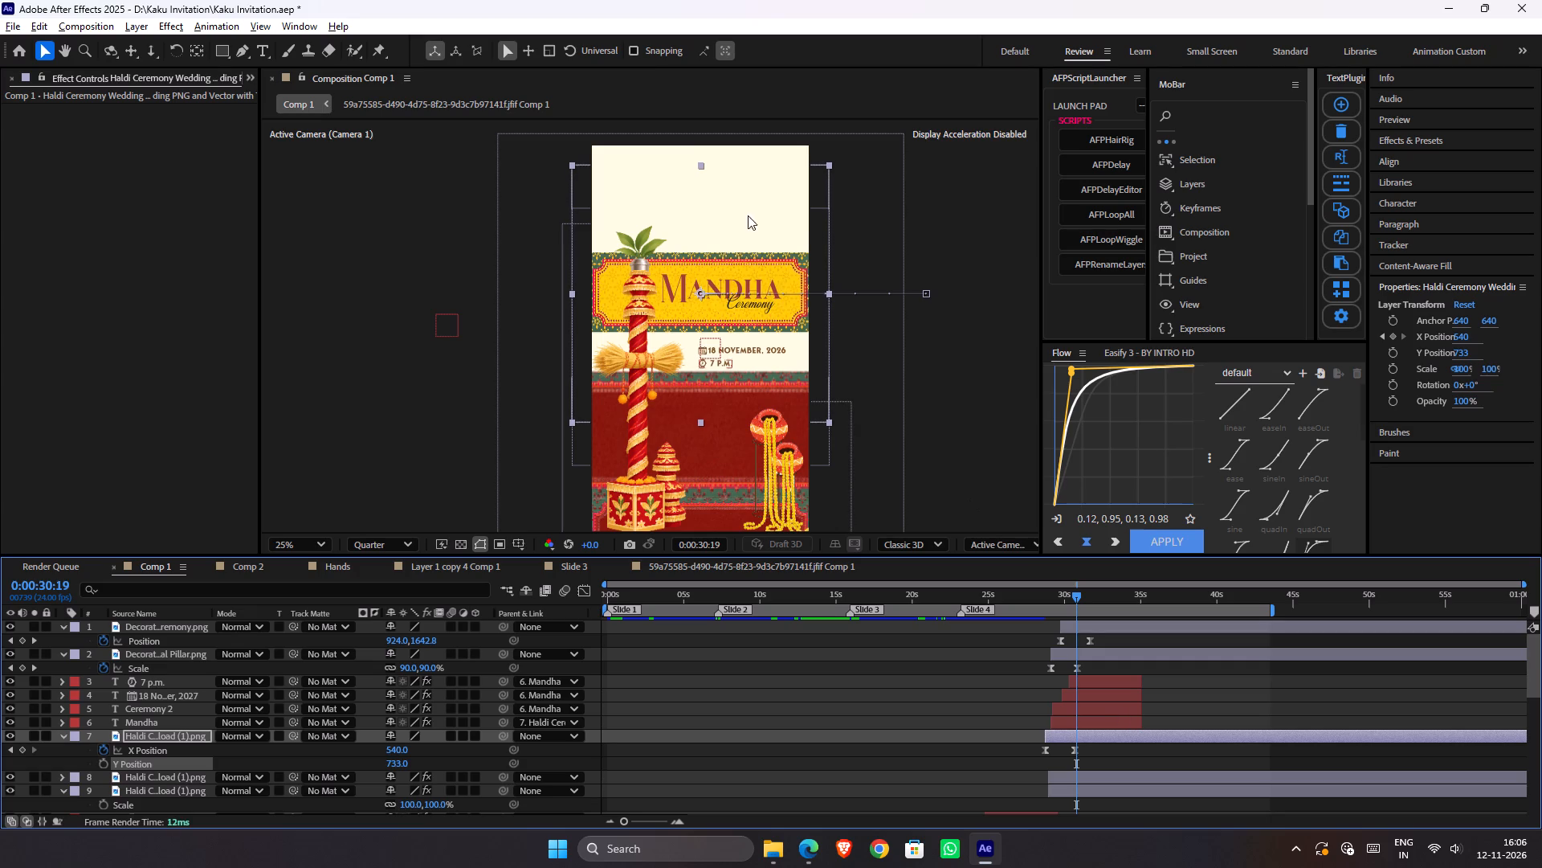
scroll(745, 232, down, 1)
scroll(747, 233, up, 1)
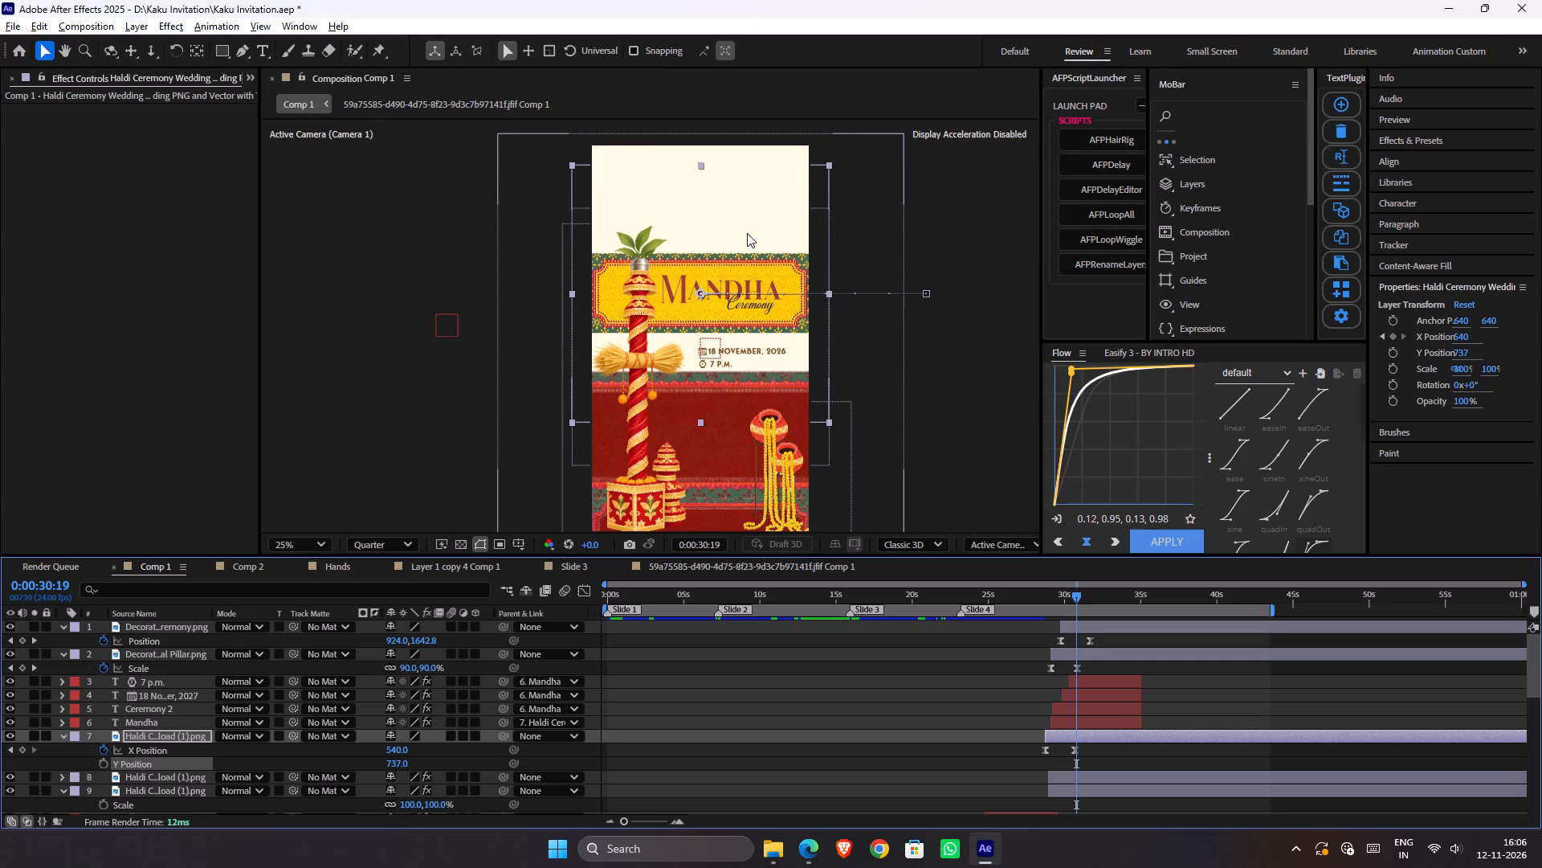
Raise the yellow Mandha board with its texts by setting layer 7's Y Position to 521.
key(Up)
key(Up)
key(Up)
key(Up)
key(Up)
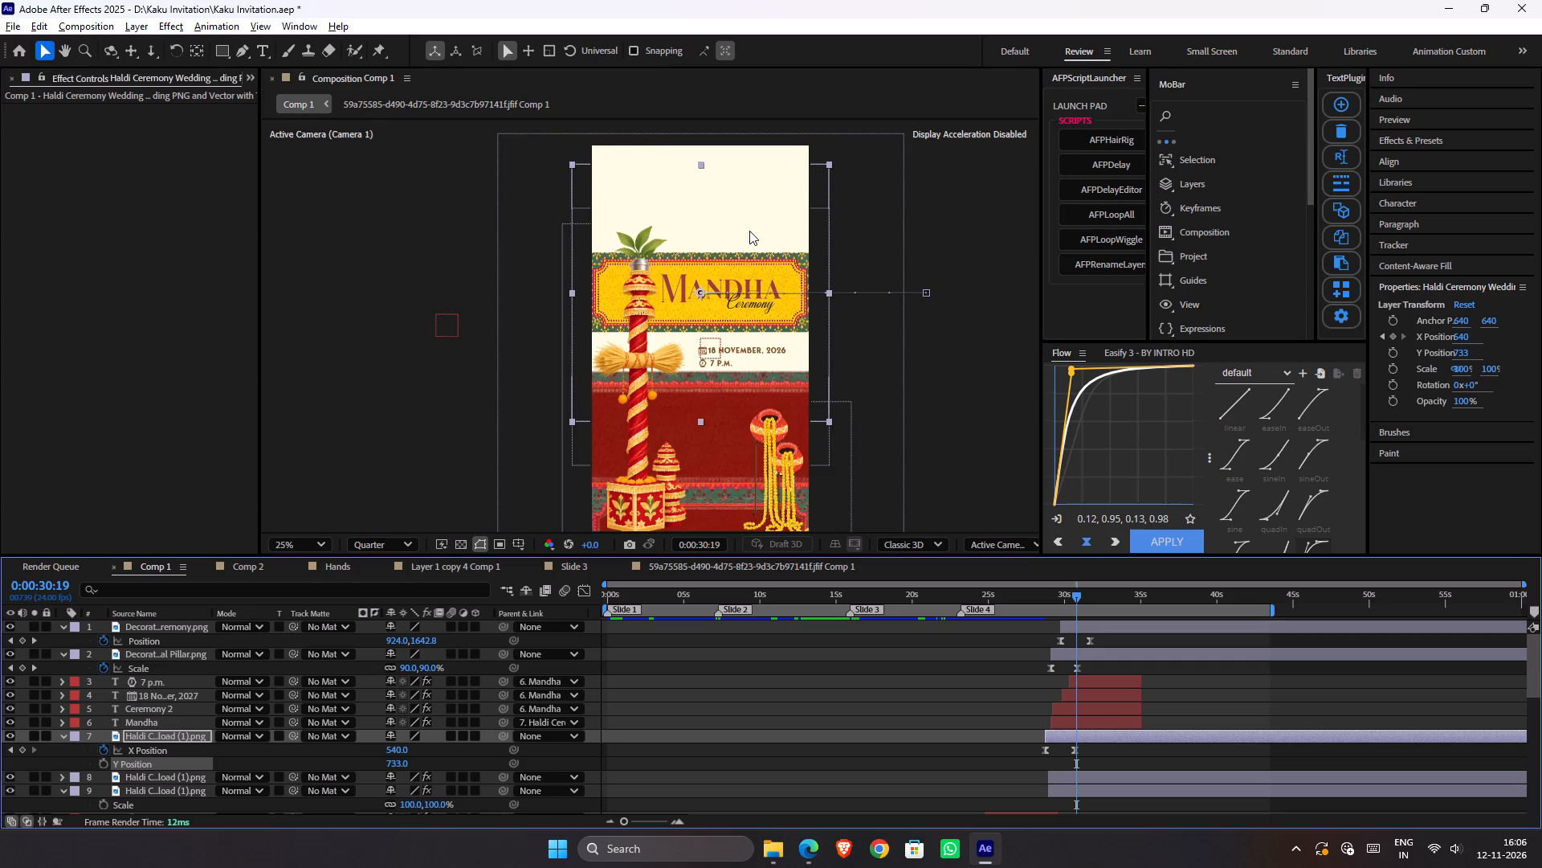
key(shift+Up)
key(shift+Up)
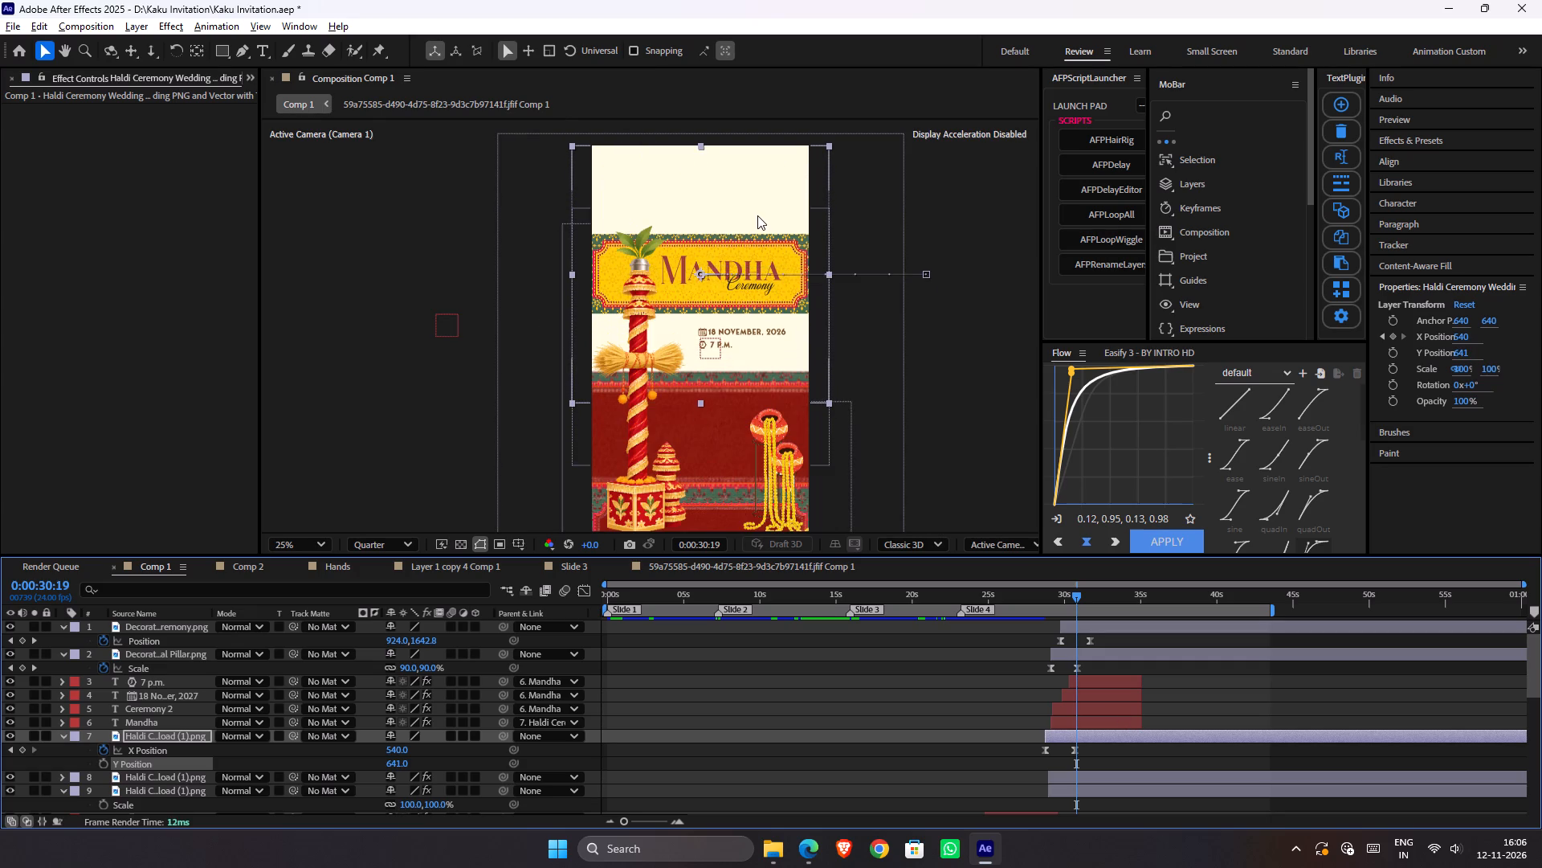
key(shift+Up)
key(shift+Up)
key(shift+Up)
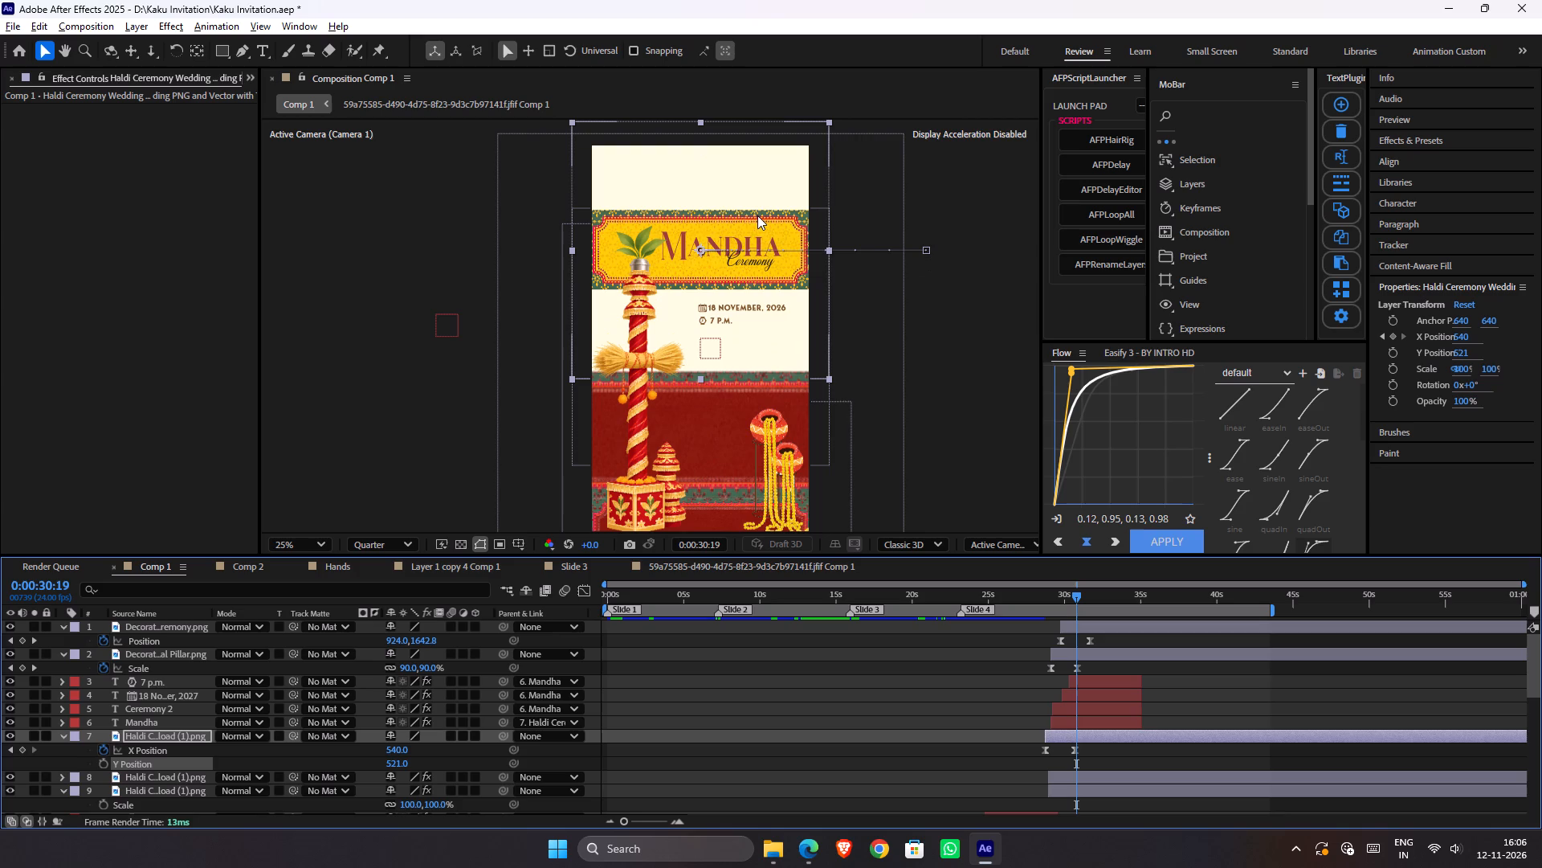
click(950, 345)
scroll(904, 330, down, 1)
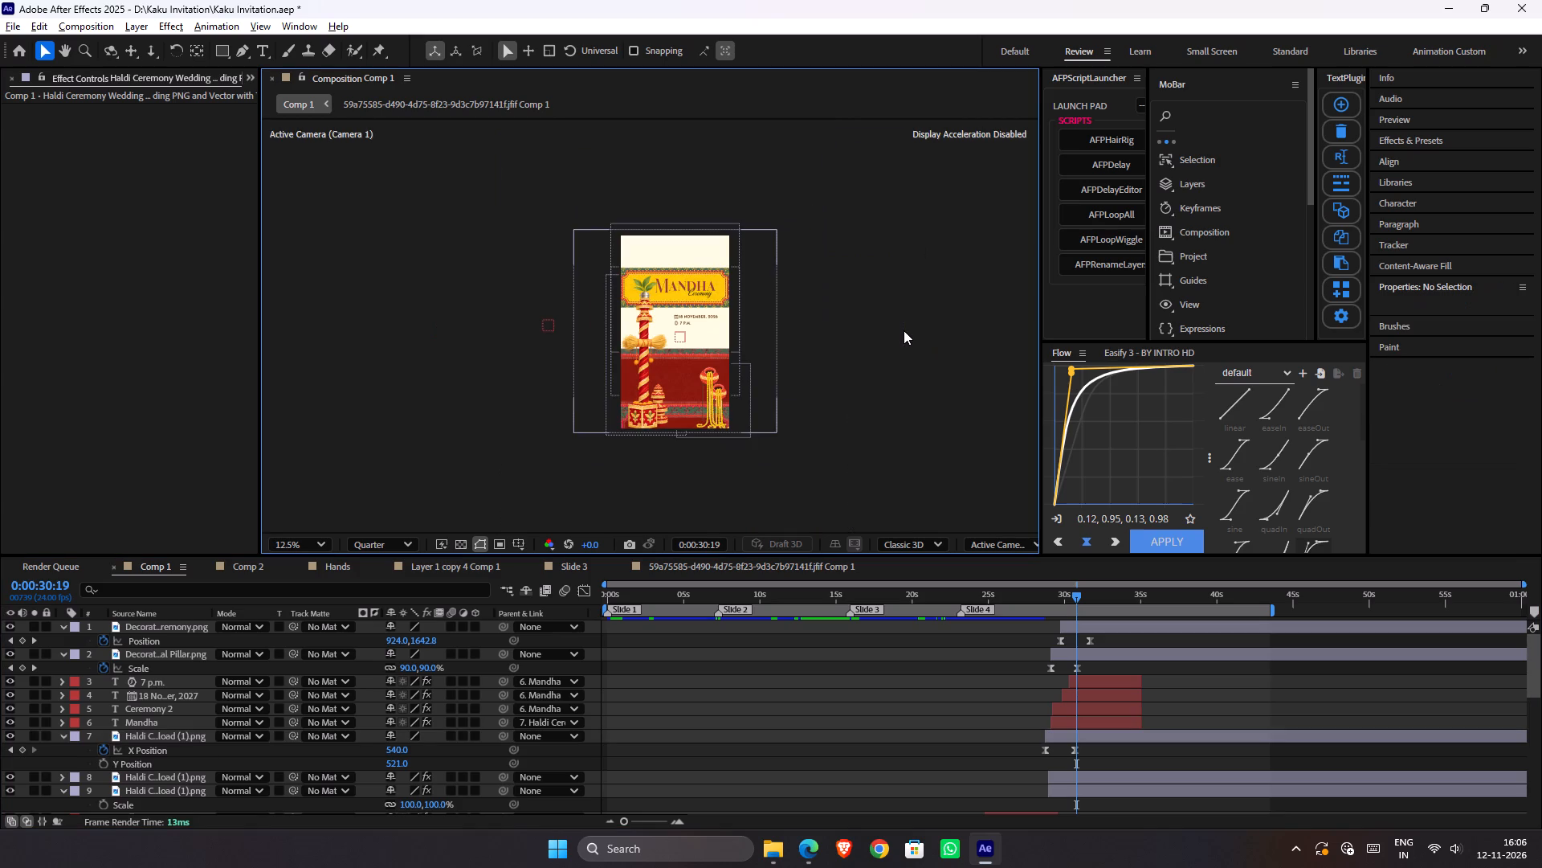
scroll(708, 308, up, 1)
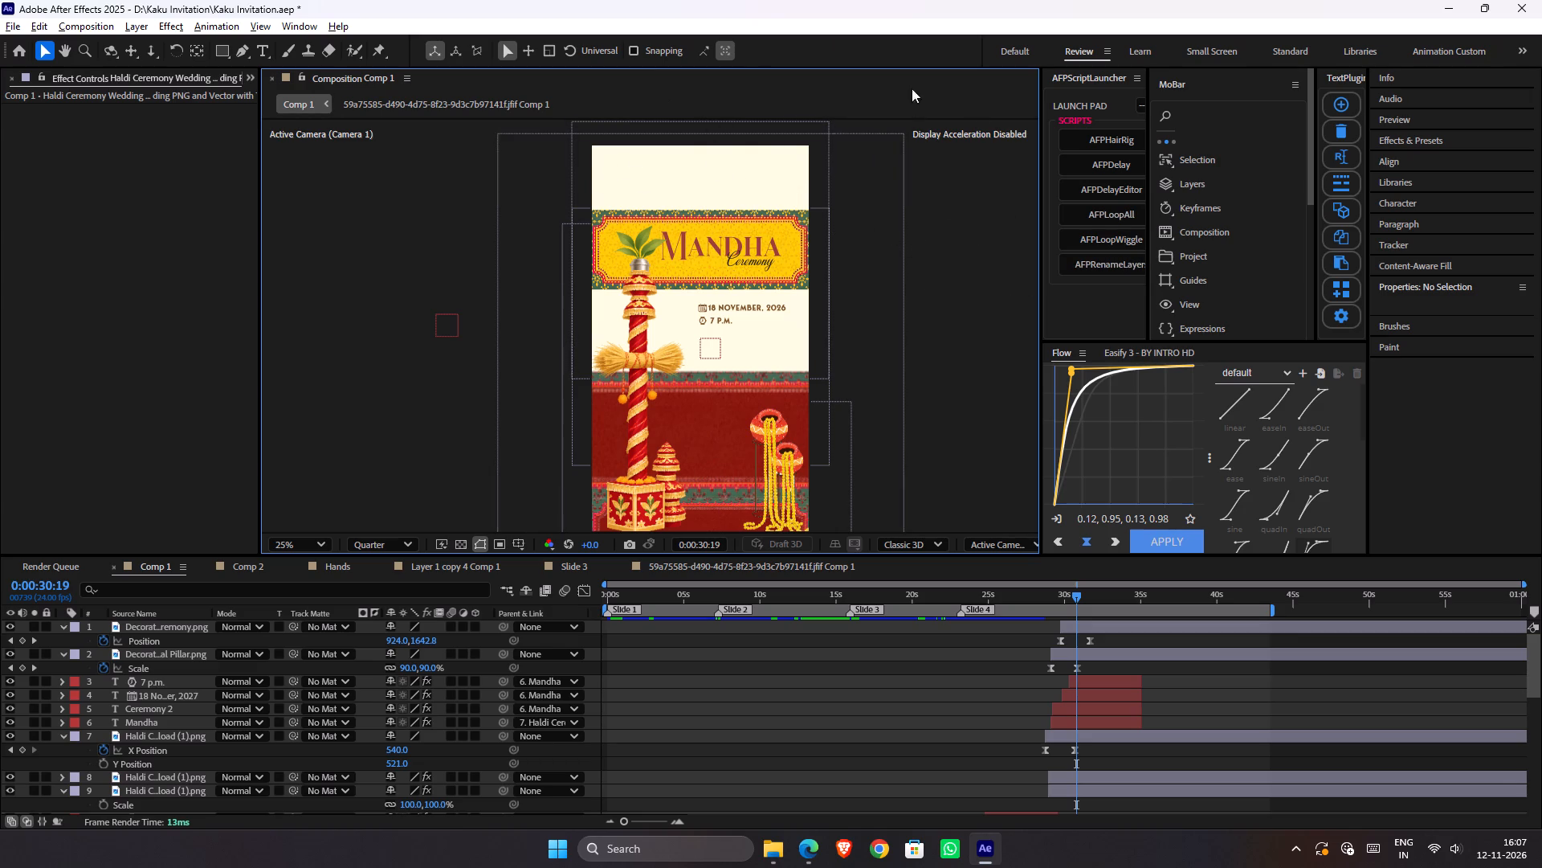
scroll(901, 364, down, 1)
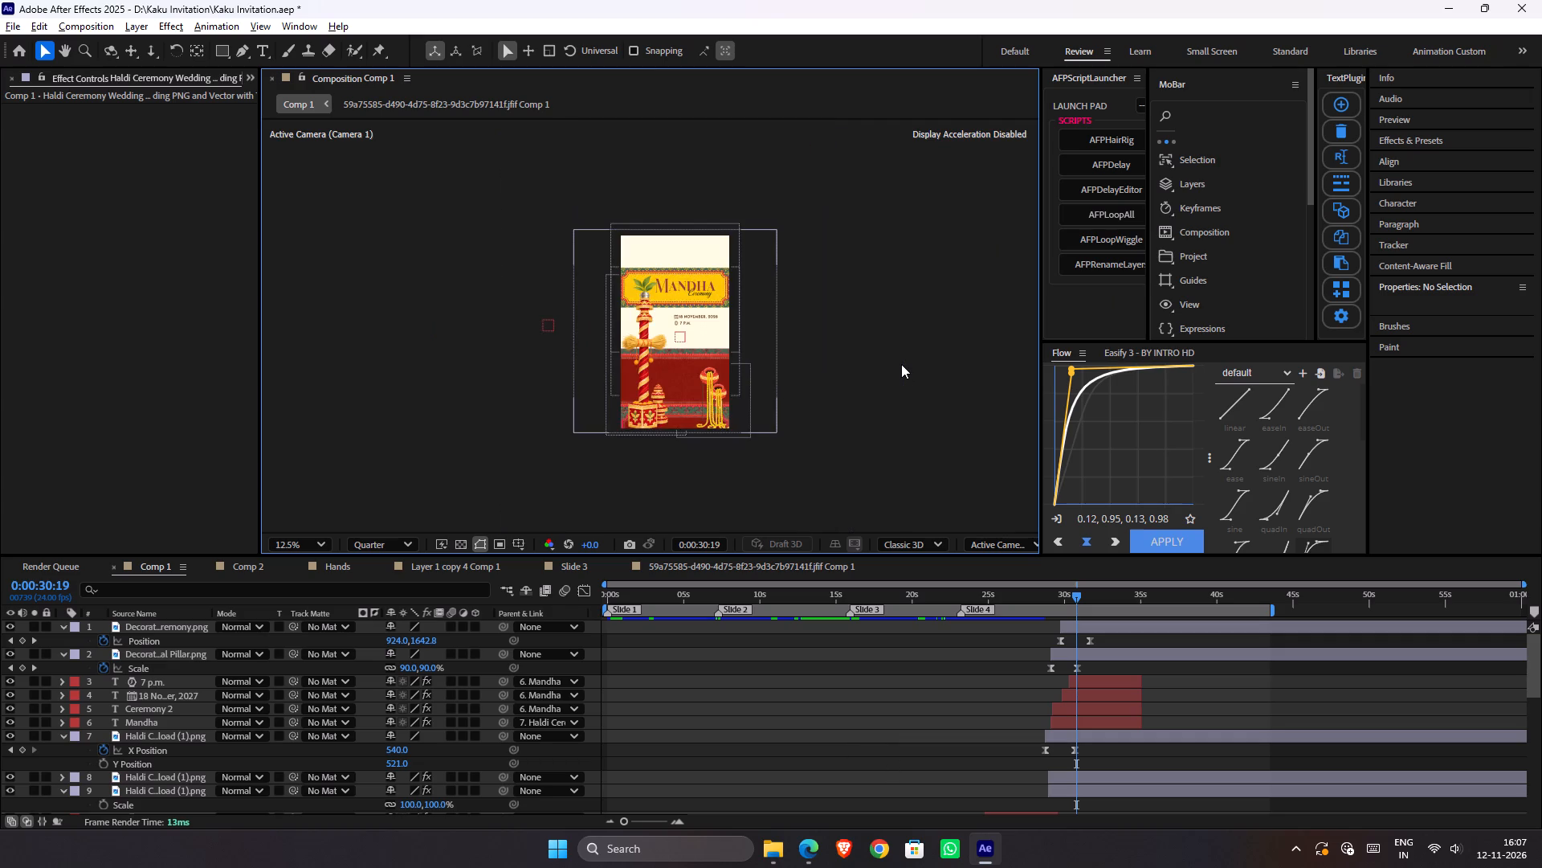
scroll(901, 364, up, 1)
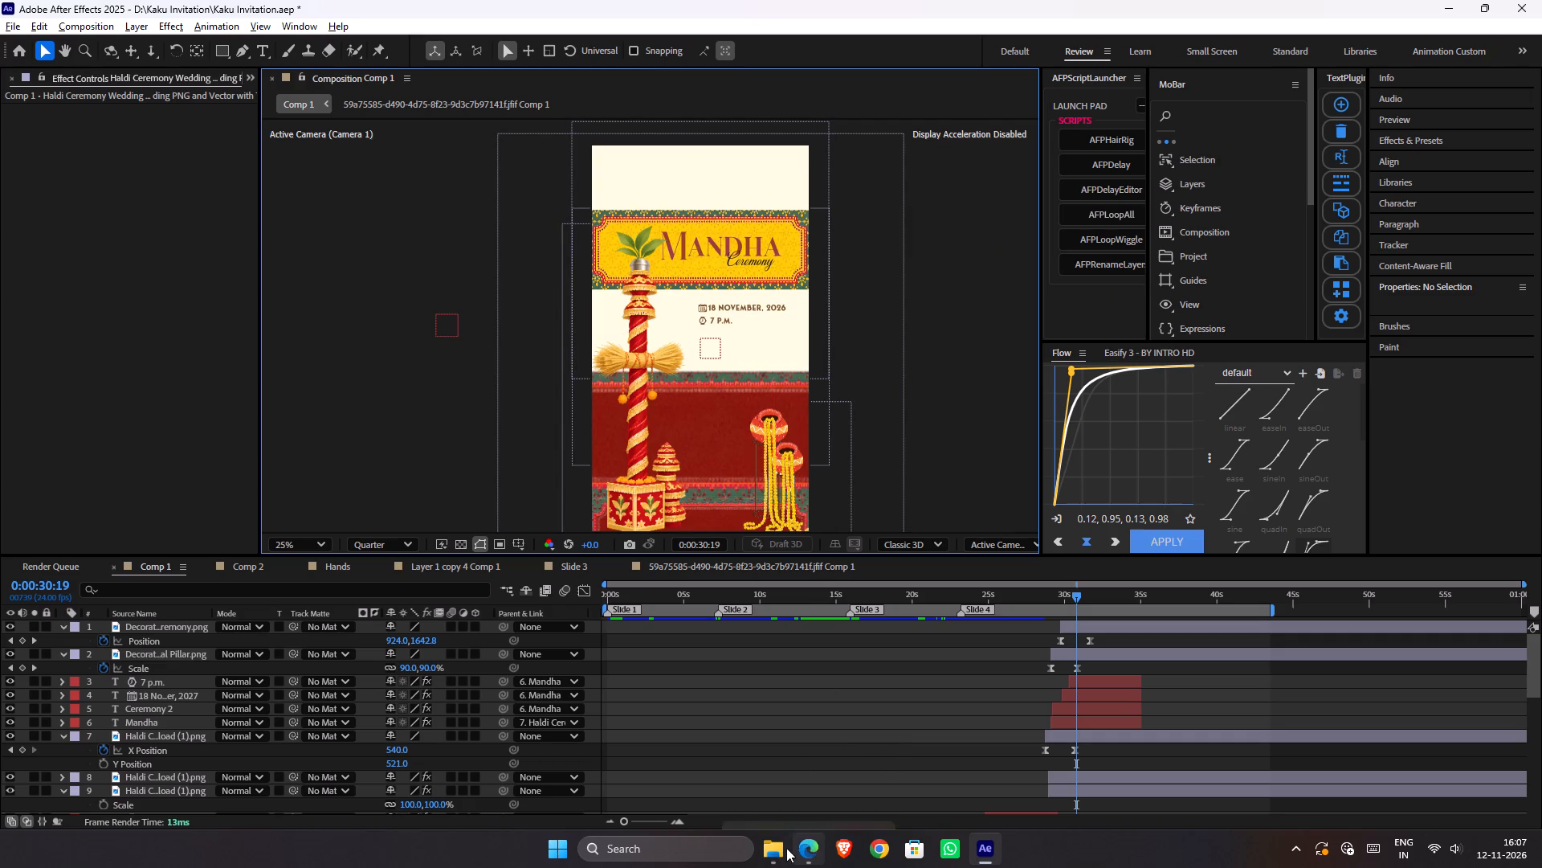
From File Explorer, import the Marigold Entrance Thoranam PSD into Comp 1 as a composition with editable layer styles, starting it at 0:00:30:19.
click(781, 848)
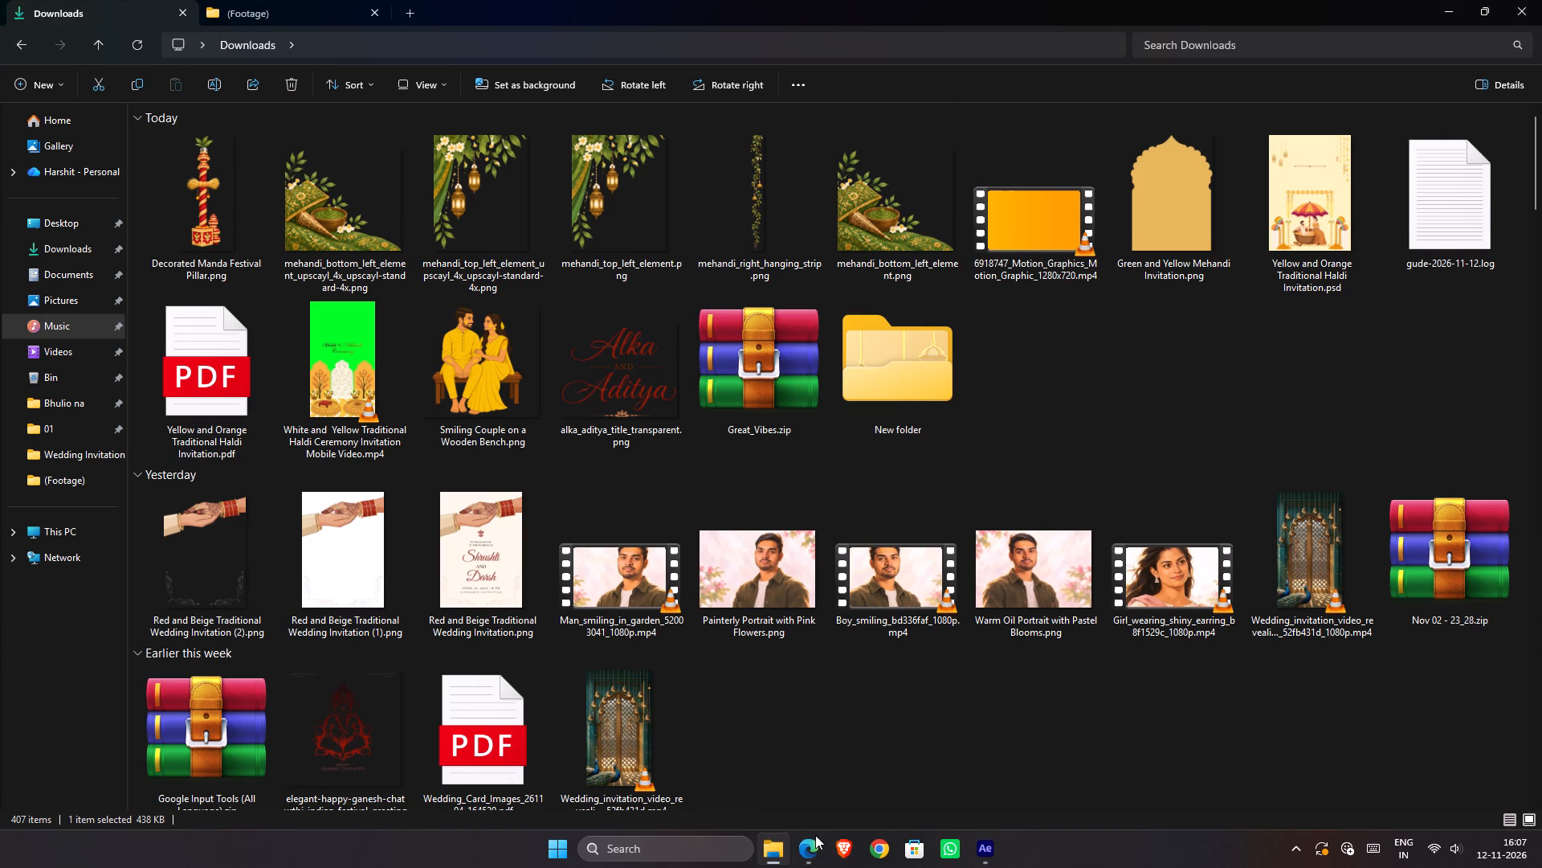
click(285, 0)
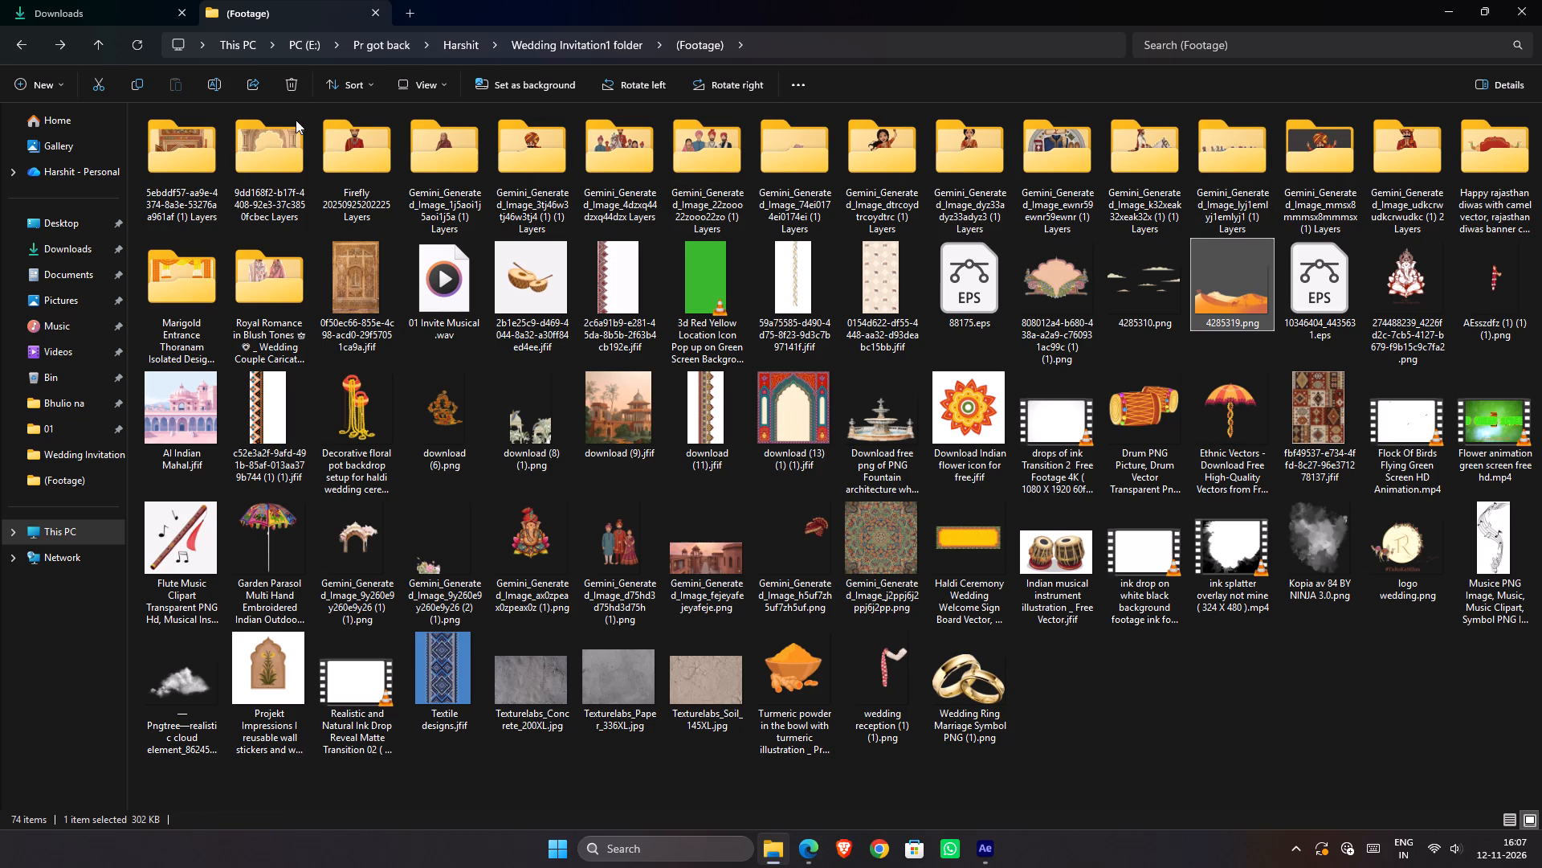
click(255, 140)
double_click(220, 274)
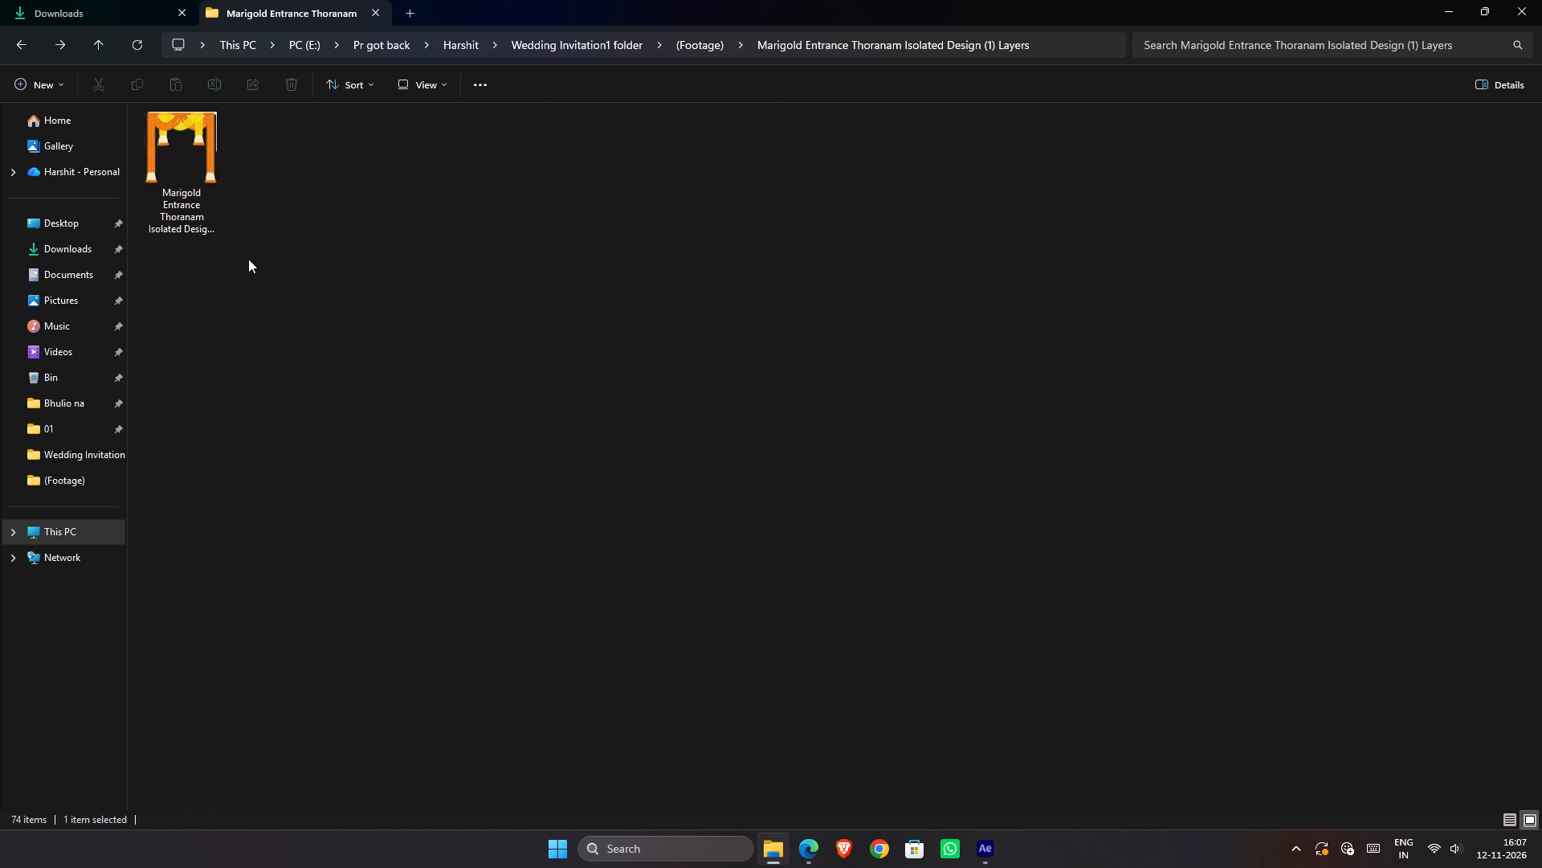
click(214, 183)
drag(206, 142, 995, 787)
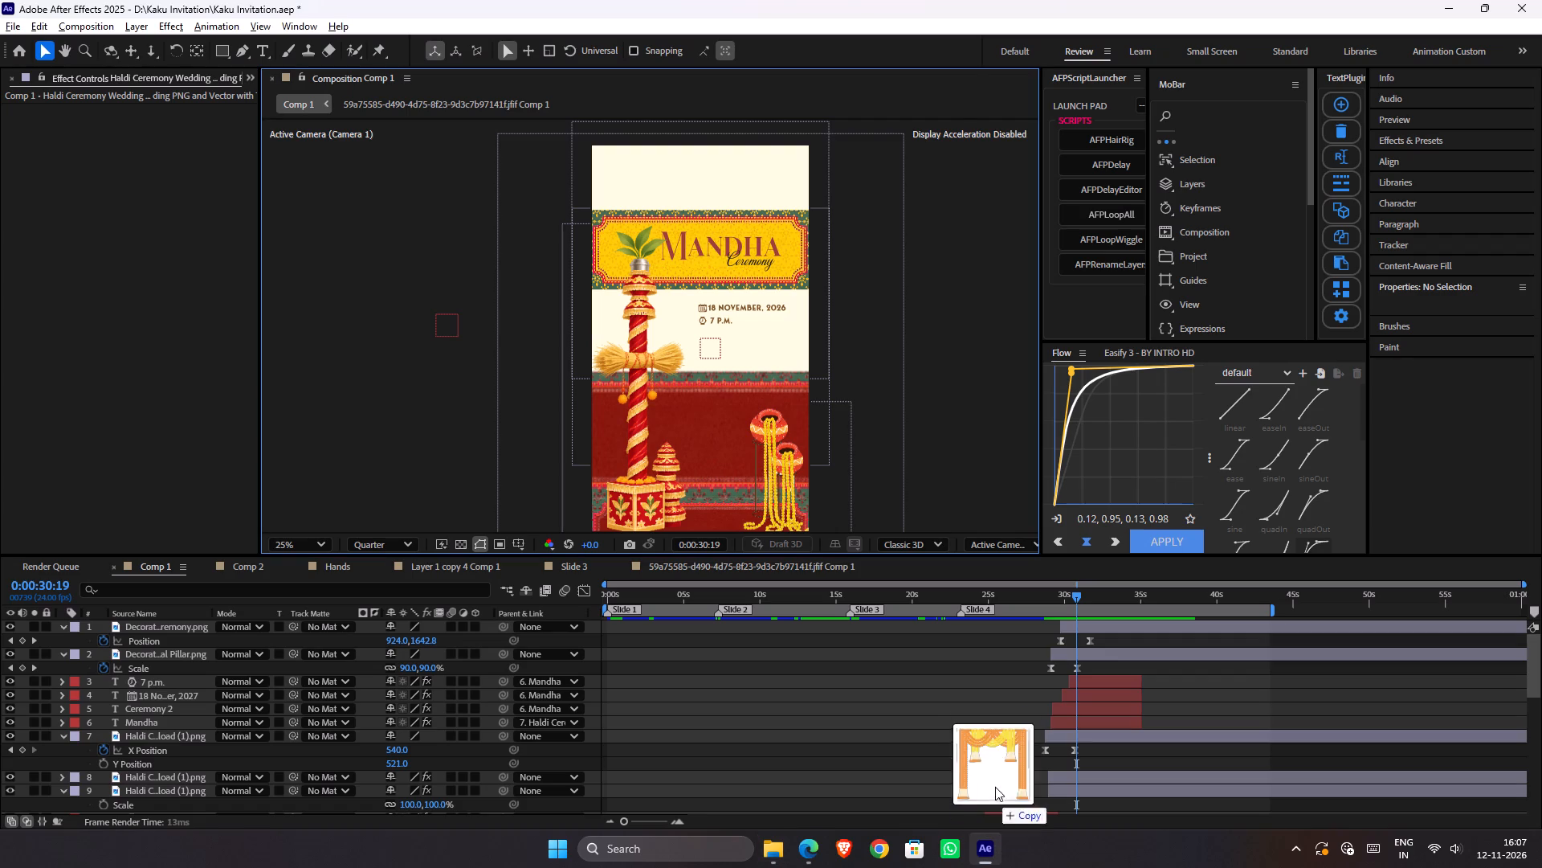
drag(995, 787, 1073, 723)
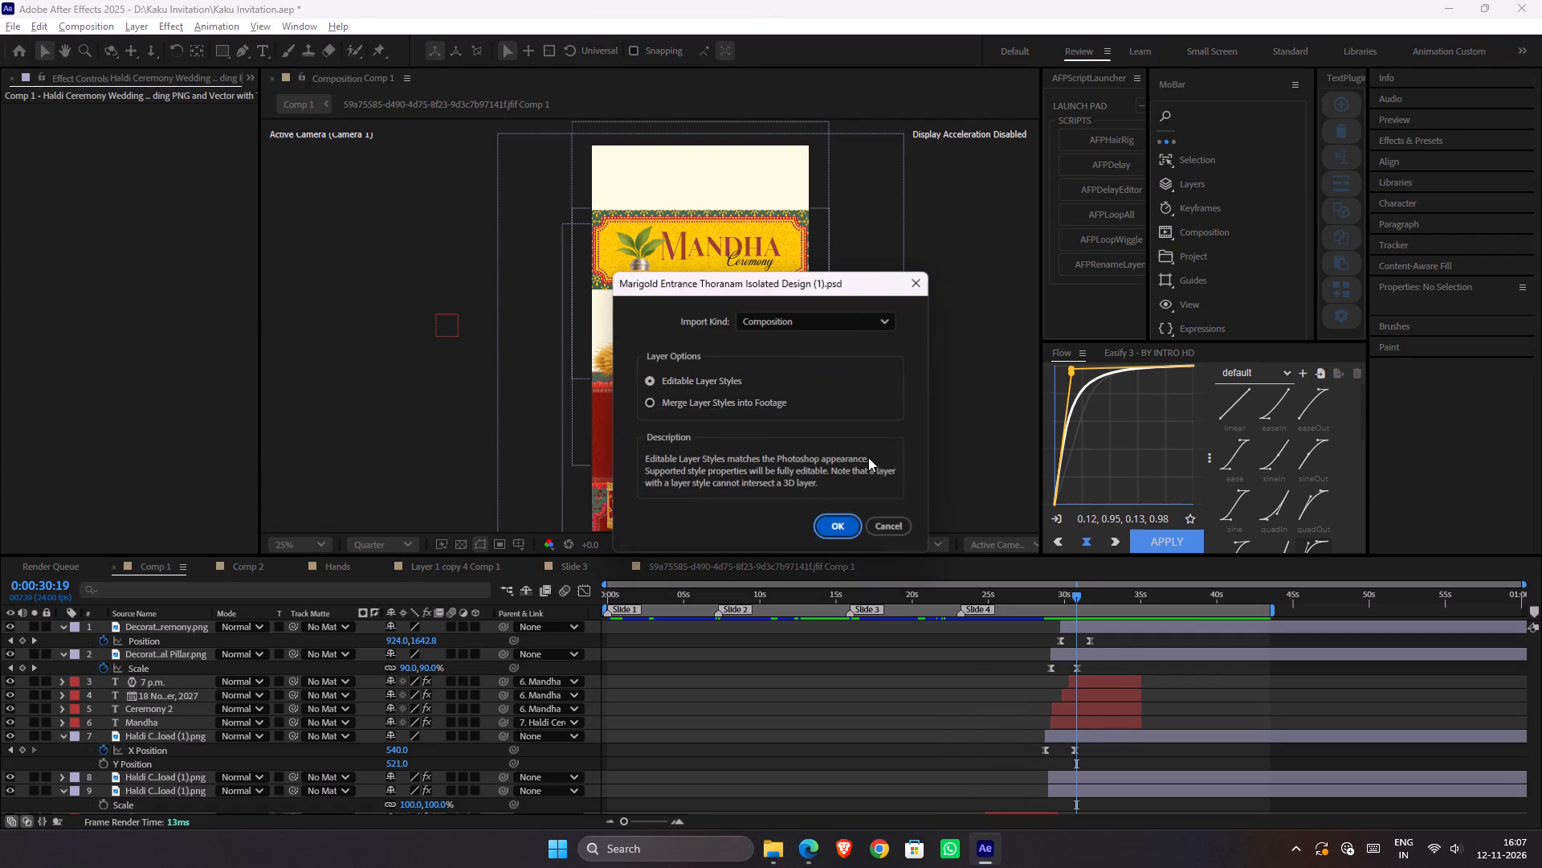
click(834, 525)
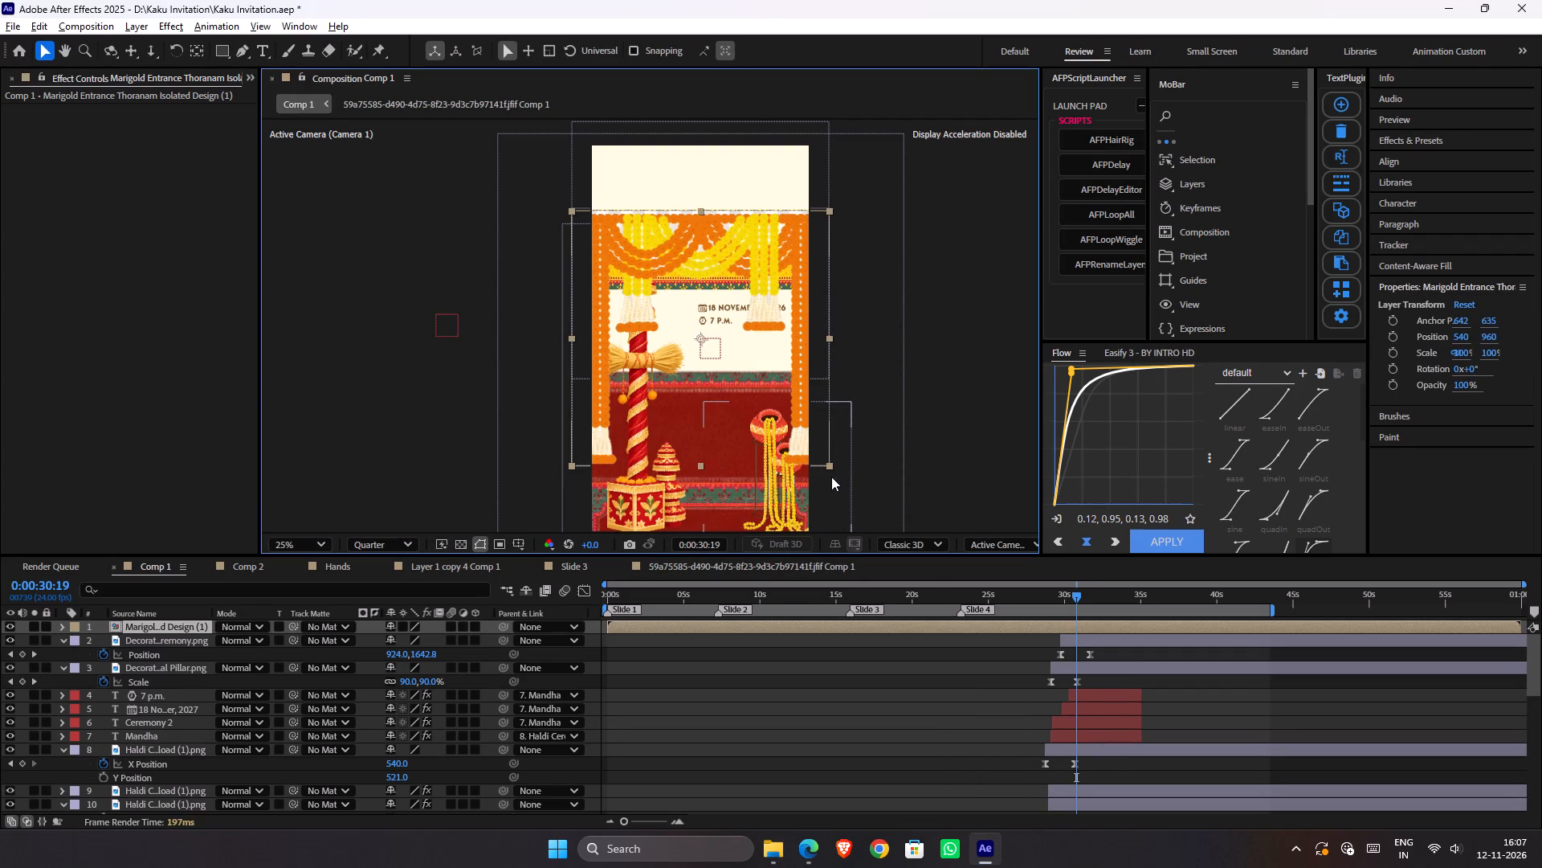
key(bracketleft)
Fit the marigold garland across the slide's top at Position 540, 552 with its Scale at about 96.3%.
drag(782, 342, 781, 277)
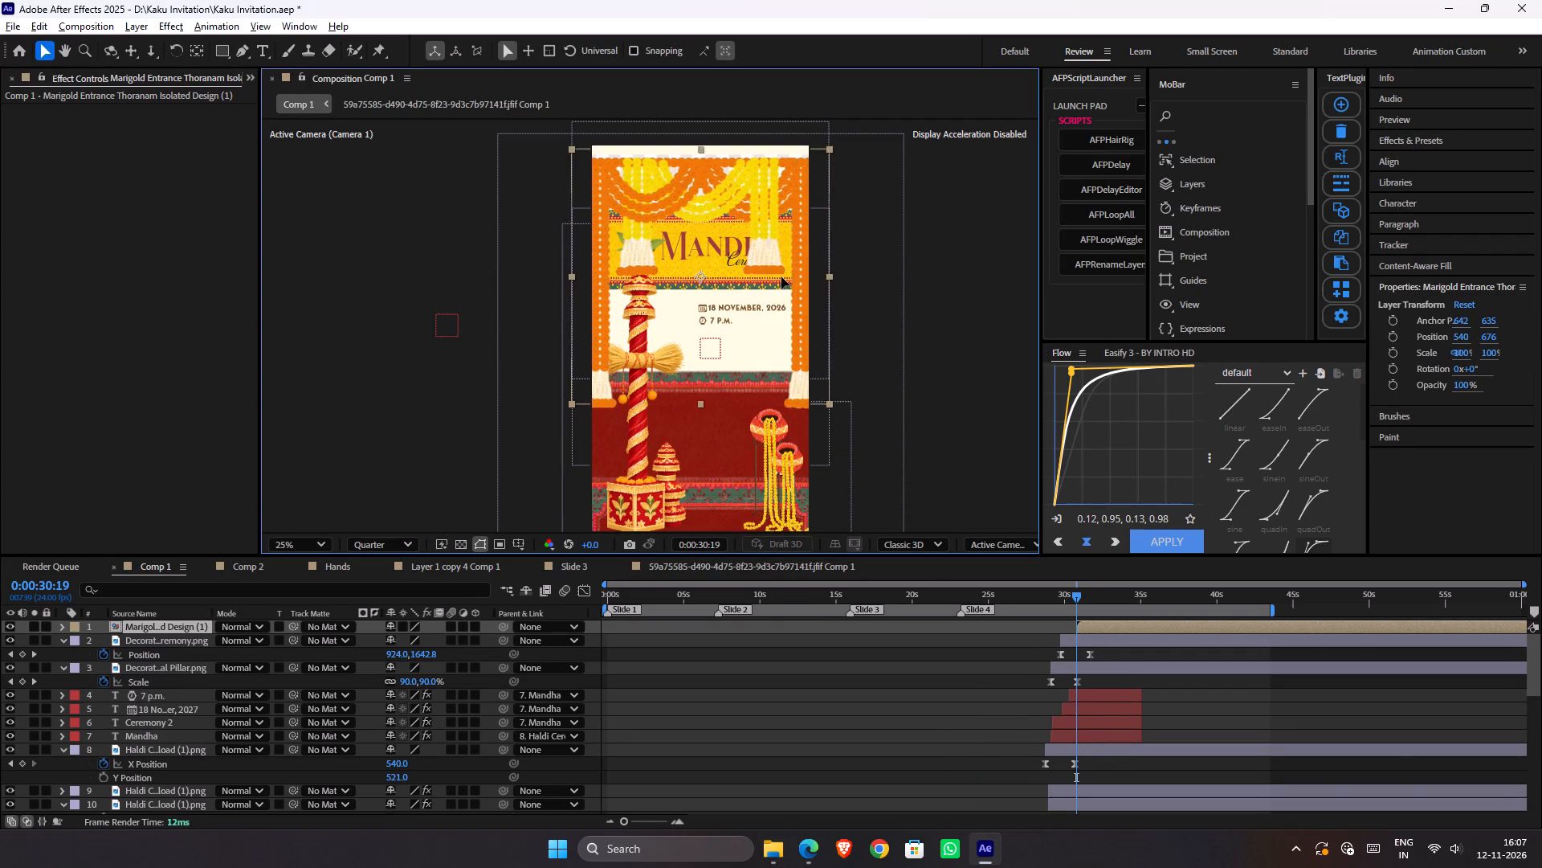
drag(781, 277, 781, 233)
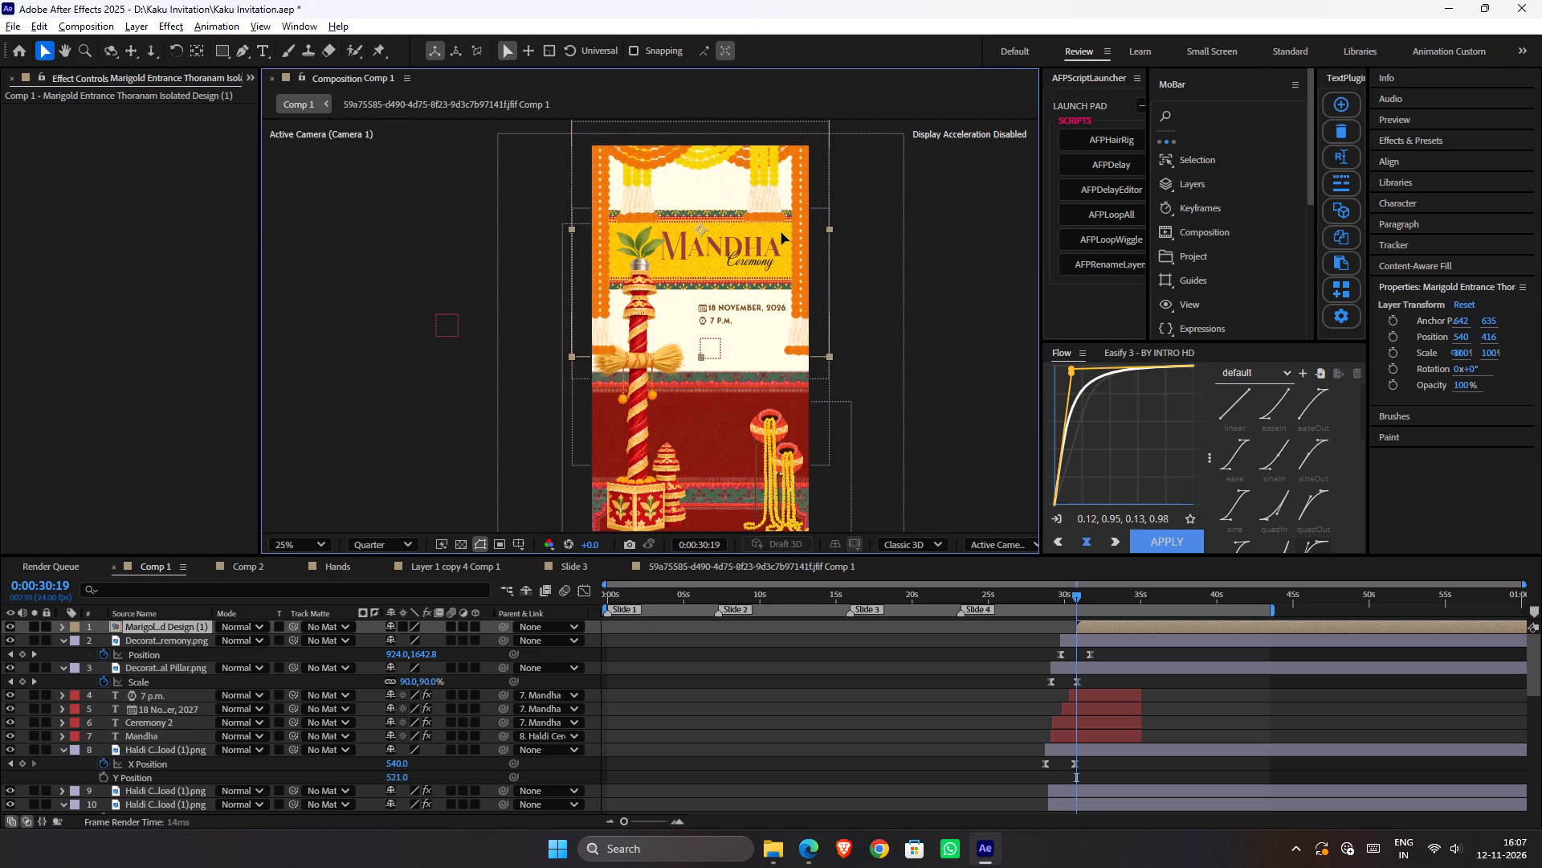
drag(781, 233, 785, 309)
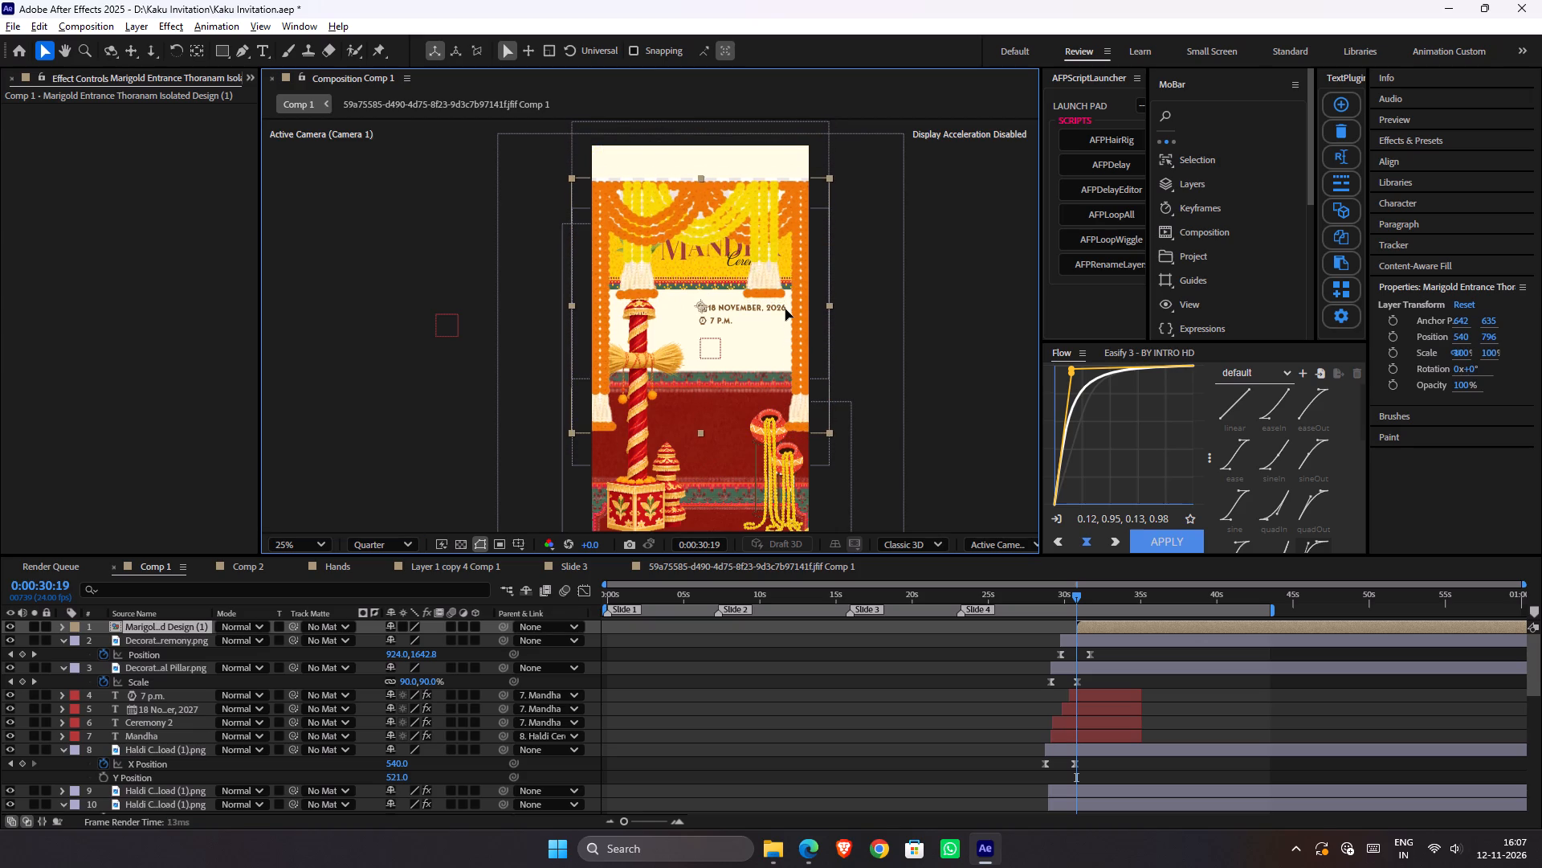
drag(785, 309, 785, 268)
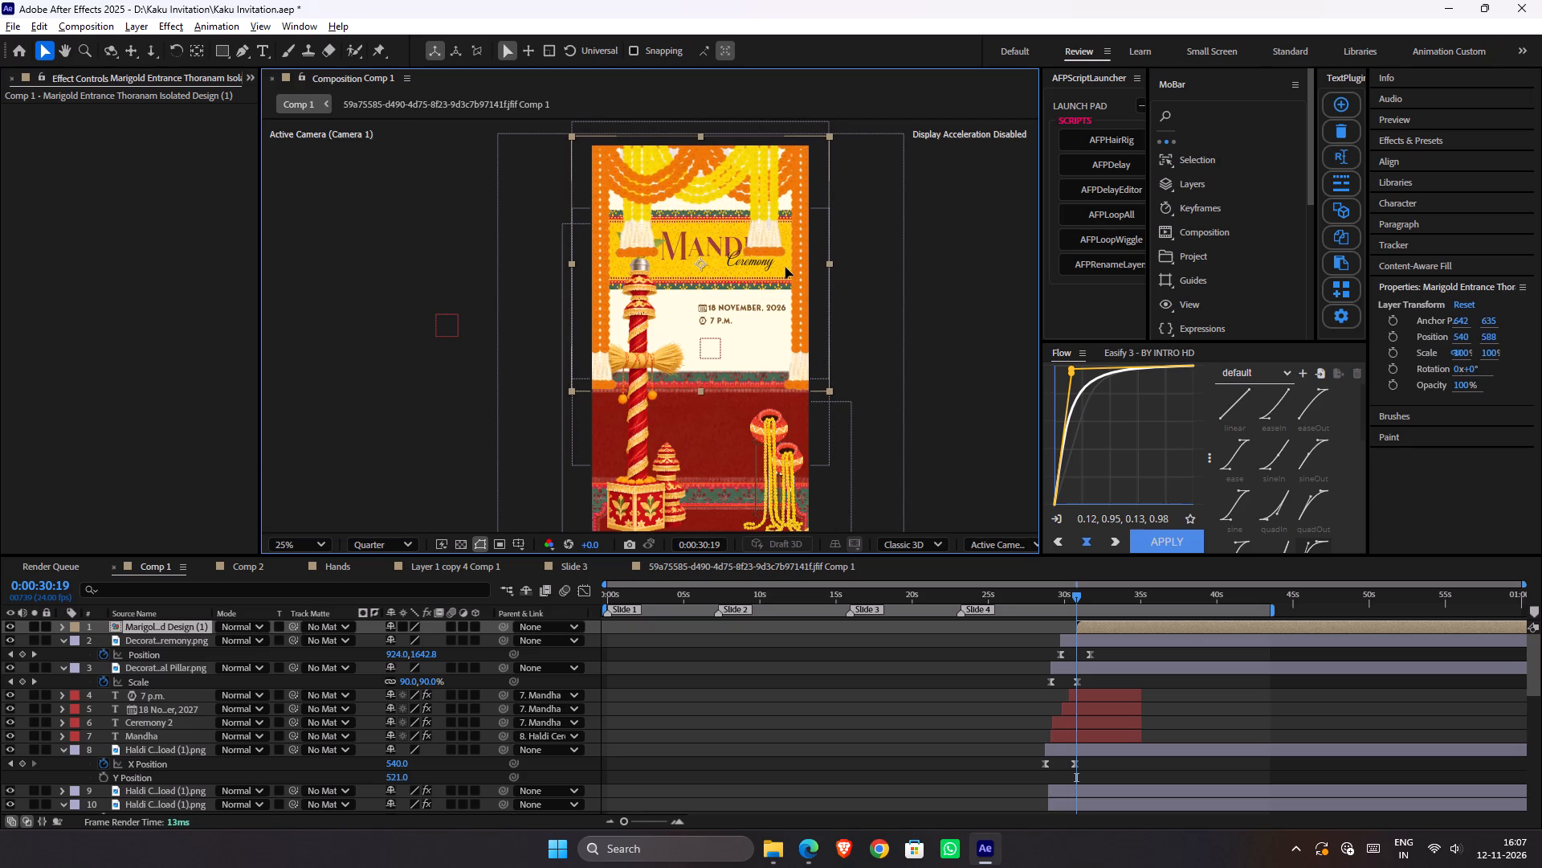
drag(785, 268, 788, 271)
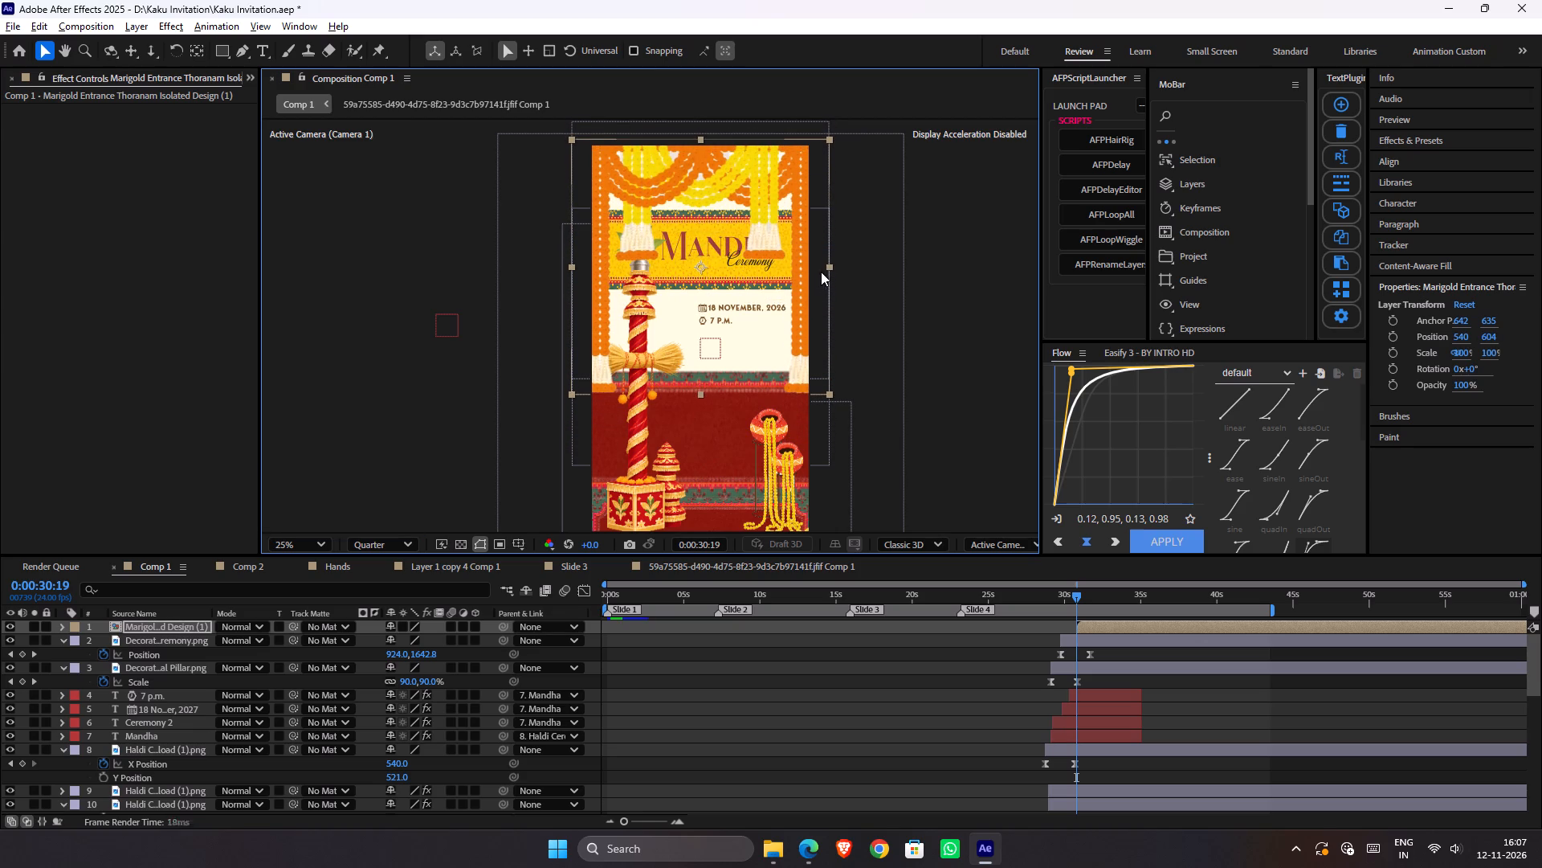
drag(827, 266, 814, 264)
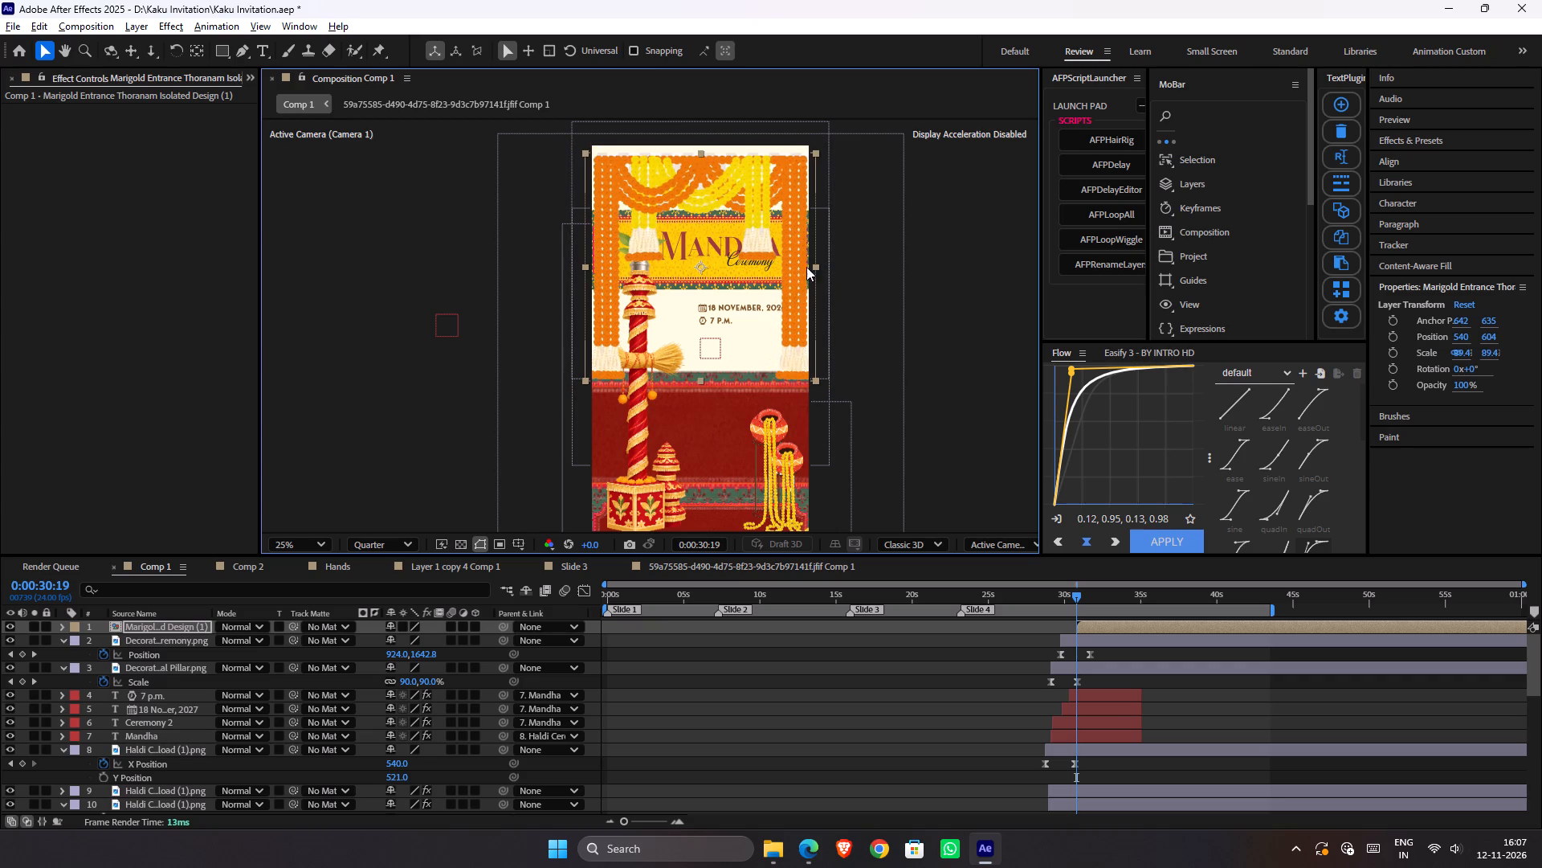
drag(792, 284, 795, 273)
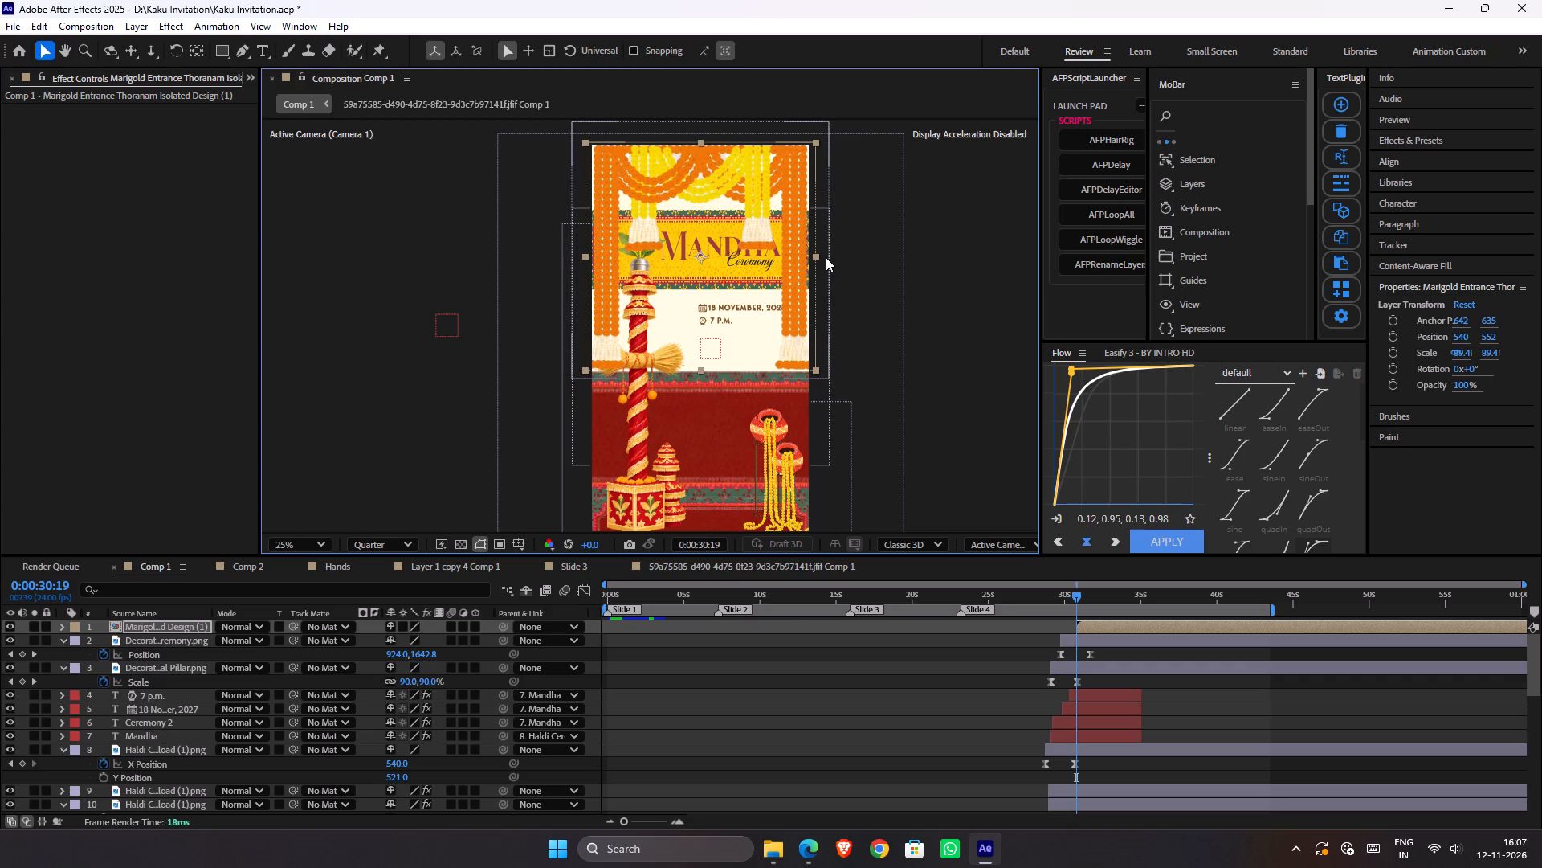
drag(817, 257, 826, 257)
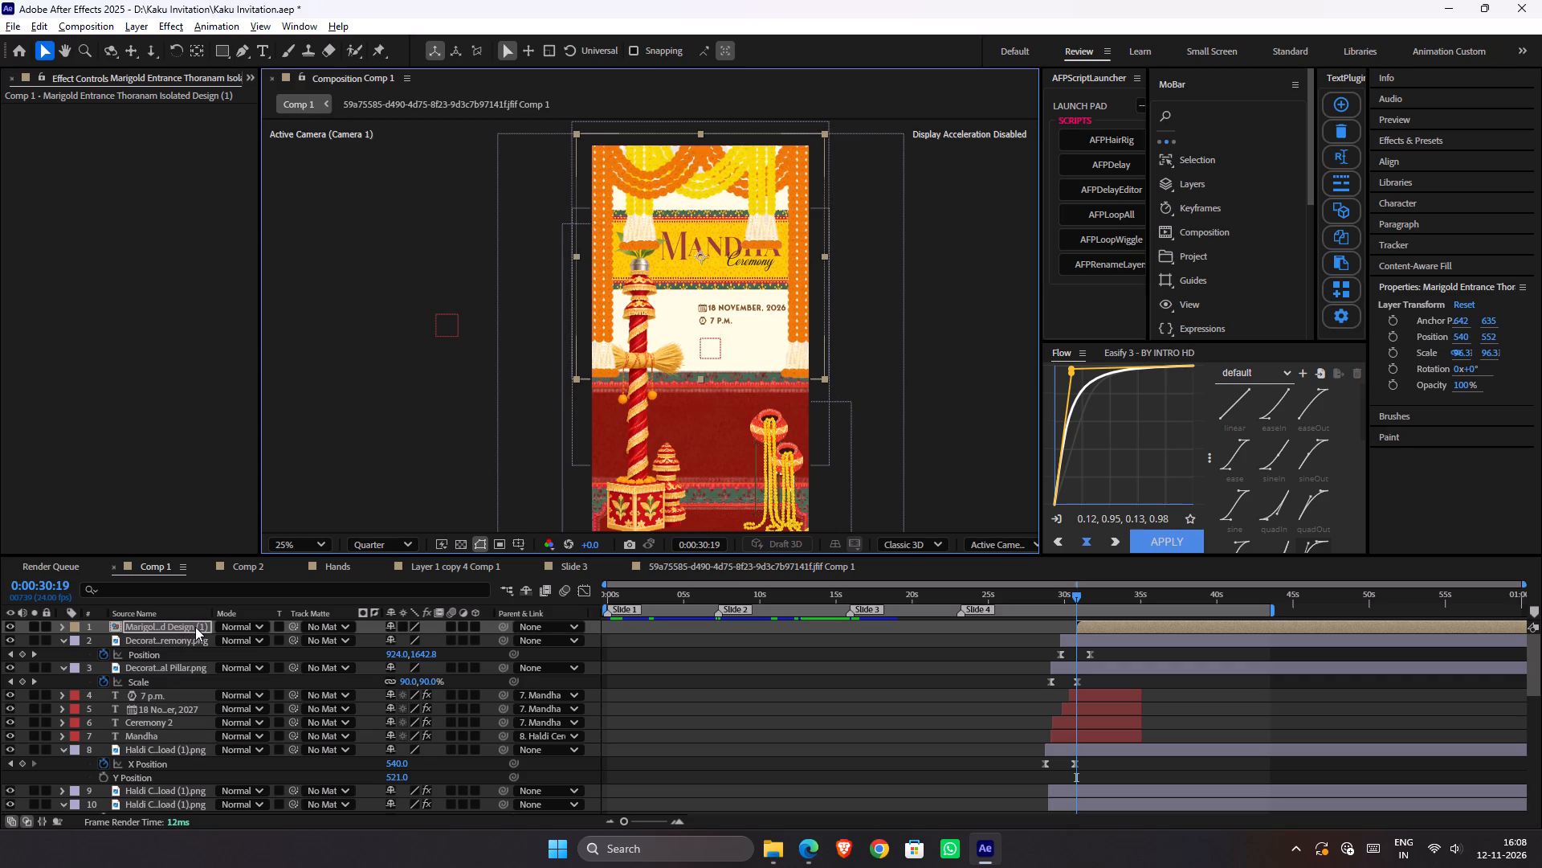
Move the marigold garland down the layer stack to between the 18 November date text and the Ceremony 2 text.
drag(195, 627, 191, 744)
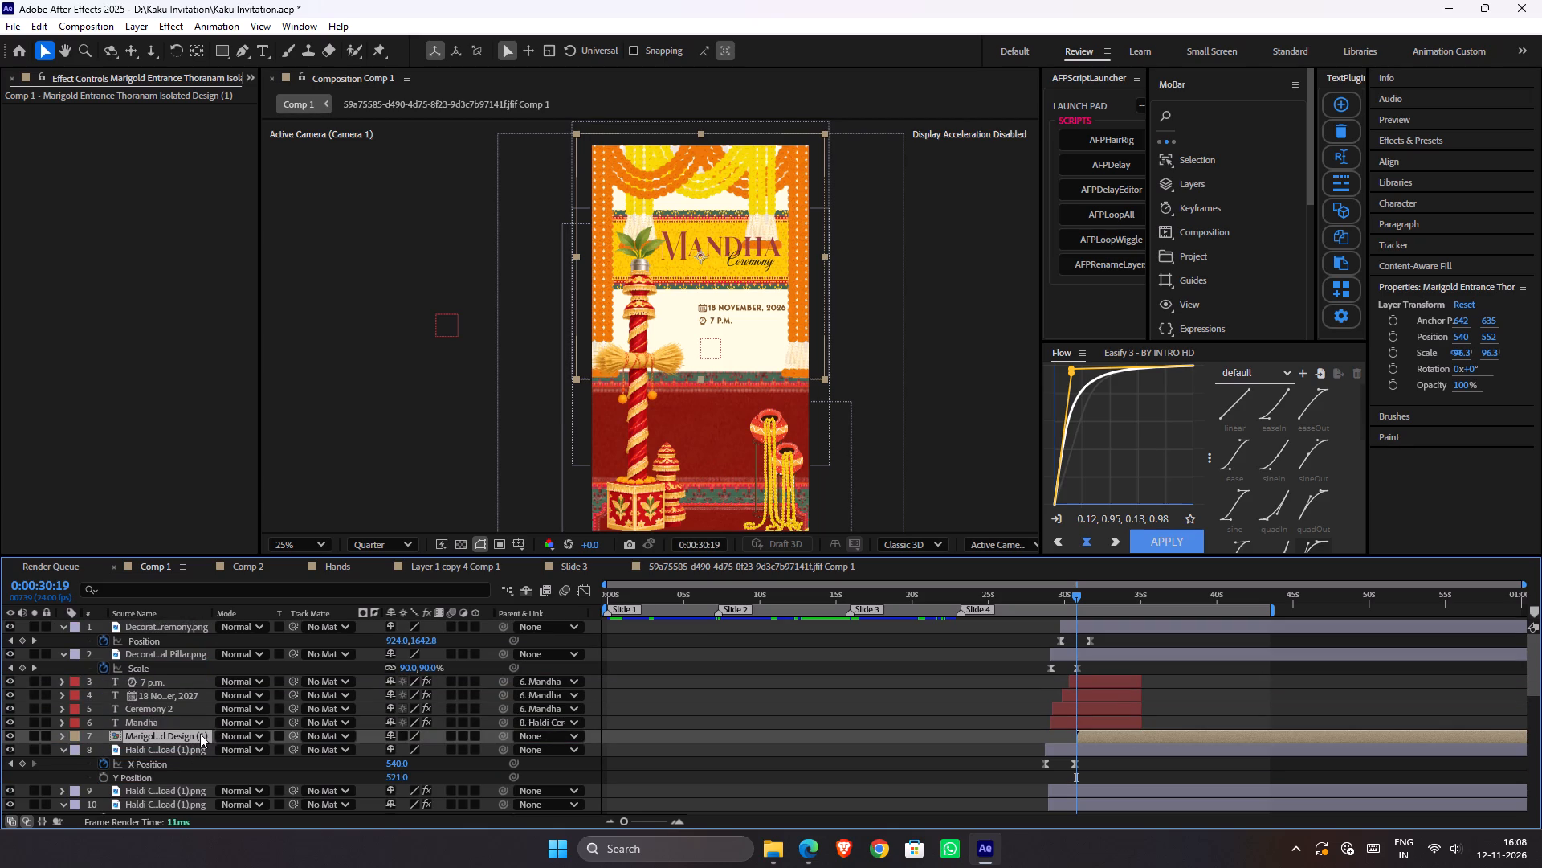
drag(200, 734, 209, 707)
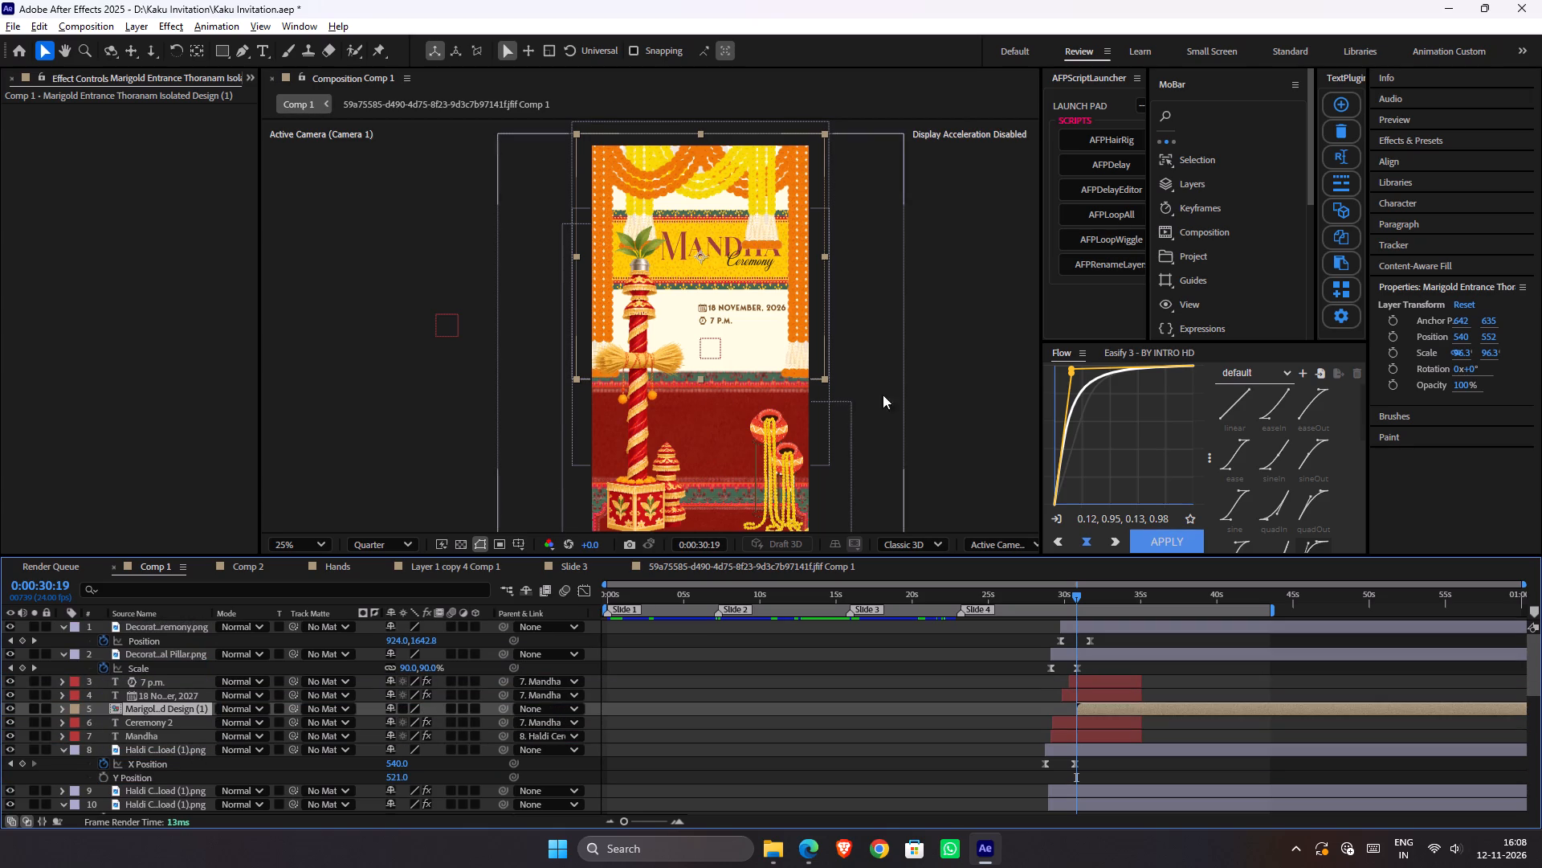
Lower the yellow Mandha board with its texts by setting layer 8's Y Position to 597, and save the project.
click(1083, 752)
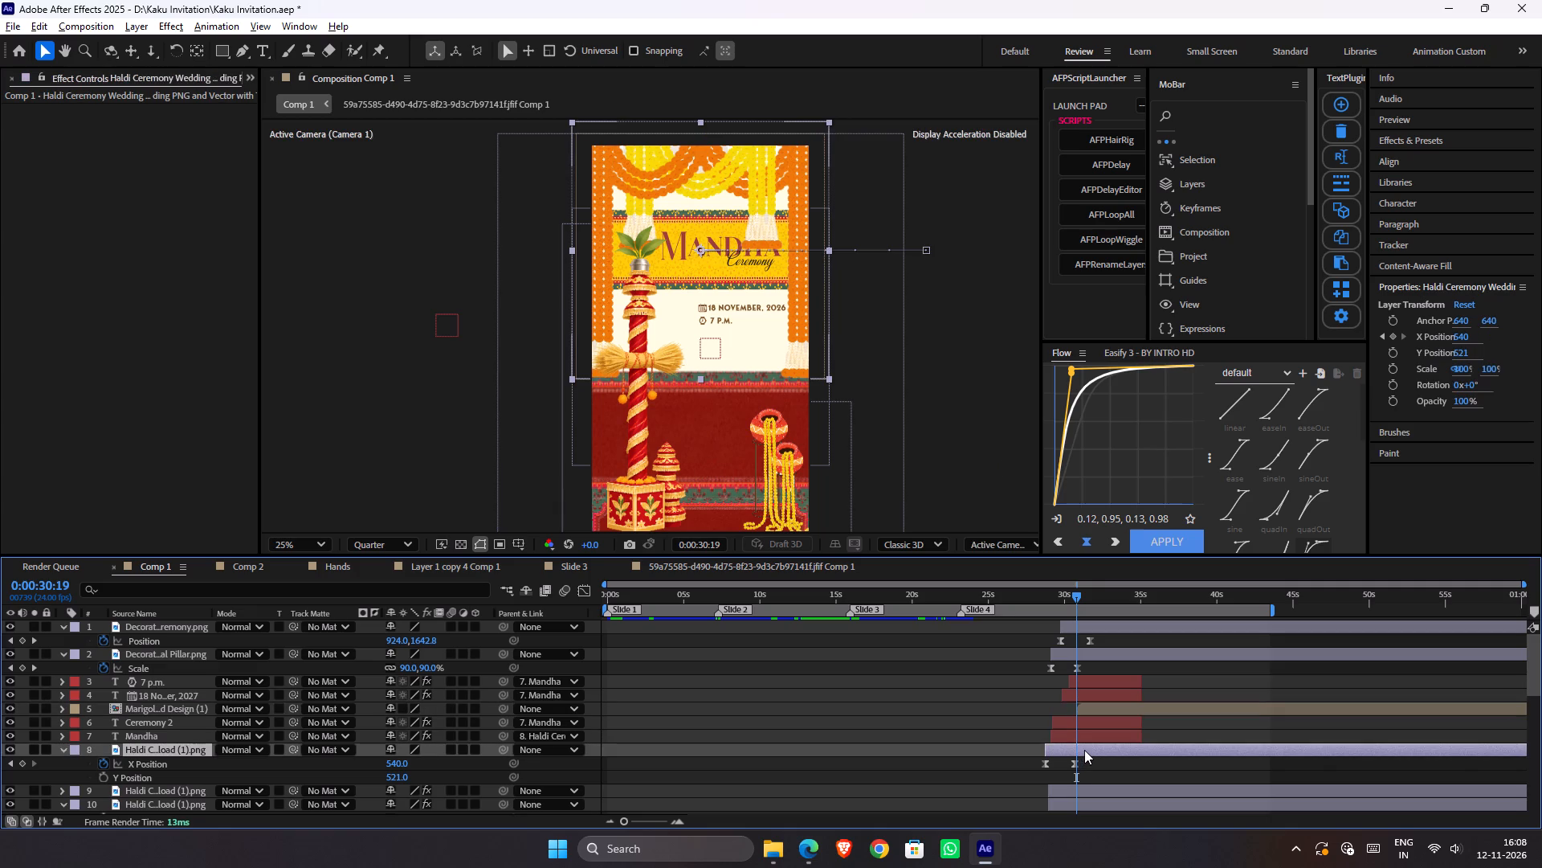
key(Down)
key(Down)
key(Down)
key(Down)
key(Down)
key(Down)
key(Down)
key(Down)
key(Down)
key(Down)
key(Down)
key(Down)
key(Down)
key(Down)
key(Down)
key(Down)
key(Down)
key(Down)
key(Down)
key(Down)
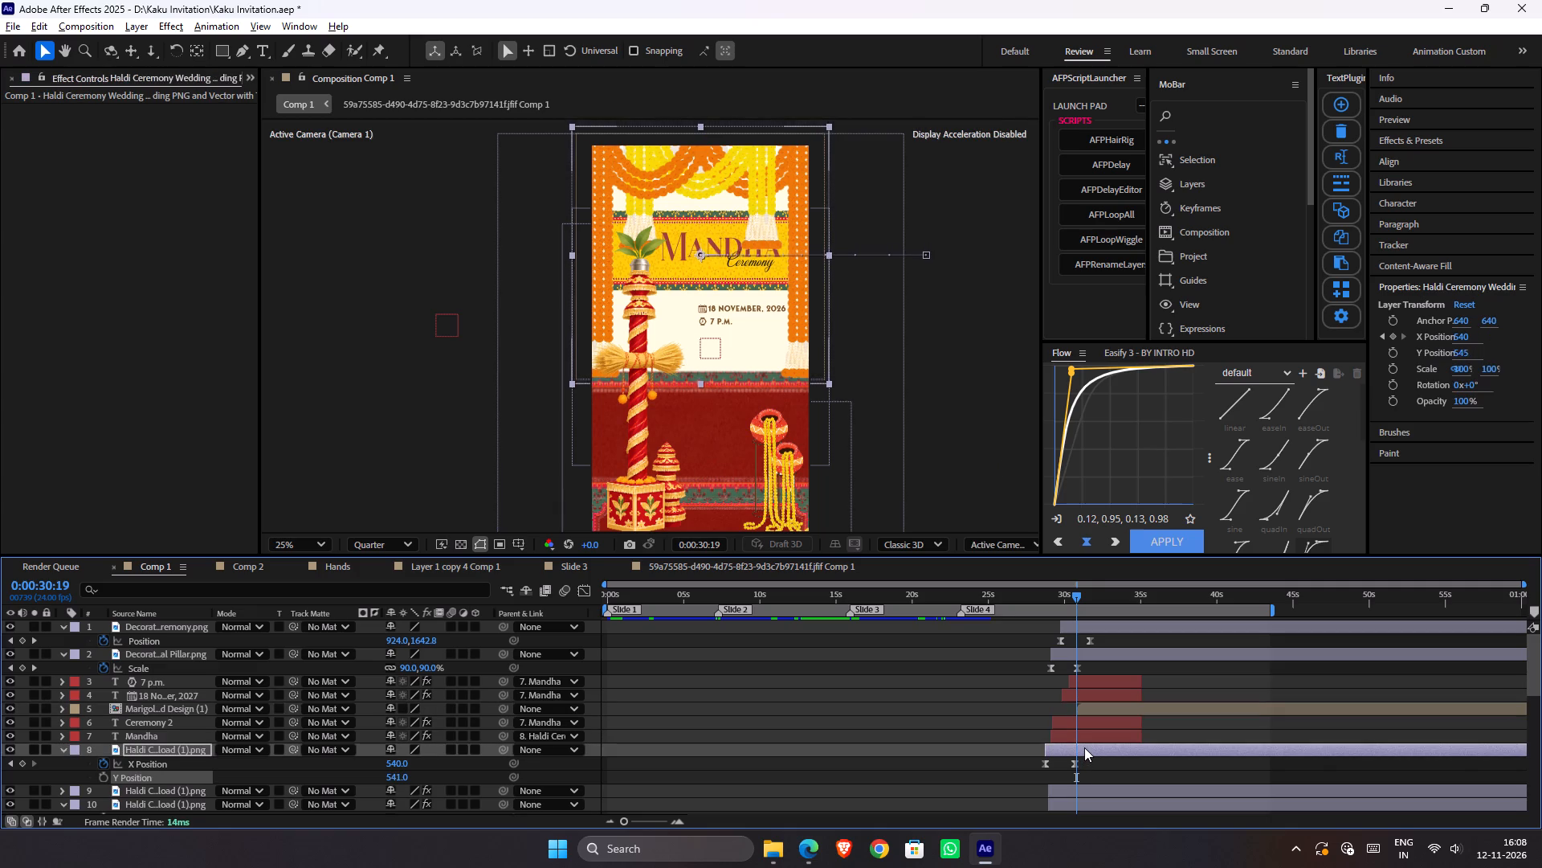
key(shift+Down)
key(shift+Down)
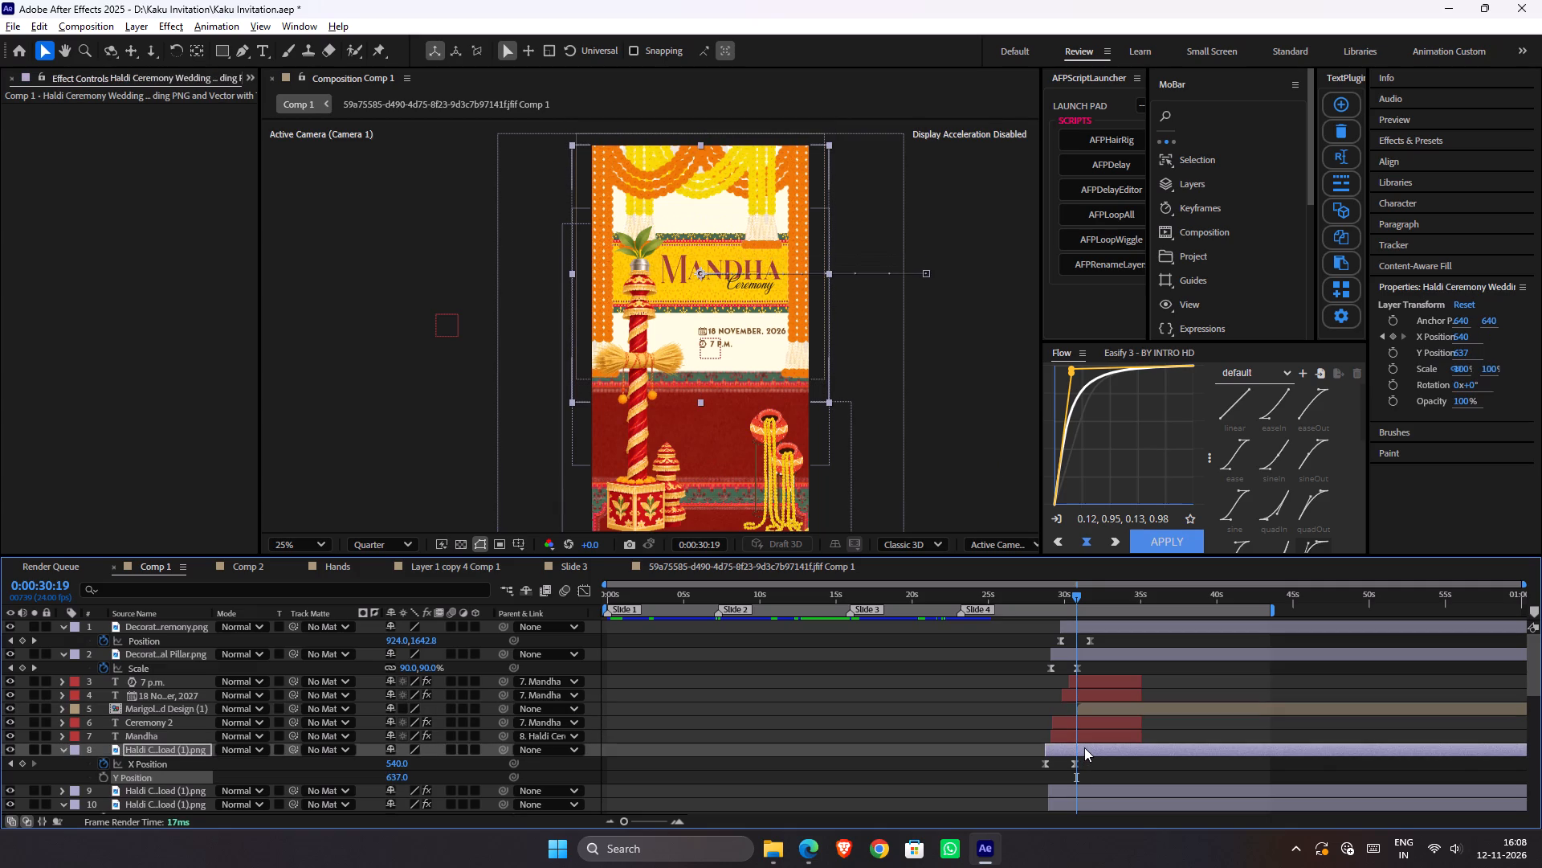
key(shift+Up)
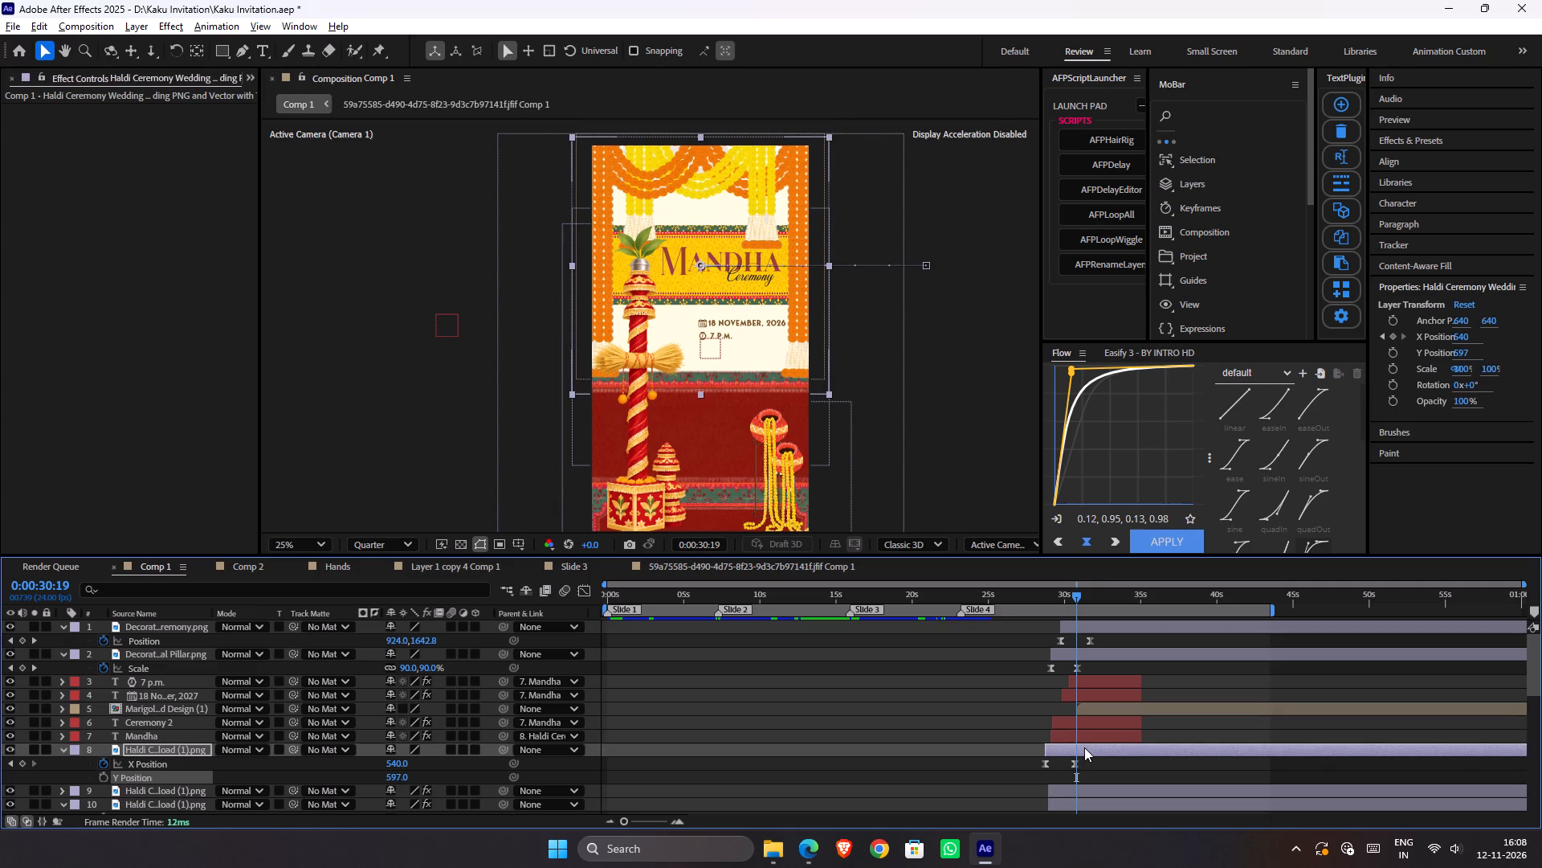
click(974, 375)
key(ctrl+s)
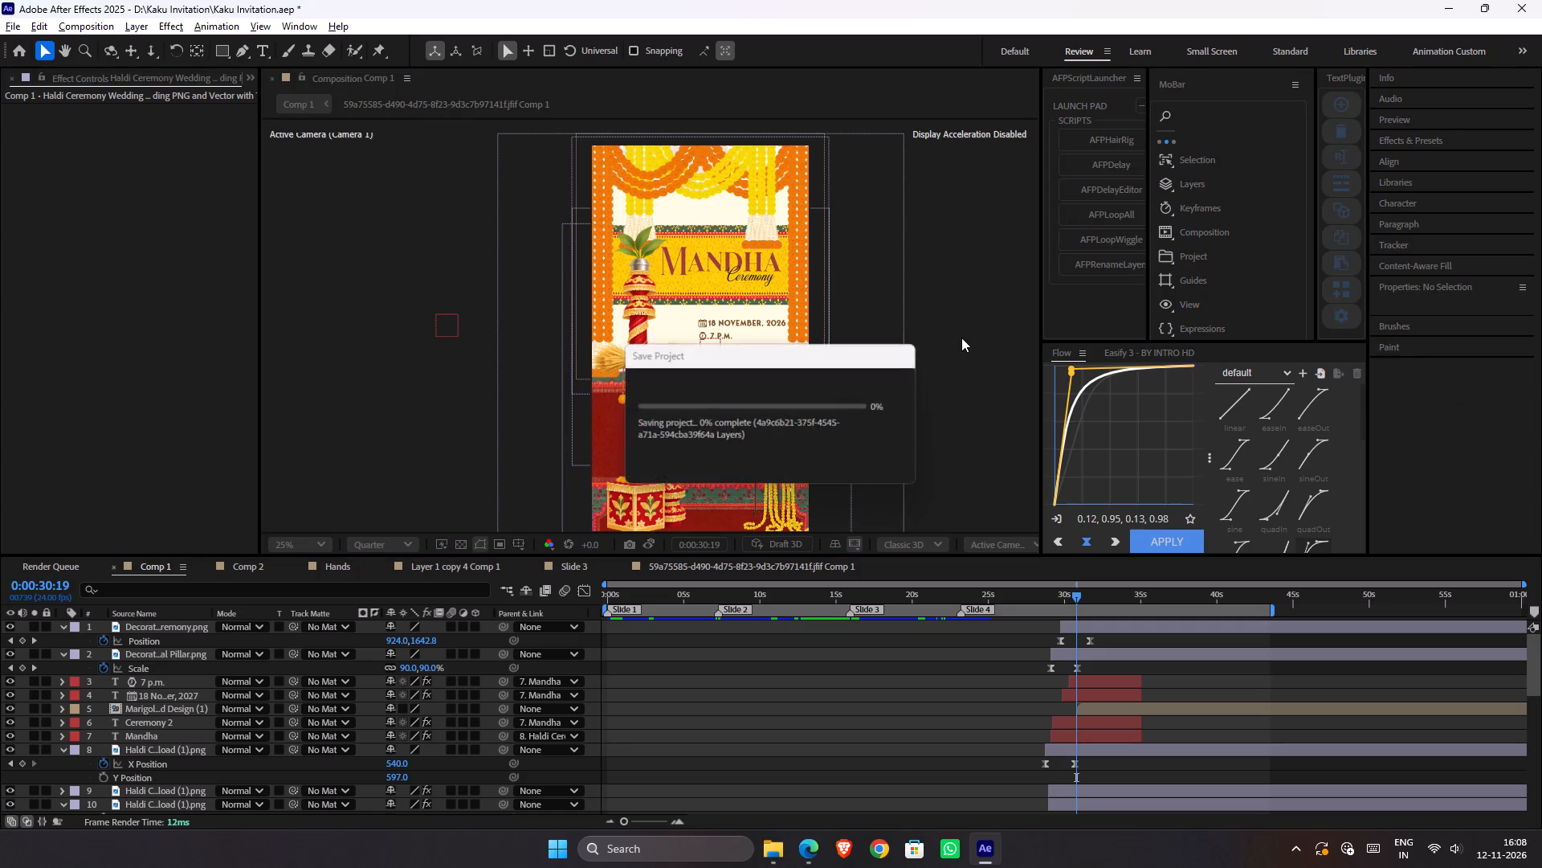
Preview the Mandha slide's animation from 0:00:28:01 with the marigold garland in place.
scroll(899, 324, down, 1)
scroll(654, 330, up, 1)
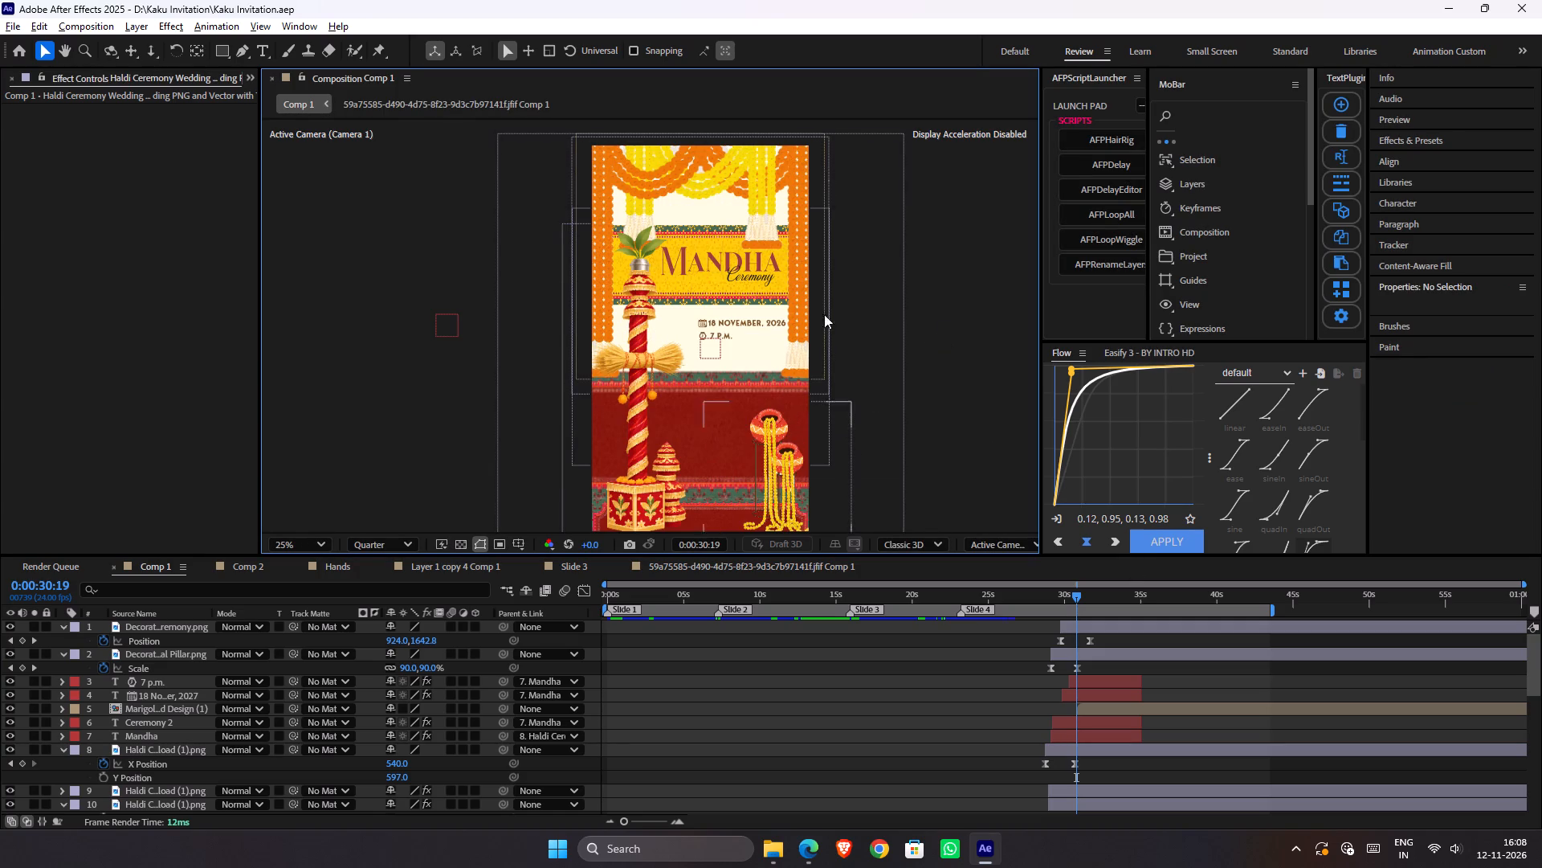
drag(1065, 600, 1050, 600)
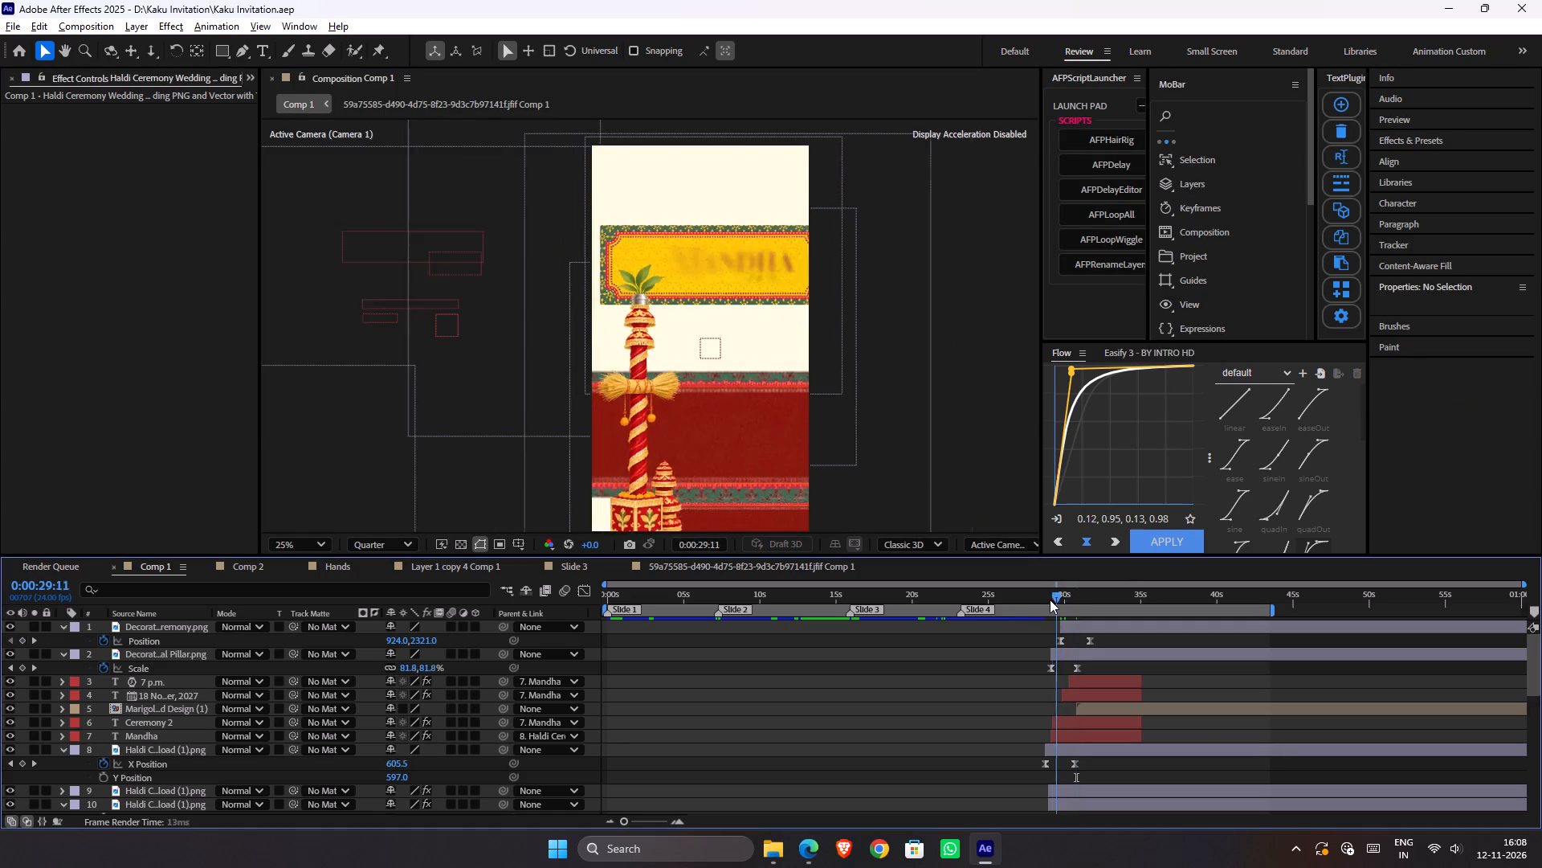
drag(1050, 600, 1034, 596)
key(space)
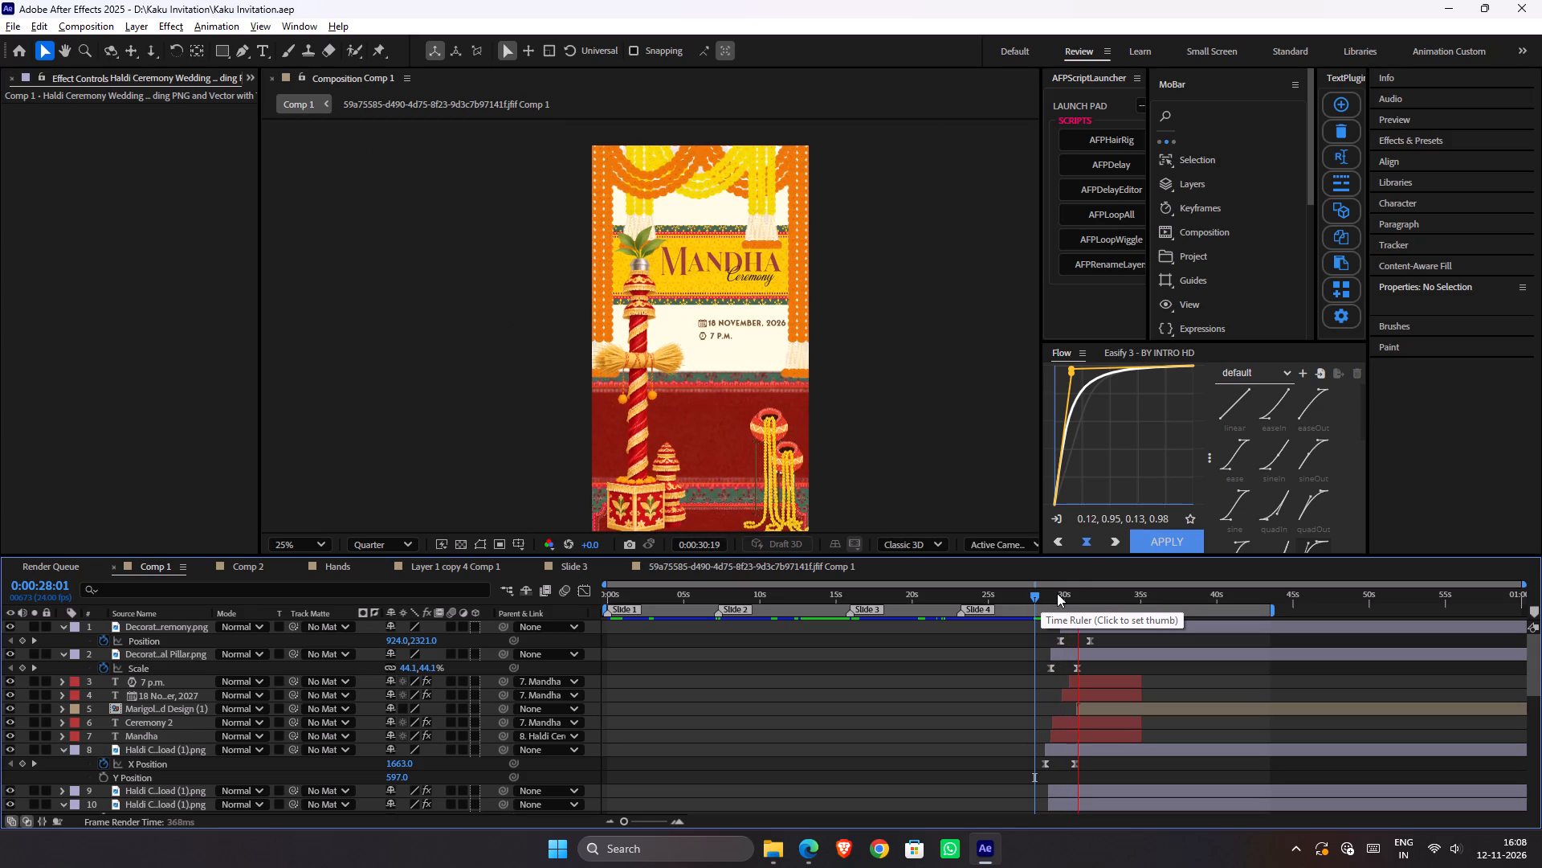
key(space)
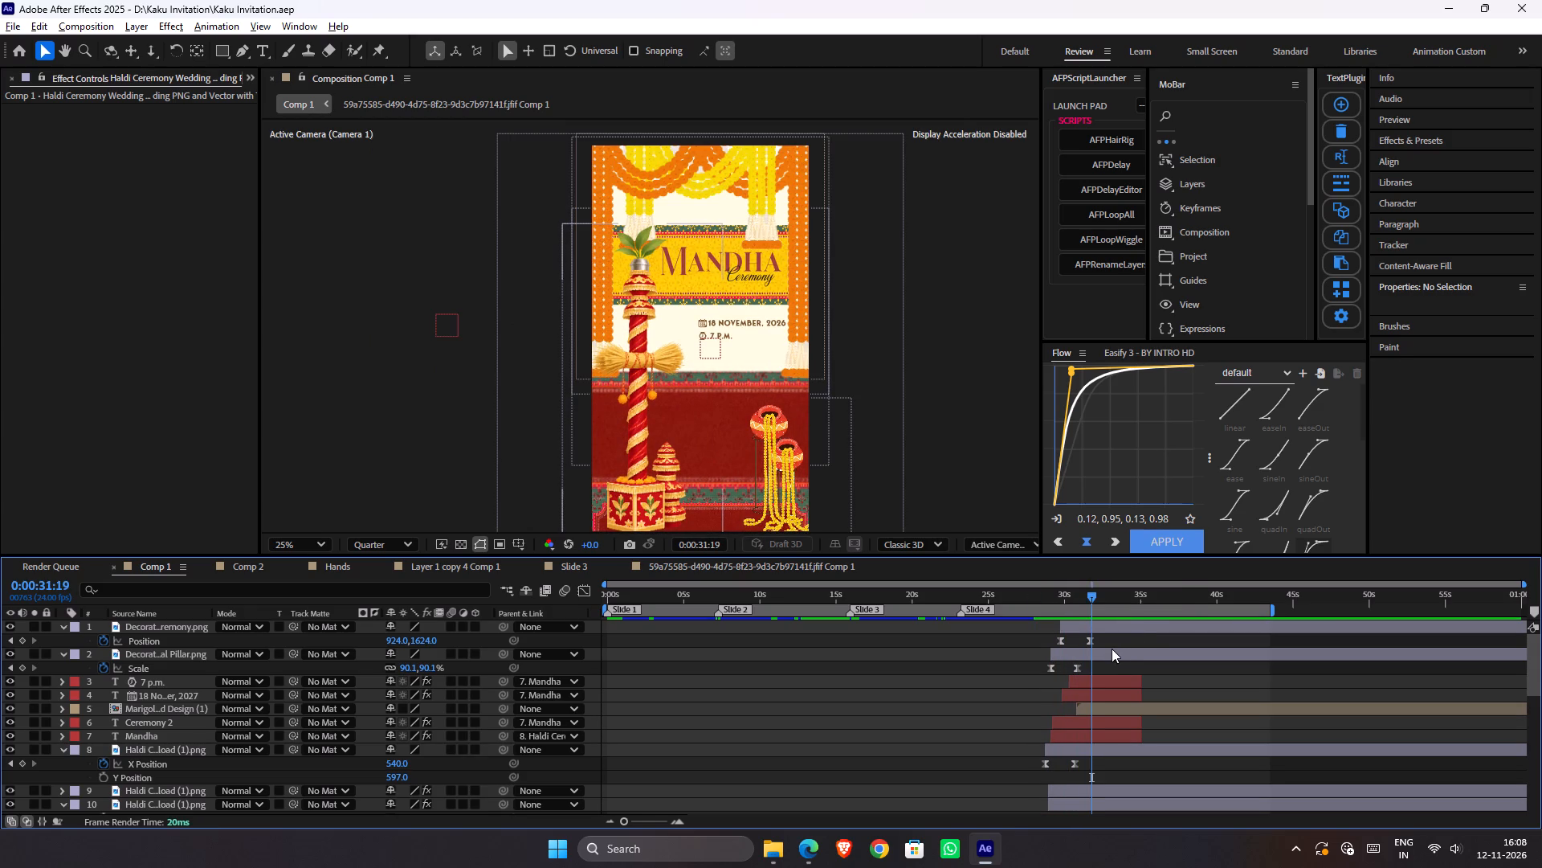
key(space)
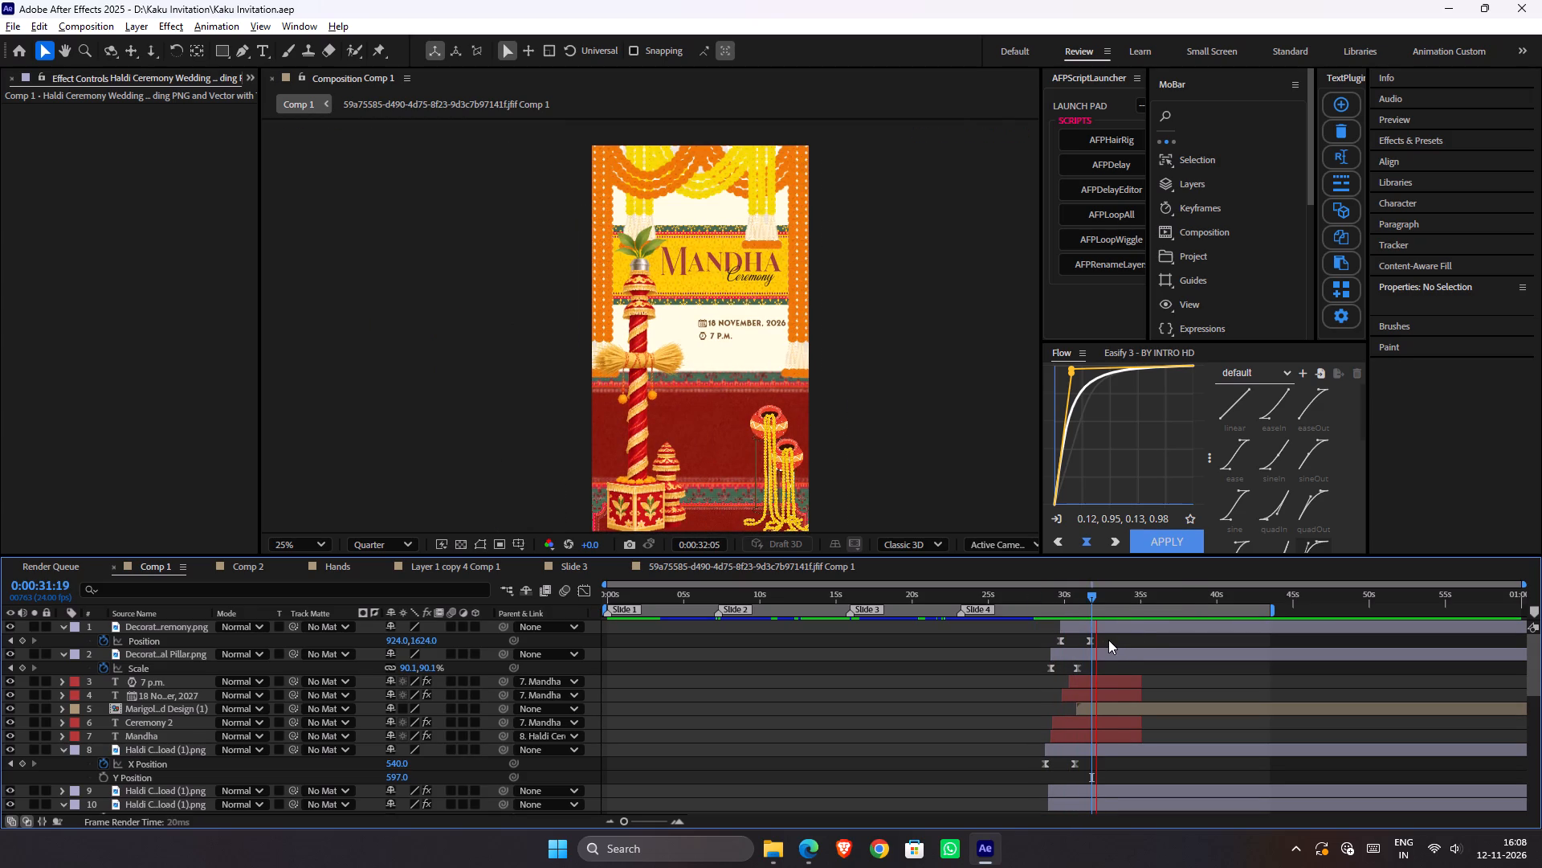
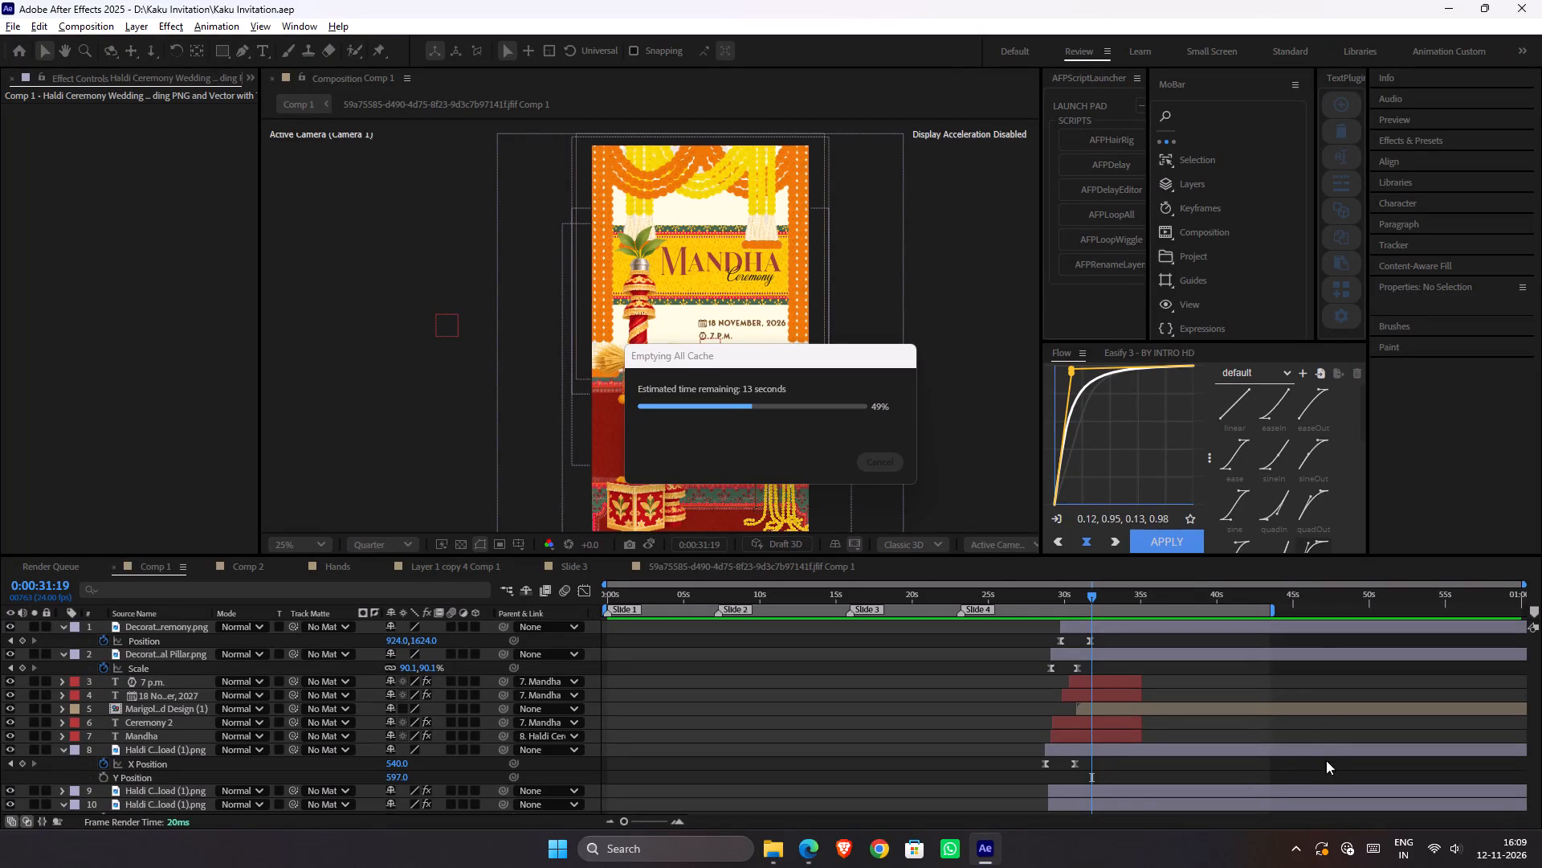
Switch to Microsoft Edge and close the browser window showing the wedding card PDF.
click(813, 858)
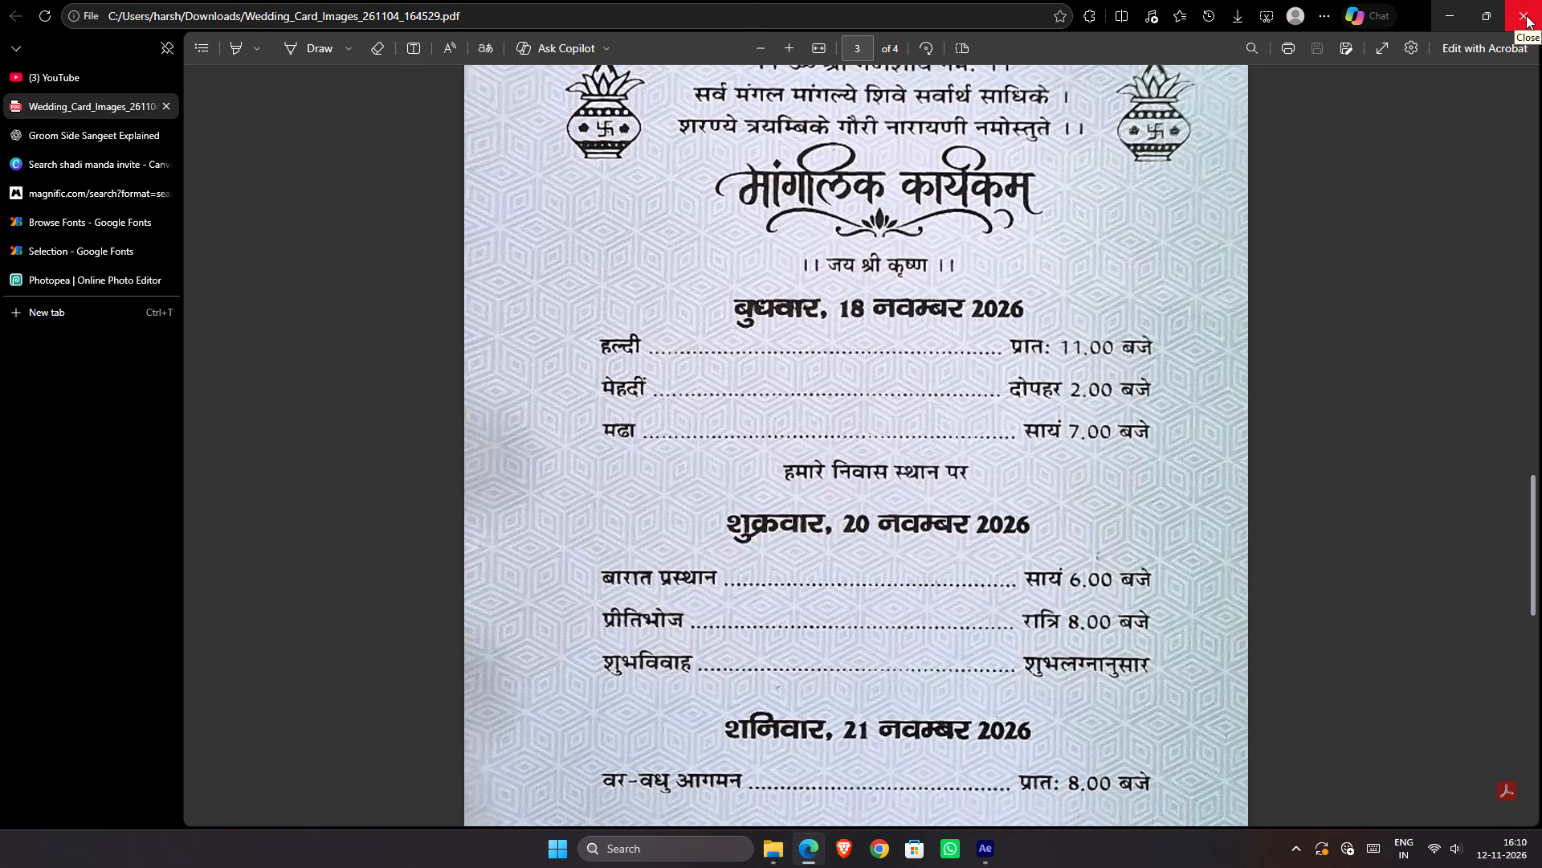
click(1526, 15)
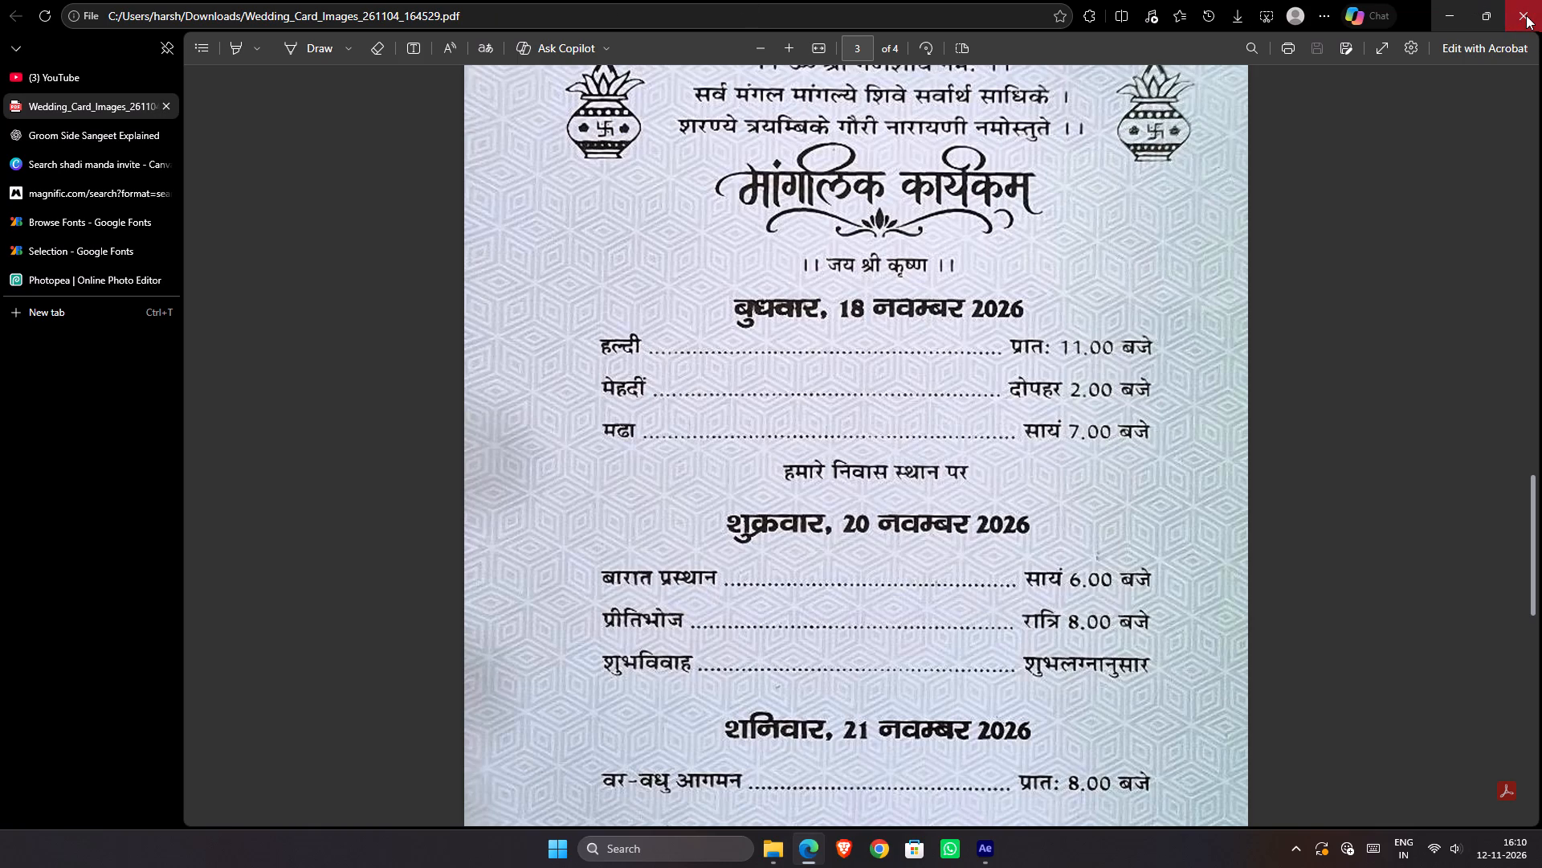
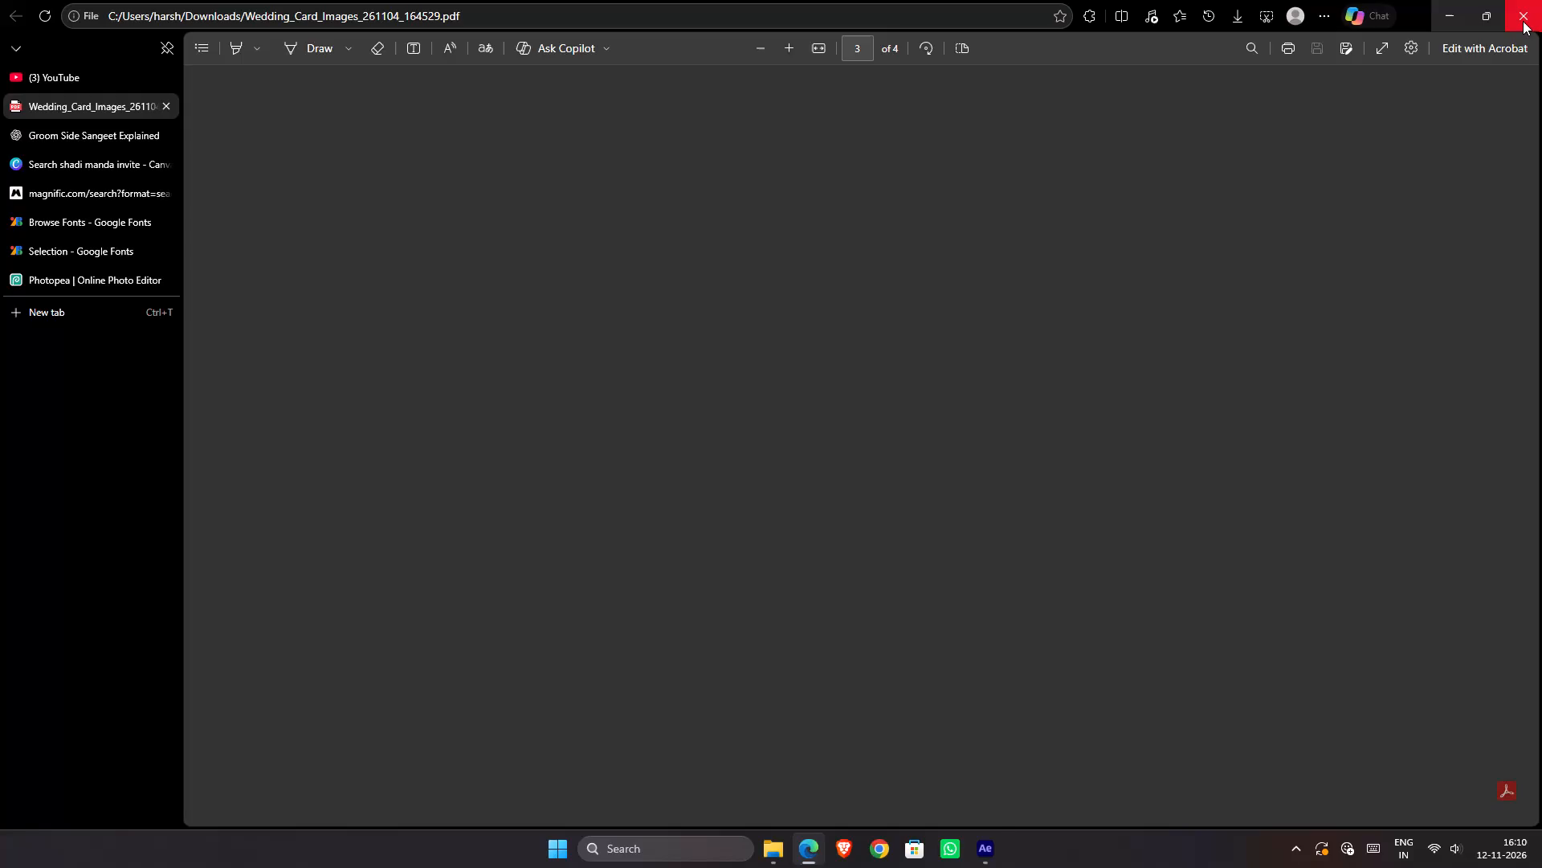
Switch from the unresponsive Microsoft Edge window back to the Kaku Invitation project in After Effects.
click(979, 796)
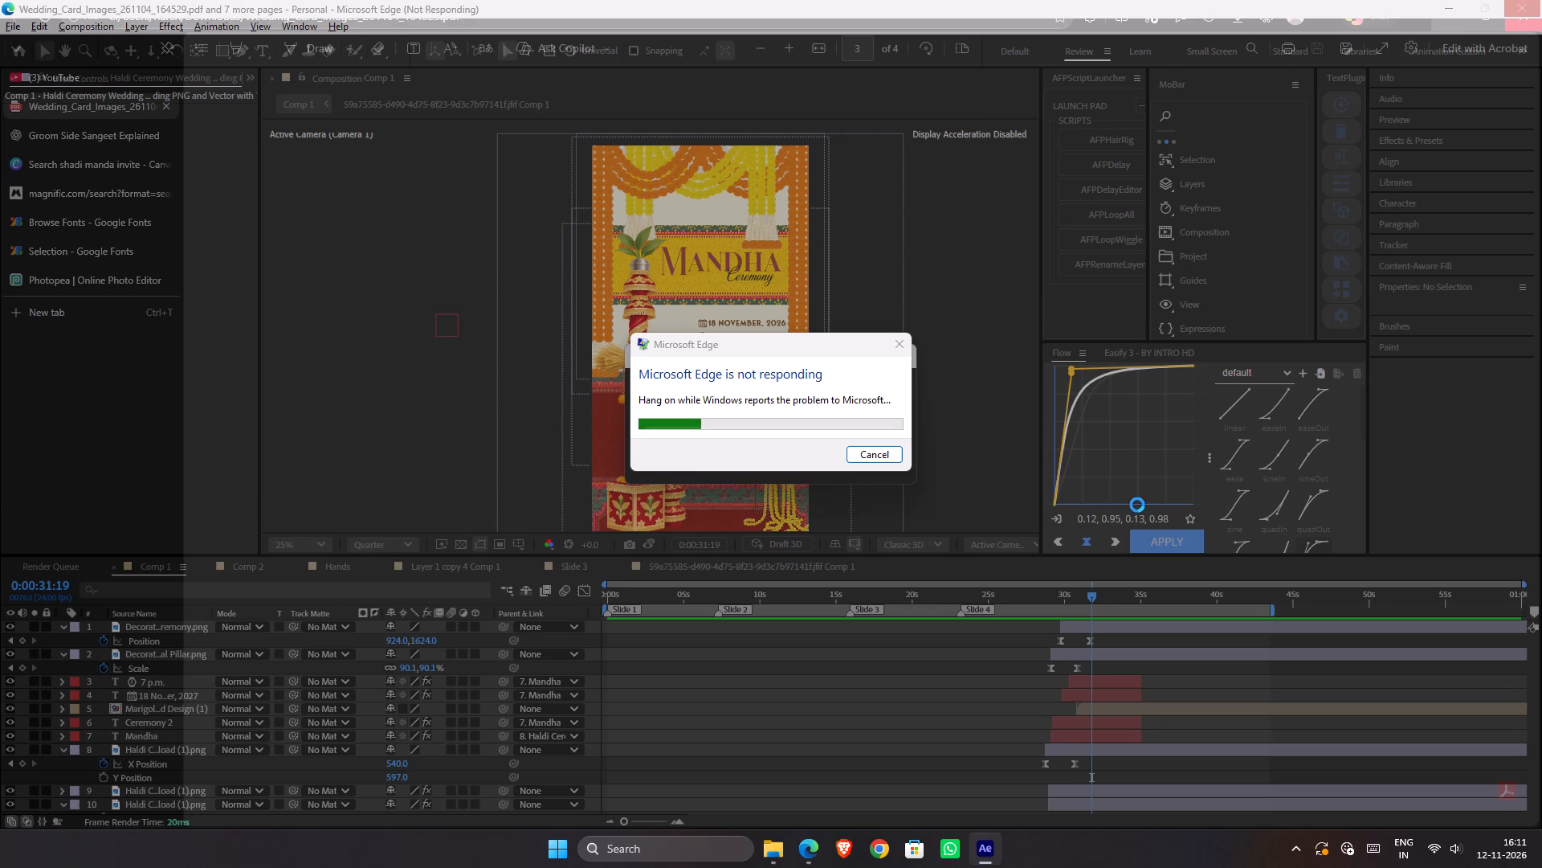
click(687, 440)
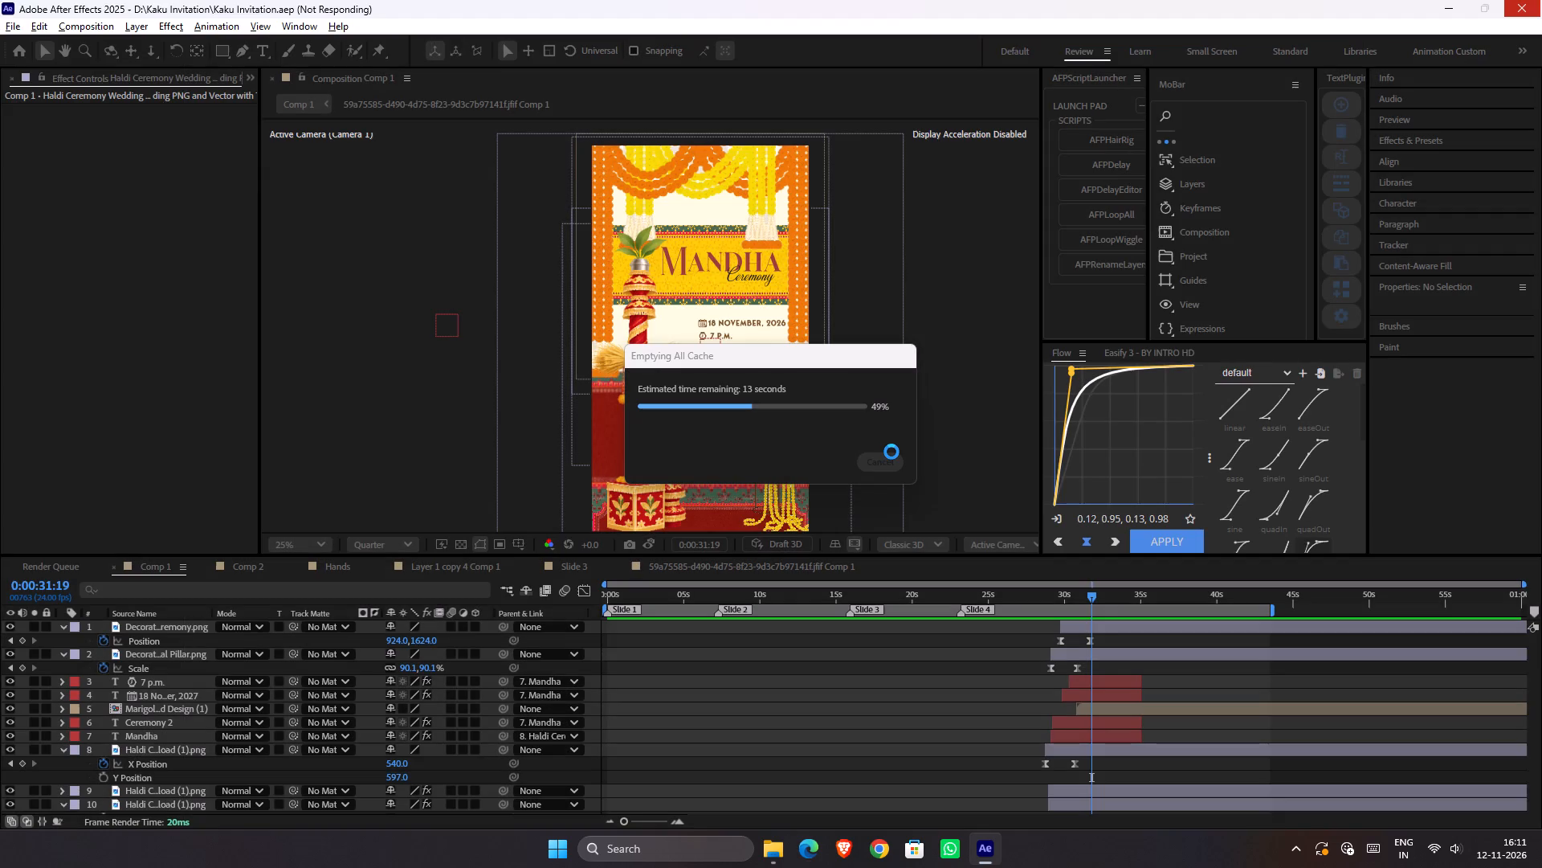